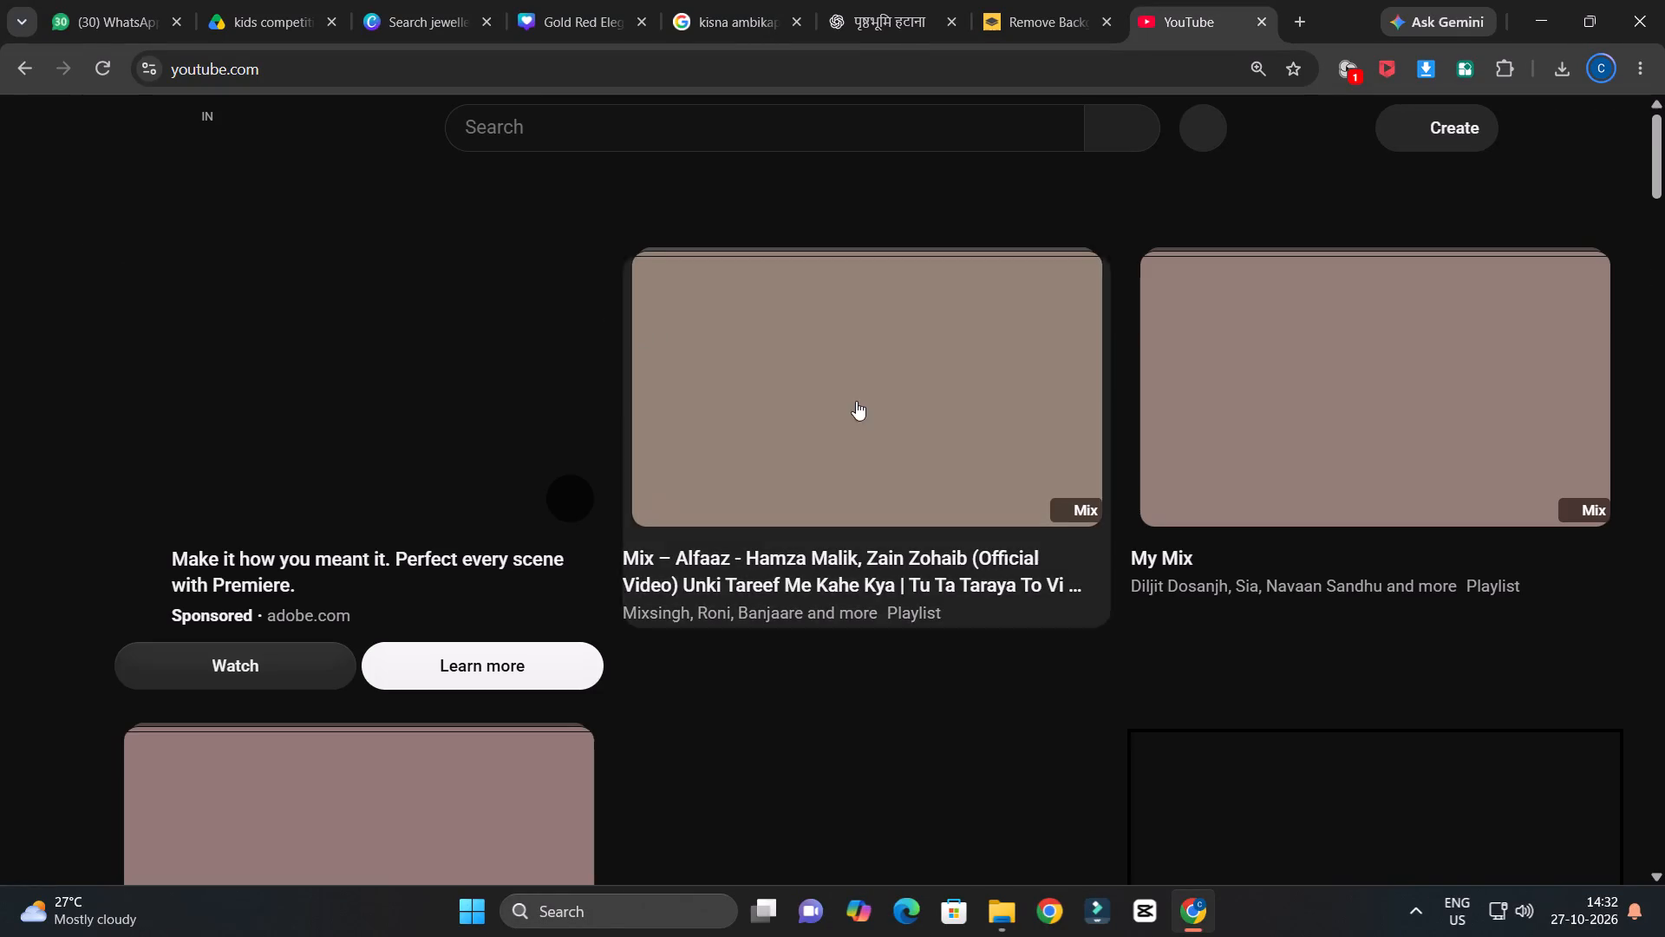
Browse the YouTube home feed for music to play.
scroll(826, 305, "down", 2)
scroll(826, 305, "up", 2)
scroll(826, 308, "down", 5)
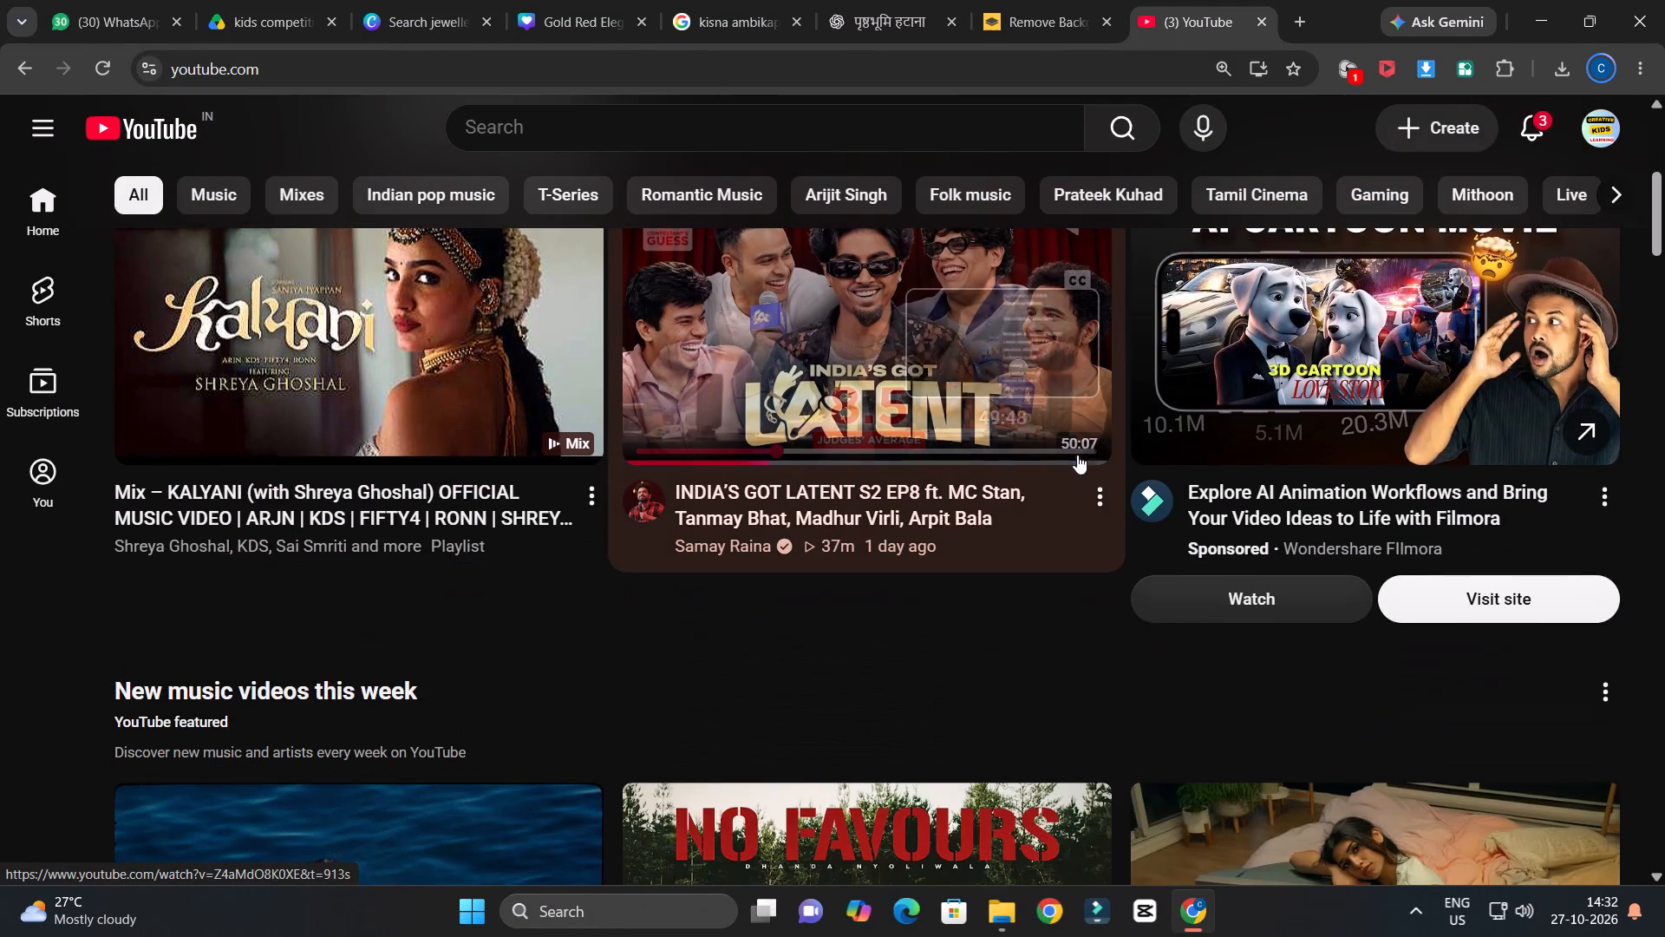
scroll(1072, 460, "down", 3)
scroll(989, 471, "down", 3)
scroll(914, 468, "up", 2)
scroll(913, 468, "down", 4)
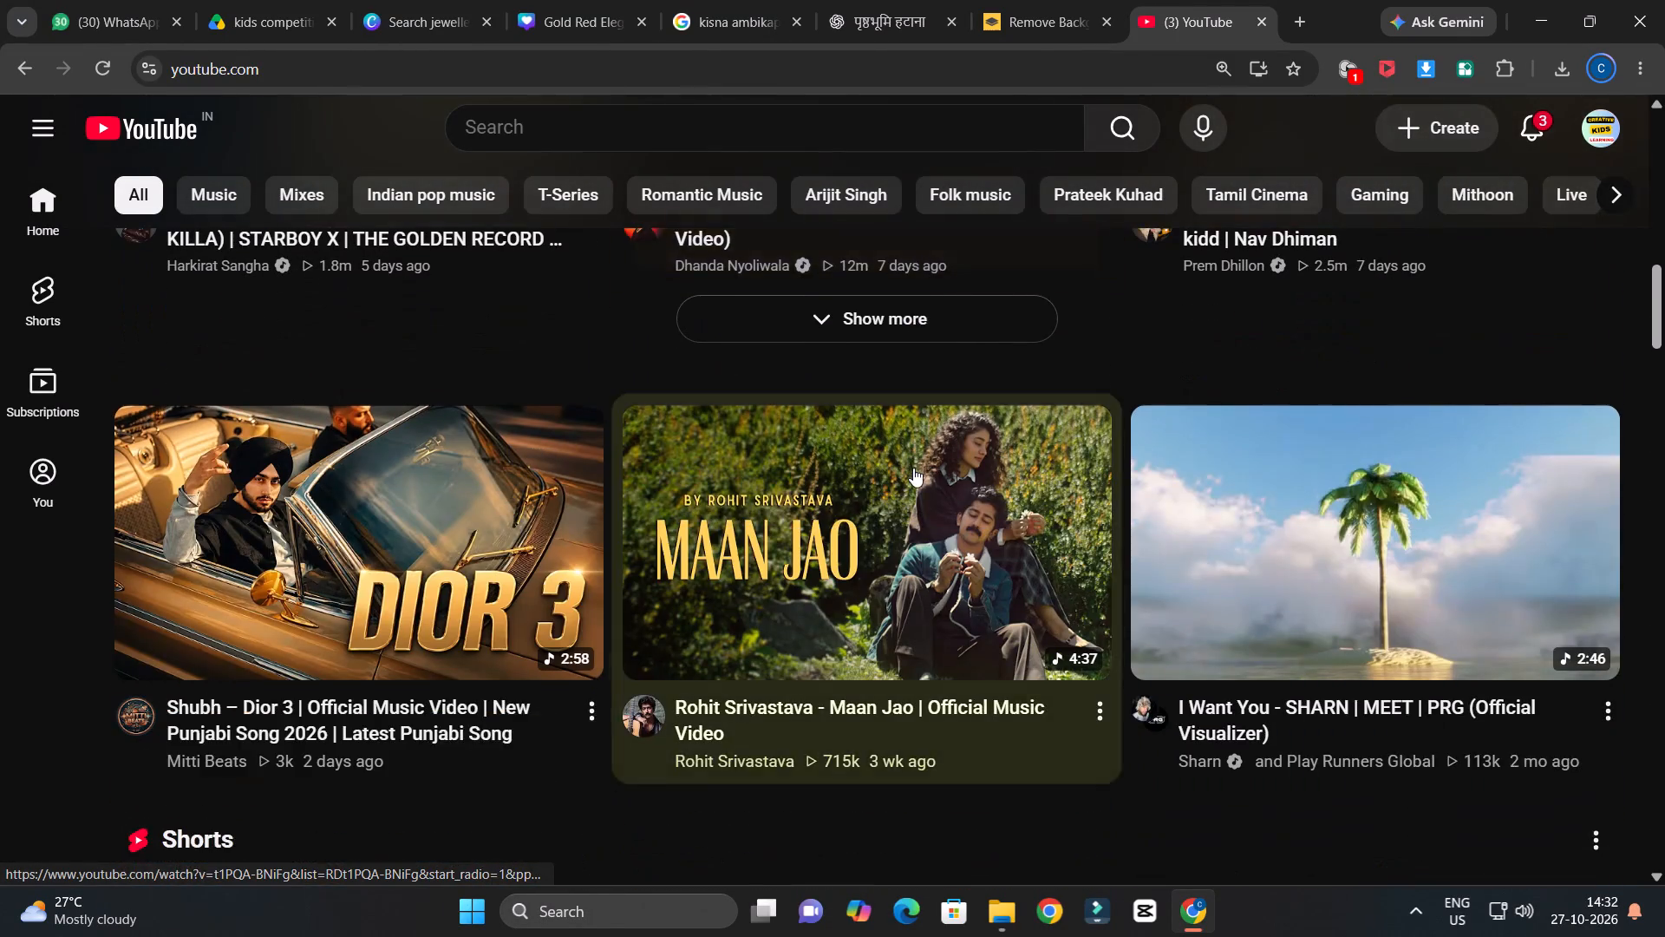
scroll(913, 468, "down", 12)
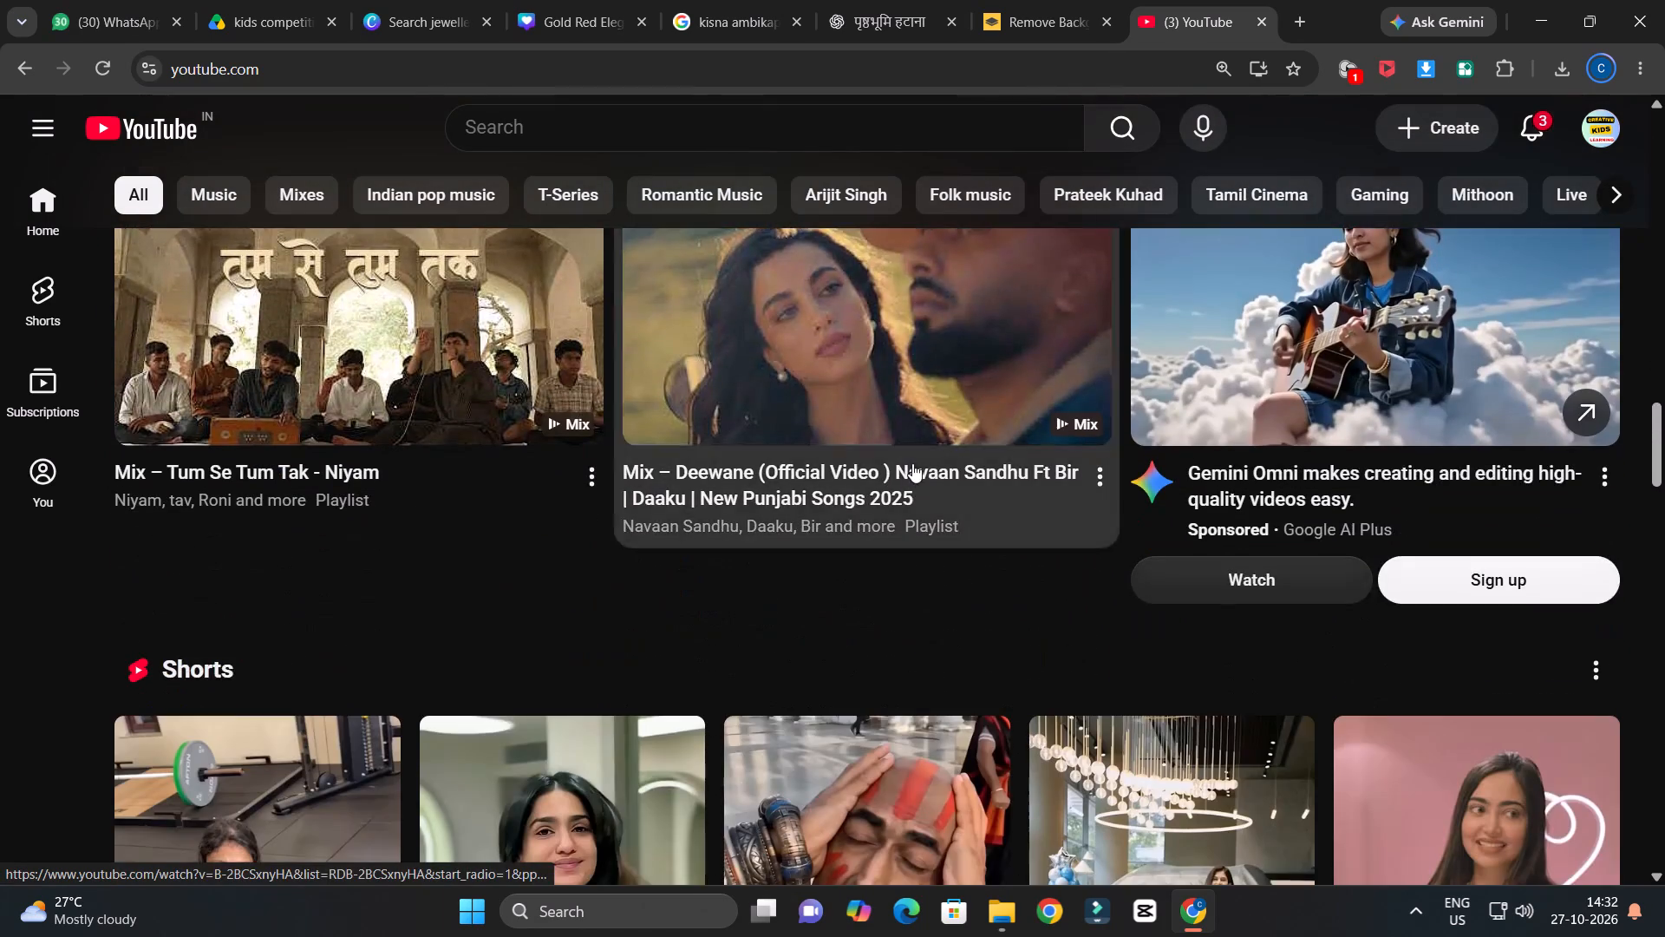
scroll(912, 463, "down", 11)
scroll(912, 463, "up", 1)
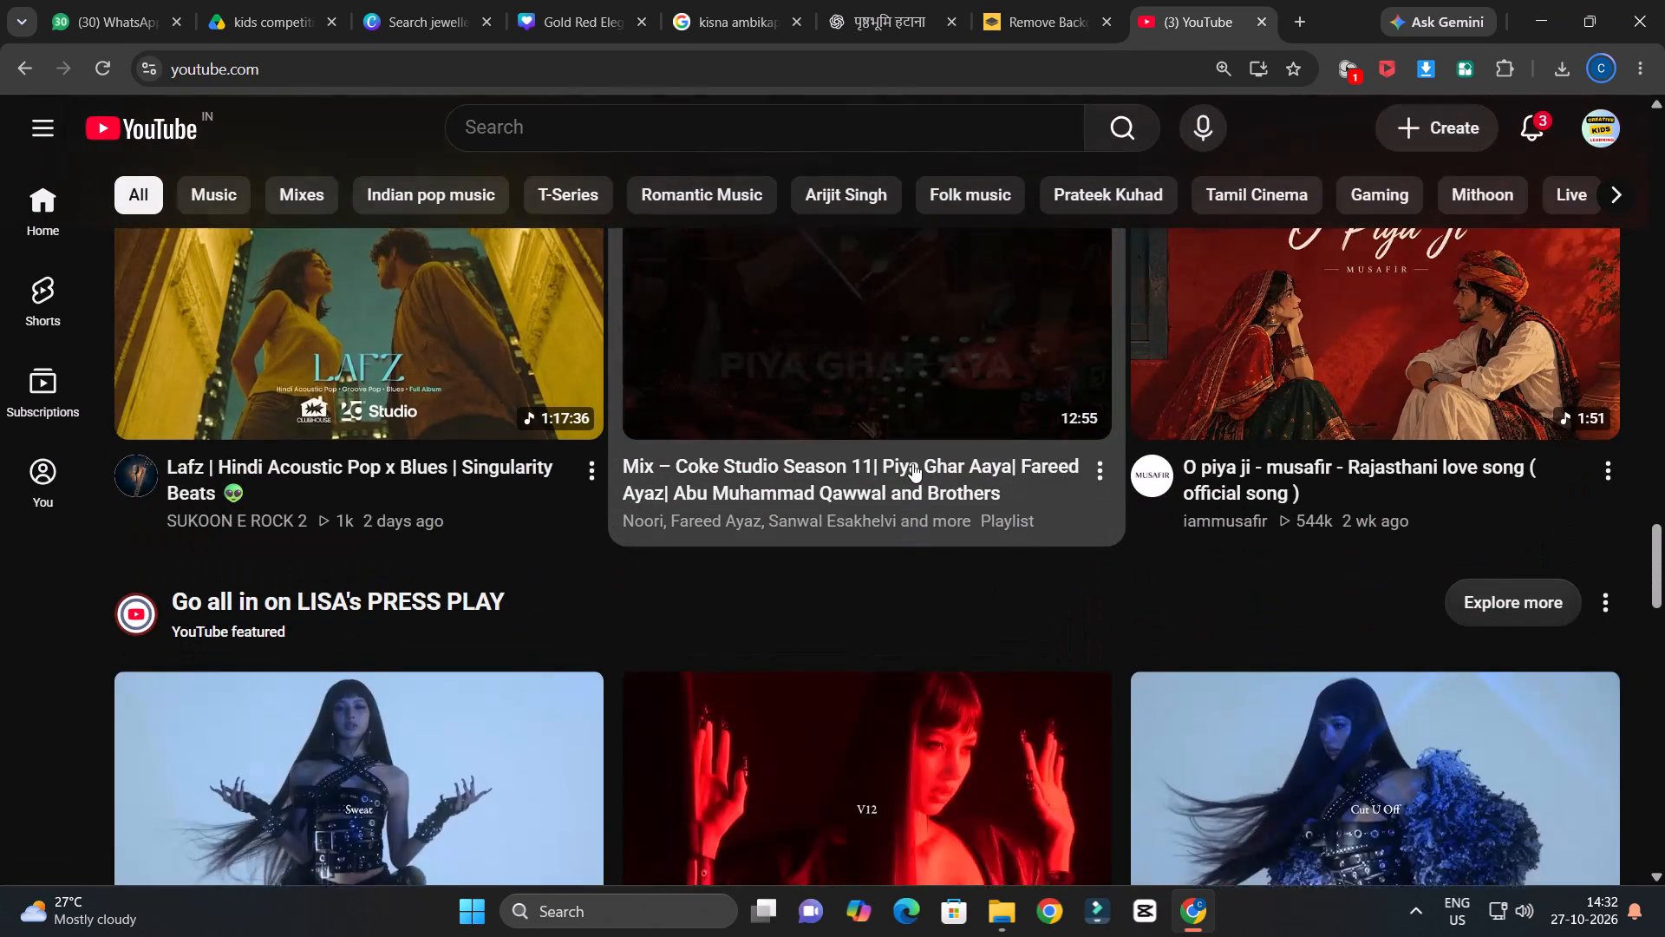
Find the Barbaad lyrical song mix from Saiyaara in the YouTube home feed and start playing it.
scroll(912, 463, "down", 5)
scroll(912, 463, "up", 3)
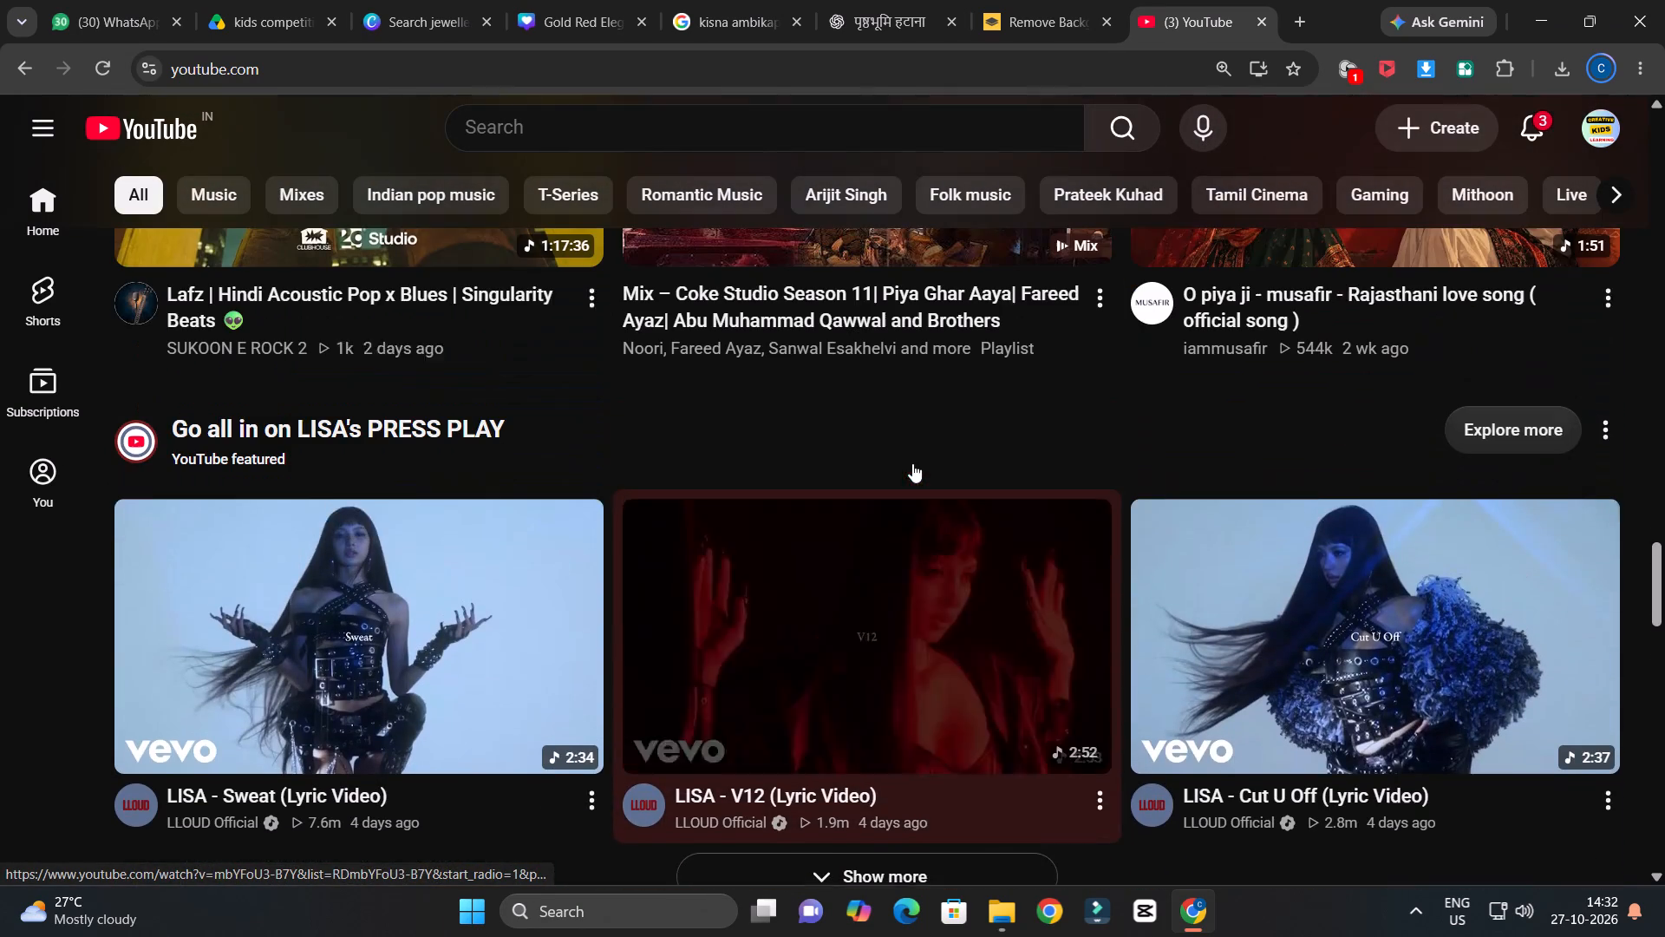
scroll(912, 463, "up", 2)
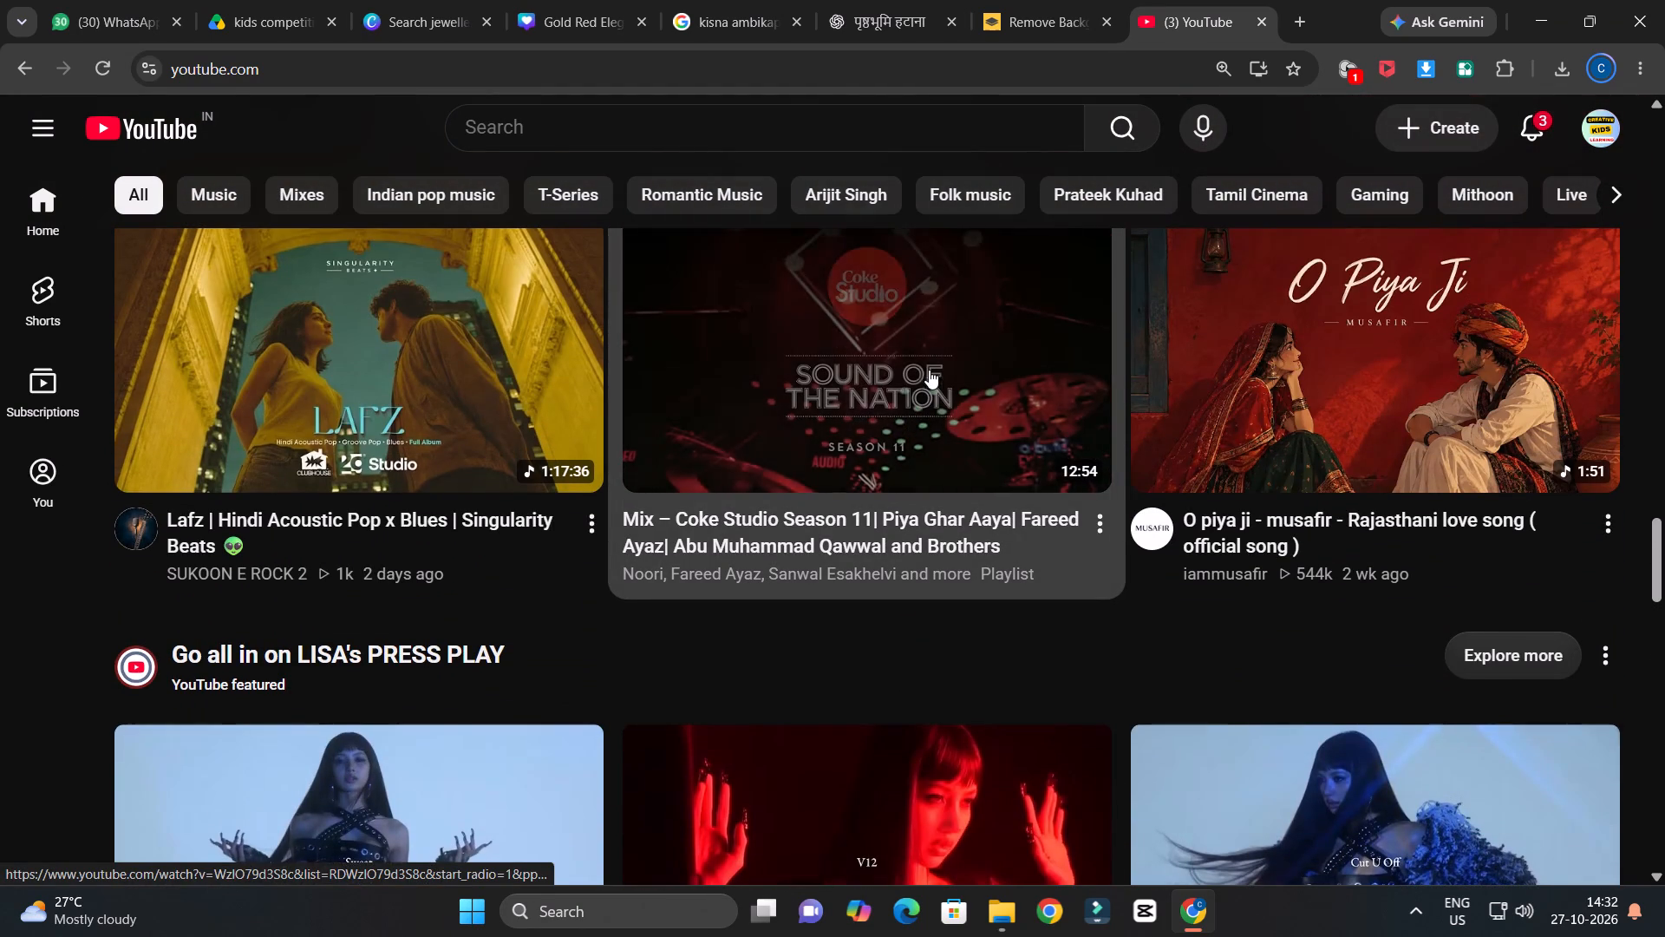
scroll(913, 401, "down", 8)
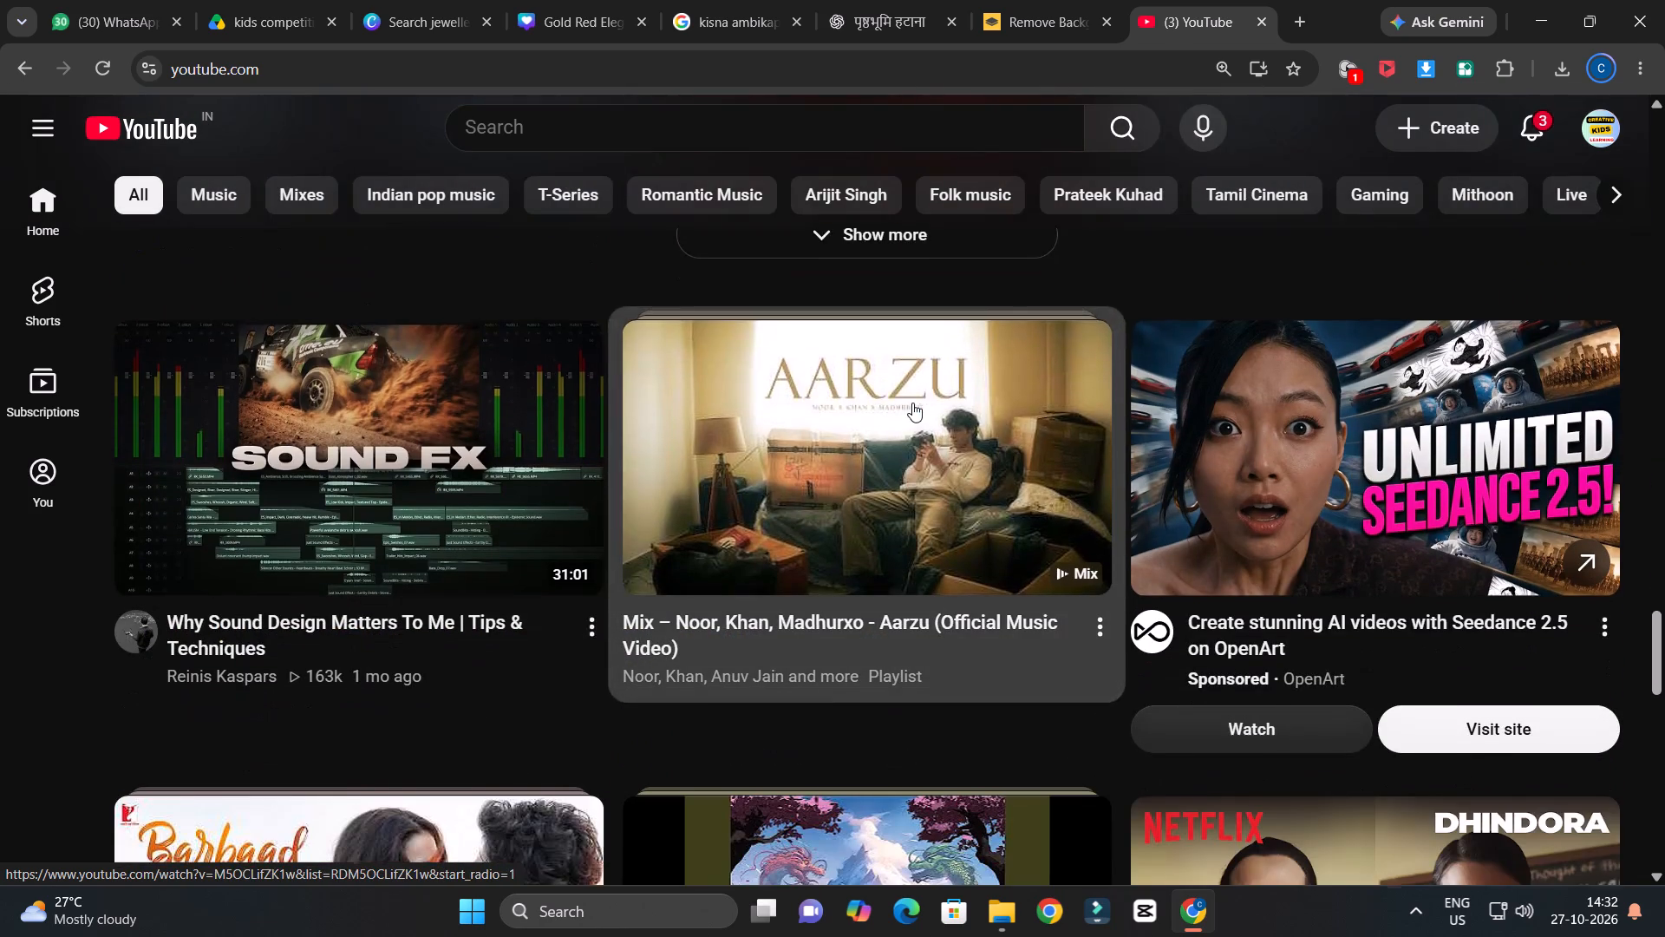
scroll(912, 403, "down", 6)
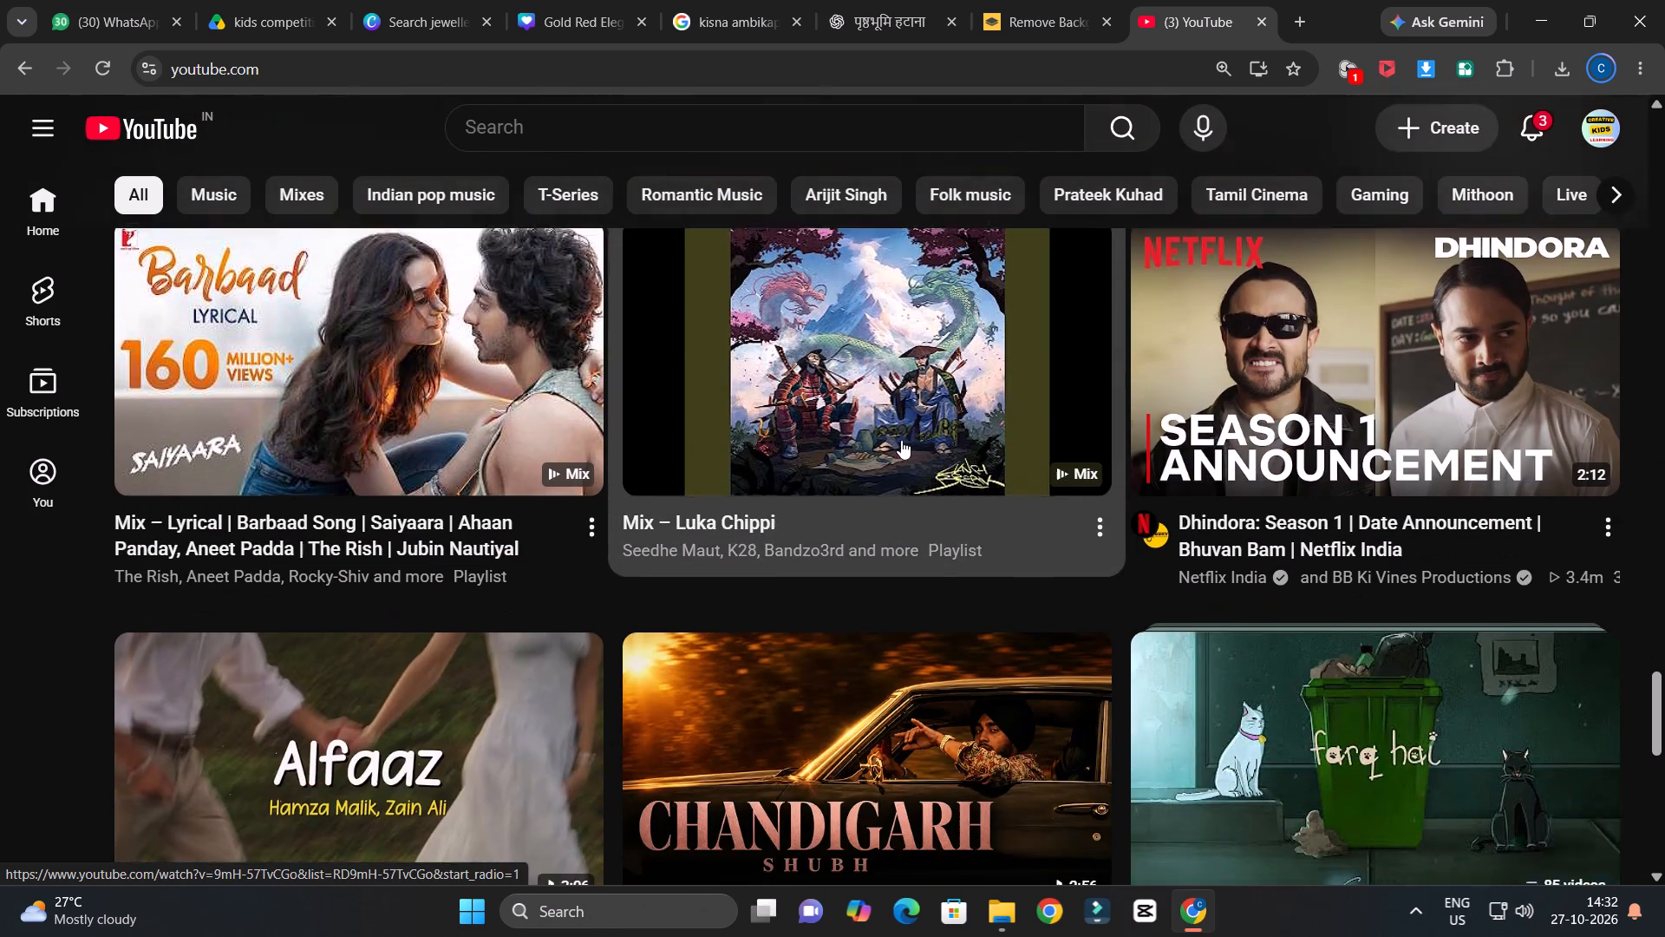
scroll(901, 440, "down", 3)
scroll(900, 441, "up", 3)
left_click(346, 358)
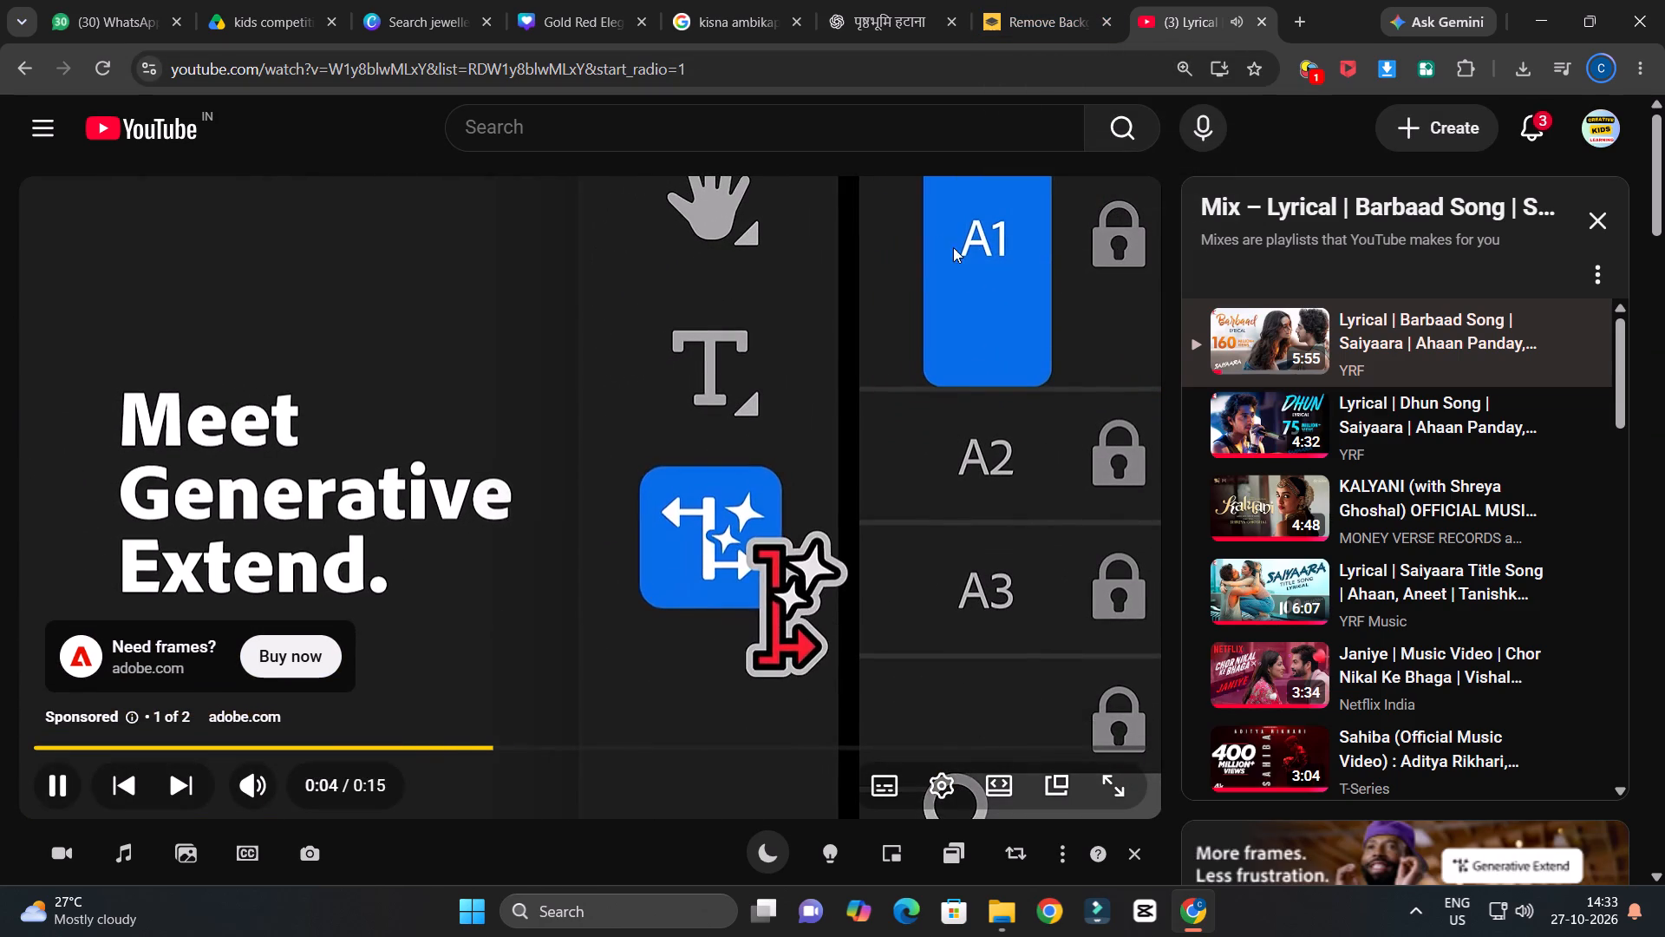
Switch to the Gold Red Elegant Jewellery Instagram Post in Canva and browse the suggested templates for another jewellery poster layout.
left_click(578, 0)
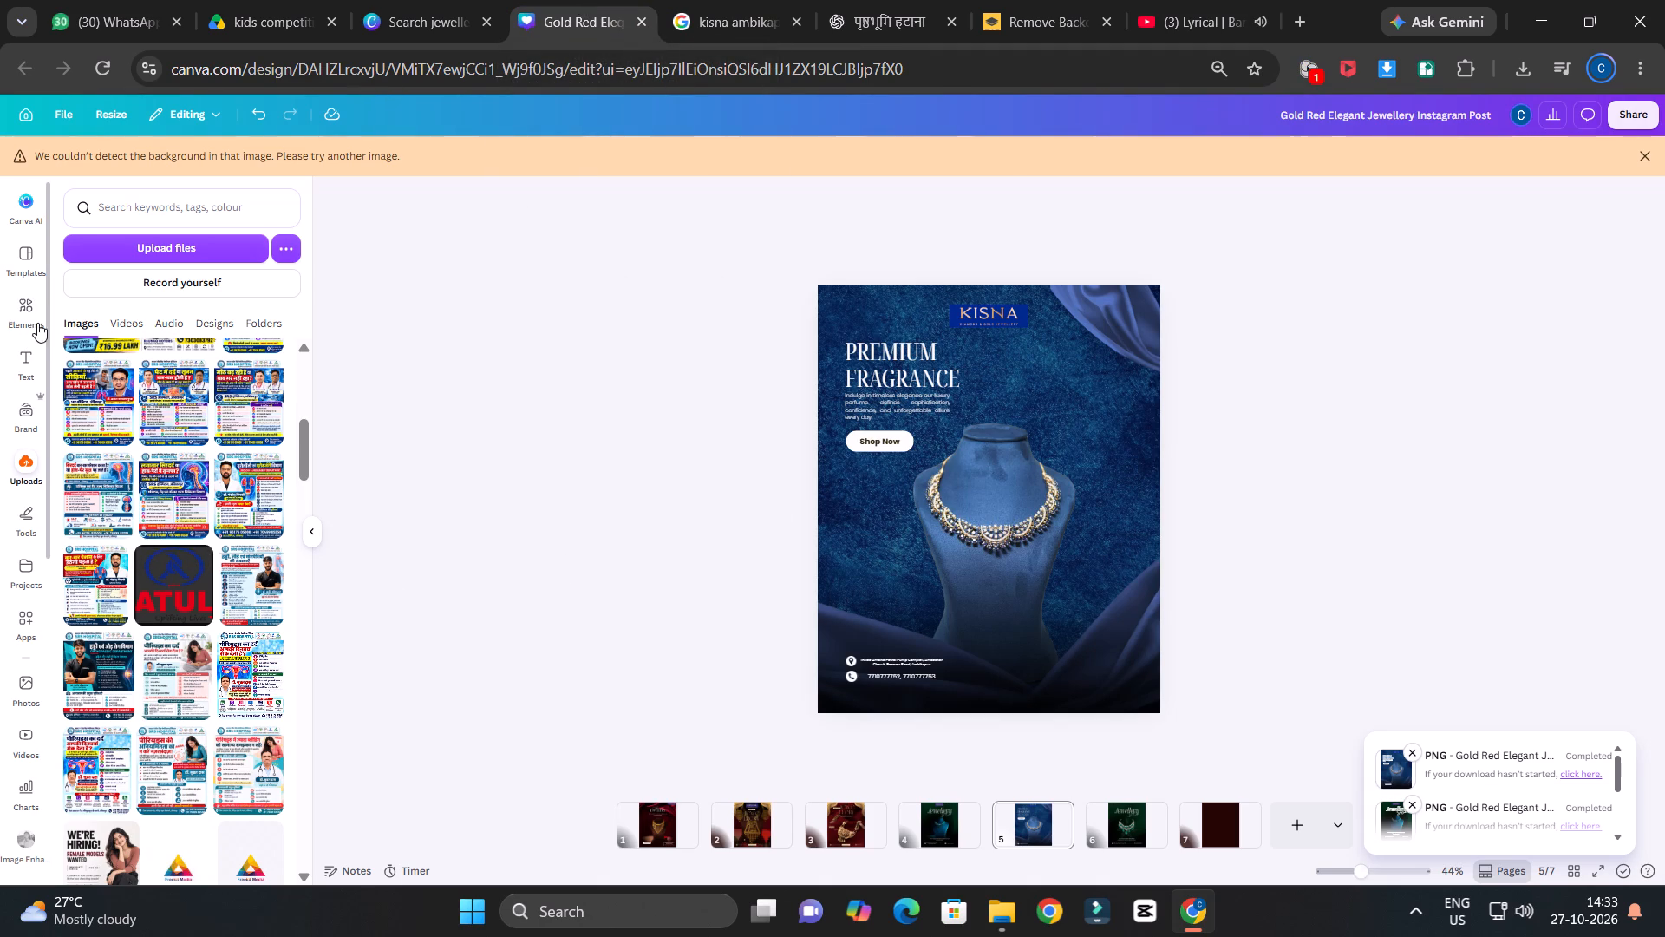
left_click(23, 266)
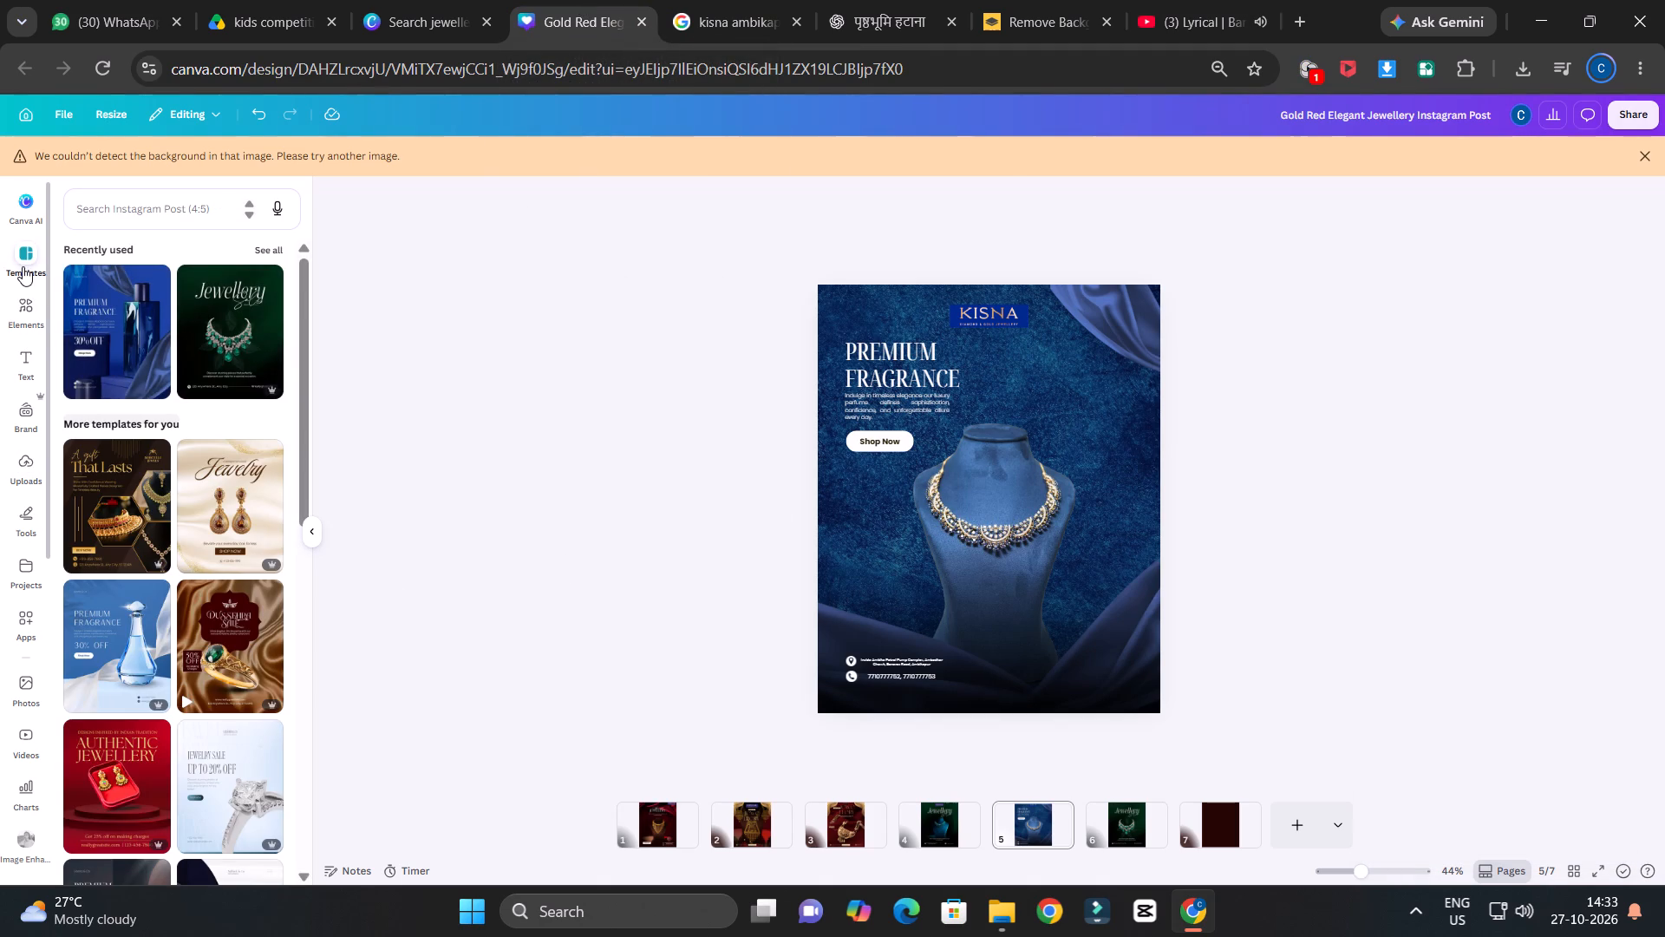
scroll(166, 568, "down", 7)
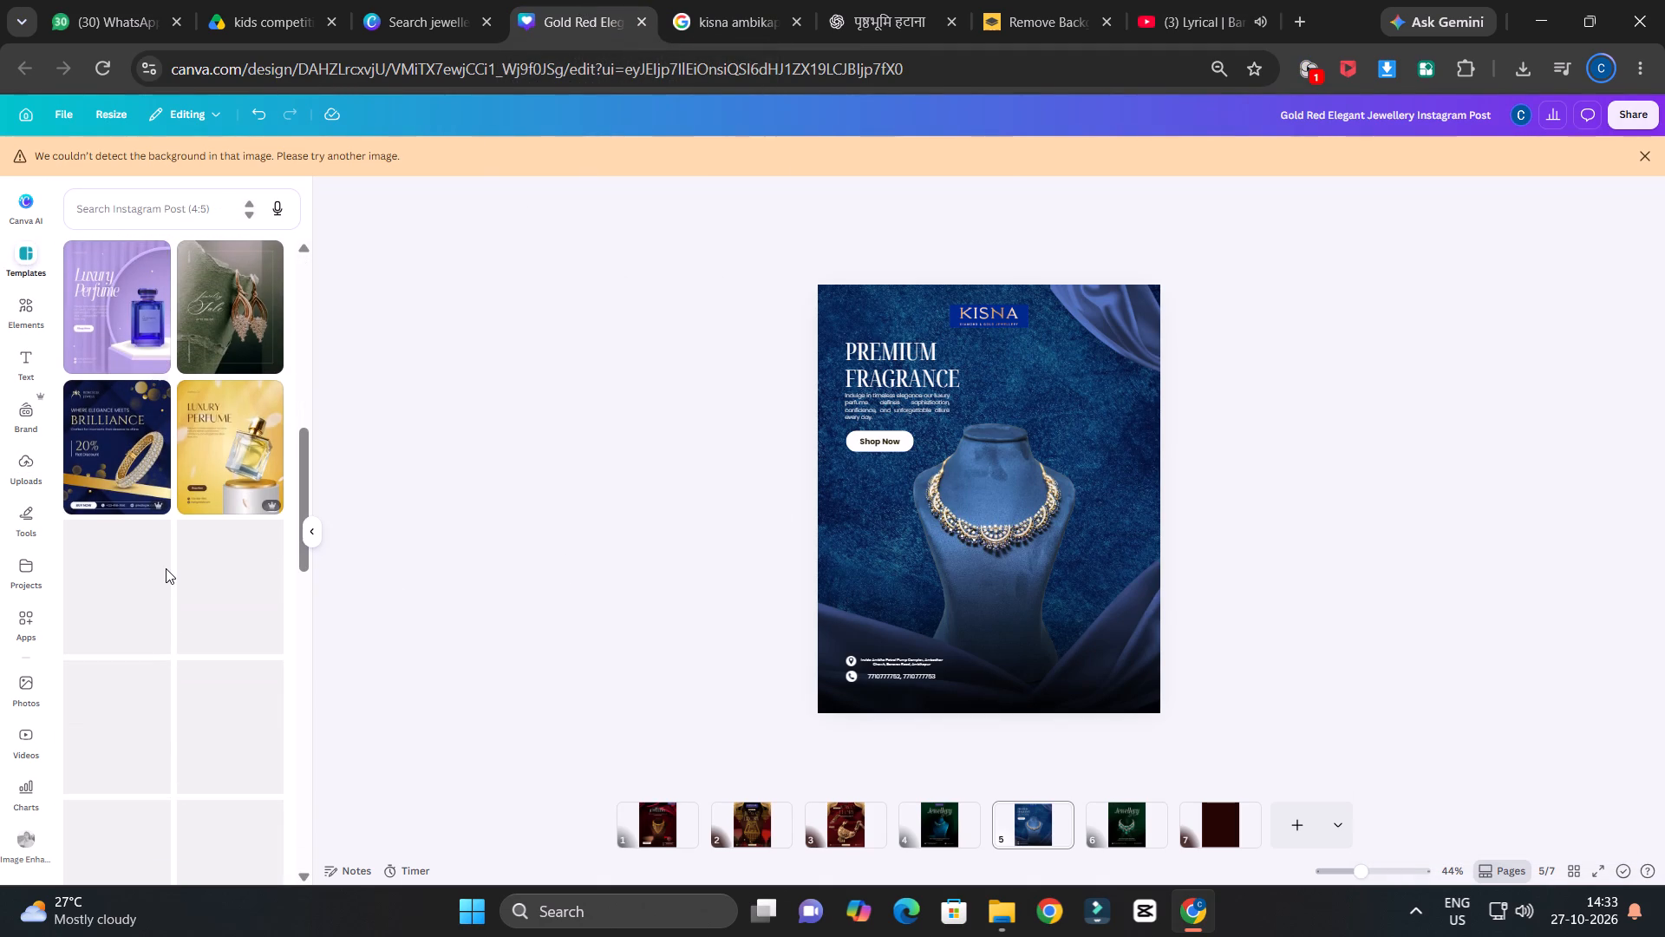
scroll(165, 567, "down", 1)
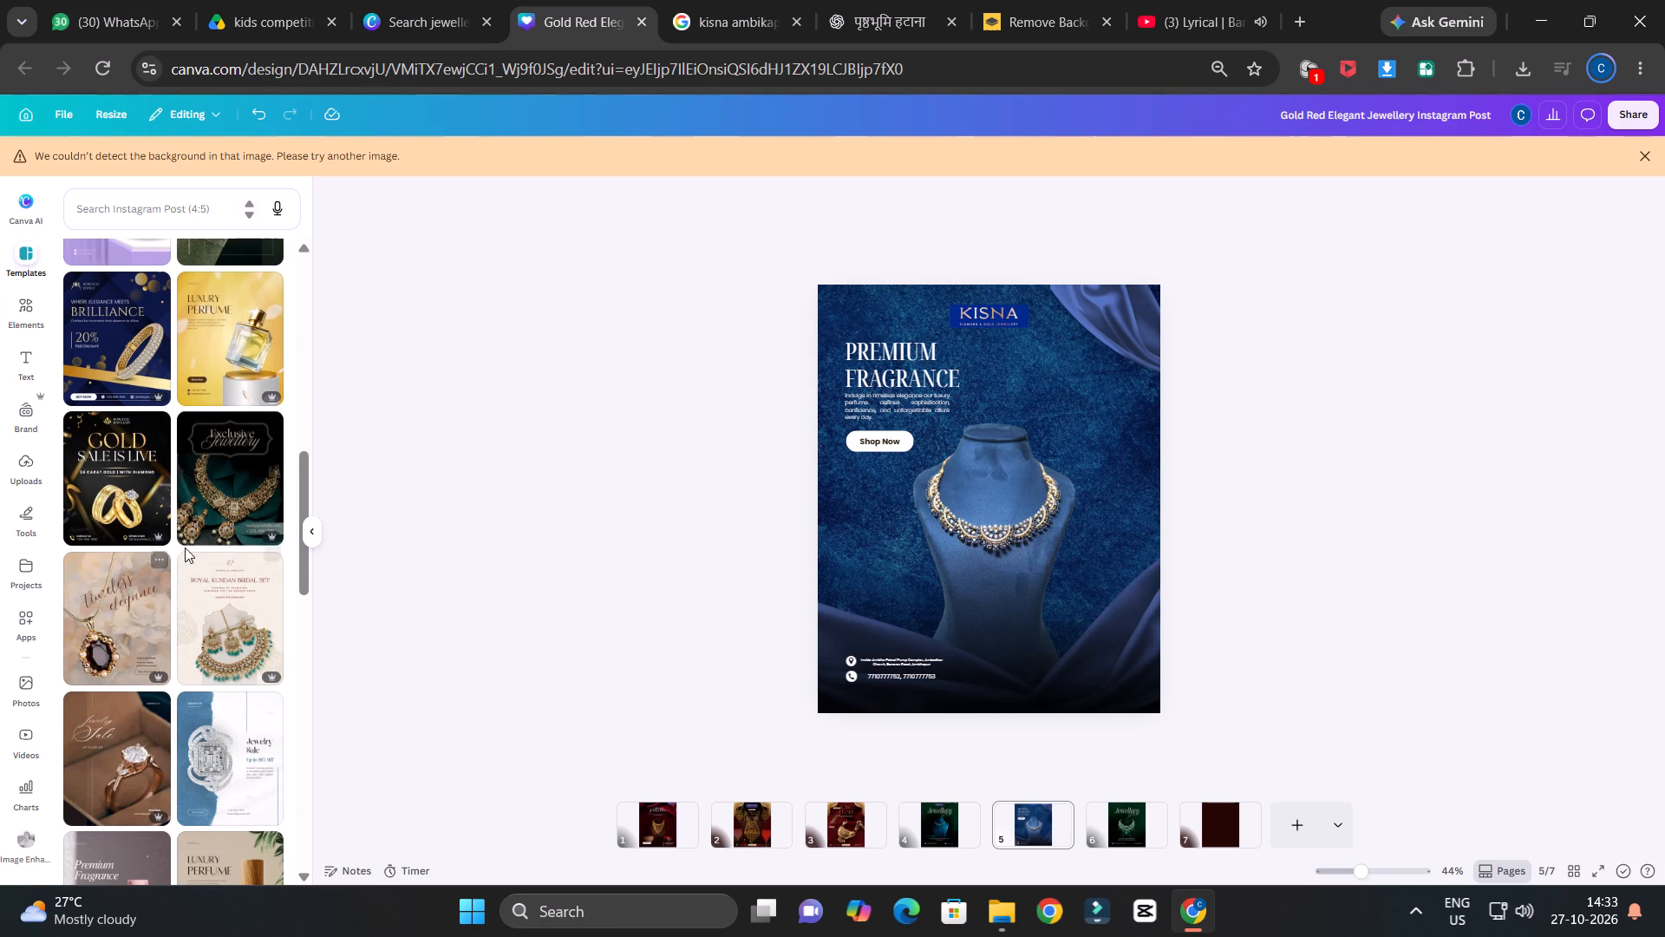
scroll(225, 468, "down", 2)
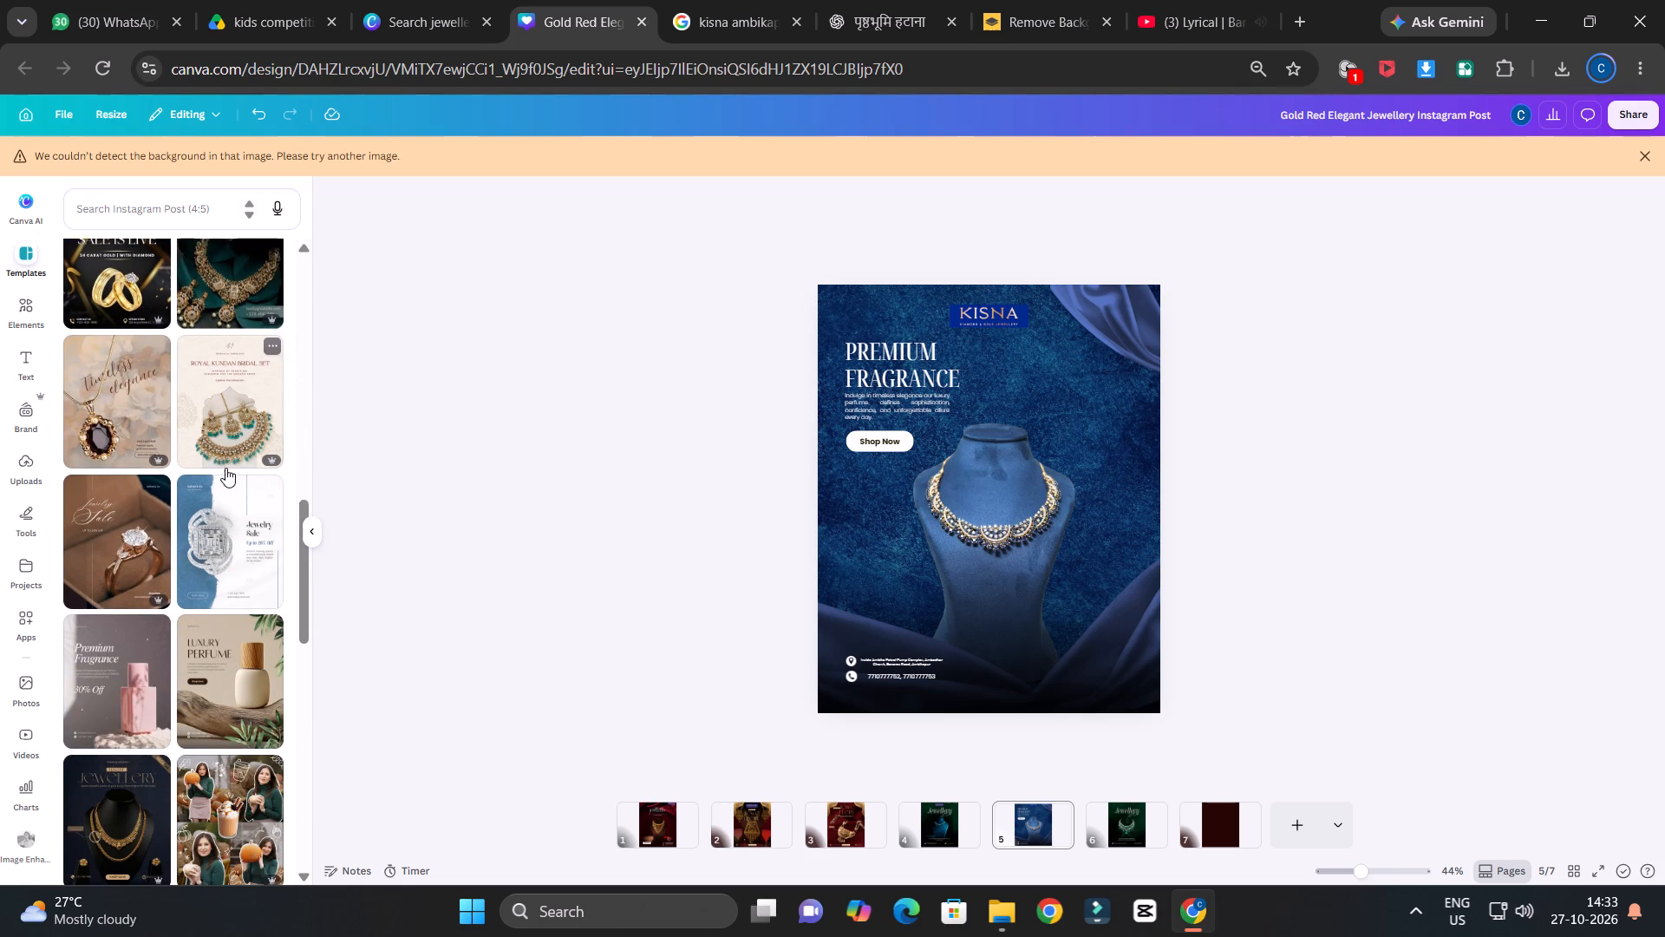
scroll(225, 468, "down", 6)
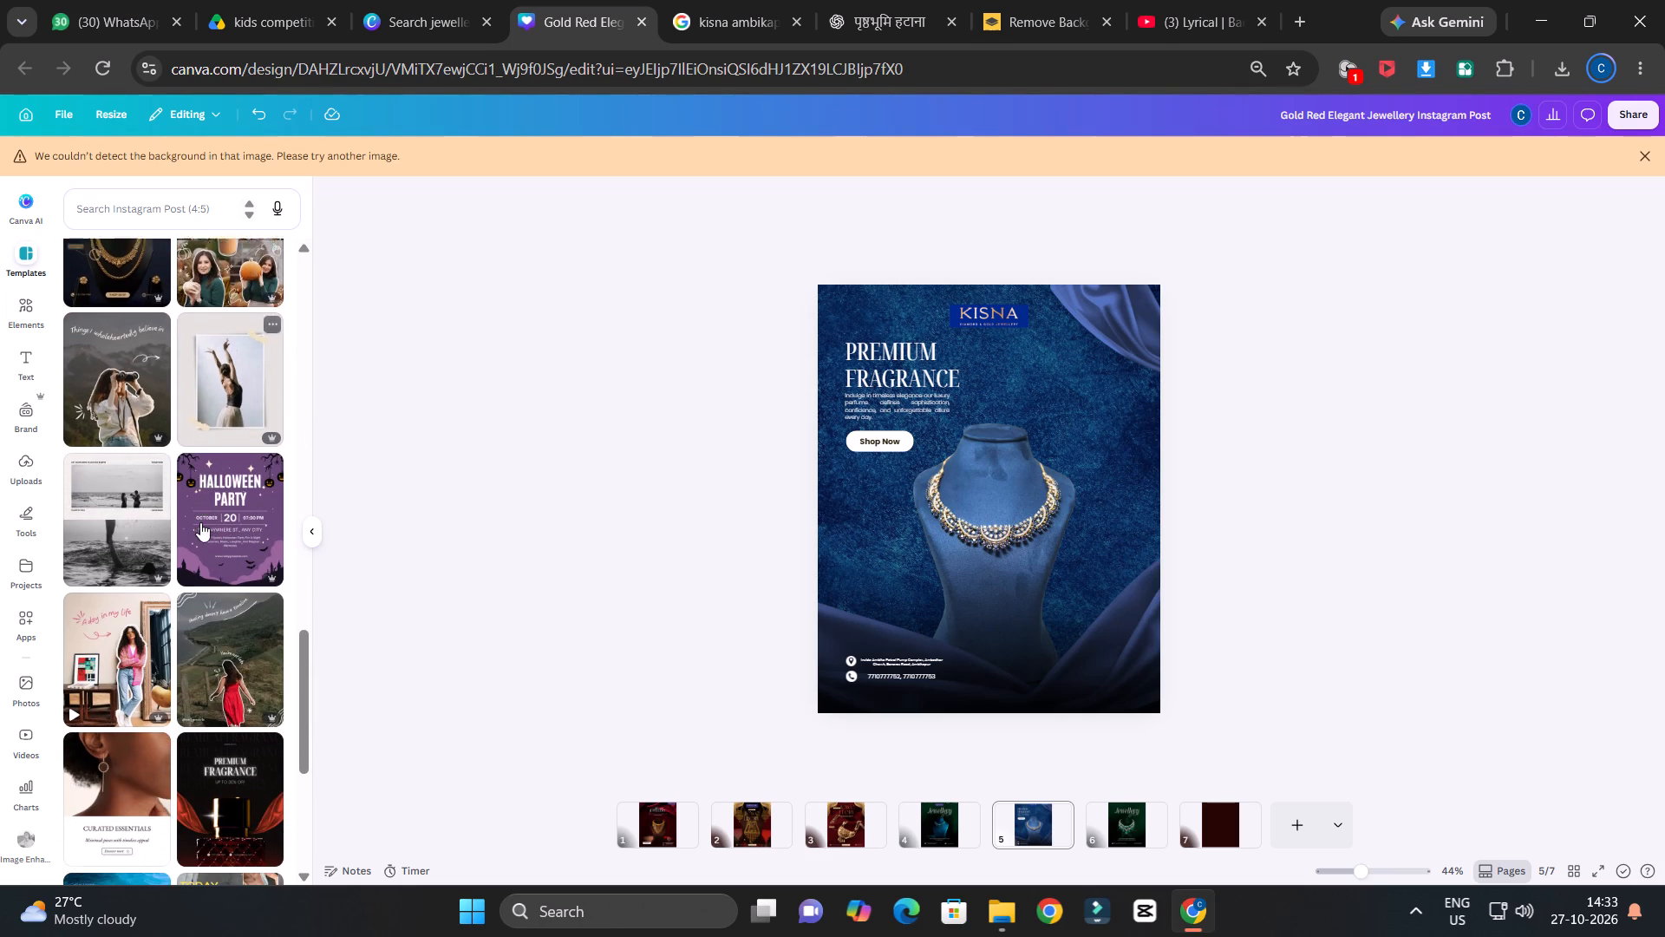
scroll(200, 522, "down", 4)
Skip the ad on the YouTube video and return to the Gold Red Elegant Jewellery design in Canva.
left_click(1198, 0)
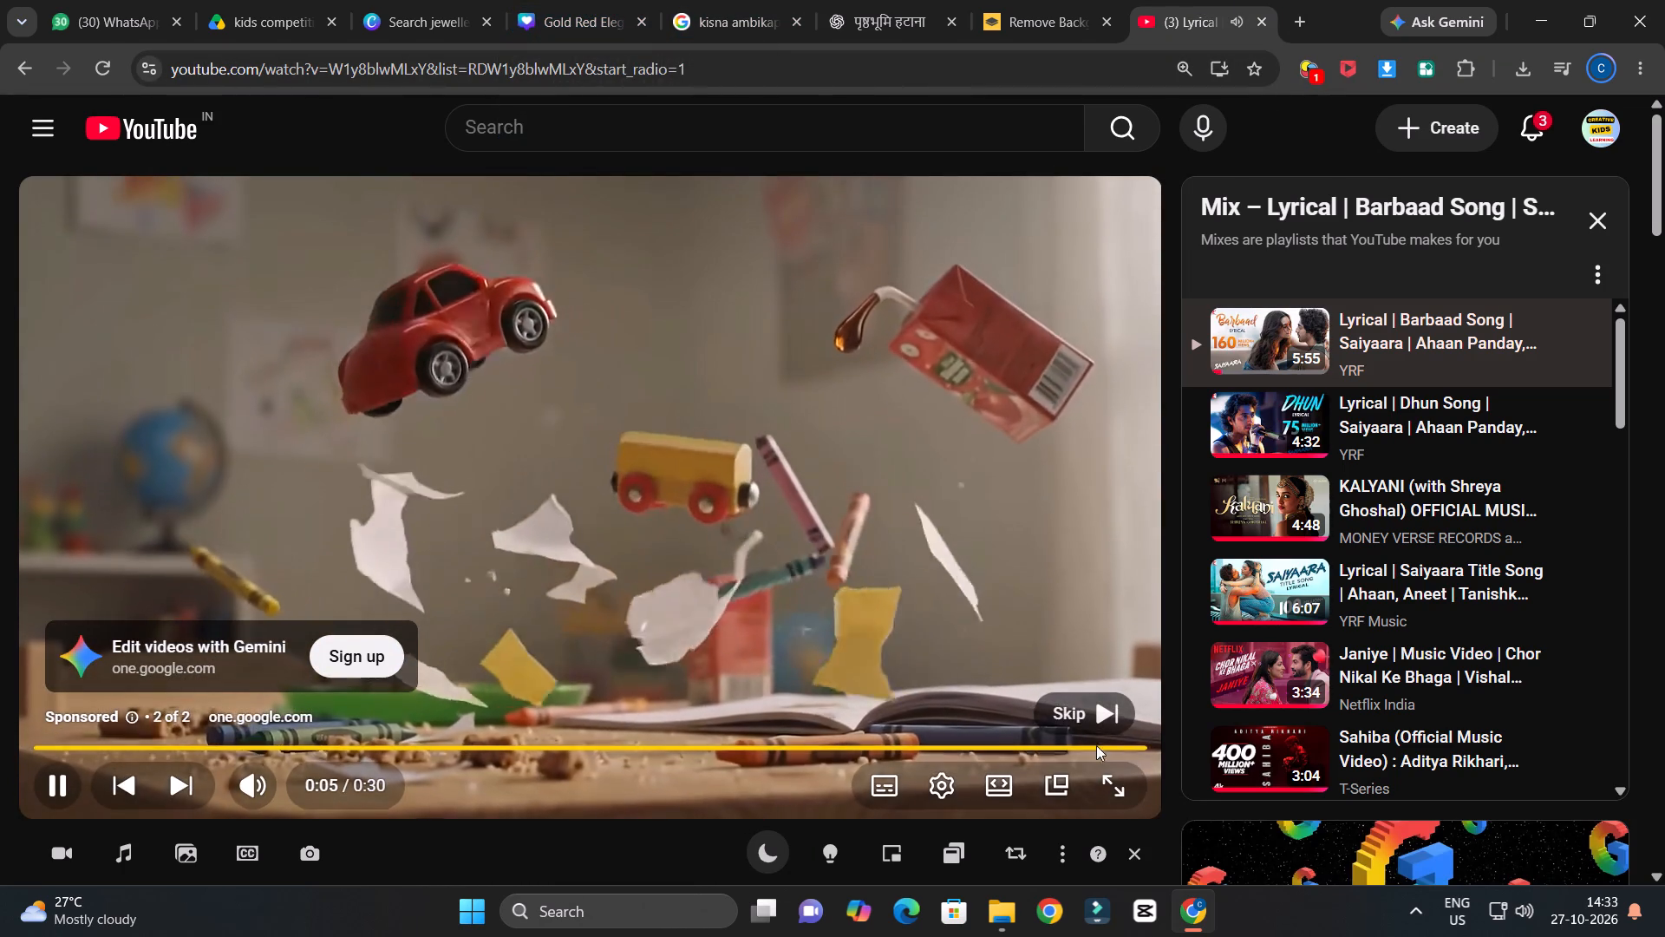
left_click(1101, 712)
left_click(434, 23)
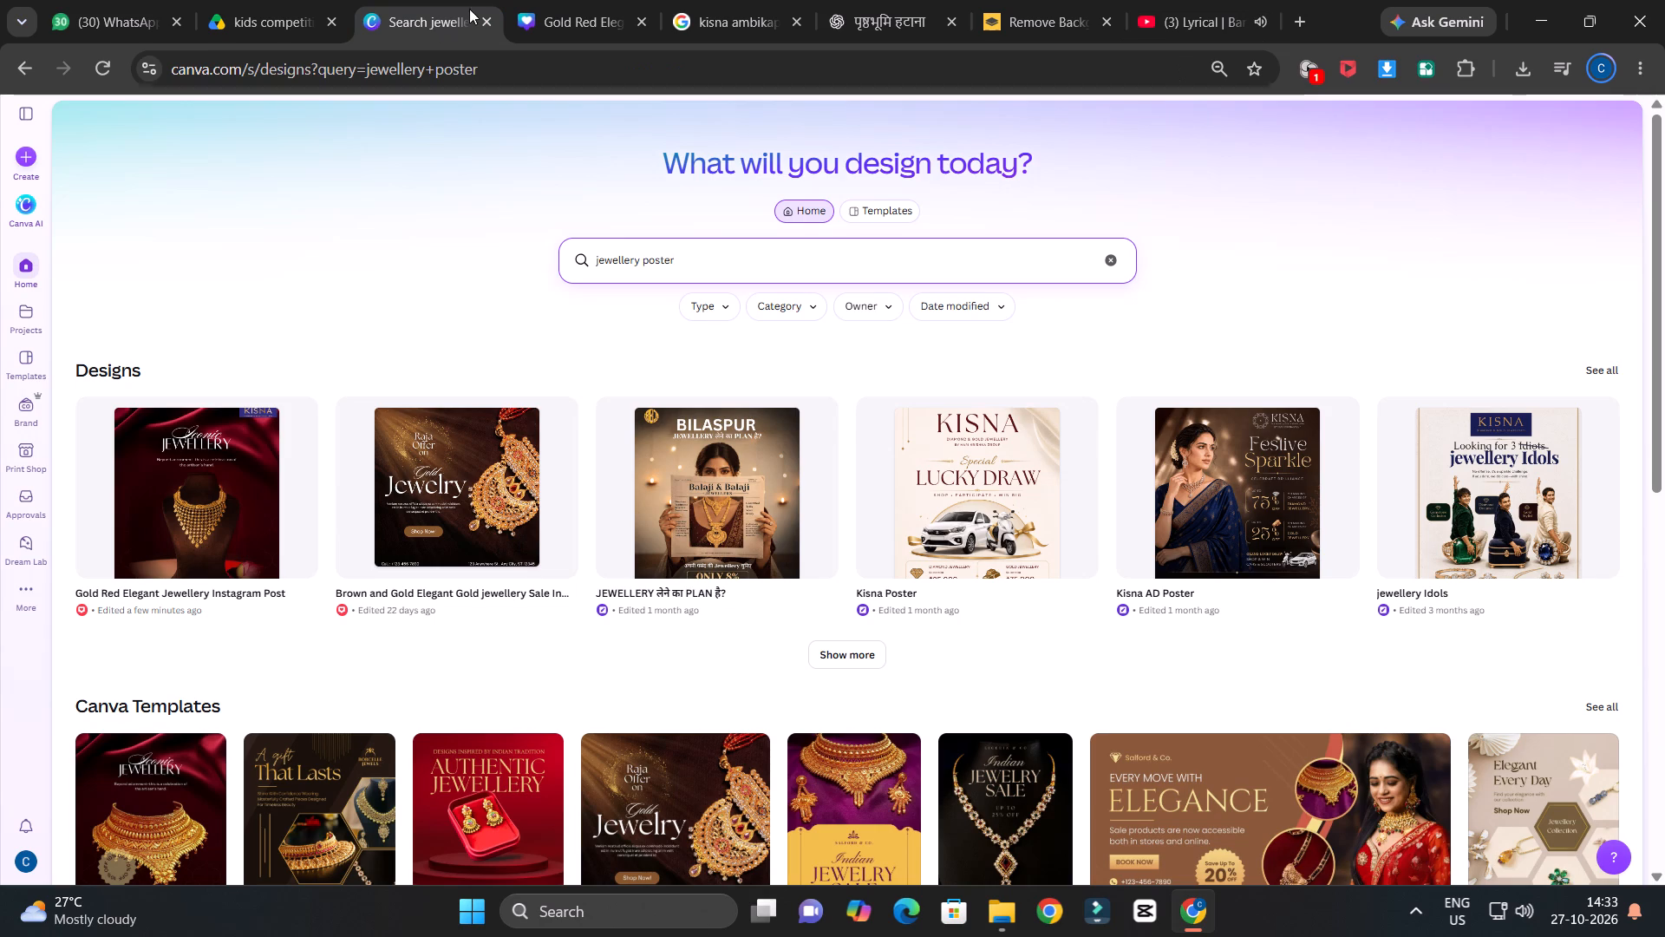
left_click(563, 9)
Turn the YouTube player's volume up to maximum and set the system volume to 100.
left_click(1197, 15)
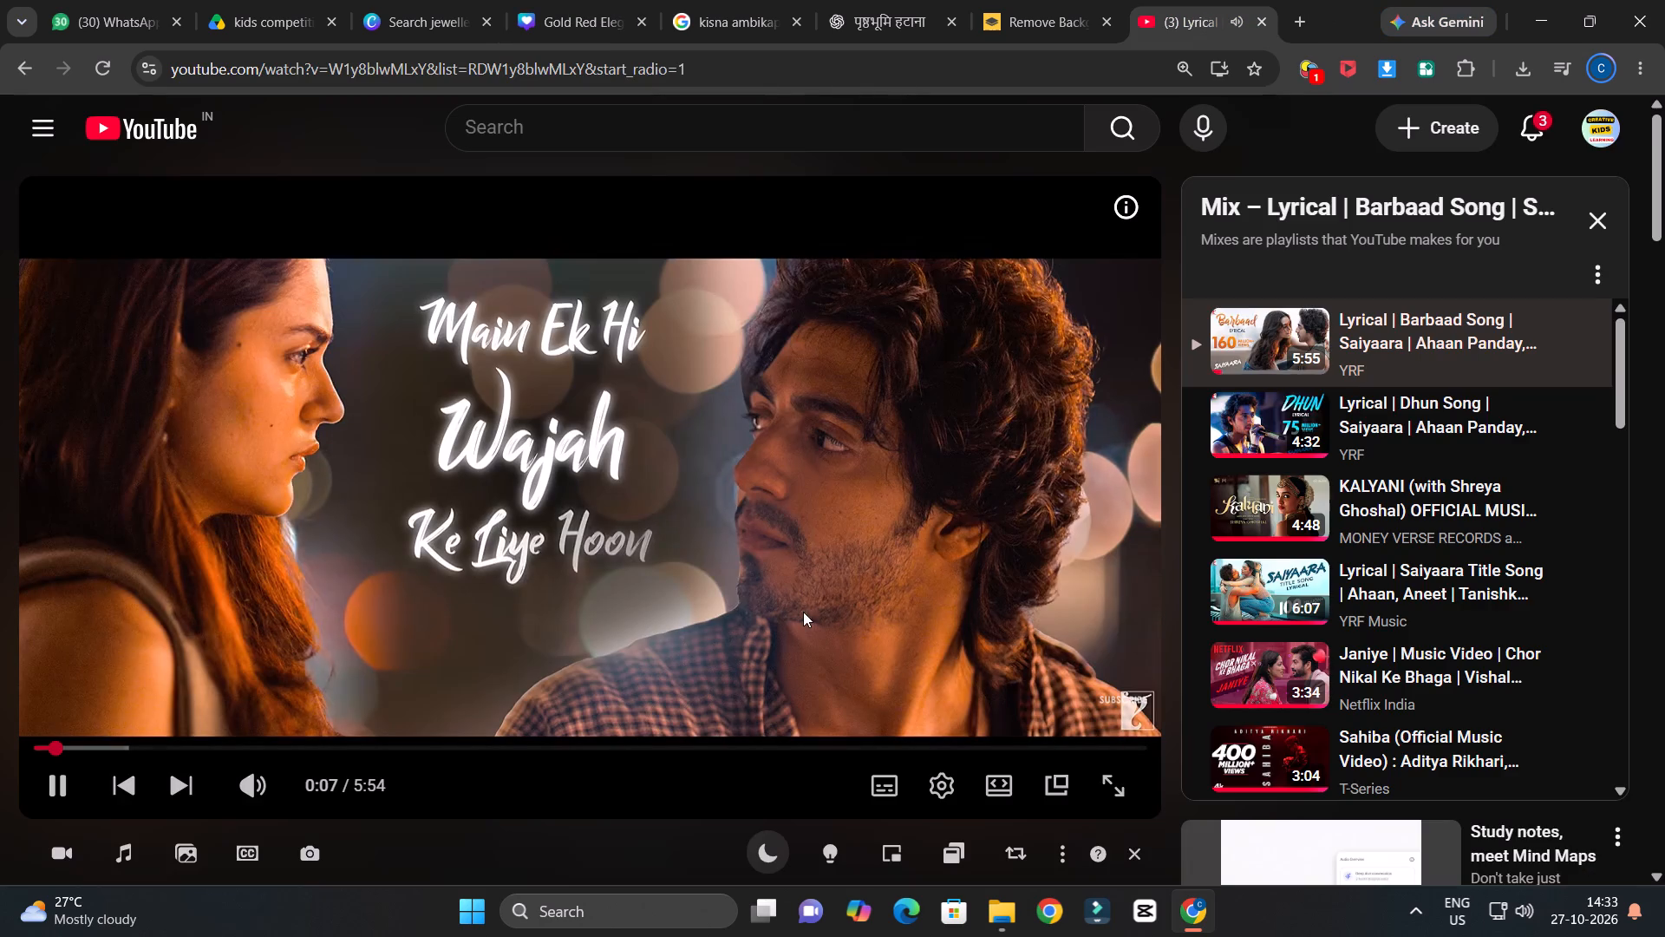
left_click_drag(333, 789, 396, 789)
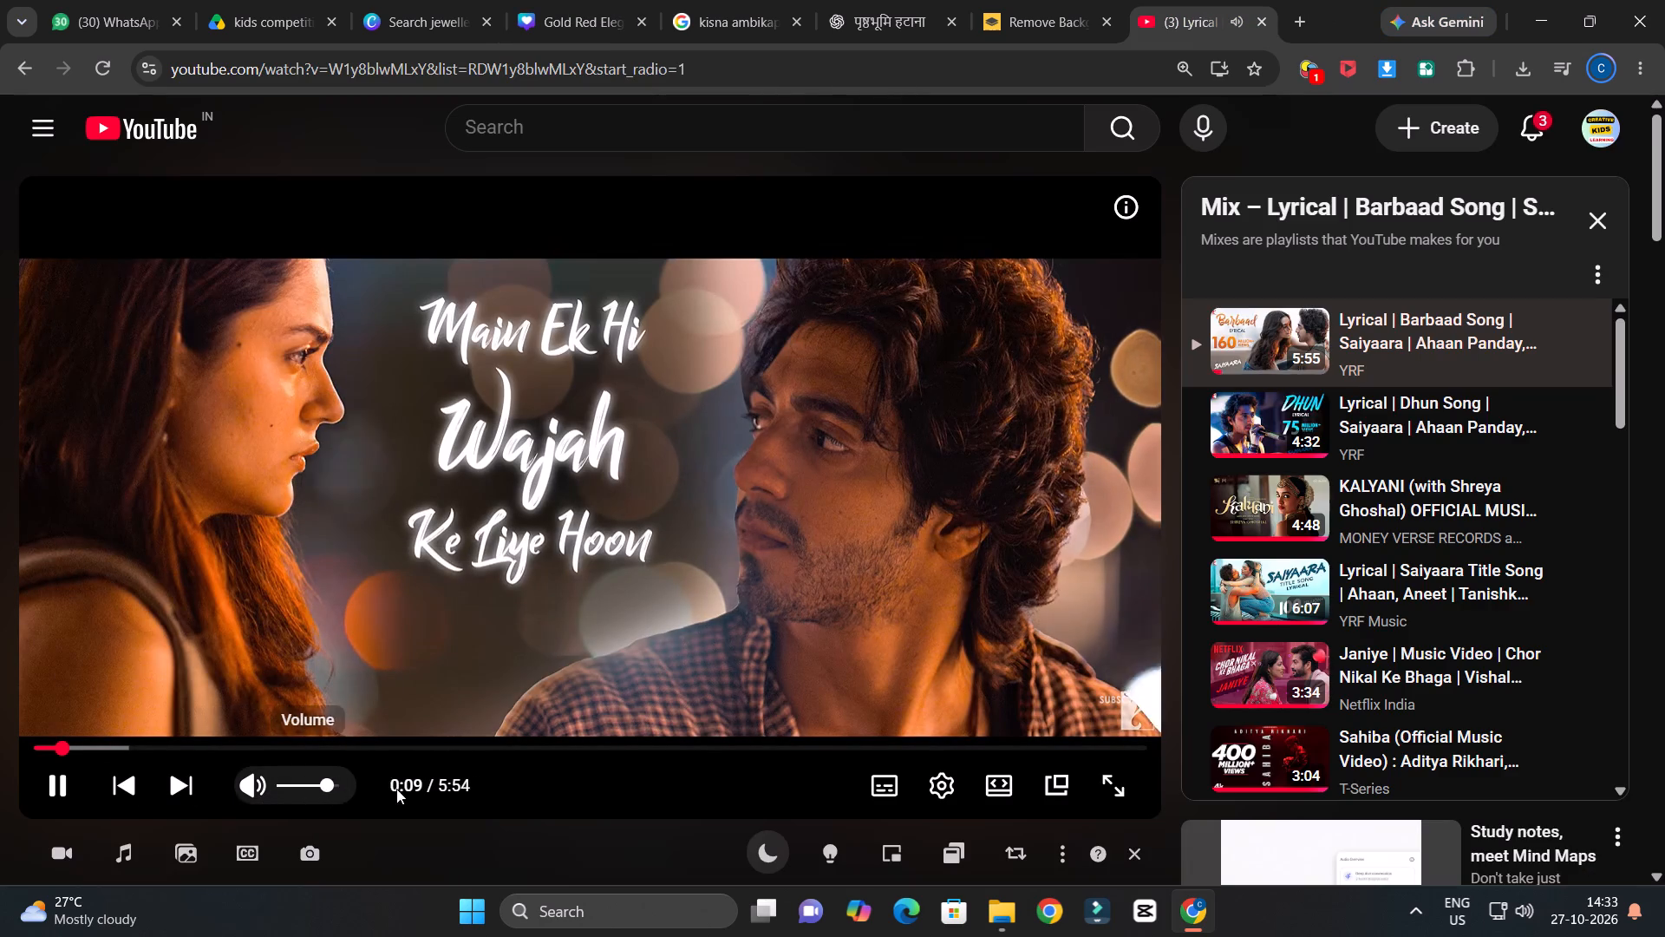
left_click_drag(396, 789, 612, 777)
left_click(1530, 927)
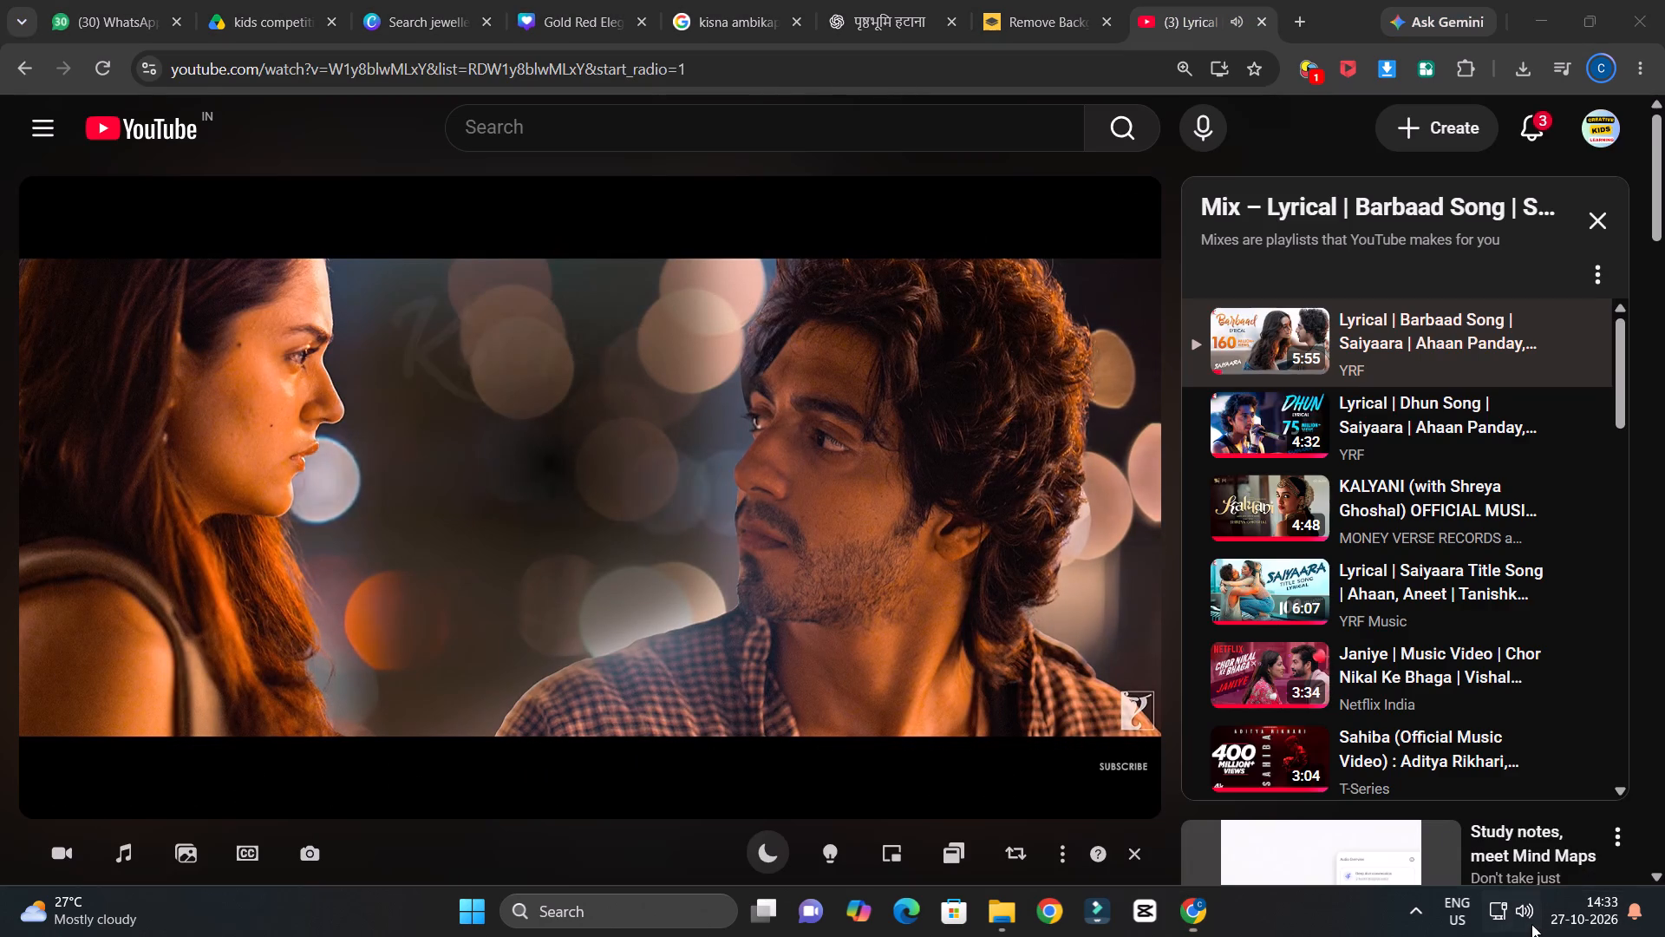
left_click_drag(1564, 773, 1652, 760)
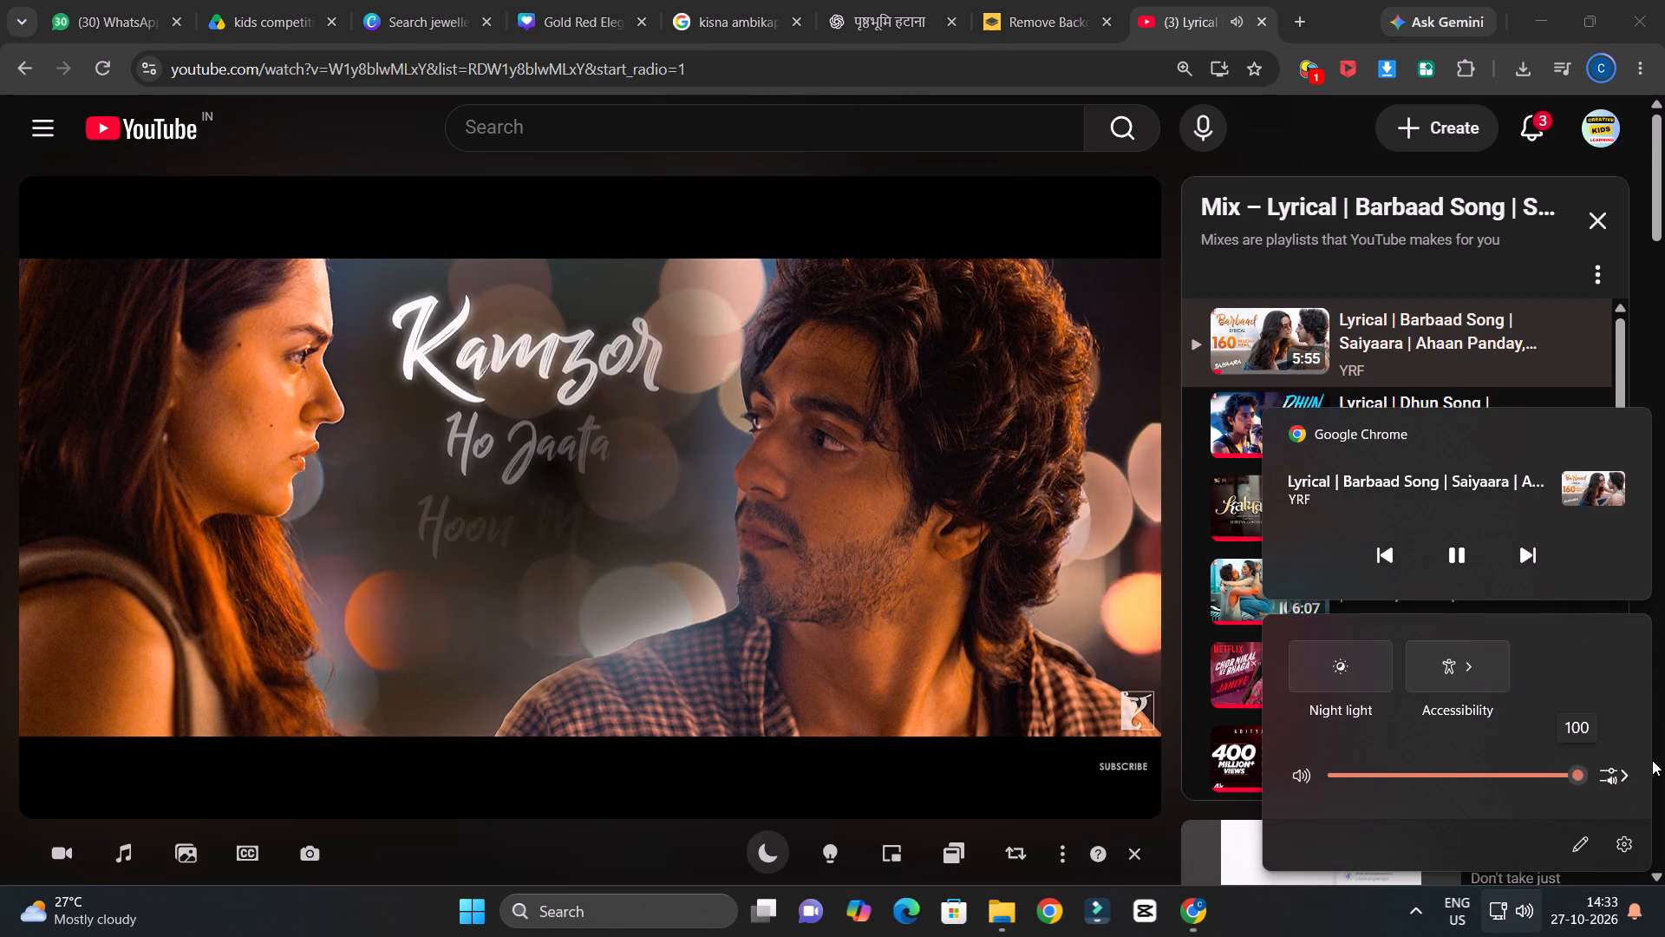
left_click_drag(1652, 760, 1651, 761)
Return to the Canva jewellery design and examine the suggested templates for a suitable poster layout.
left_click(570, 0)
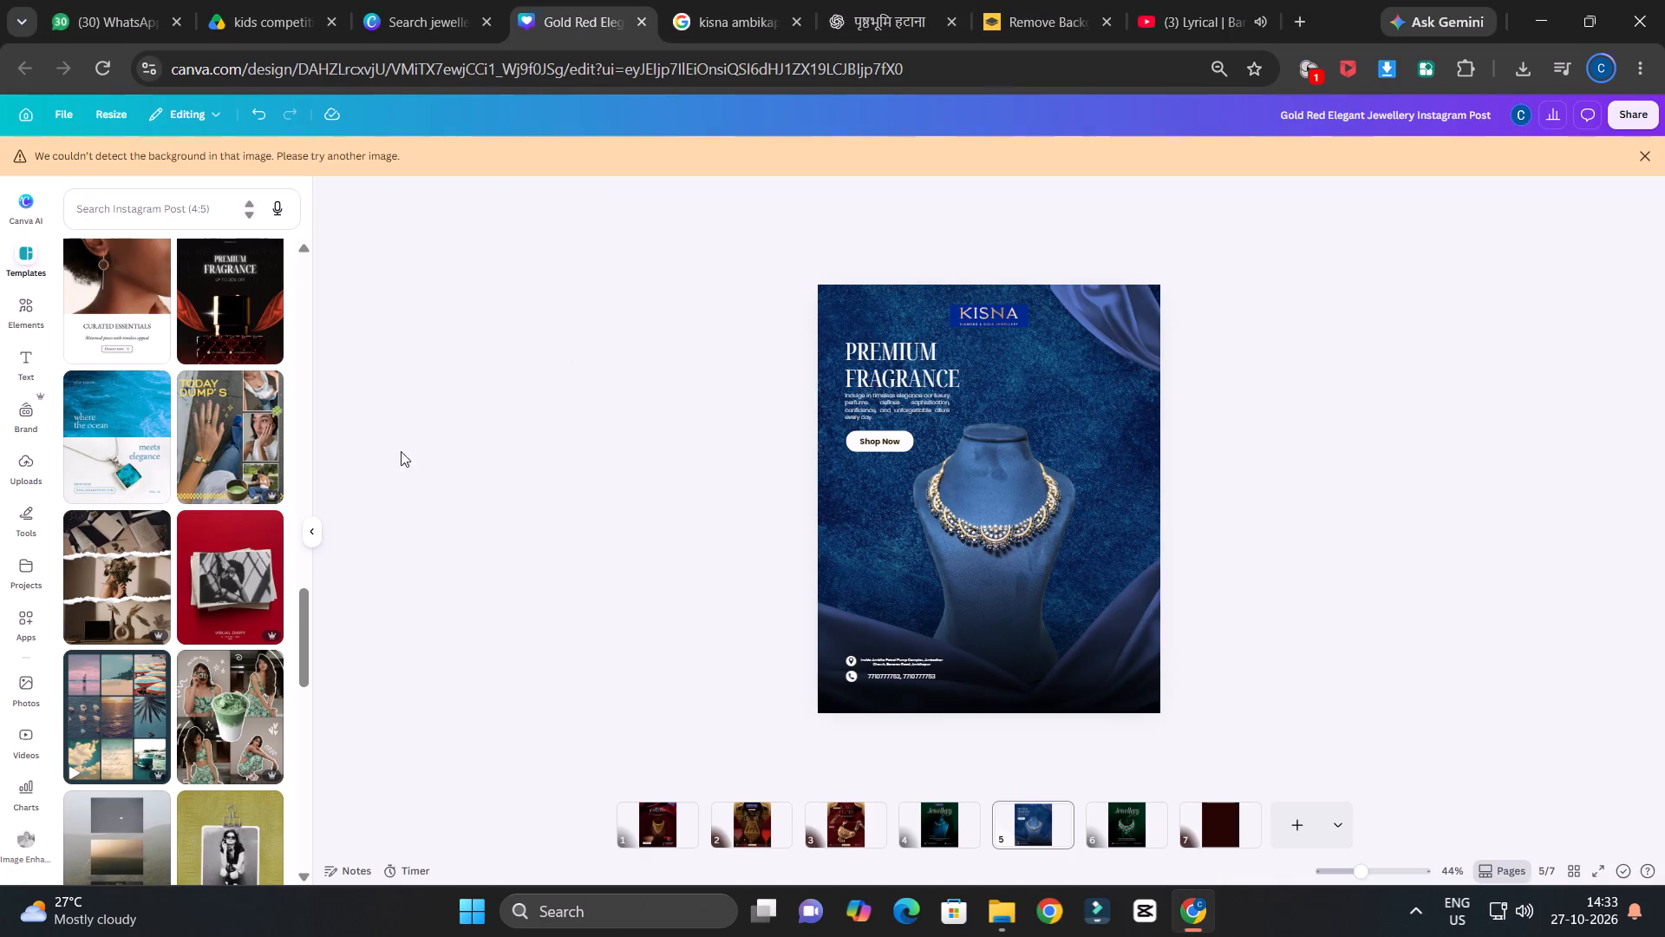
scroll(179, 534, "down", 3)
scroll(168, 535, "up", 4)
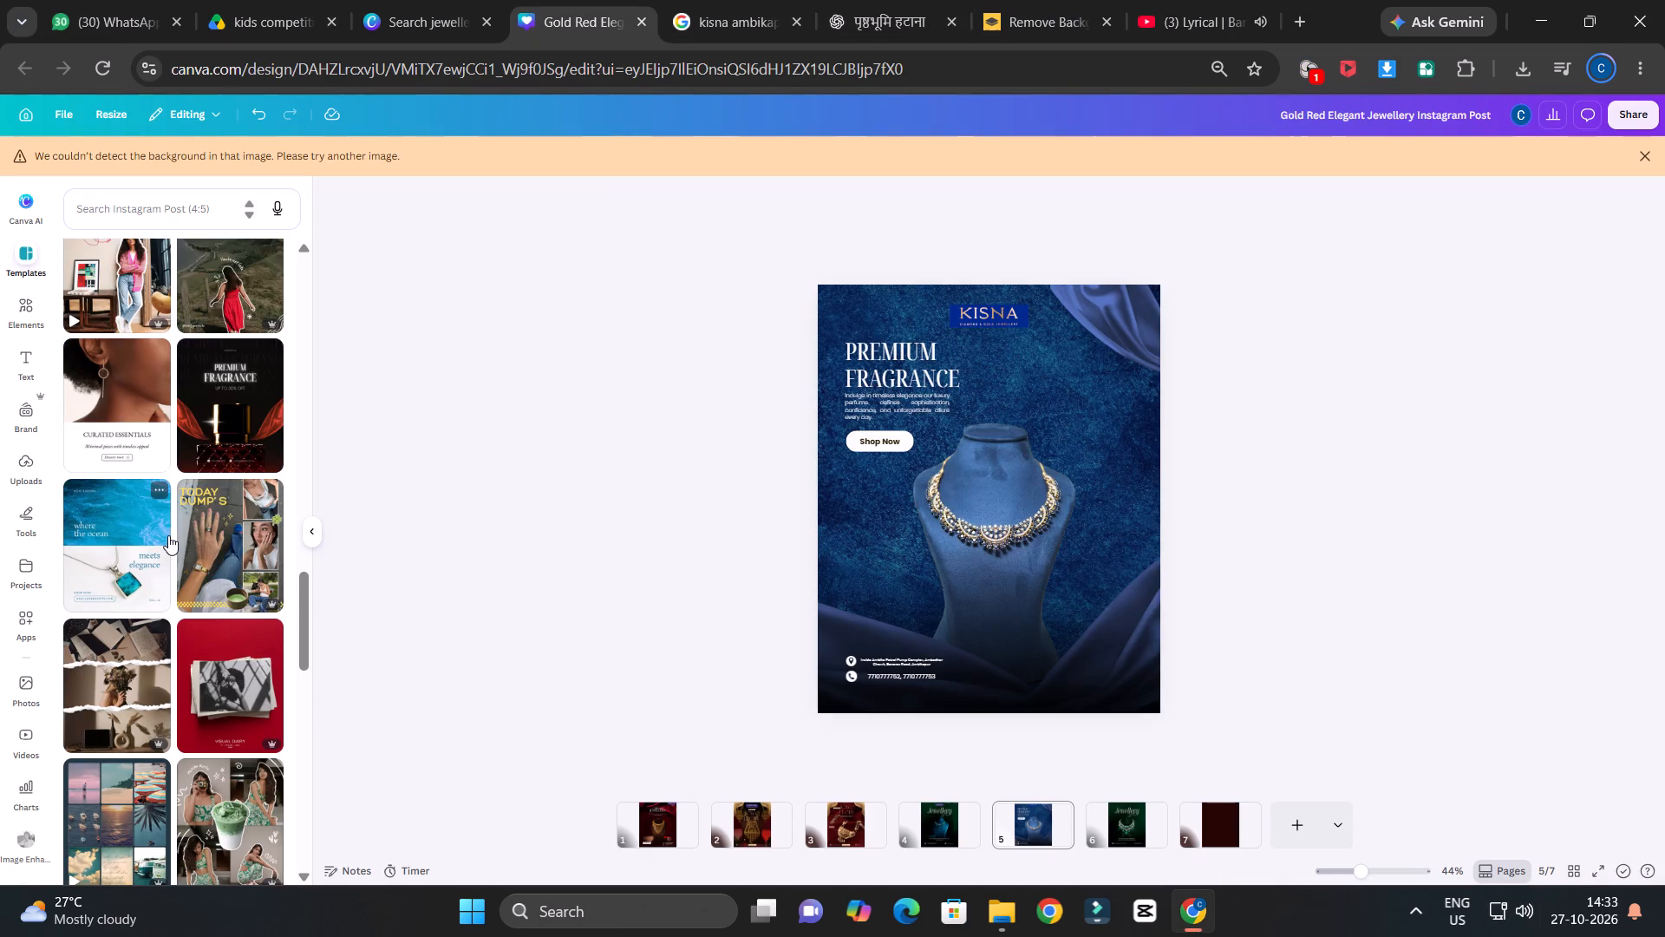
scroll(168, 535, "down", 3)
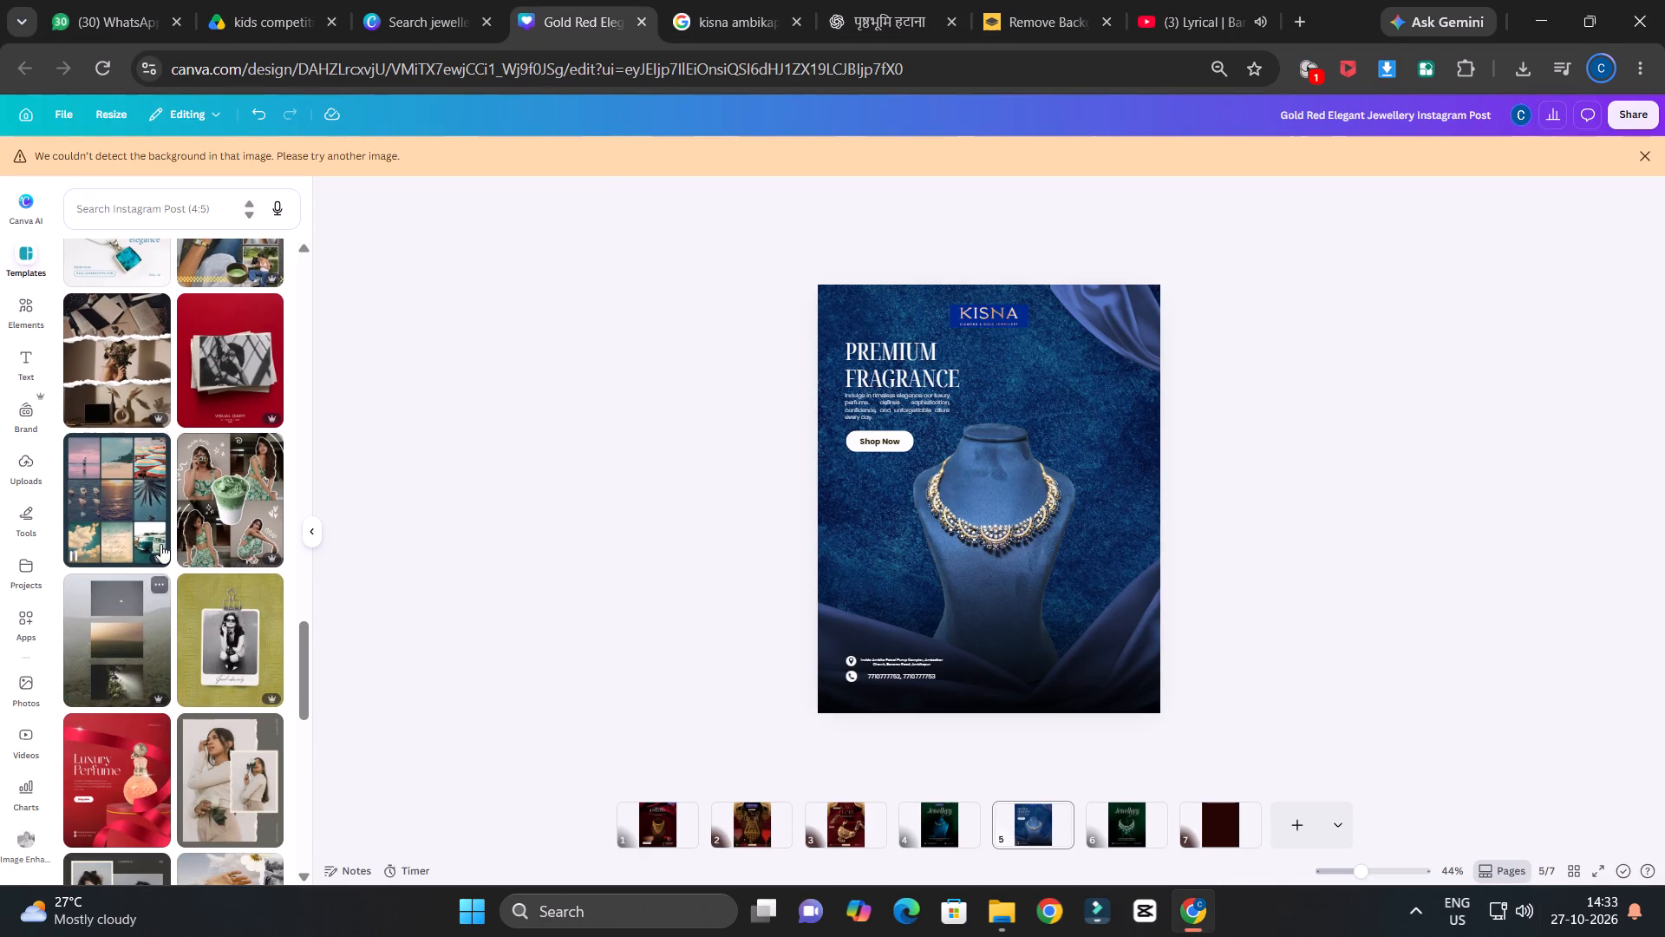
scroll(163, 520, "up", 9)
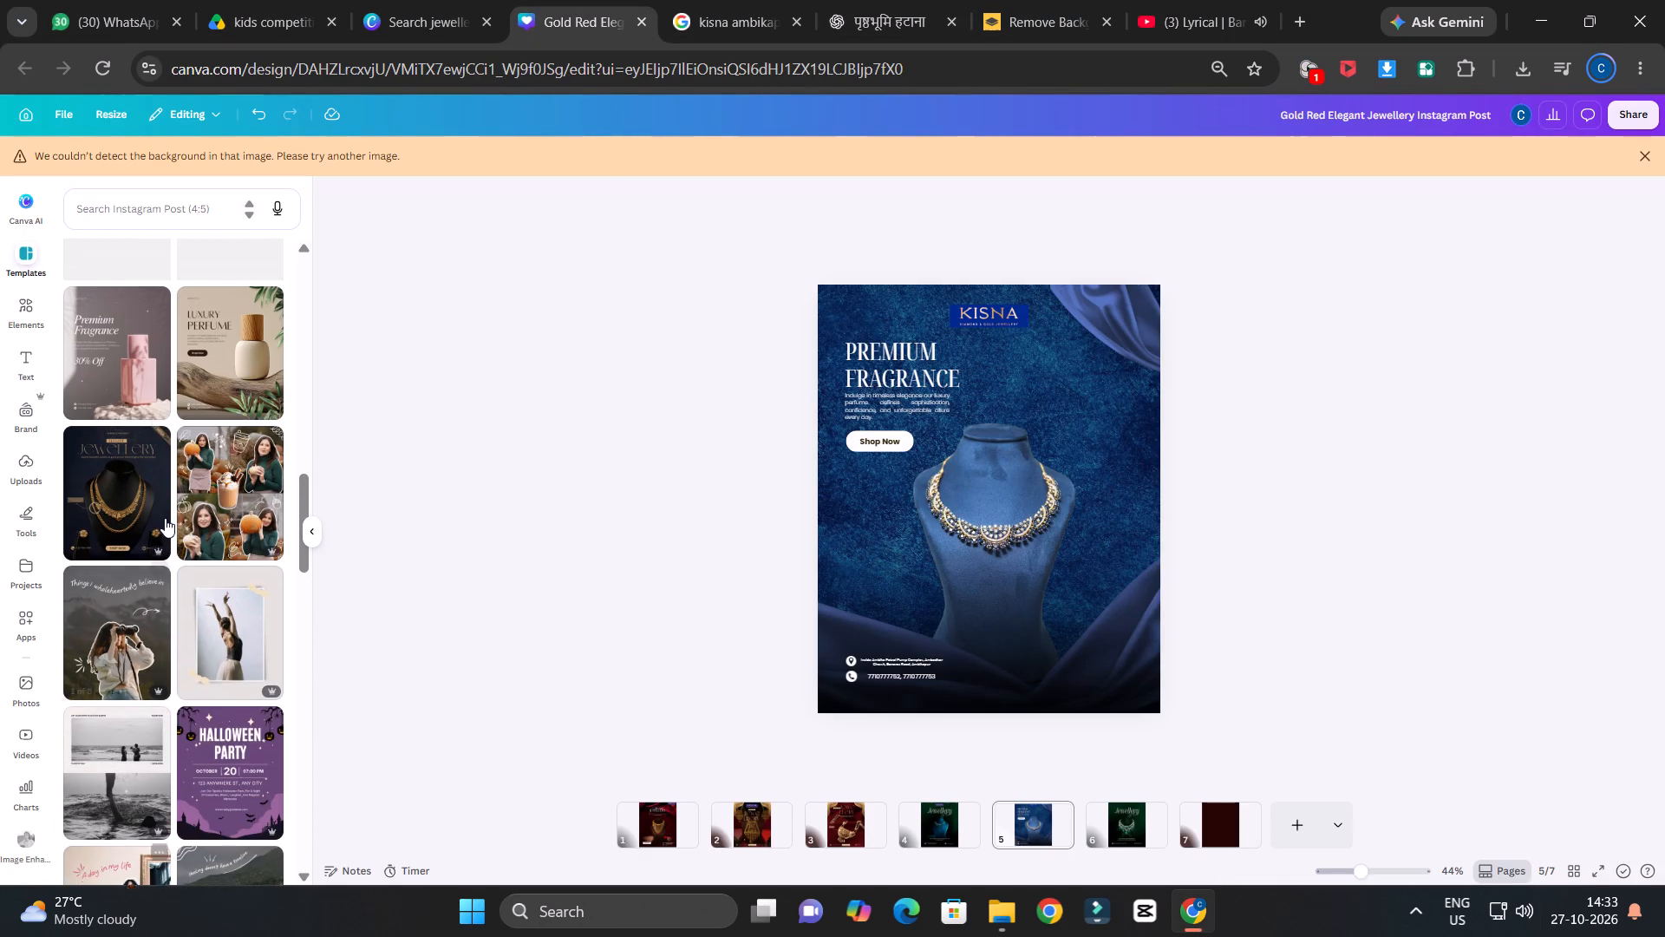
scroll(165, 518, "up", 2)
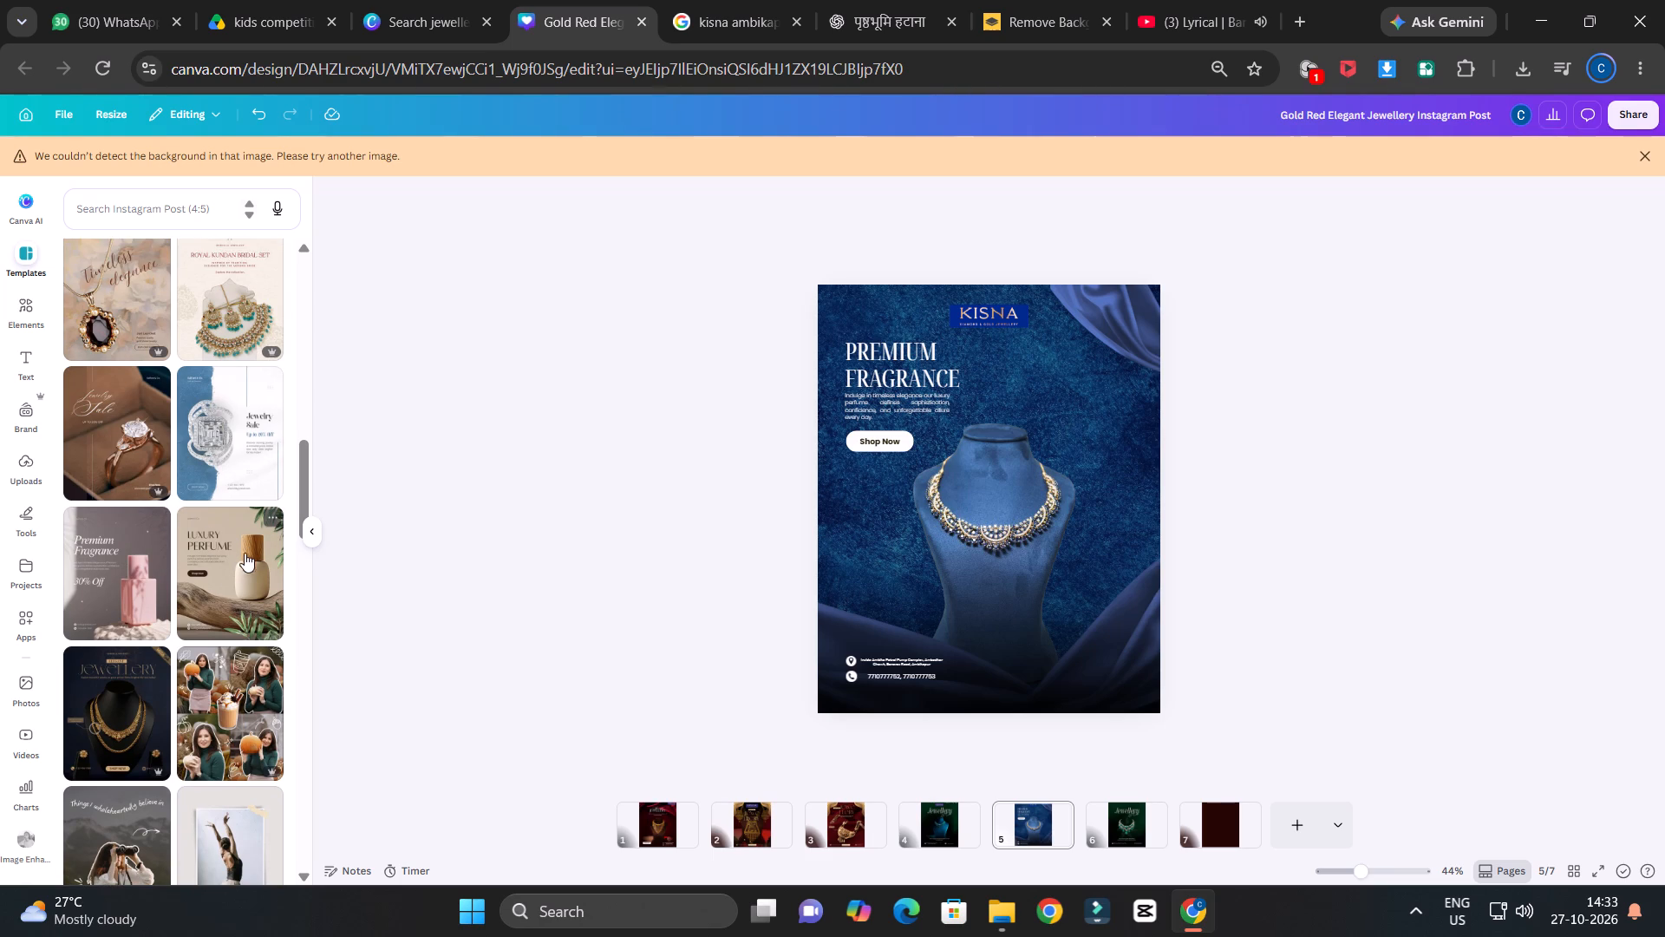
In the Canva jewellery design, add the Blue and Gold Elegant Jewellery Sale template as a new page after page 7.
scroll(224, 570, "up", 1)
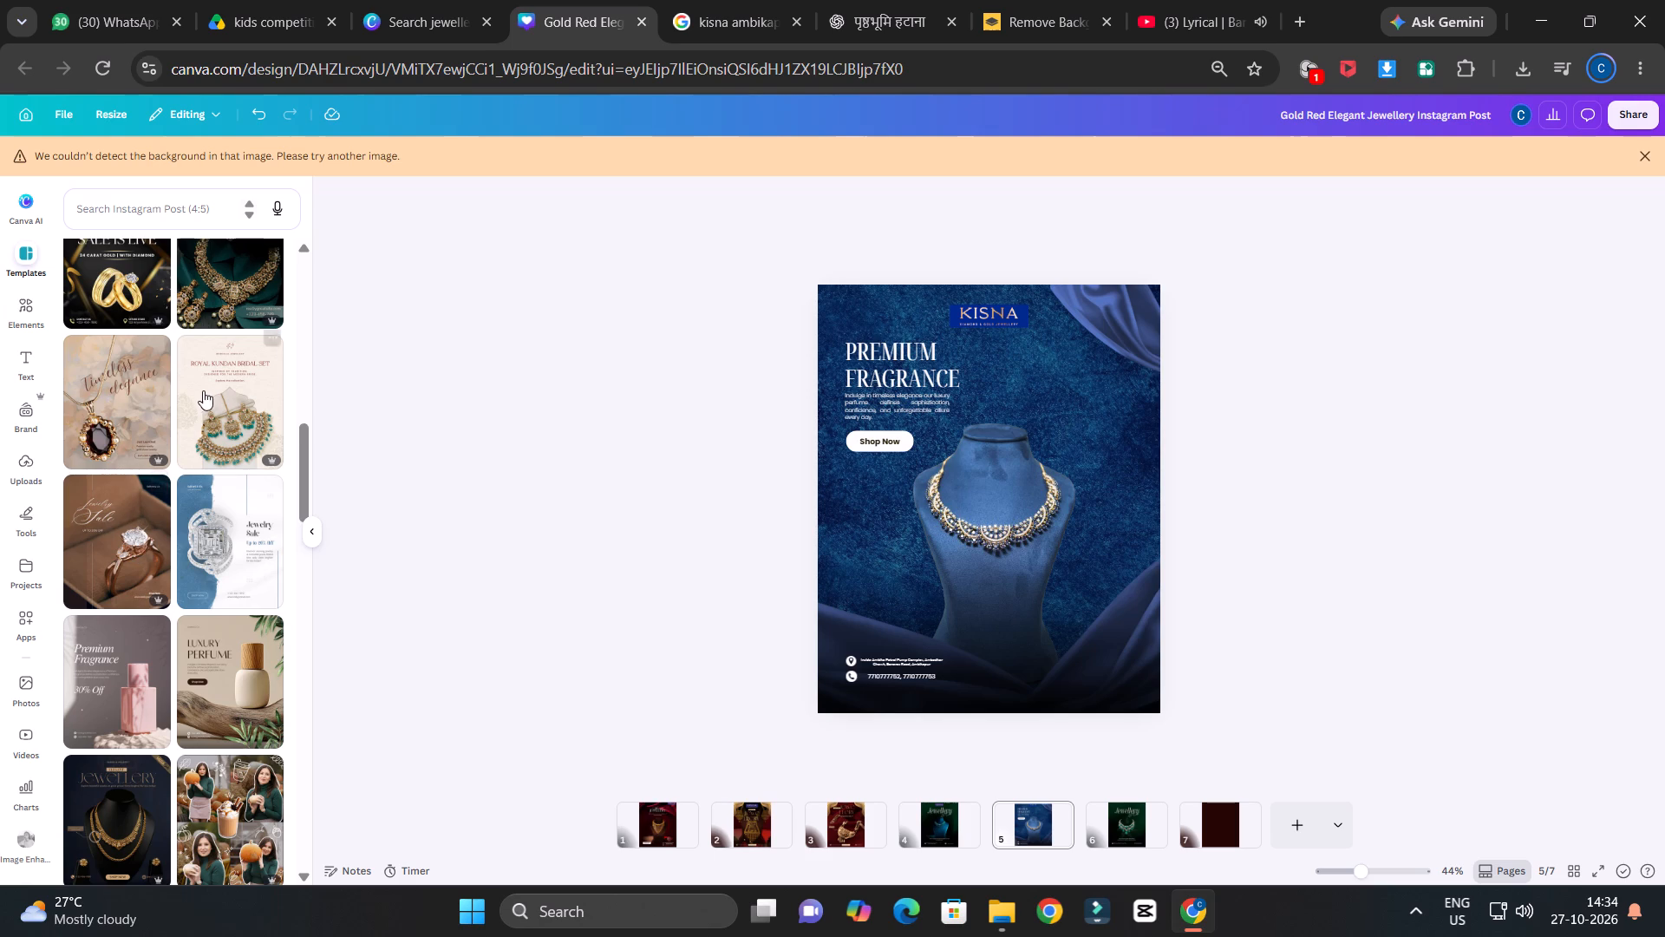
scroll(206, 386, "up", 2)
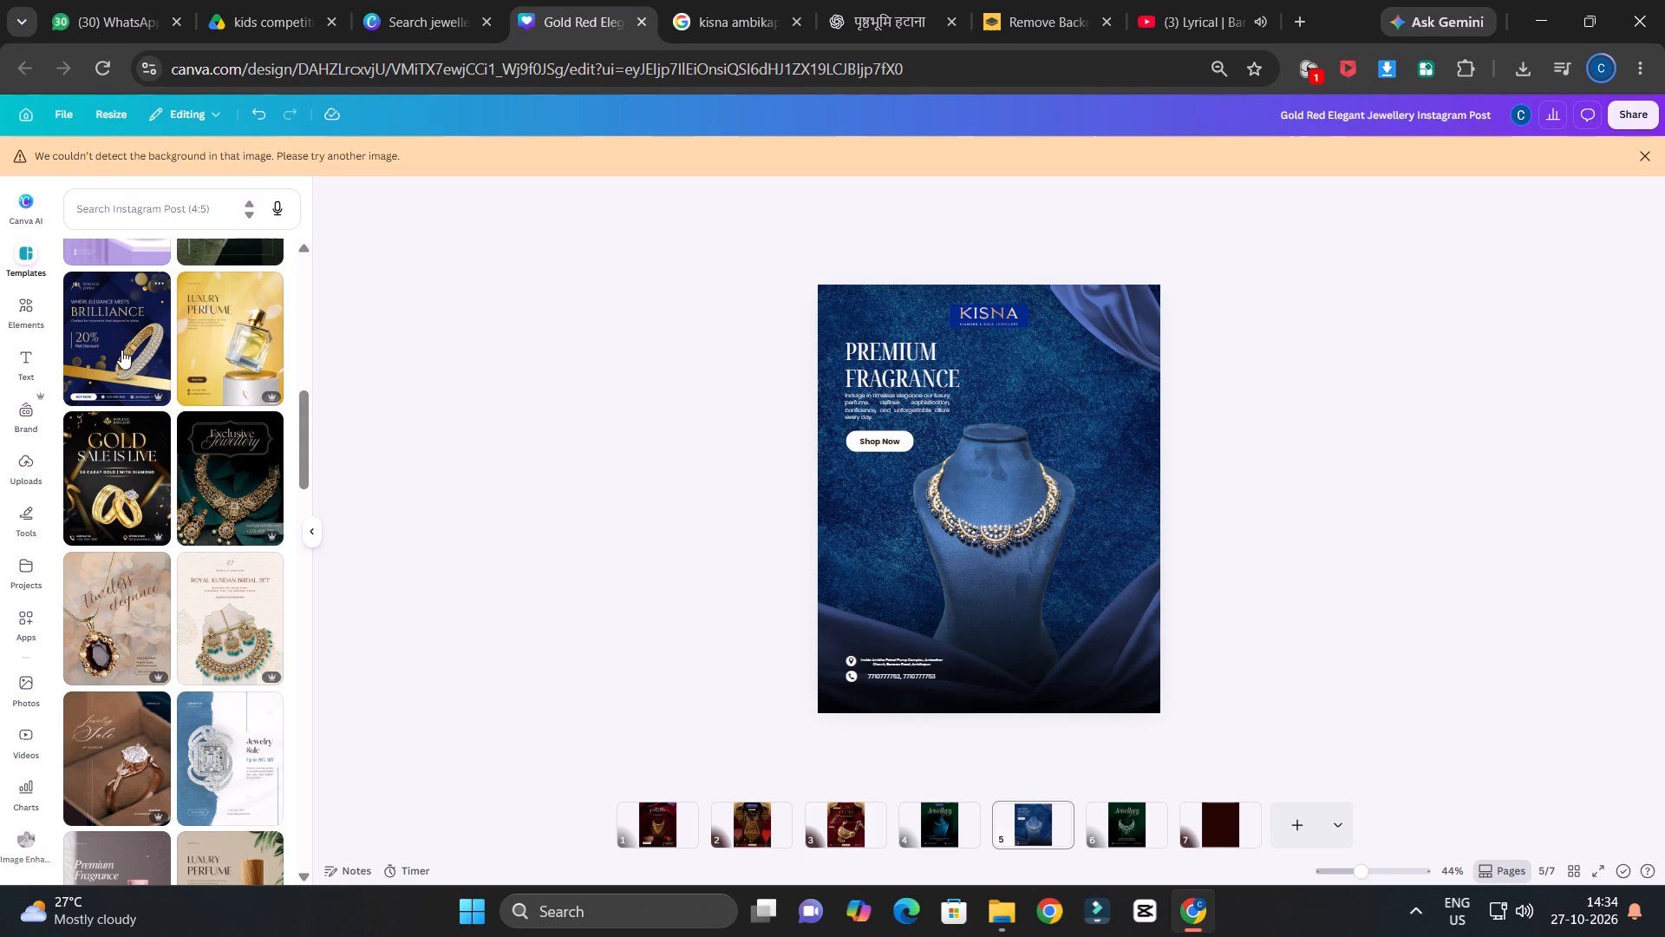
left_click_drag(121, 350, 1293, 815)
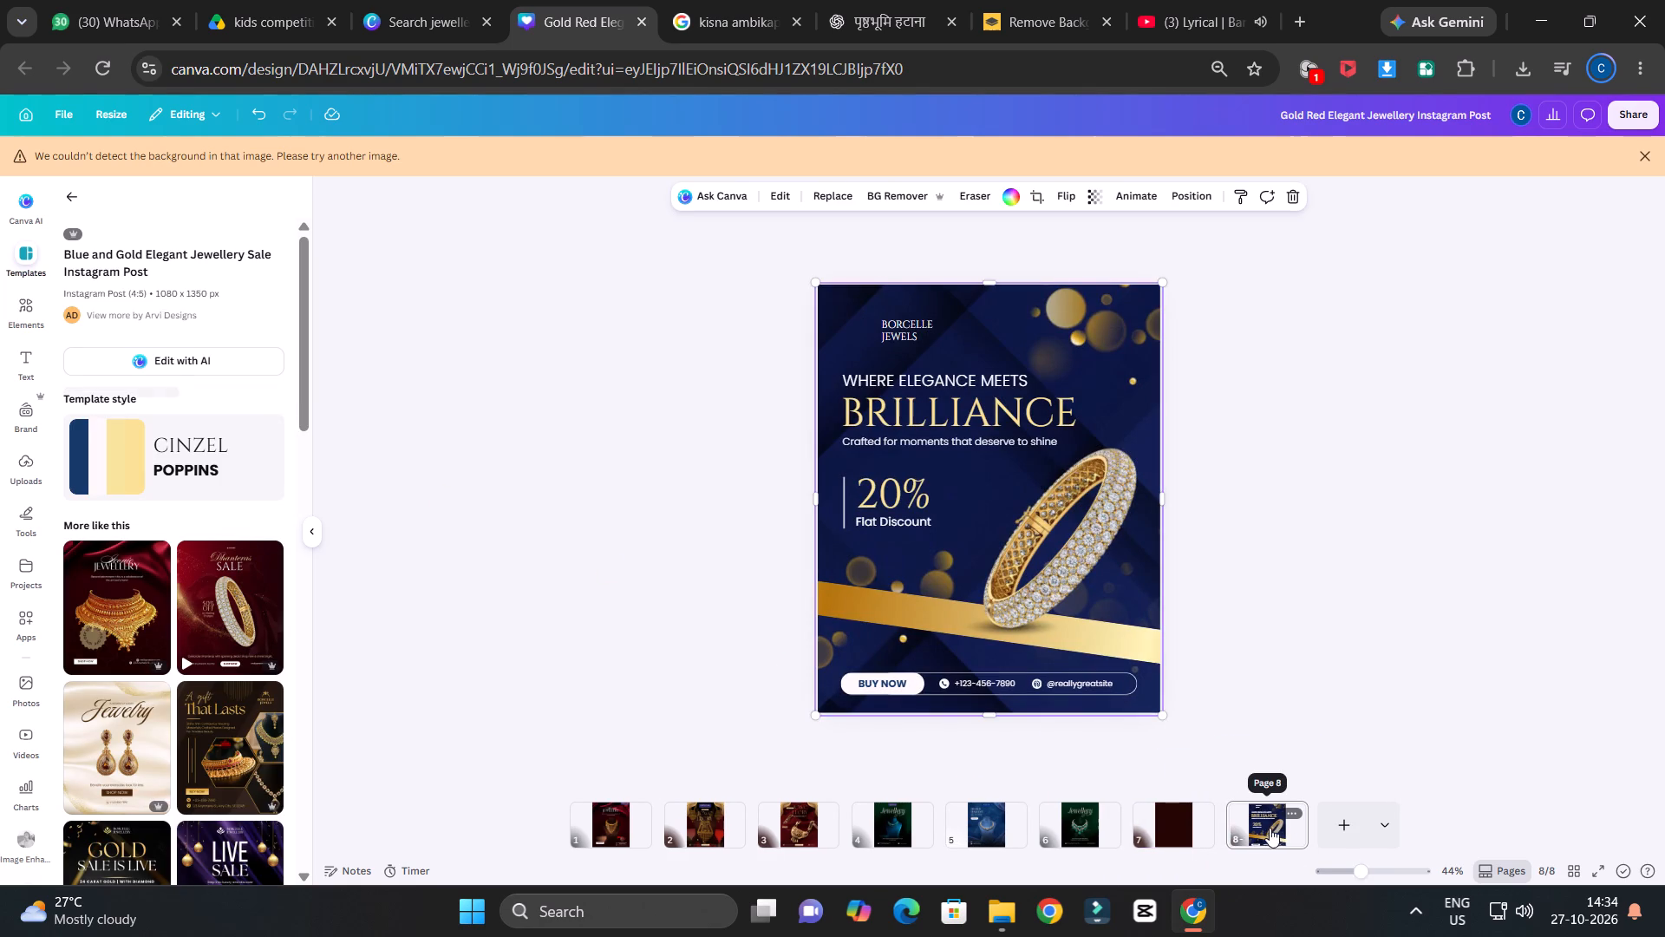
Add a second copy of the blue and gold Brilliance design as page 9, and return to page 8.
left_click_drag(1269, 832, 1325, 835, "alt")
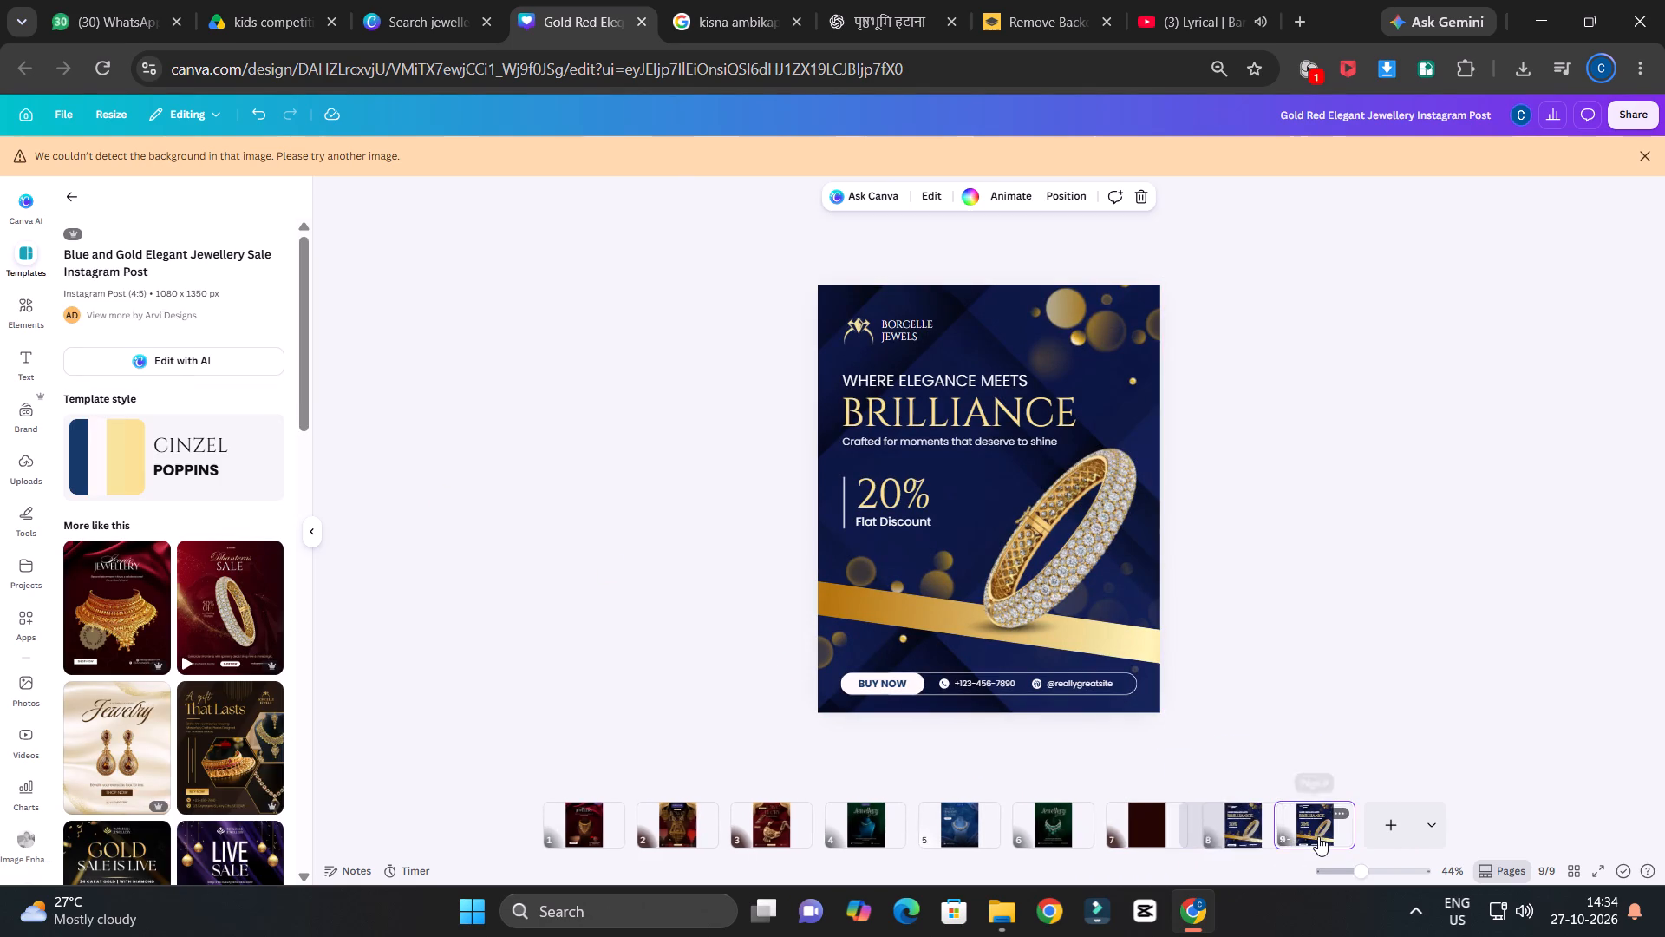
left_click(1222, 828)
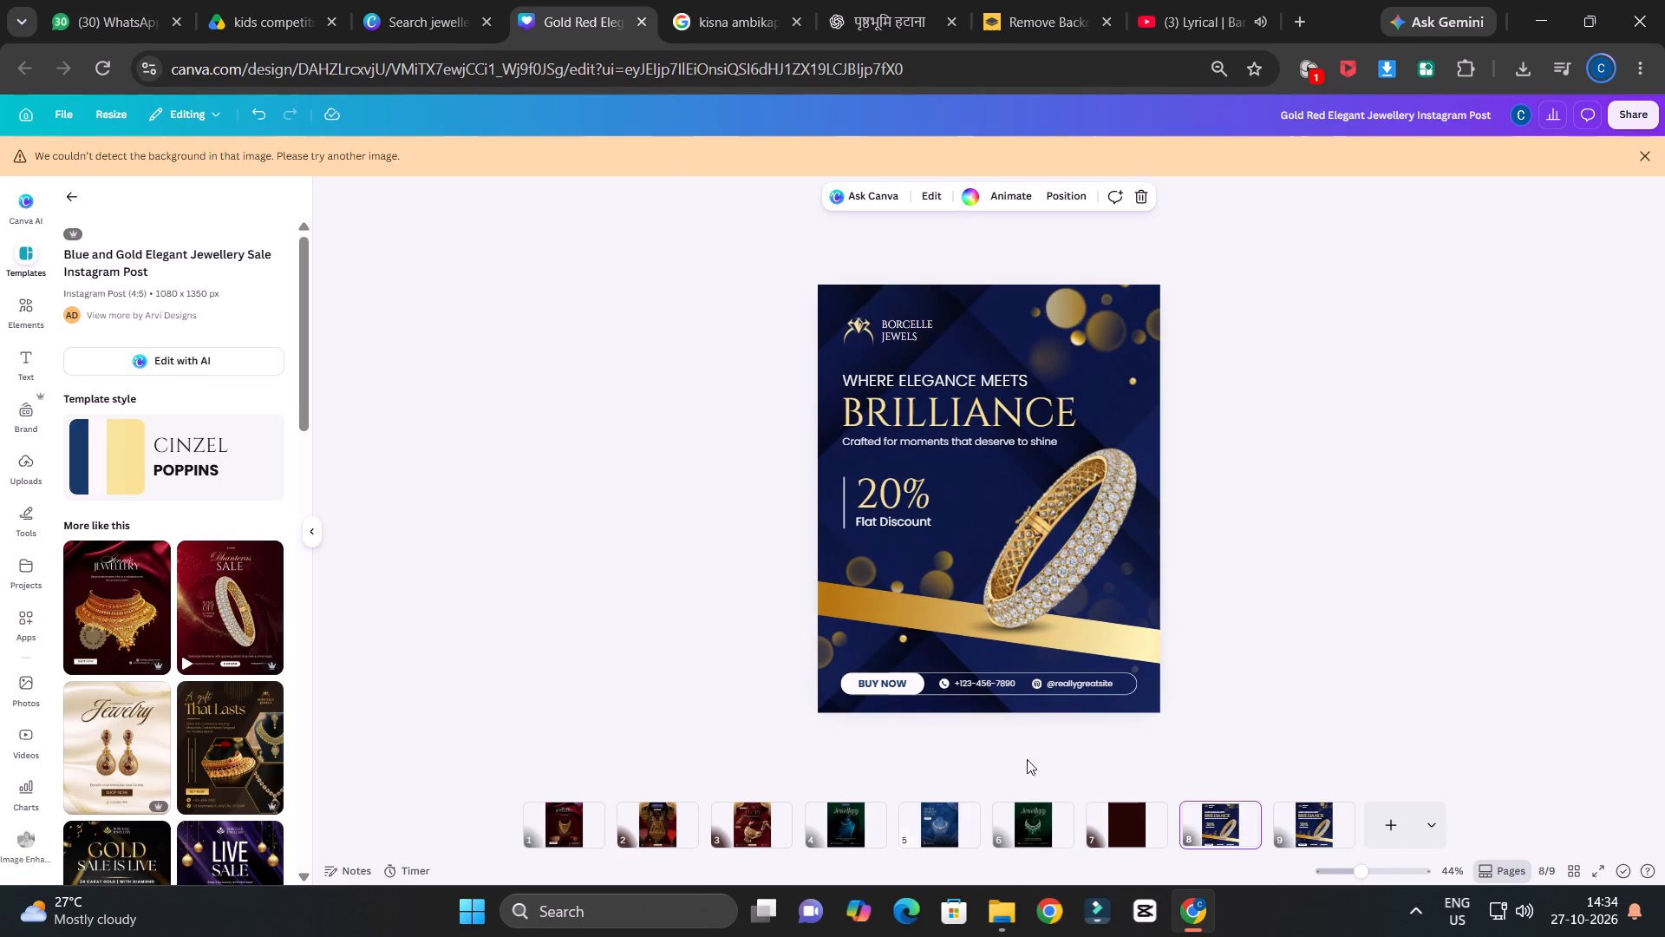
Switch to File Explorer and examine the mannequin necklace photos DSC02709, DSC02708 and DSC02707 in the image 1 folder.
left_click(1003, 927)
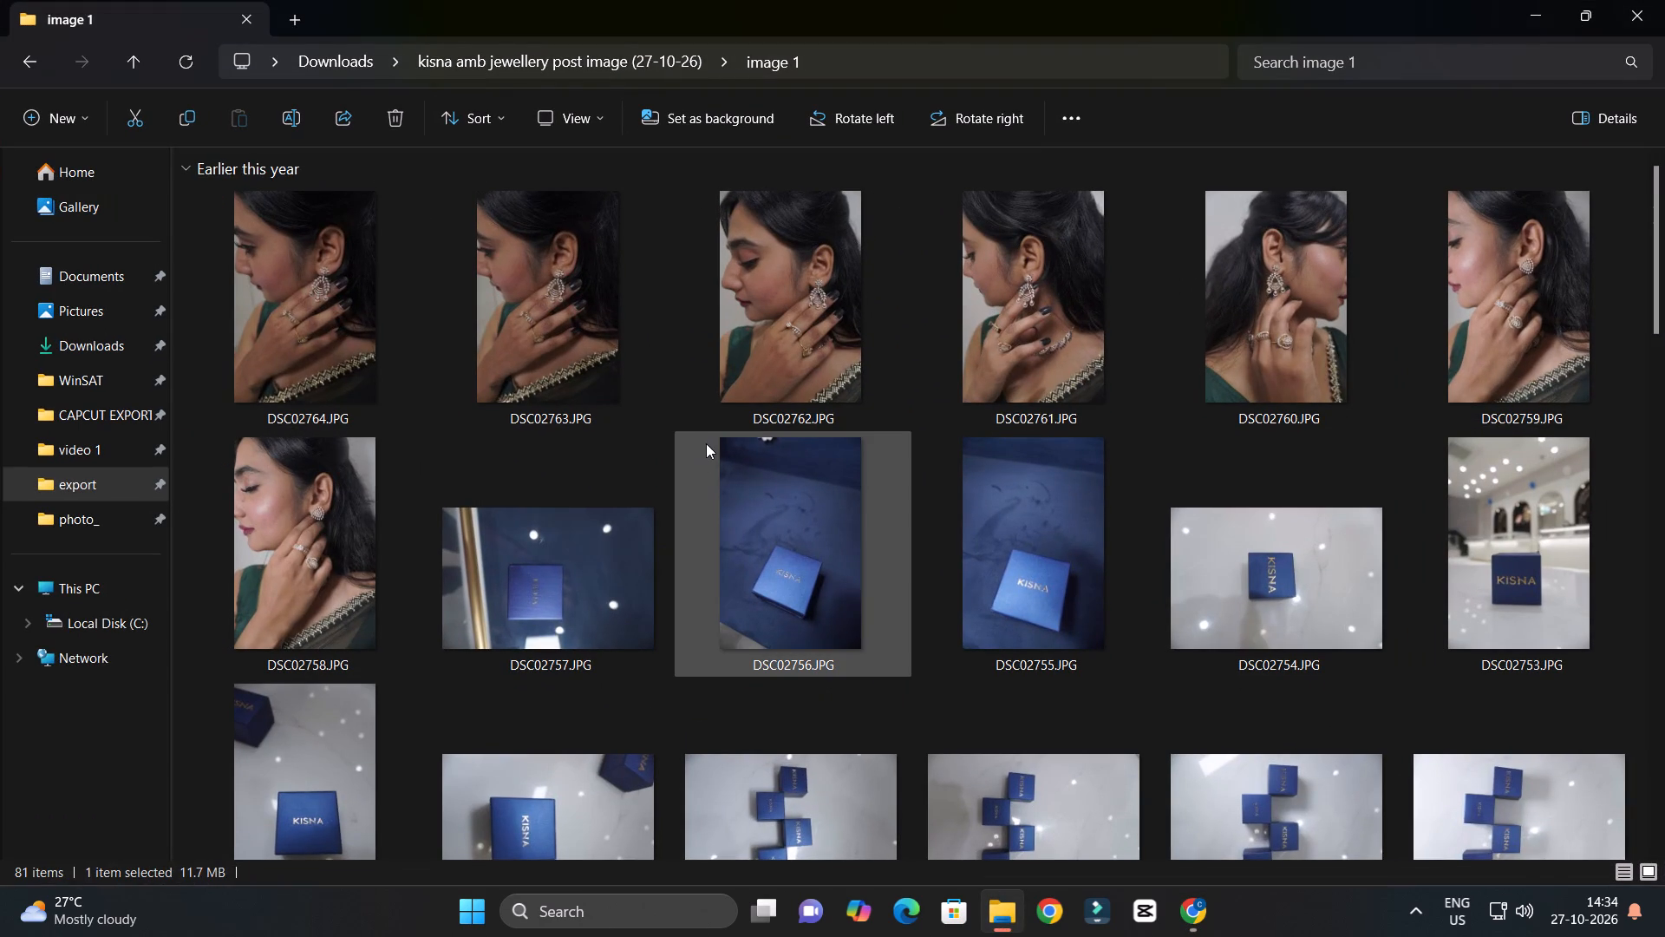
scroll(730, 443, "up", 1)
scroll(895, 516, "down", 7)
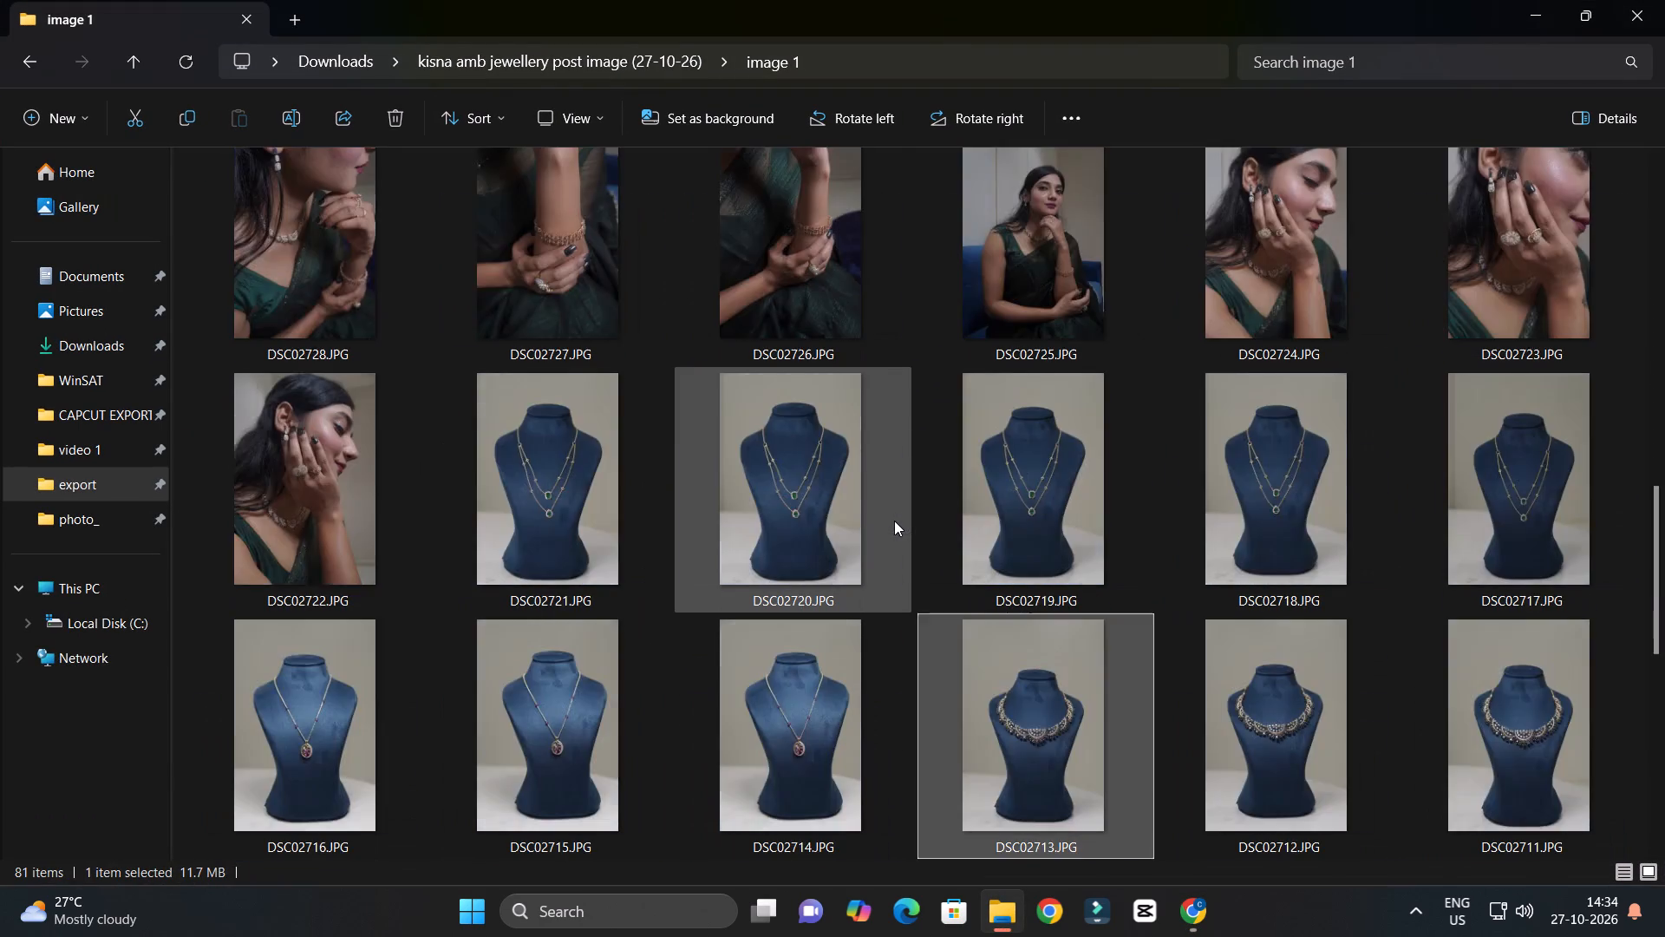
scroll(894, 521, "down", 5)
scroll(894, 521, "up", 4)
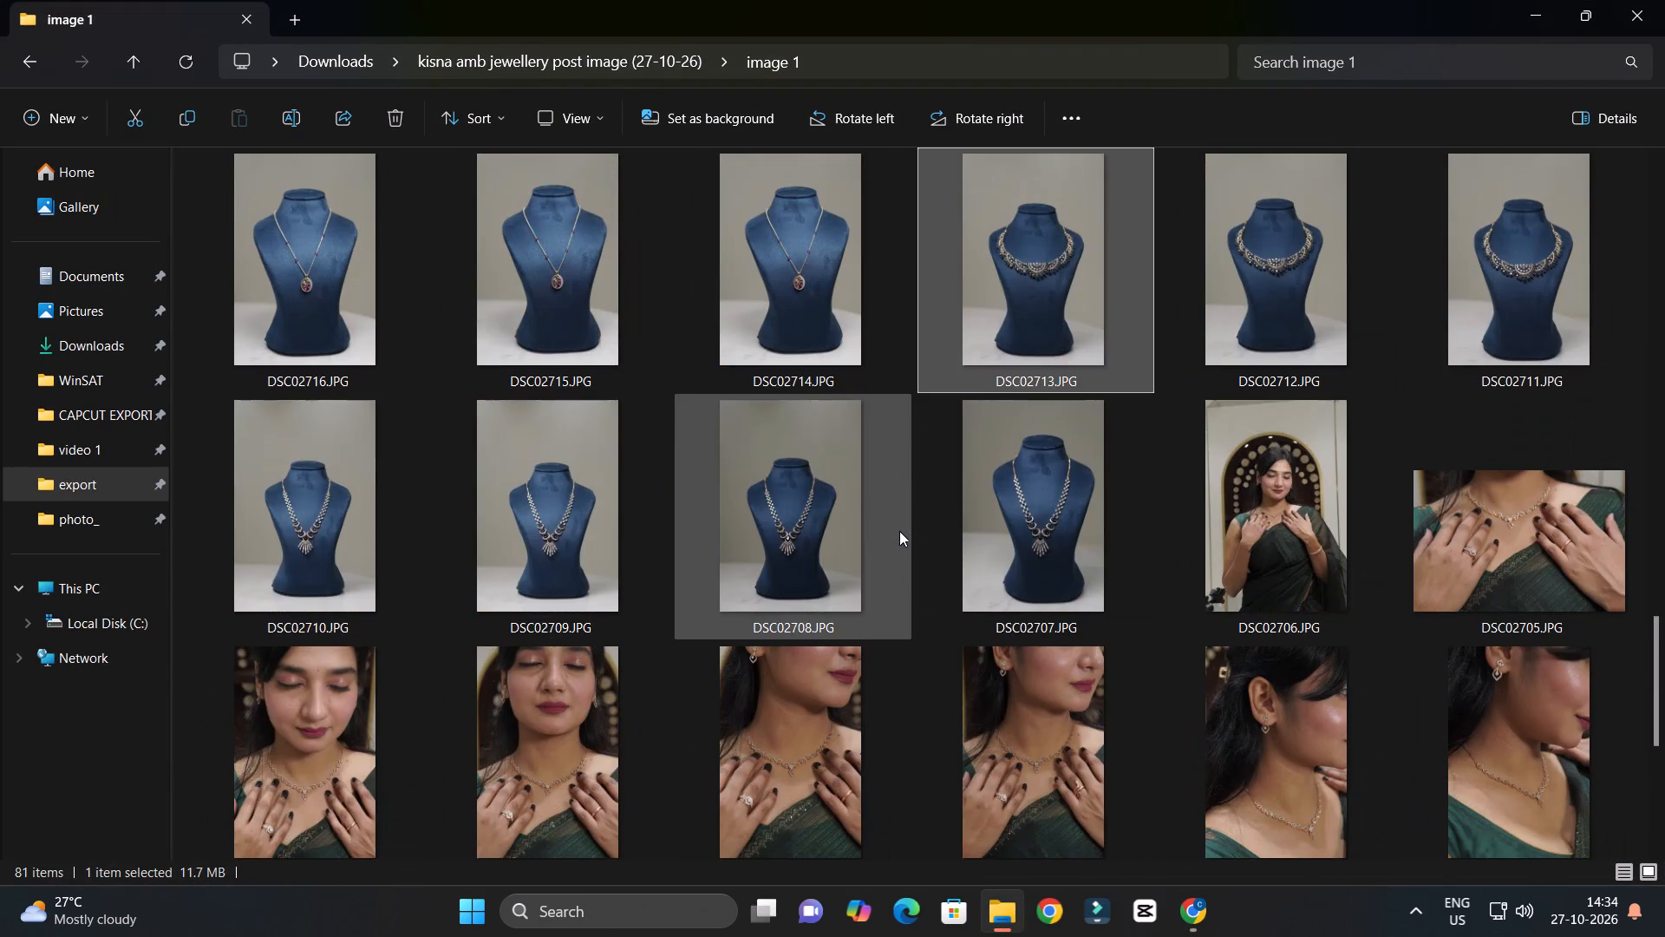
scroll(1006, 522, "up", 1)
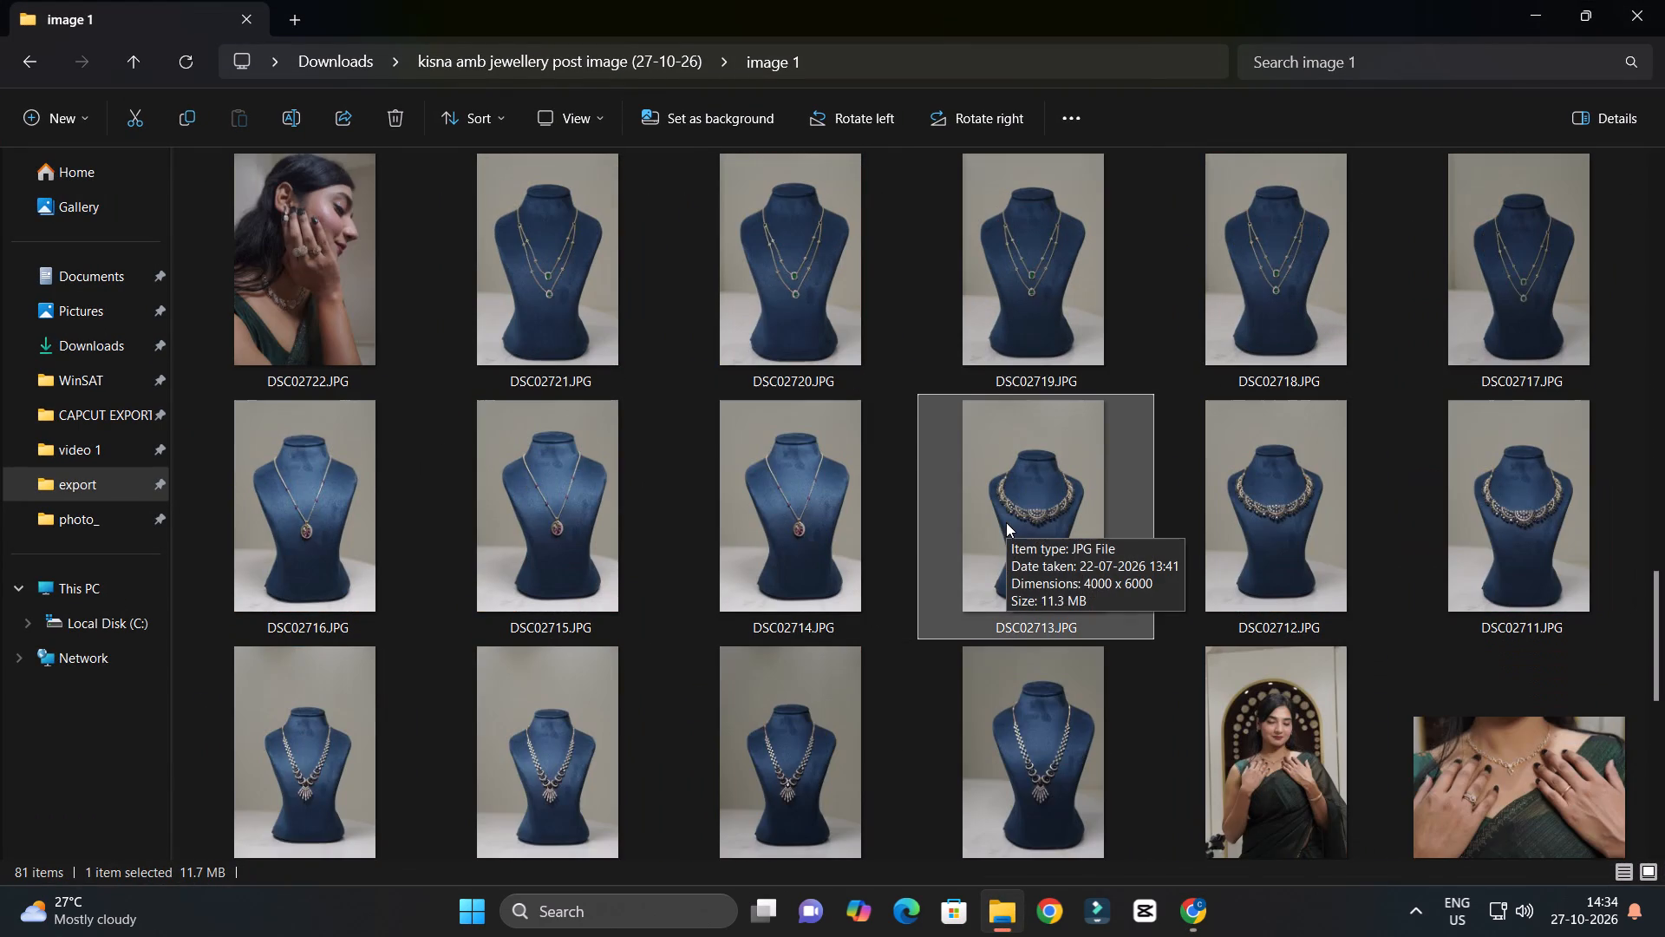
scroll(1006, 522, "down", 2)
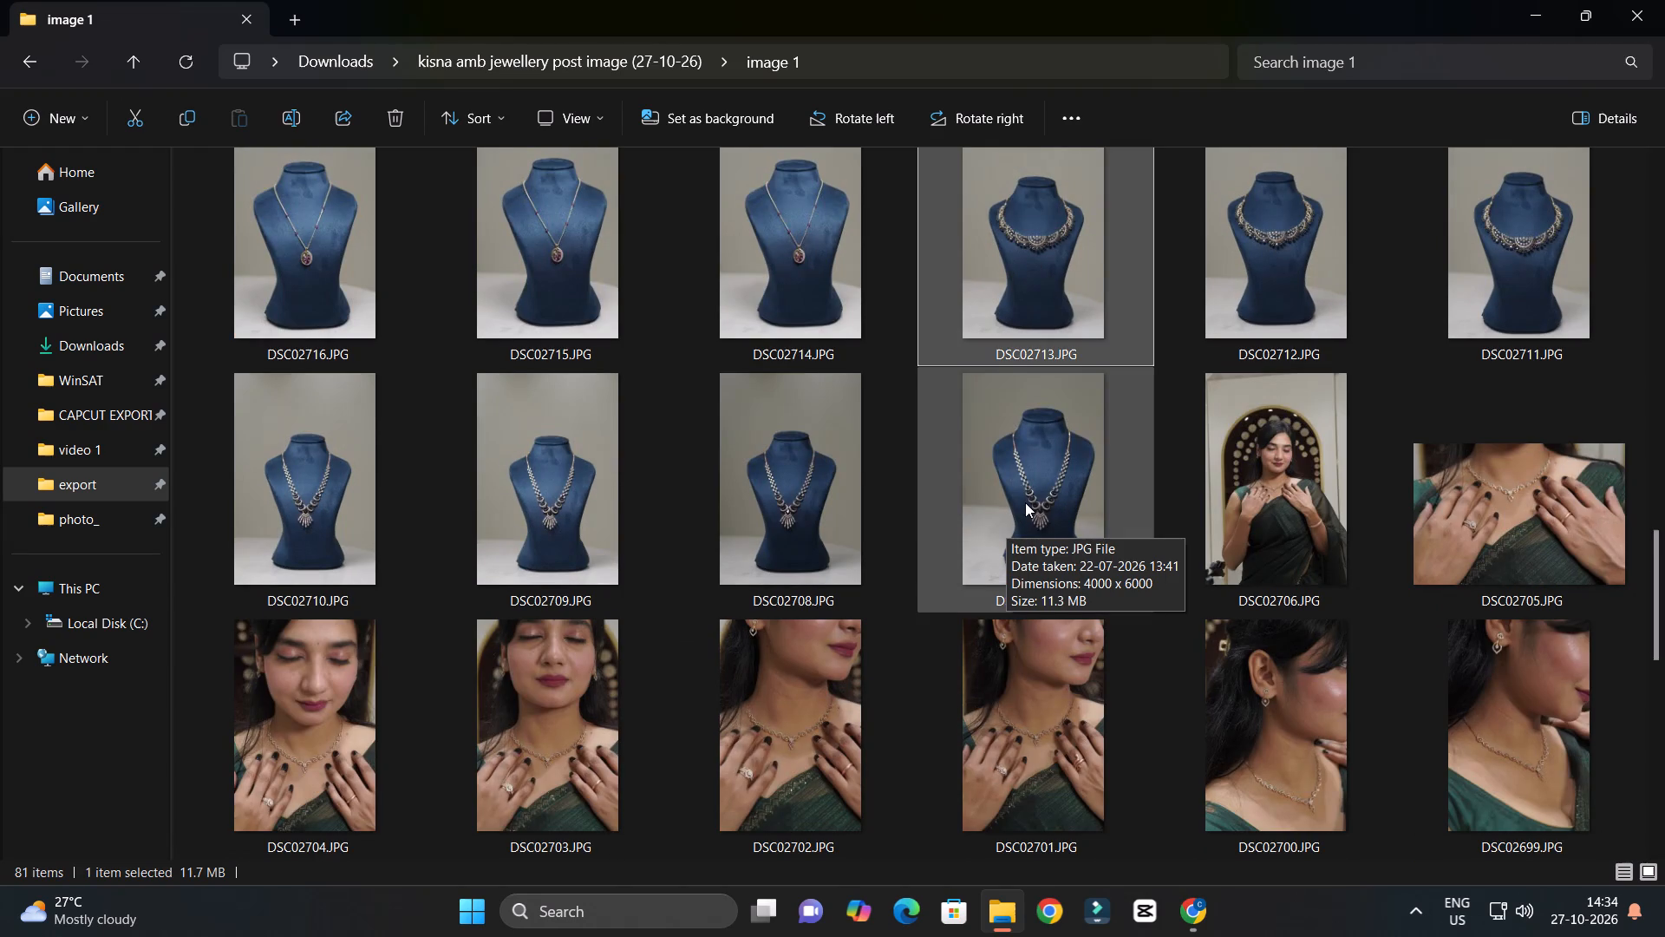
double_click(565, 488)
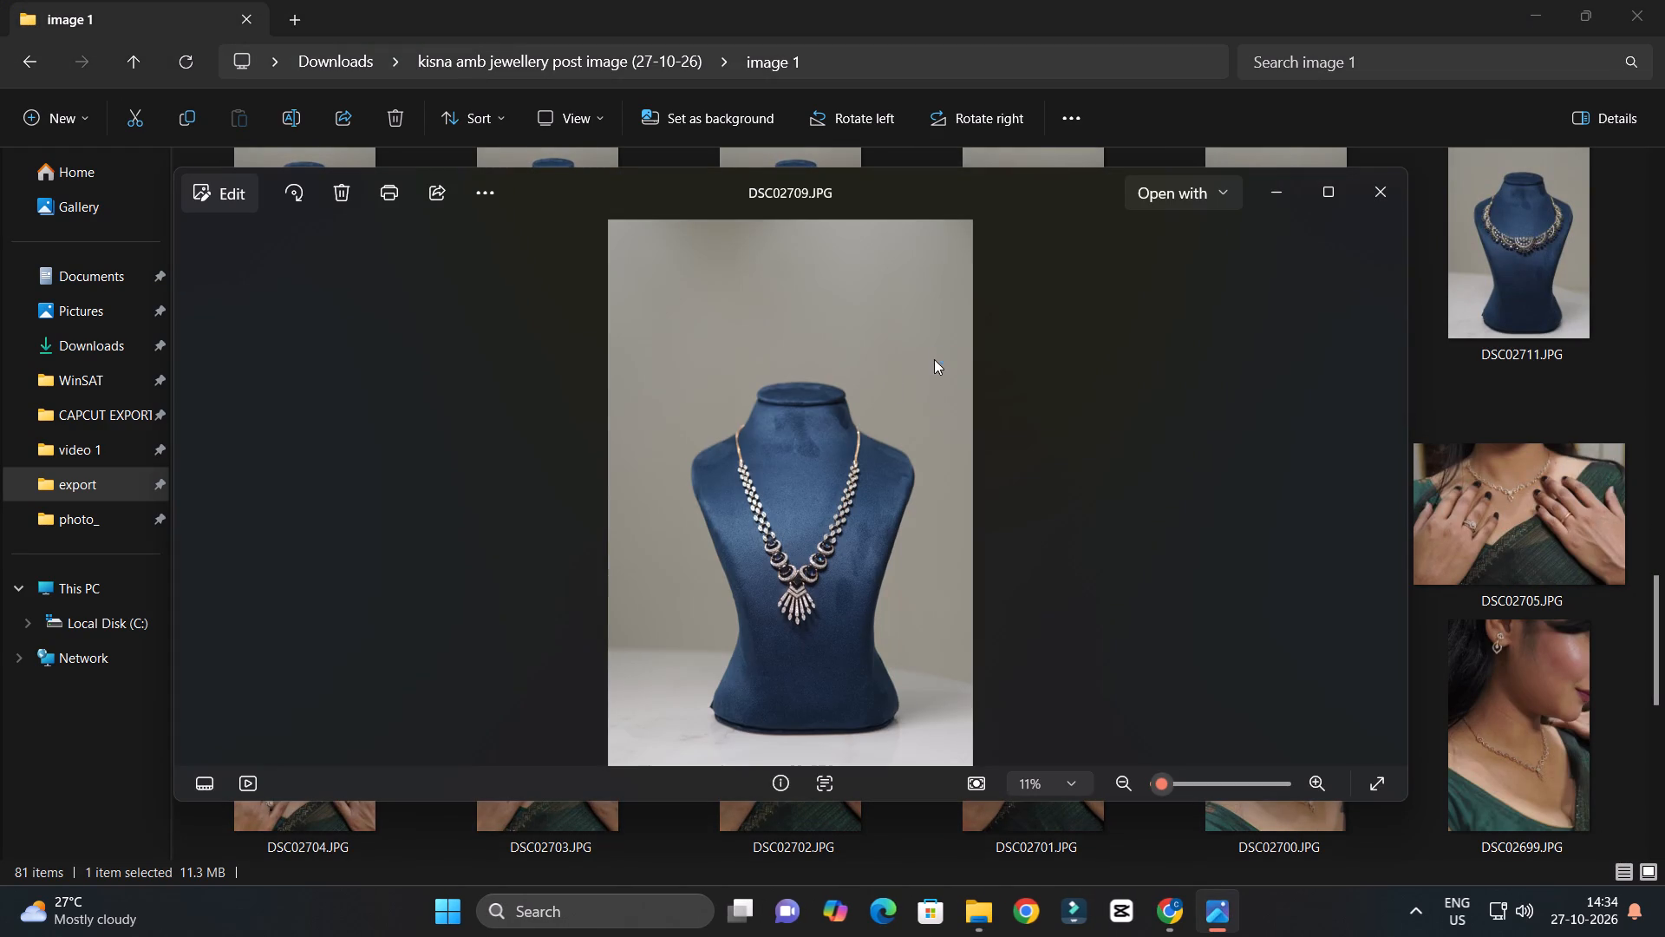
left_click(1392, 209)
double_click(777, 527)
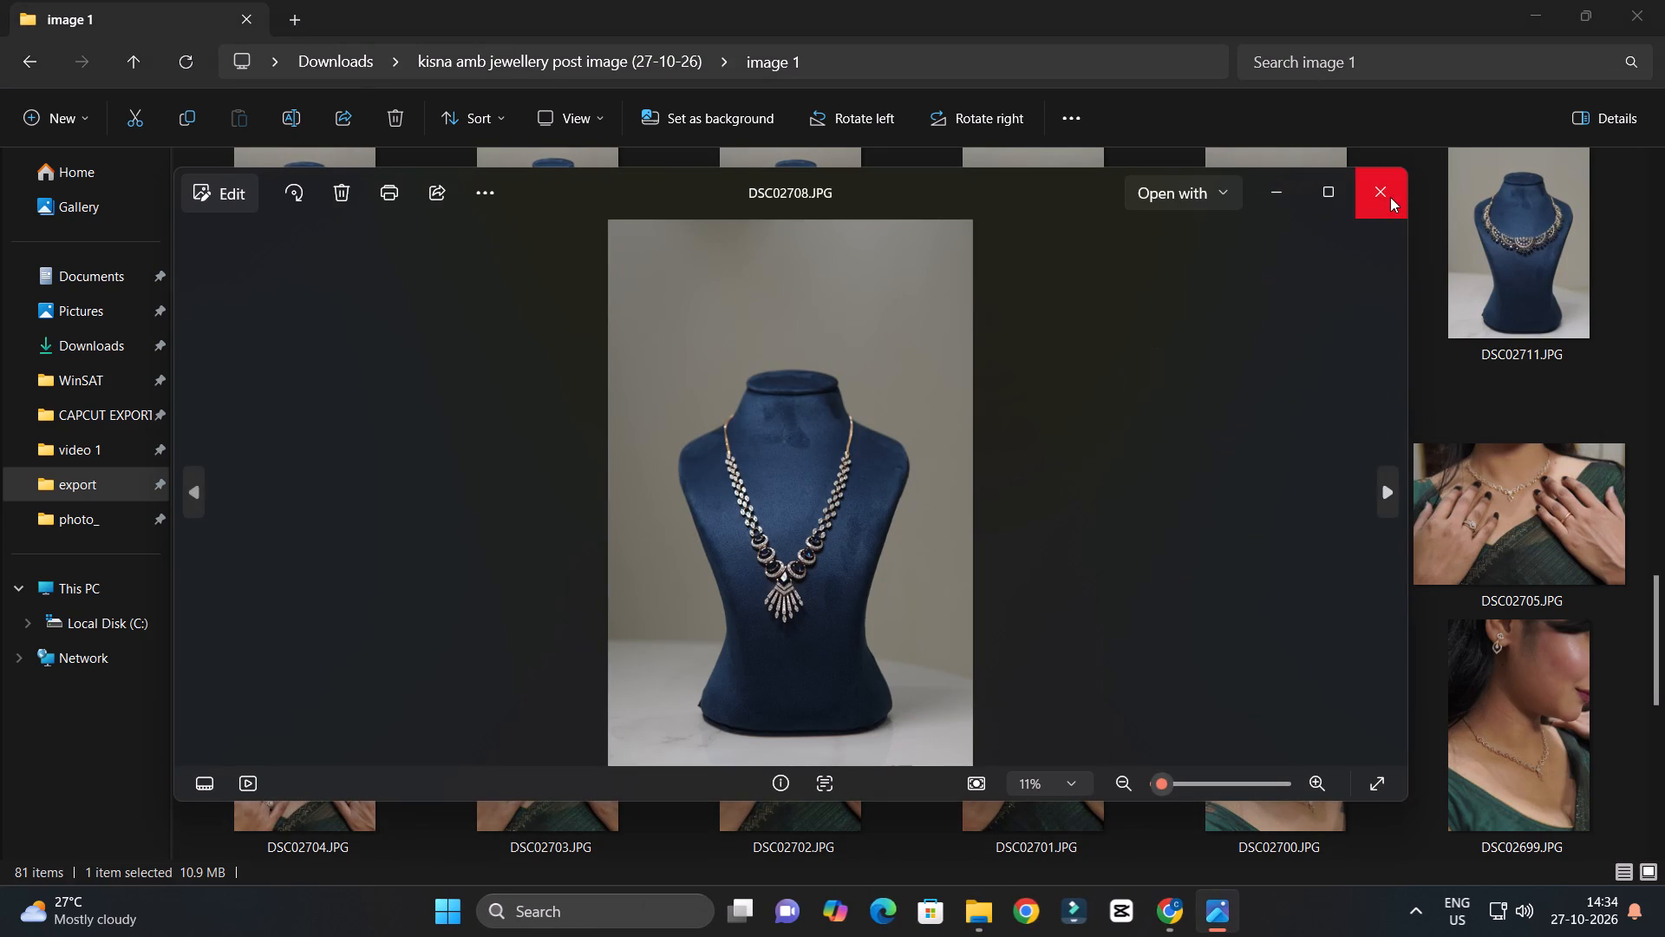
left_click(1390, 197)
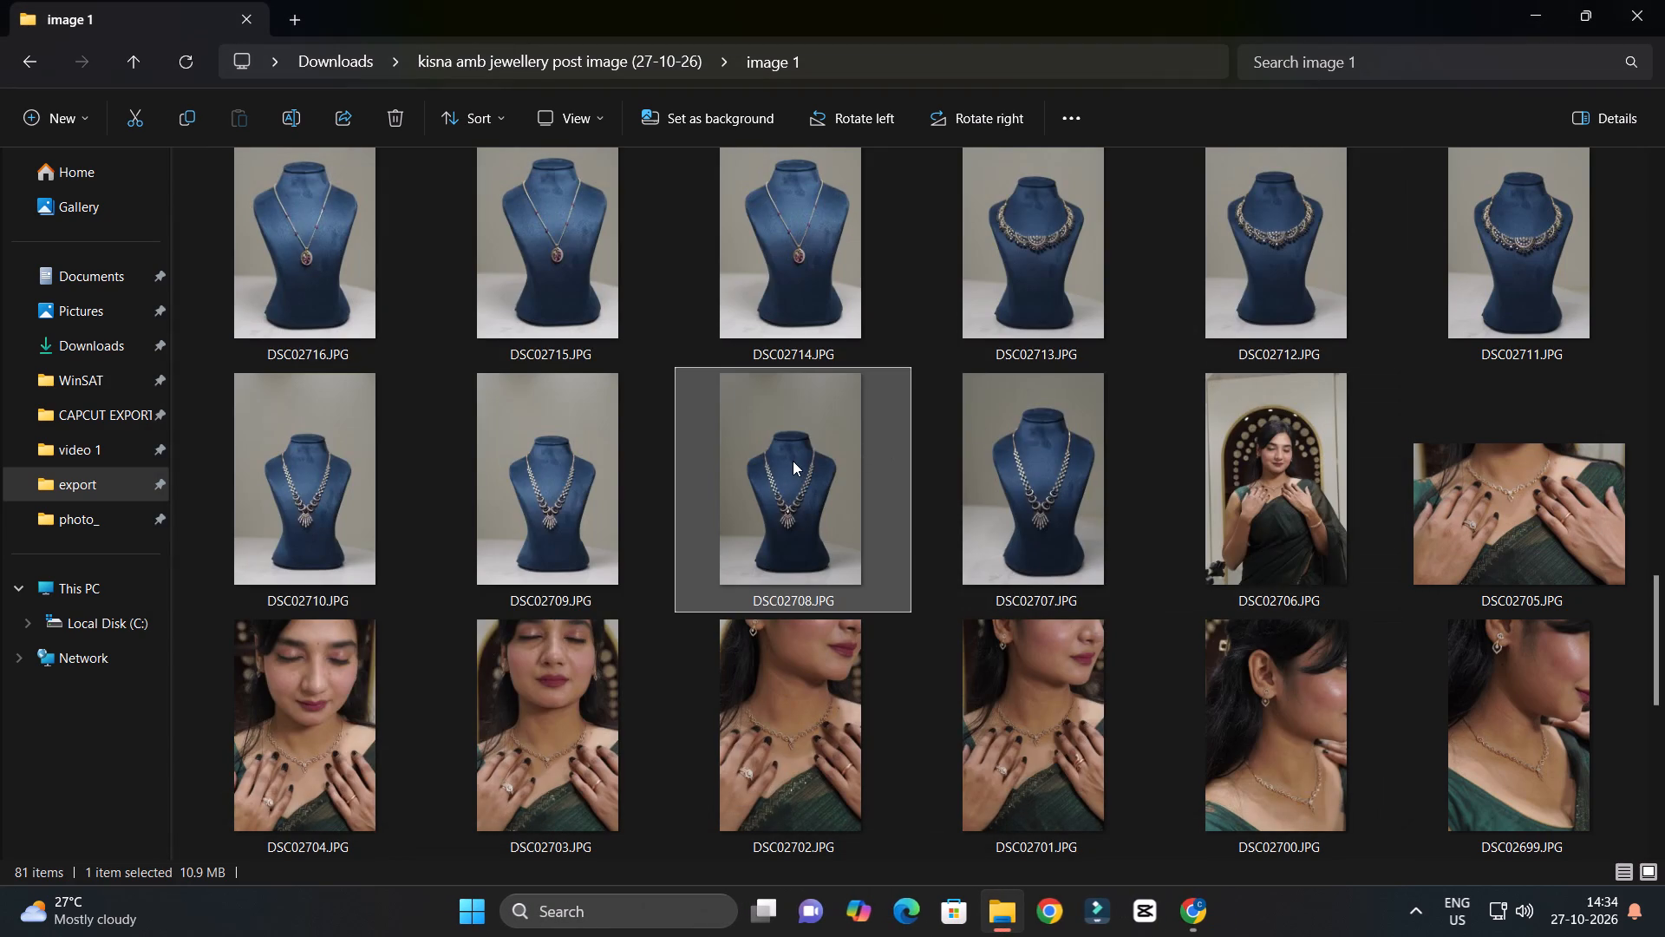
double_click(1077, 447)
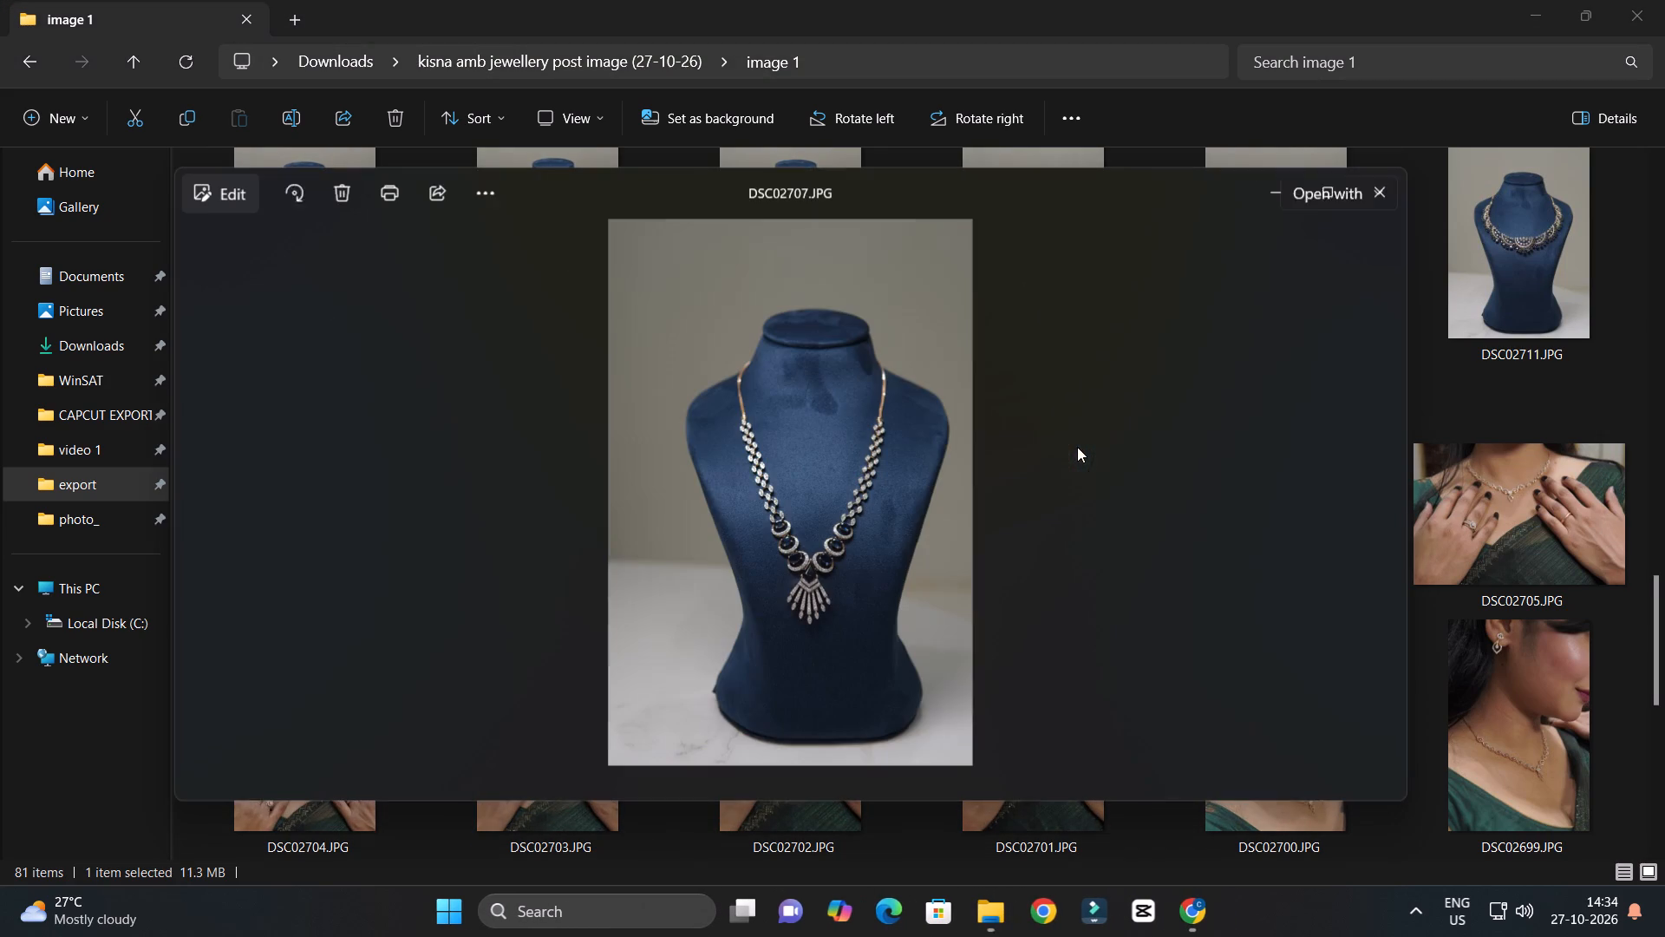
Close the photo preview and upload the necklace photo DSC02707 from the image 1 folder to remove.bg in Chrome for background removal.
left_click(1390, 206)
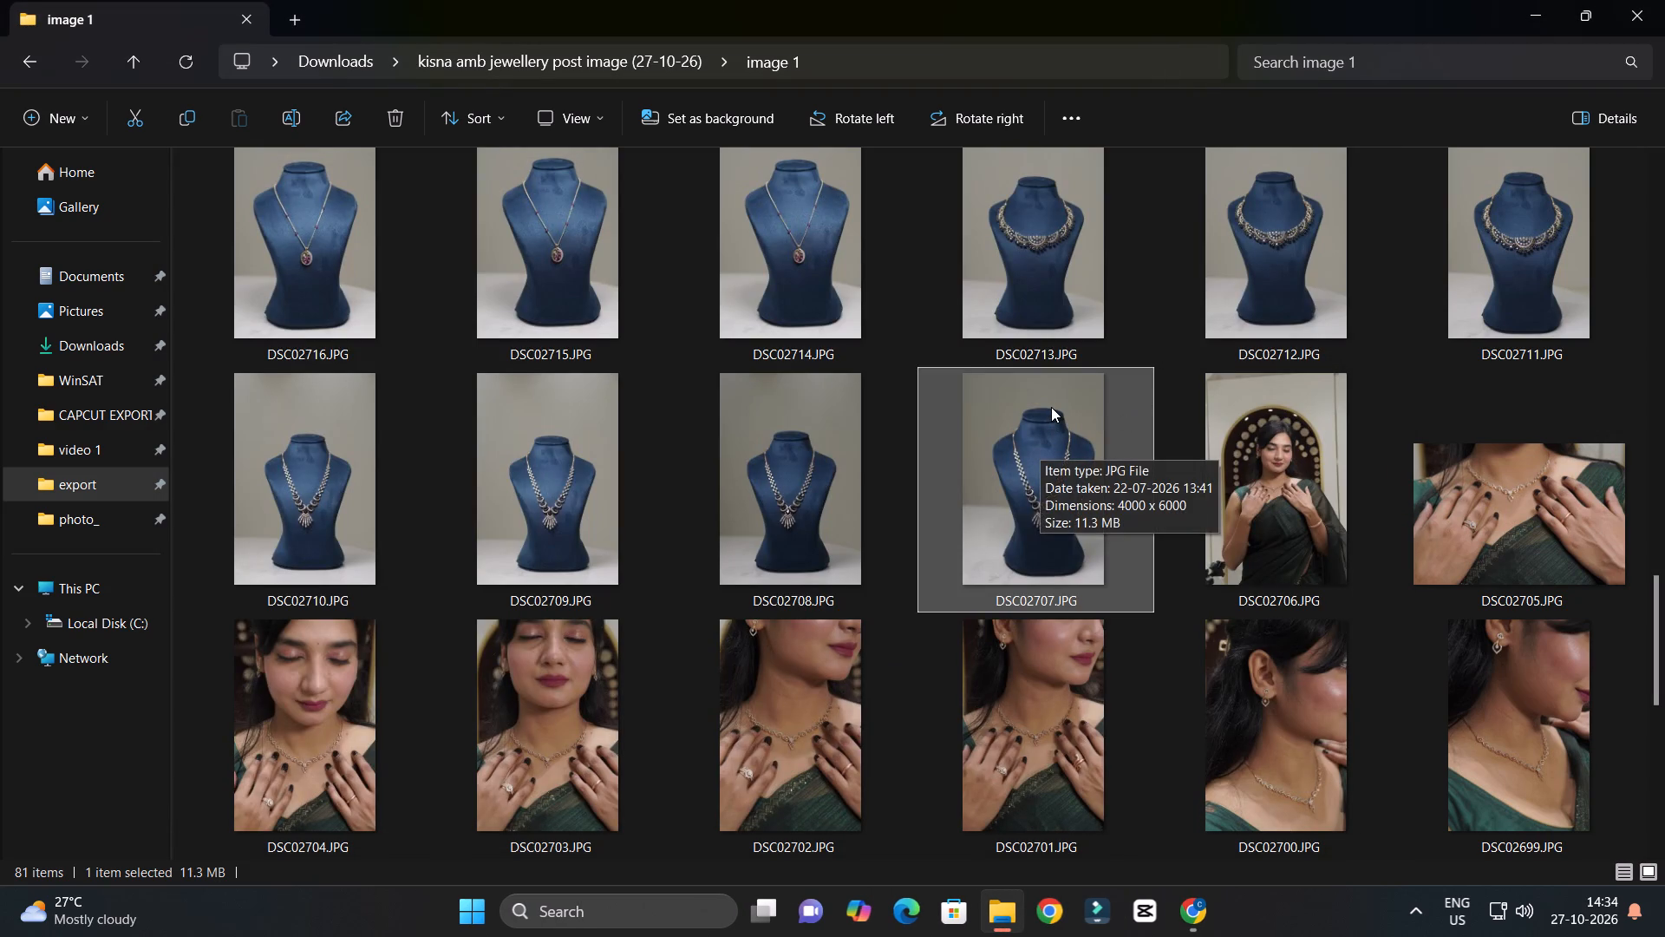
left_click_drag(1051, 407, 1164, 685)
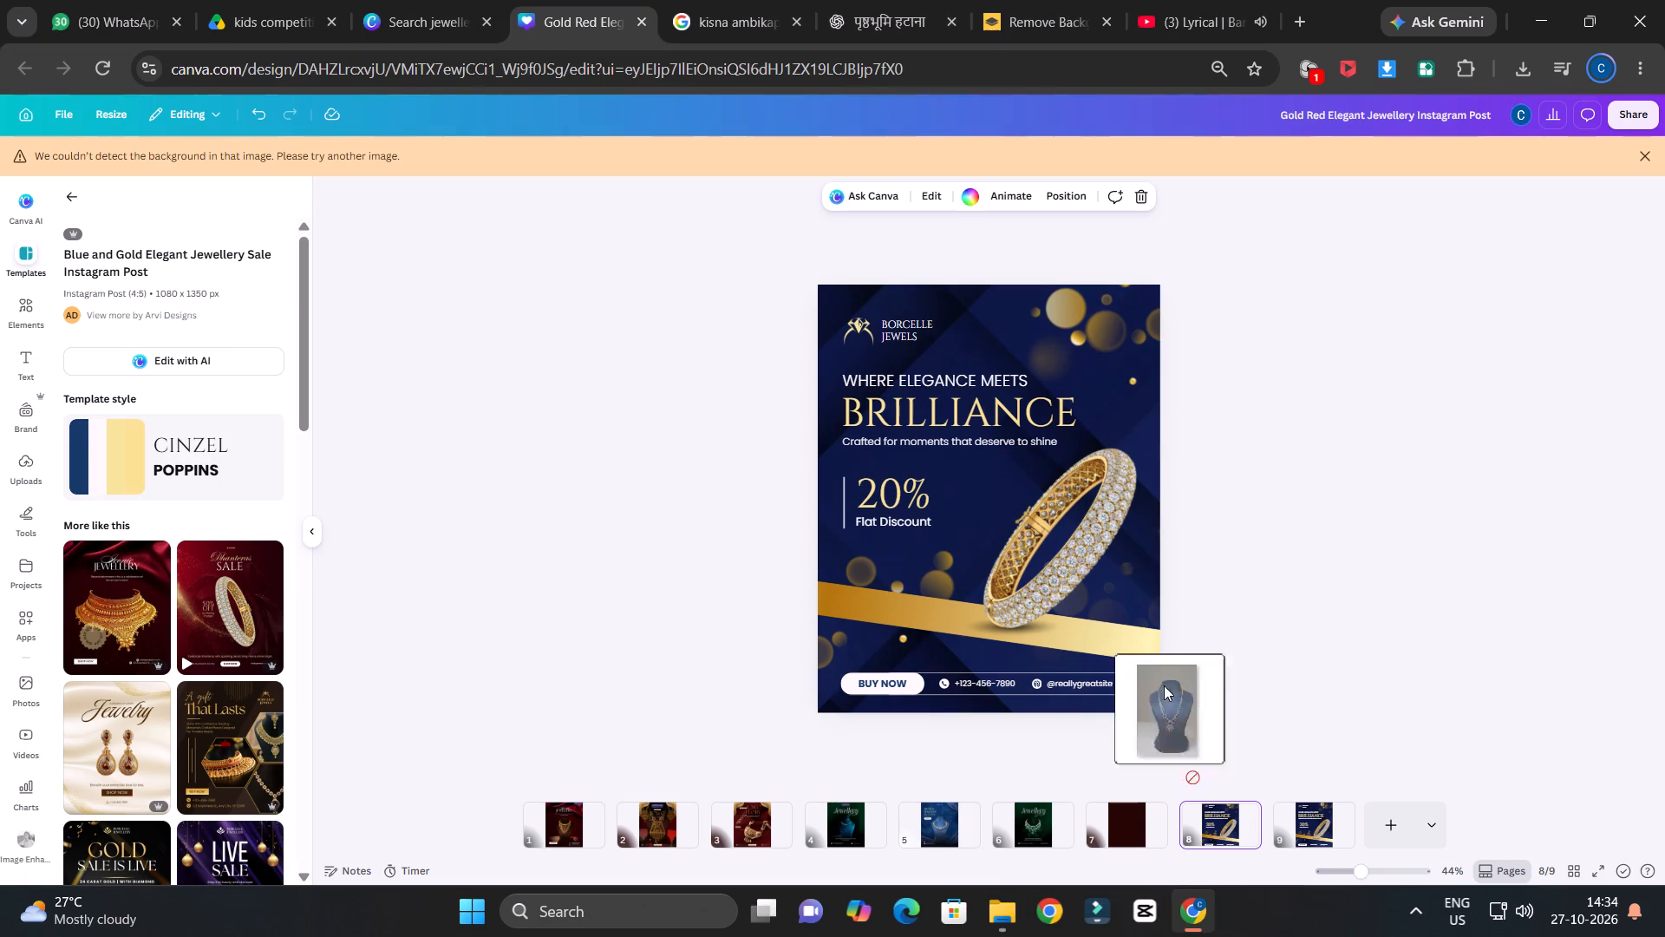
left_click_drag(1164, 685, 1016, 7)
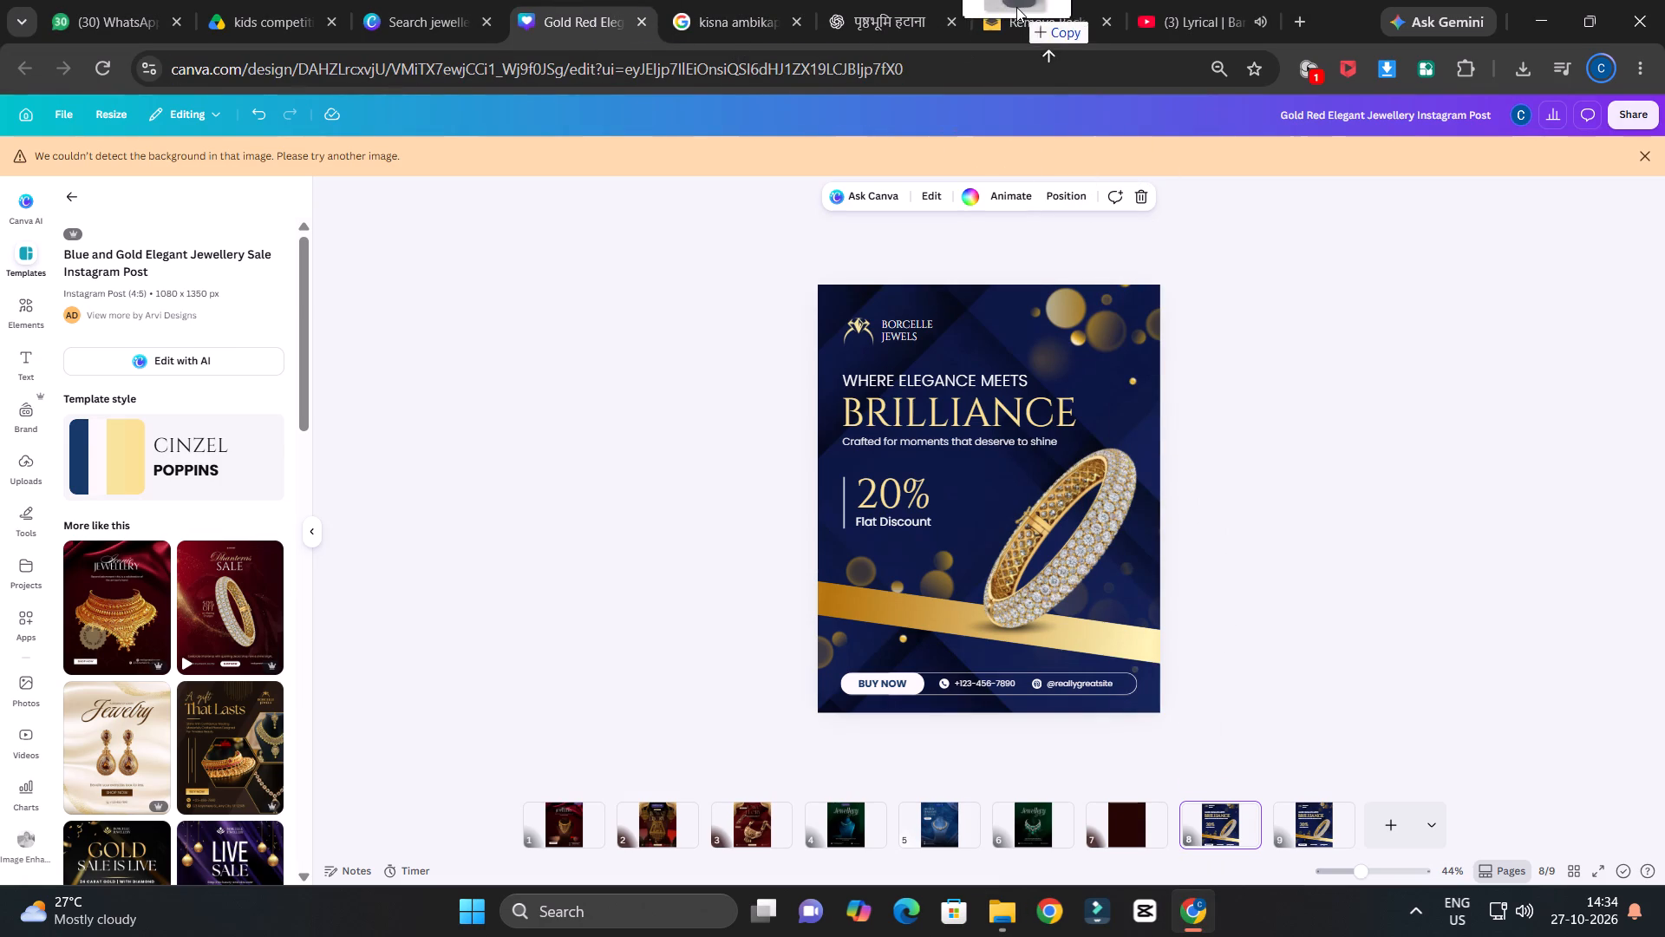
left_click_drag(1016, 7, 842, 564)
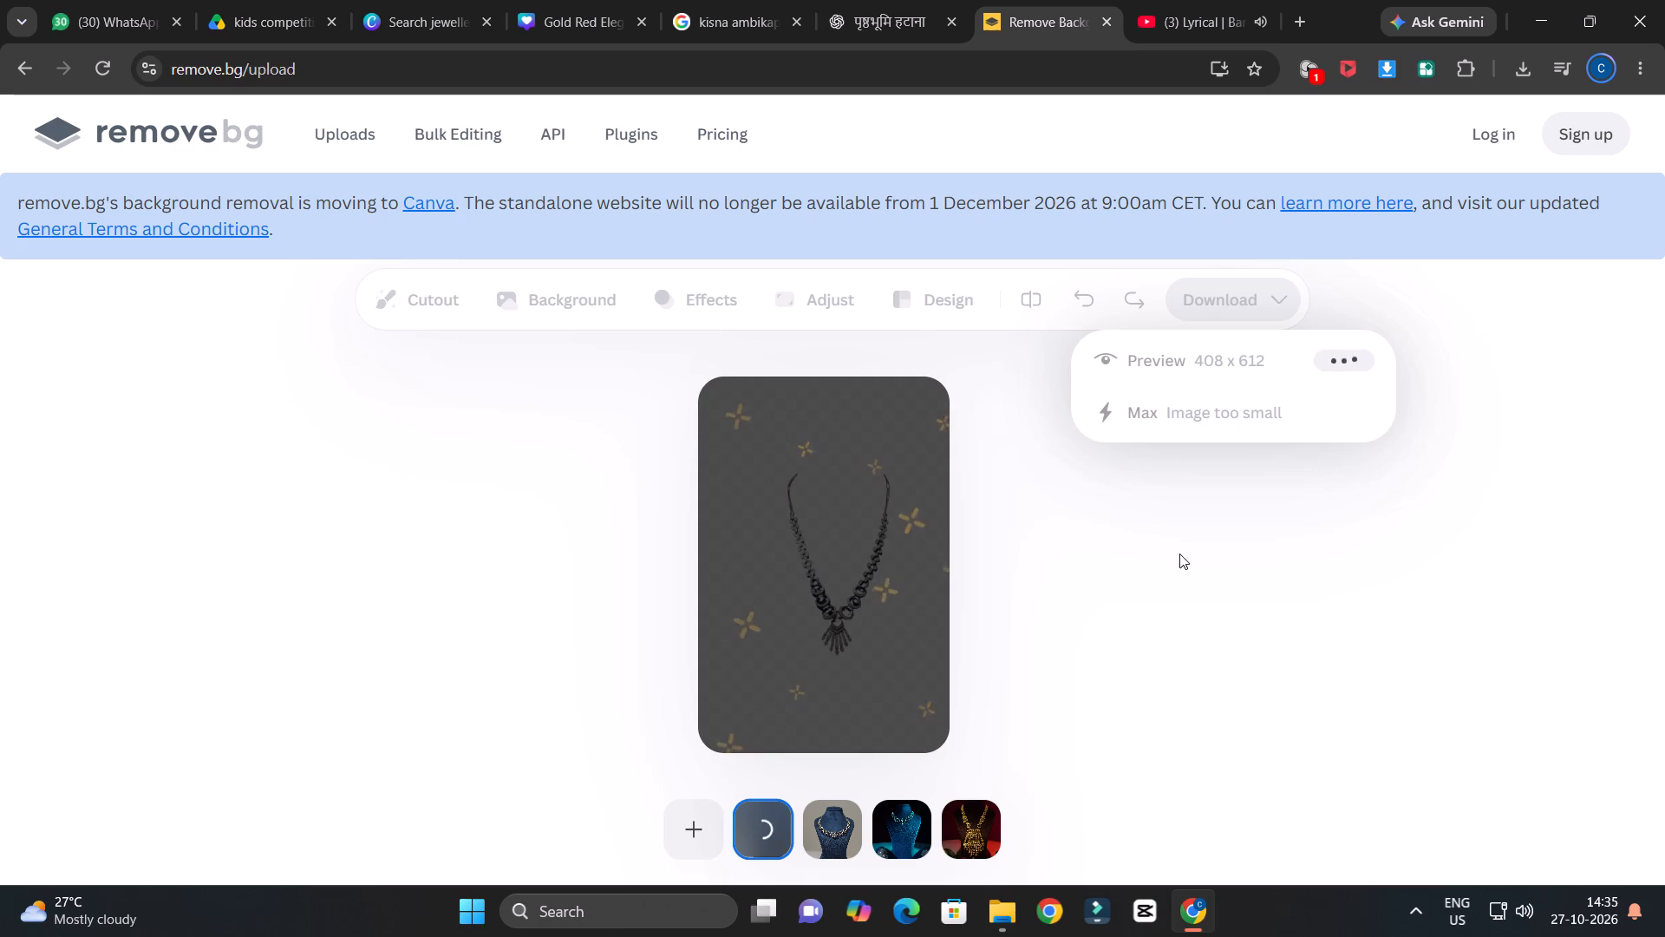
Reload remove.bg in the browser and download the preview version of the DSC02707 necklace cutout.
scroll(1151, 534, "down", 3)
scroll(1151, 534, "up", 2)
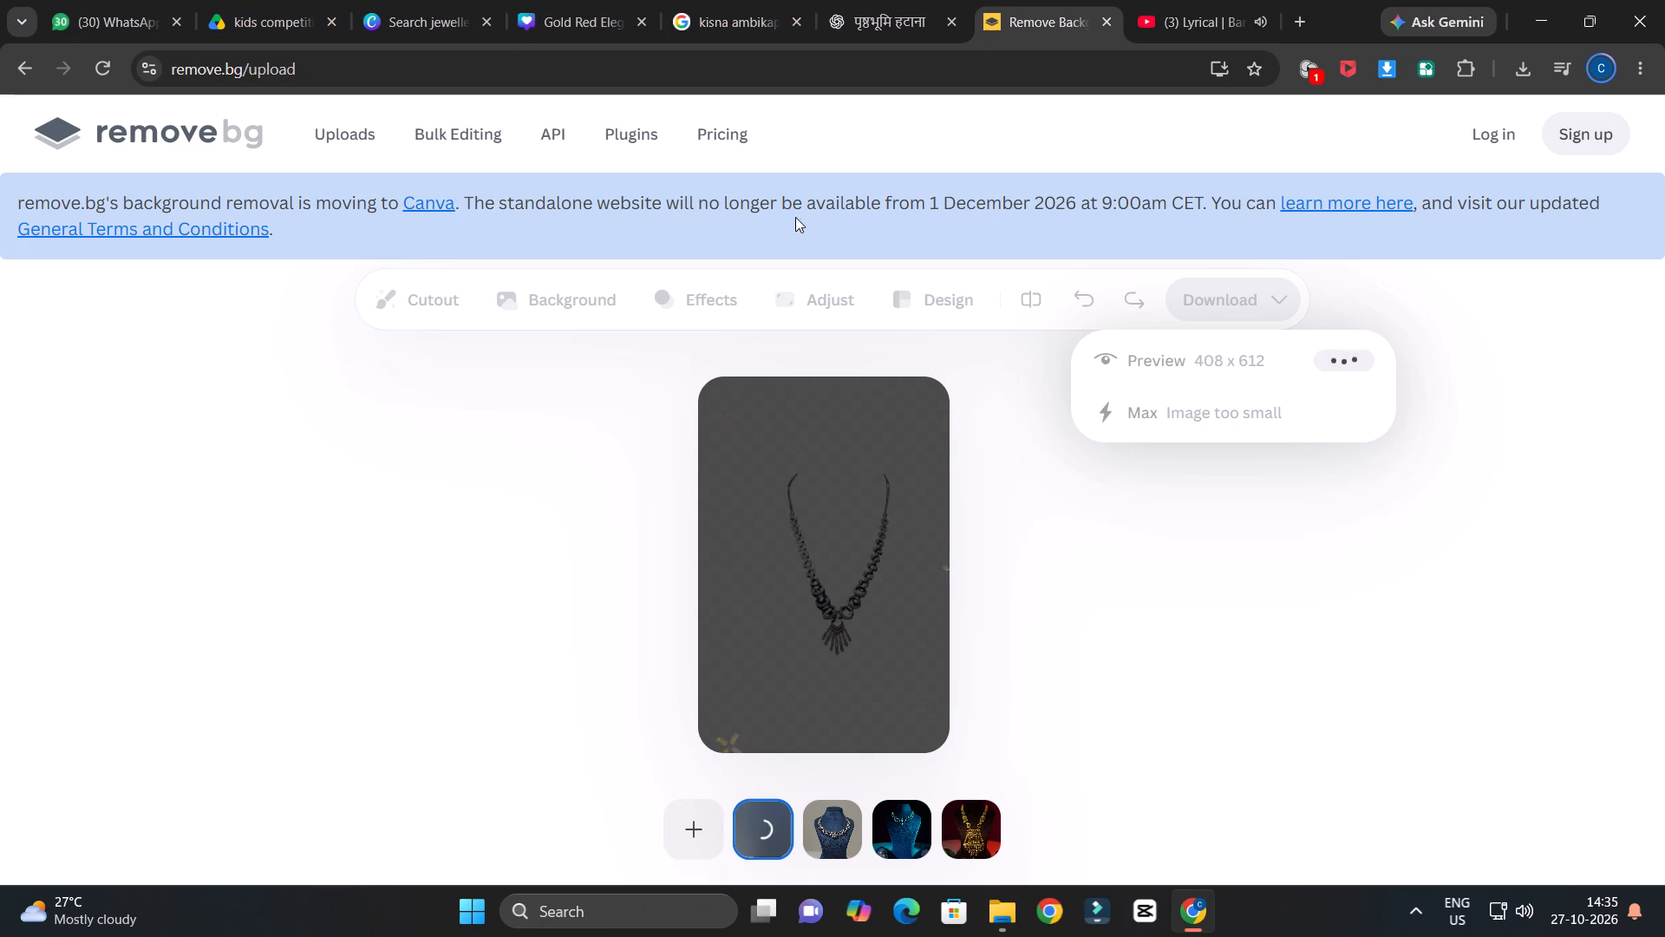
left_click(98, 67)
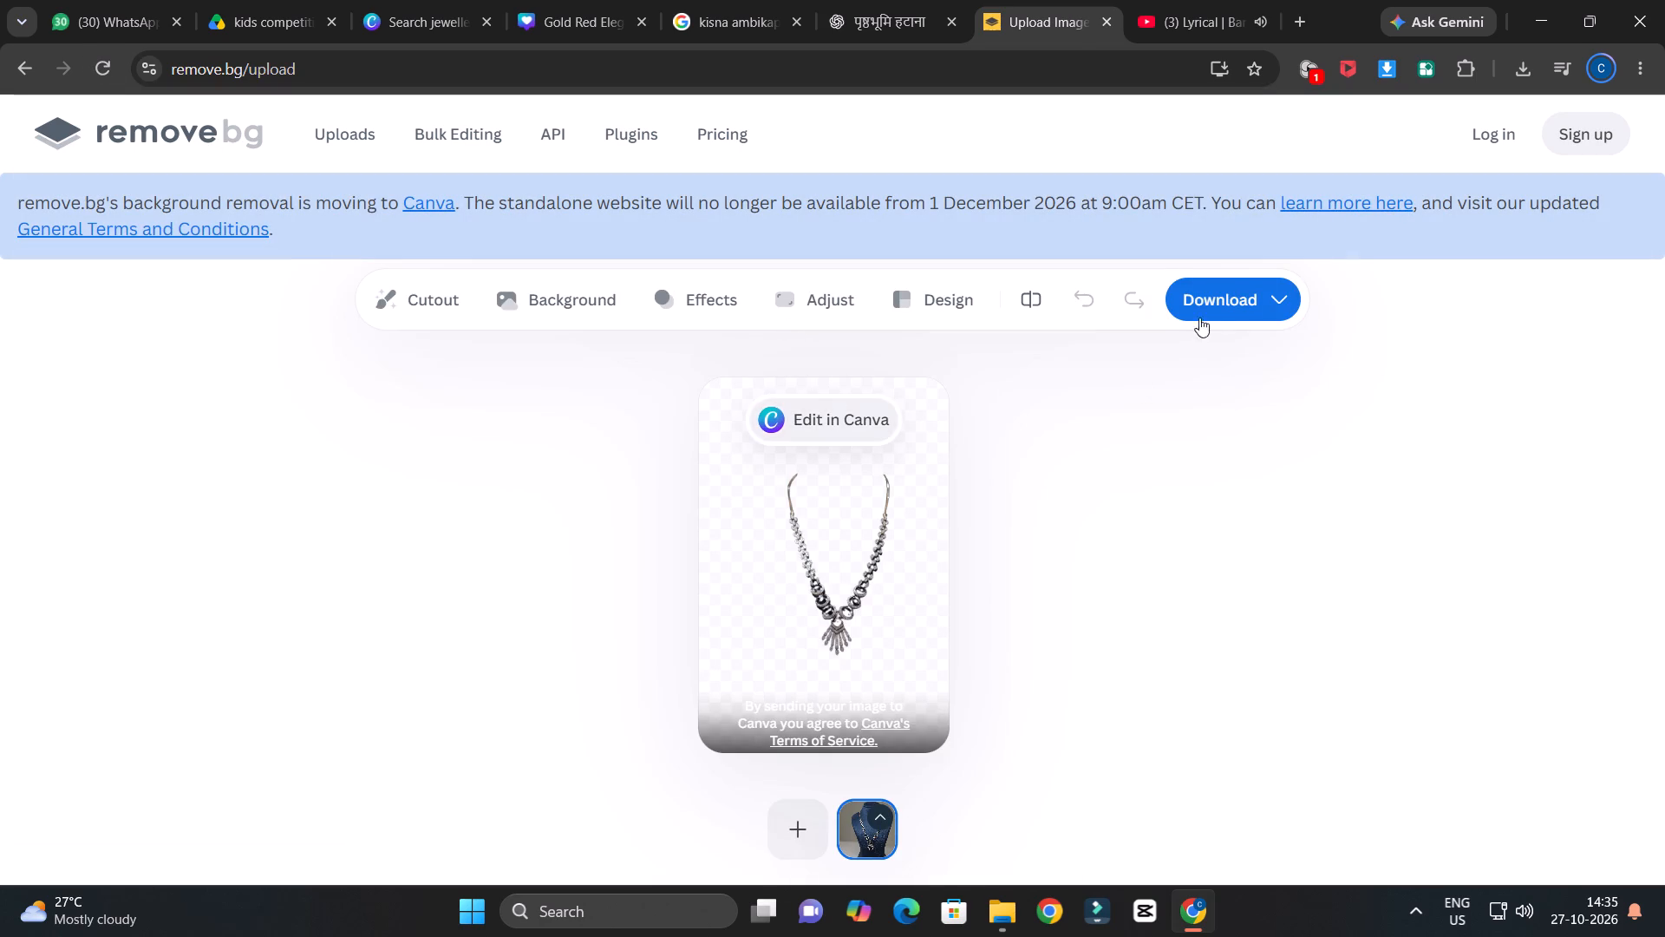
left_click(1215, 302)
left_click(1261, 367)
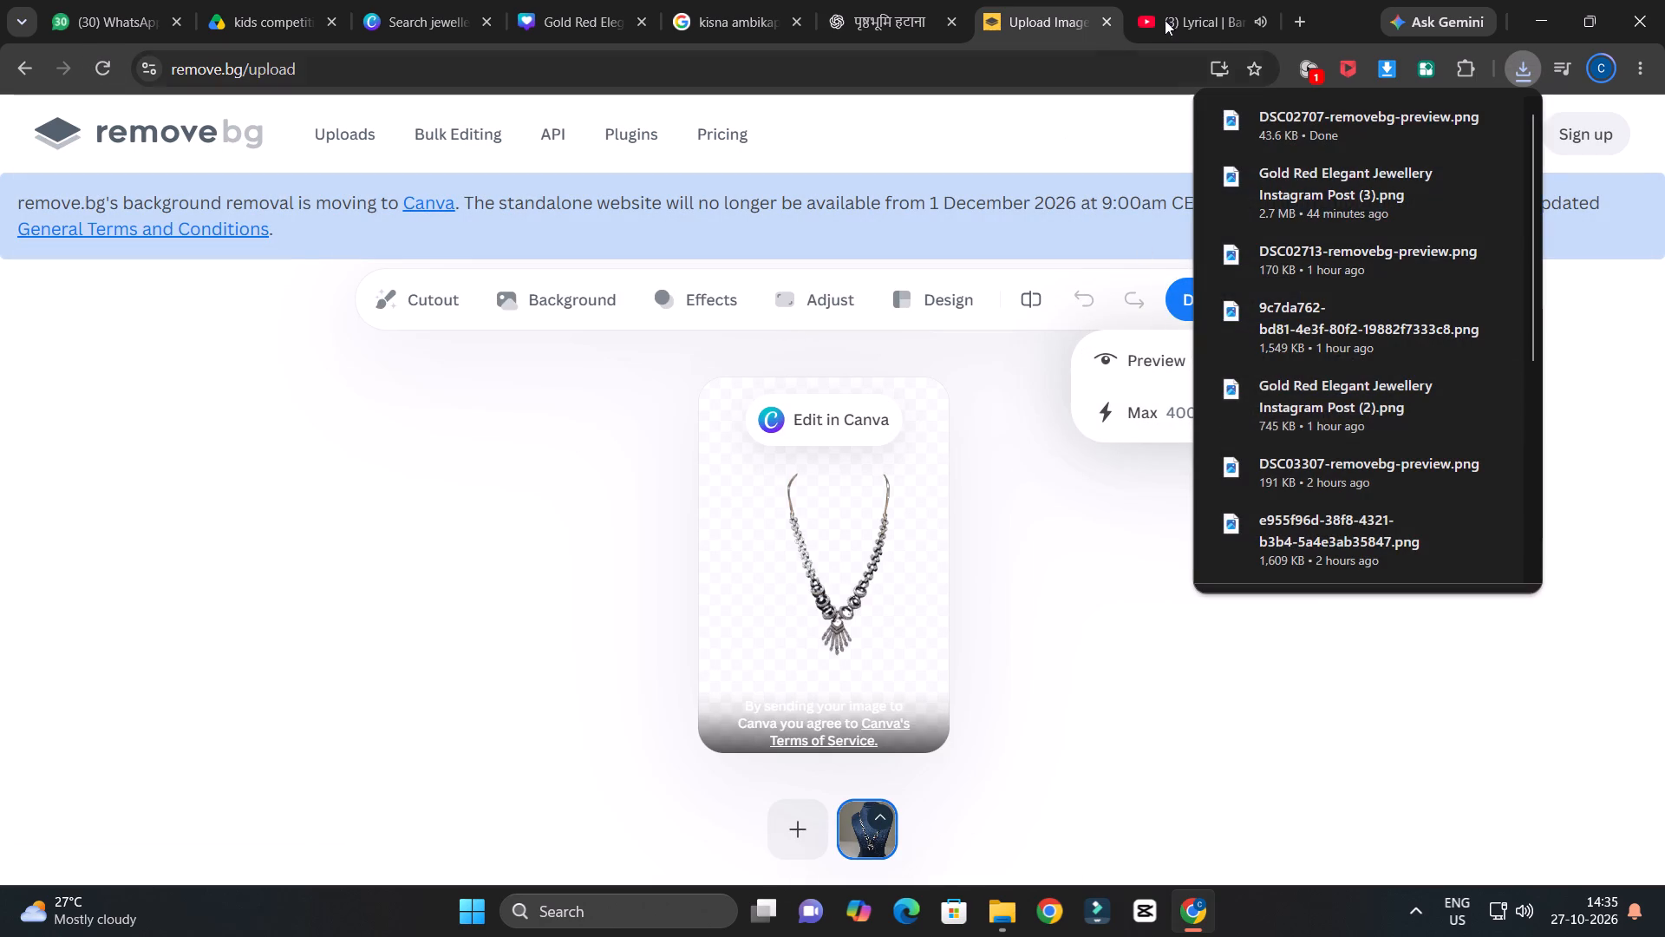
Search for bg remover in a new browser tab and open the remove.bg site.
left_click(1303, 25)
left_click(650, 445)
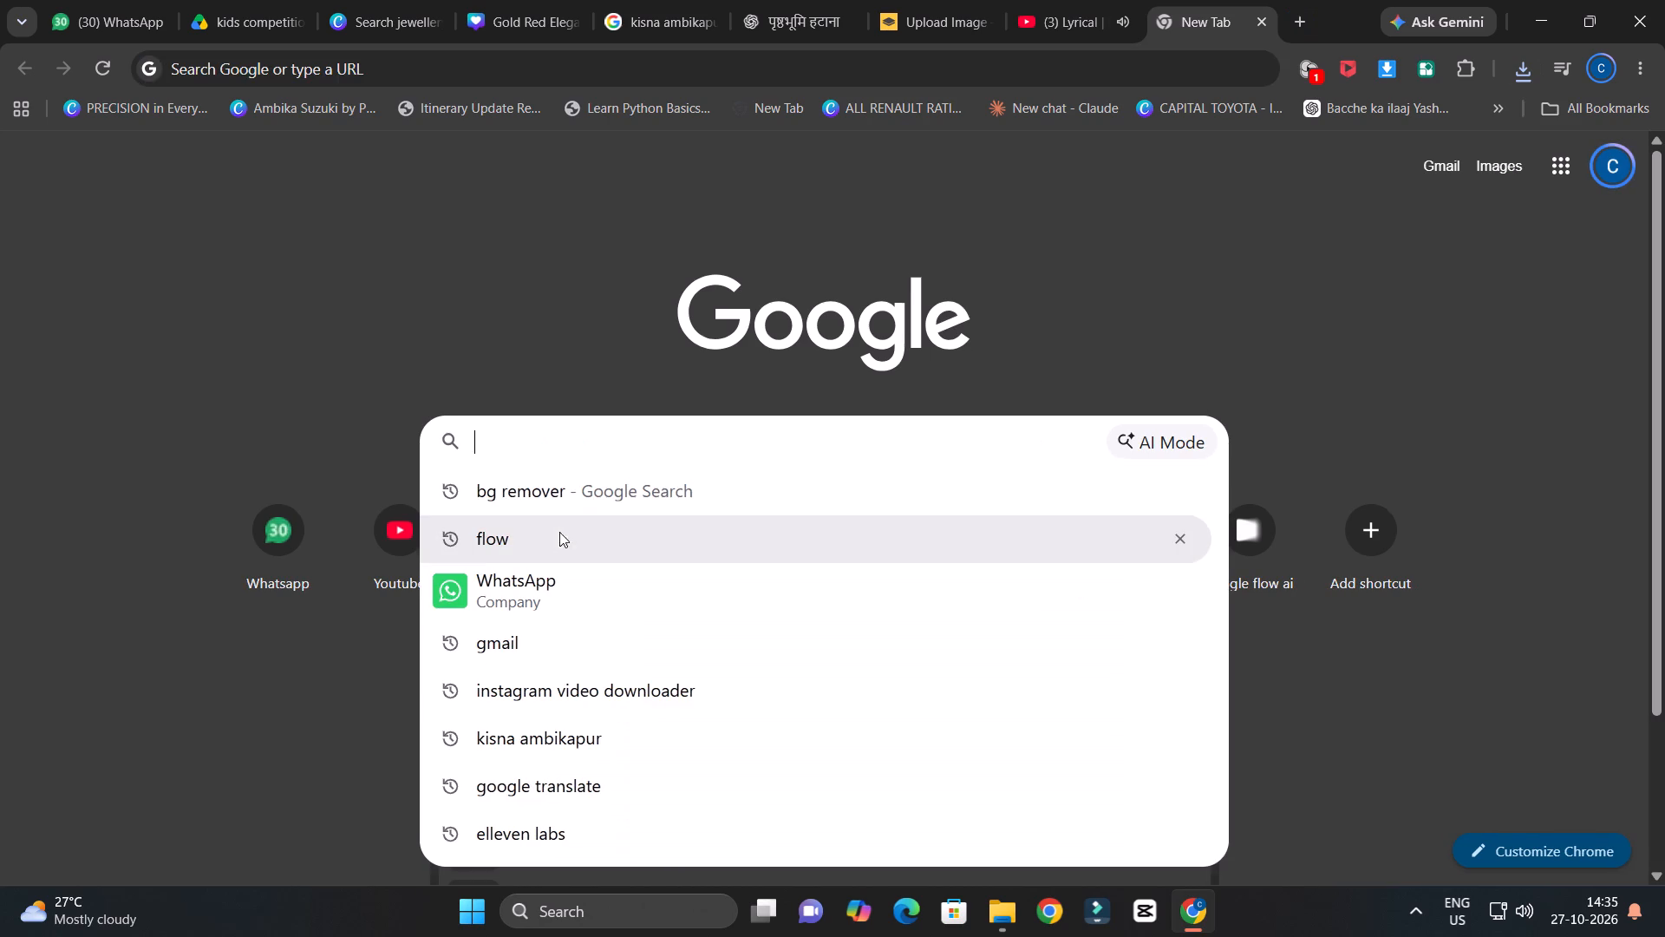
left_click(566, 501)
left_click(383, 345)
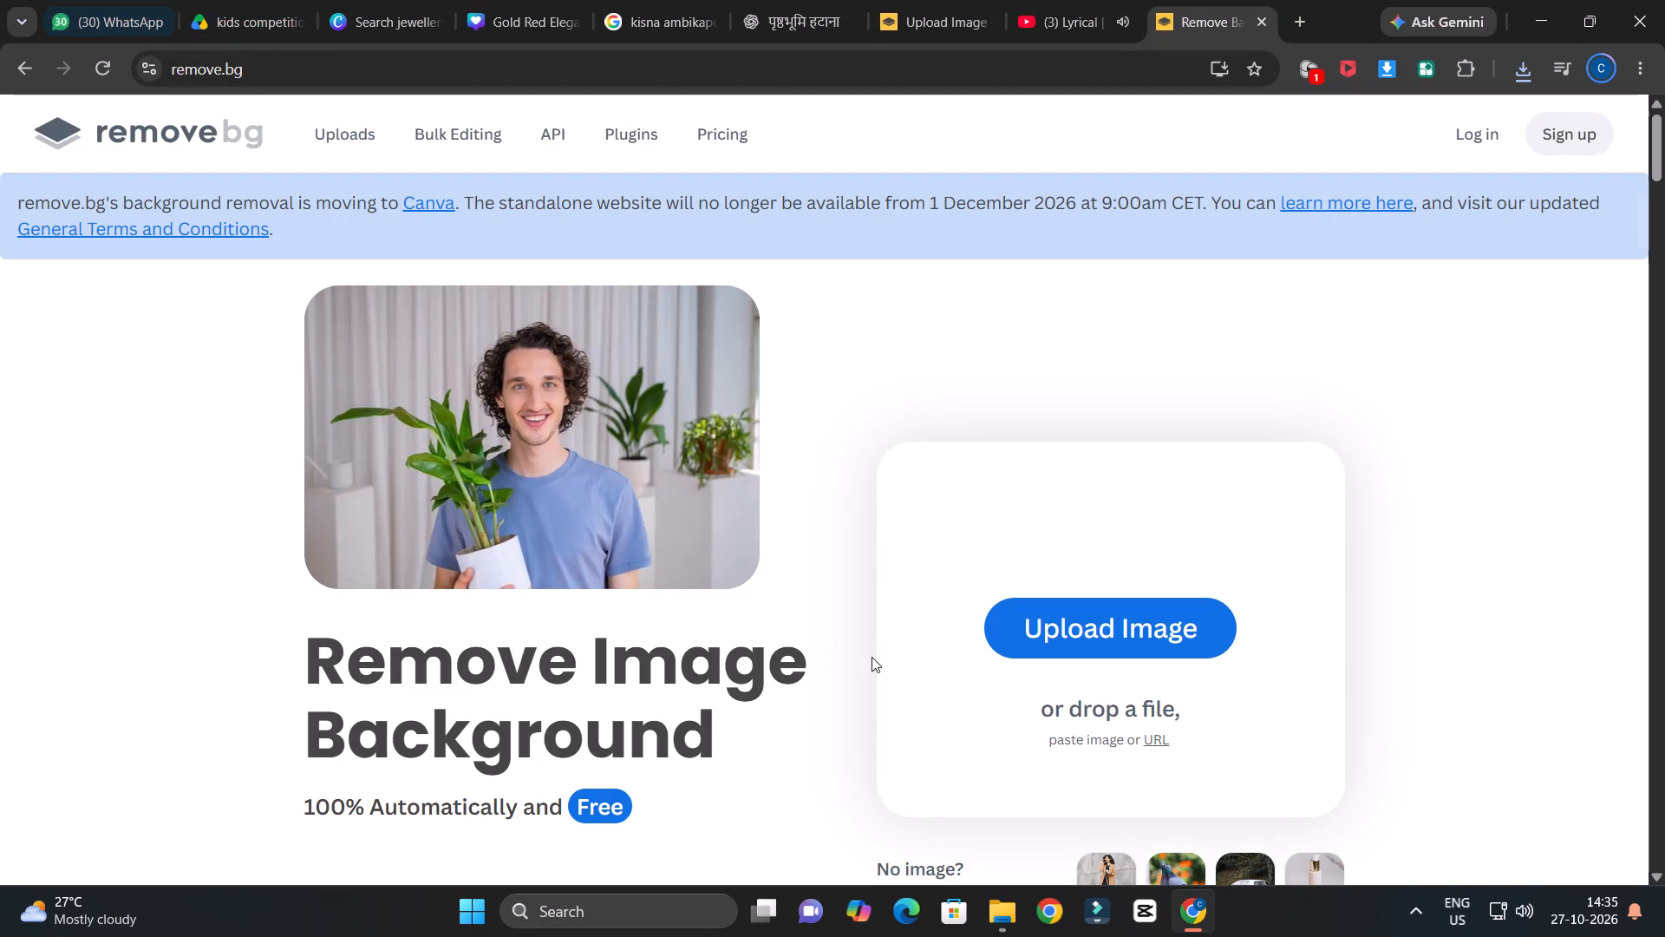
Upload the necklace photo DSC02707.JPG from the image 1 folder to remove.bg for background removal.
left_click(1014, 924)
left_click_drag(987, 501, 1191, 809)
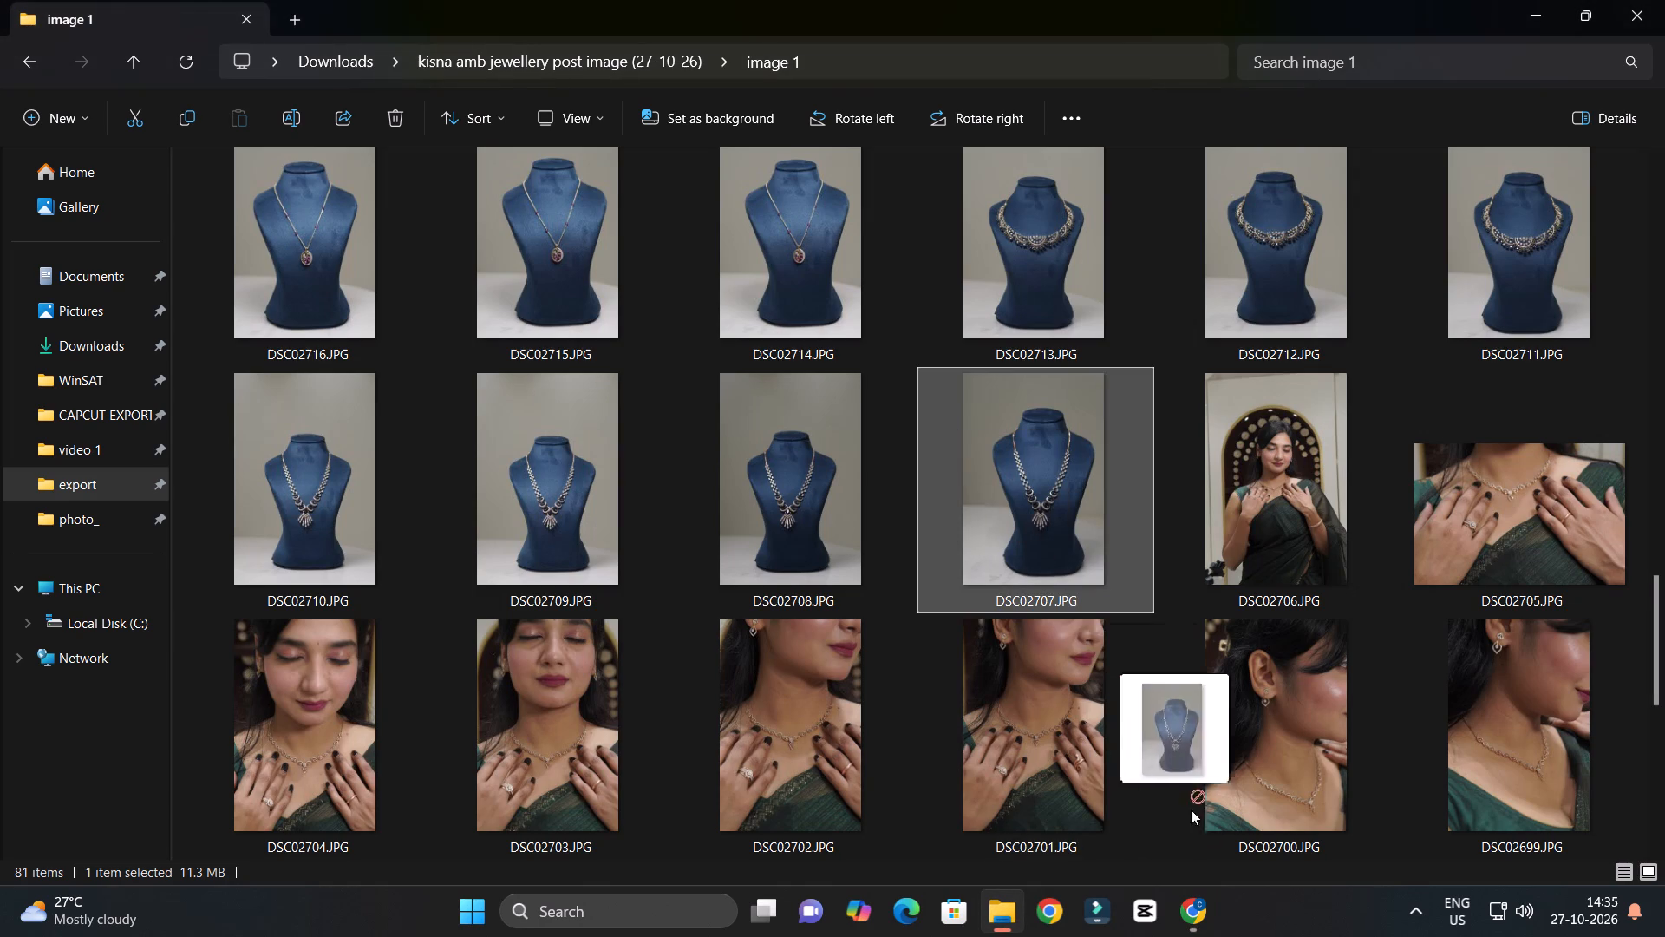
left_click_drag(1191, 809, 1214, 670)
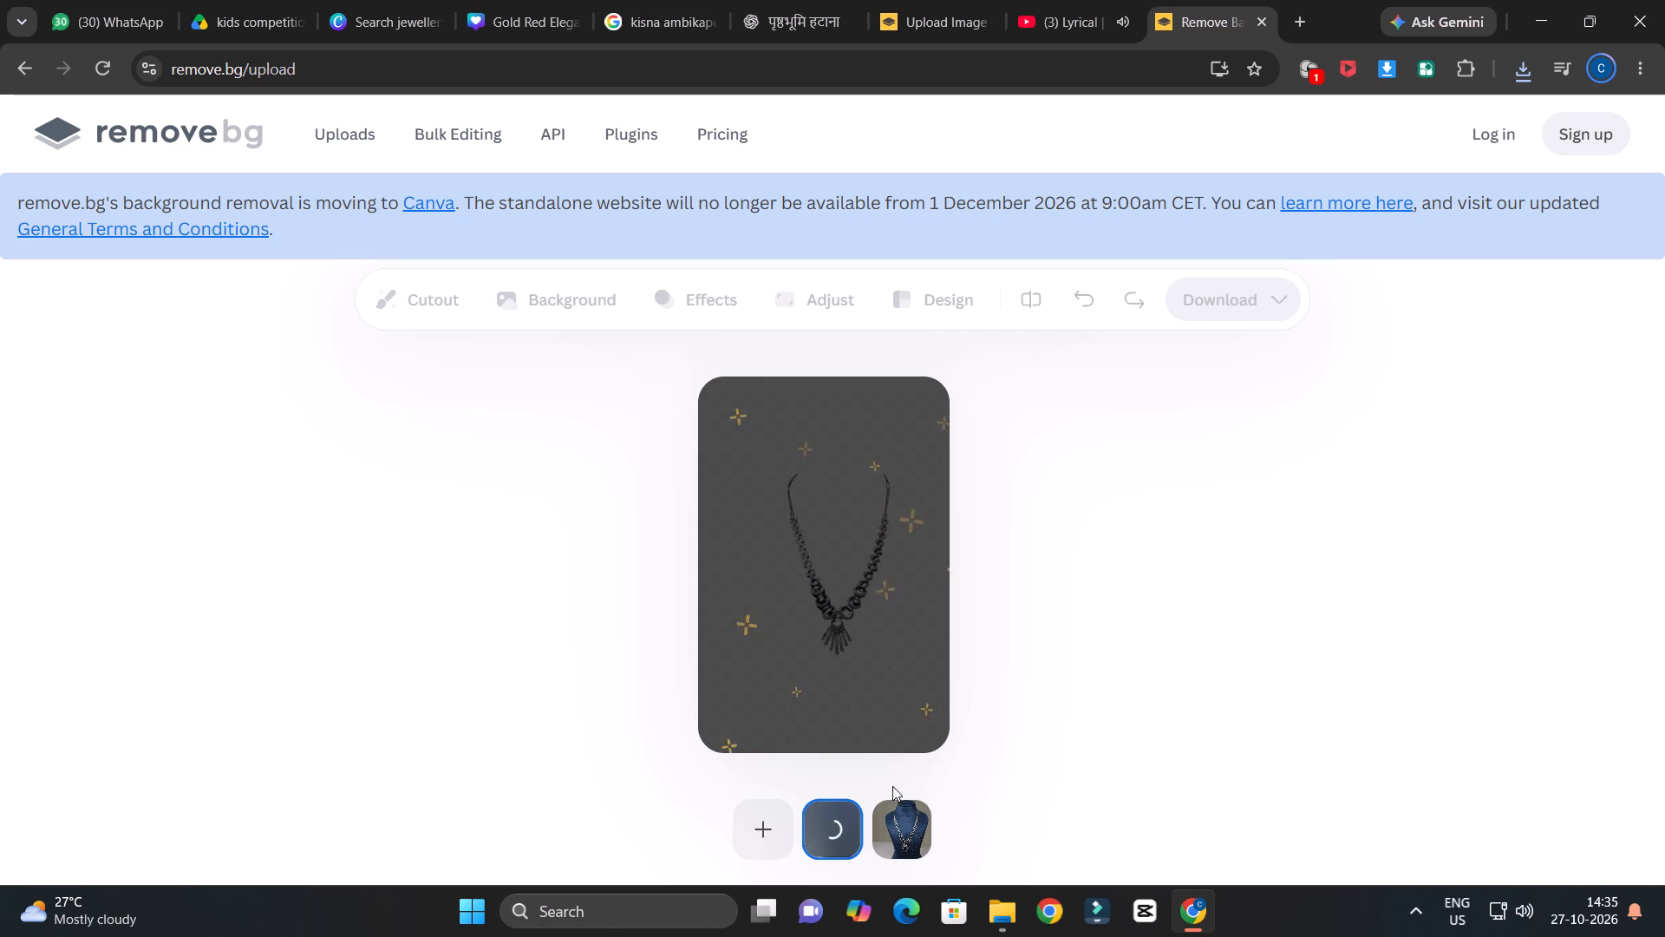
Use the cutout's Magic Brush to restore the mannequin's neck, chest and base around the DSC02707 necklace.
left_click(904, 811)
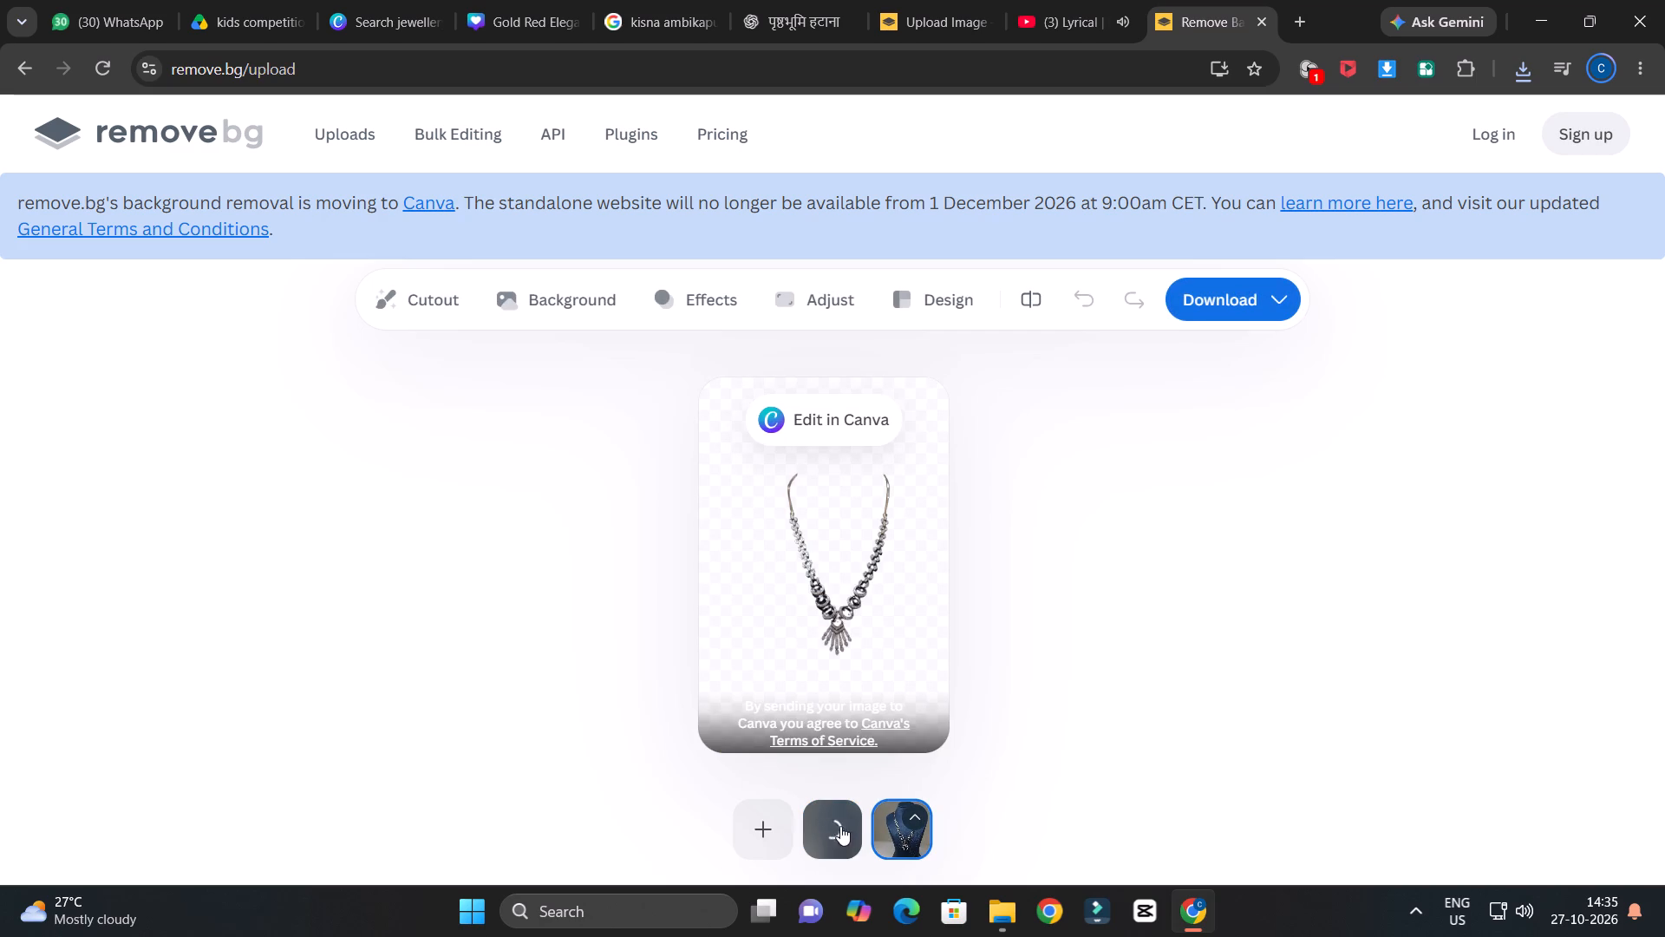
left_click(831, 831)
left_click(433, 310)
left_click(1007, 538)
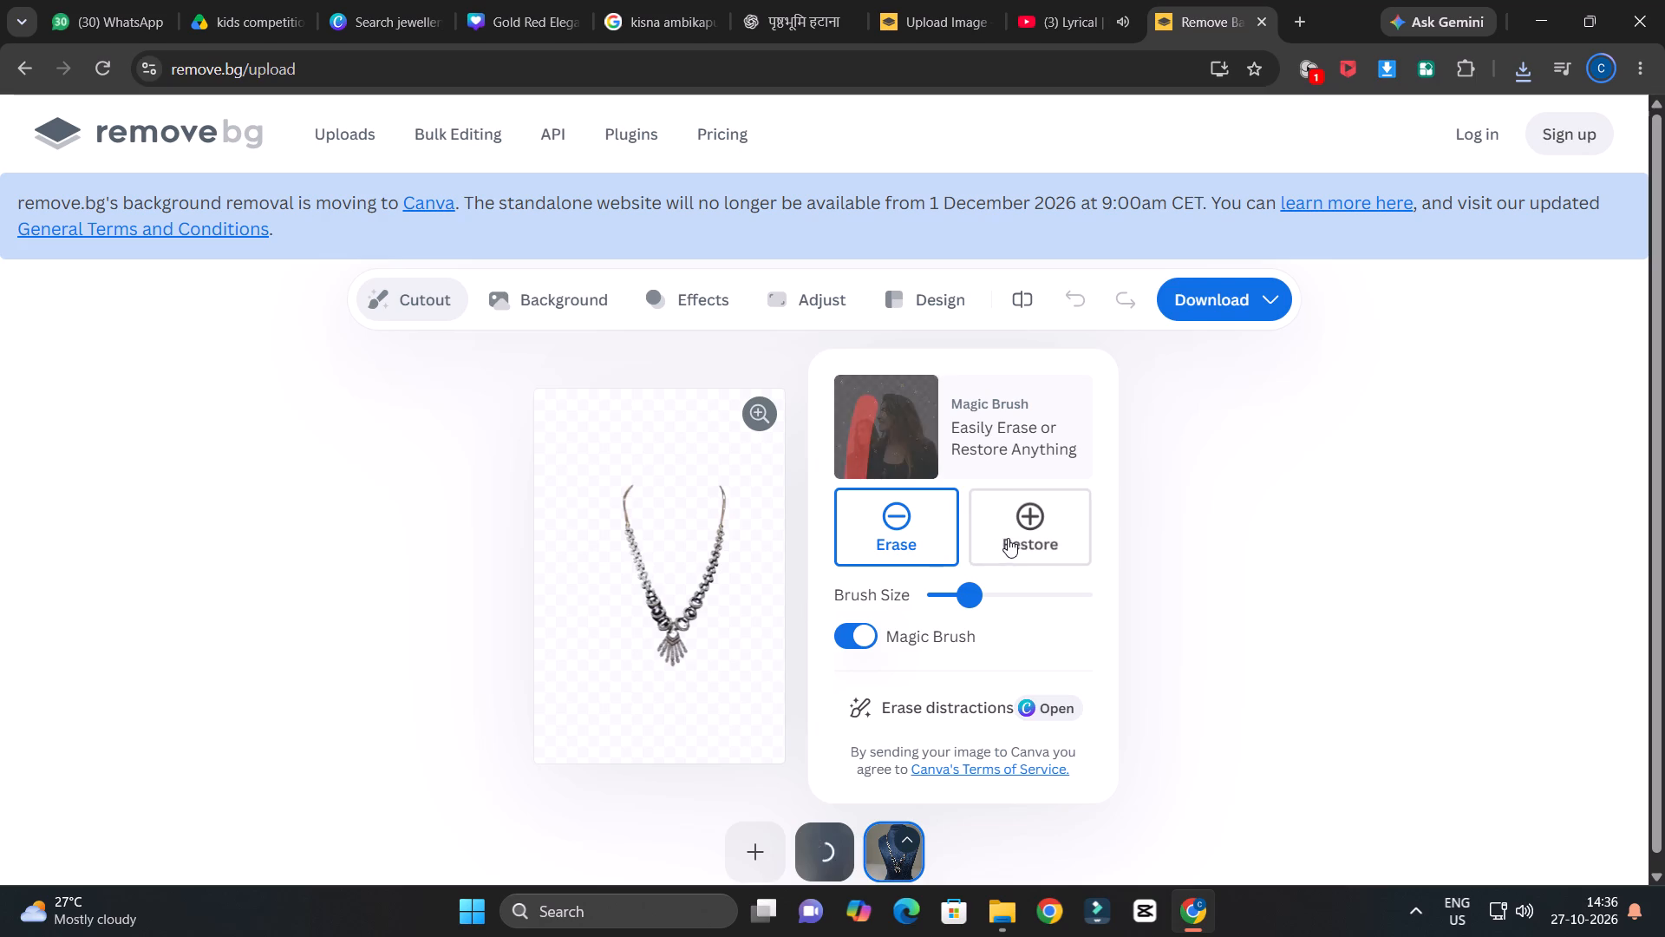
left_click(679, 533)
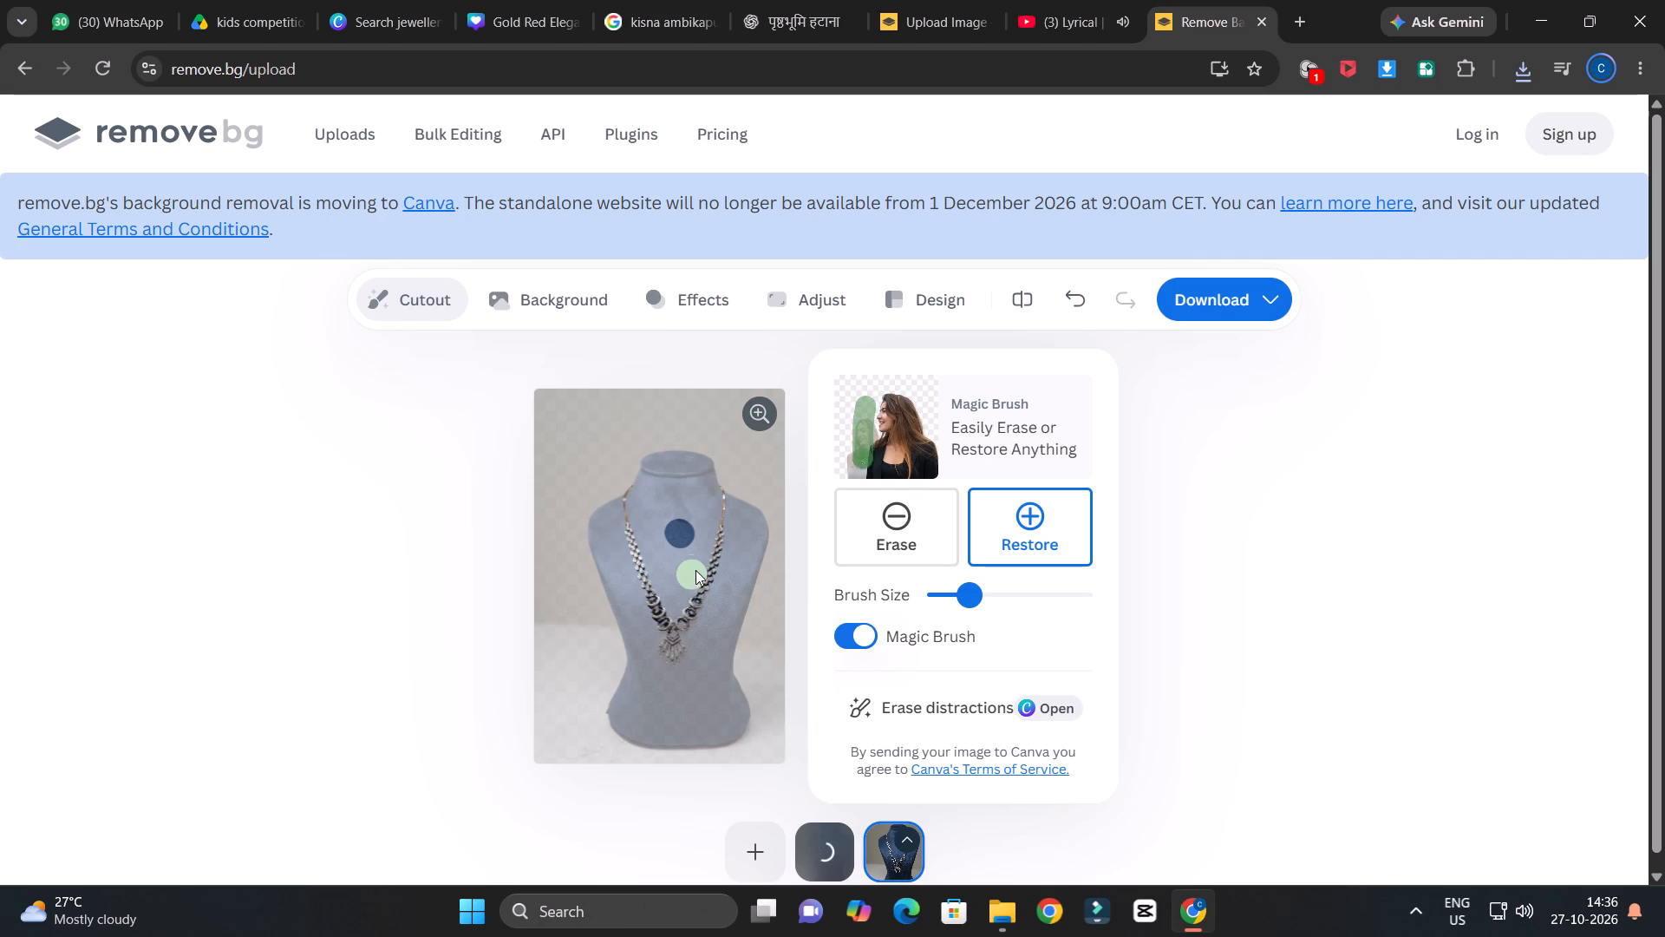
left_click_drag(697, 564, 634, 545)
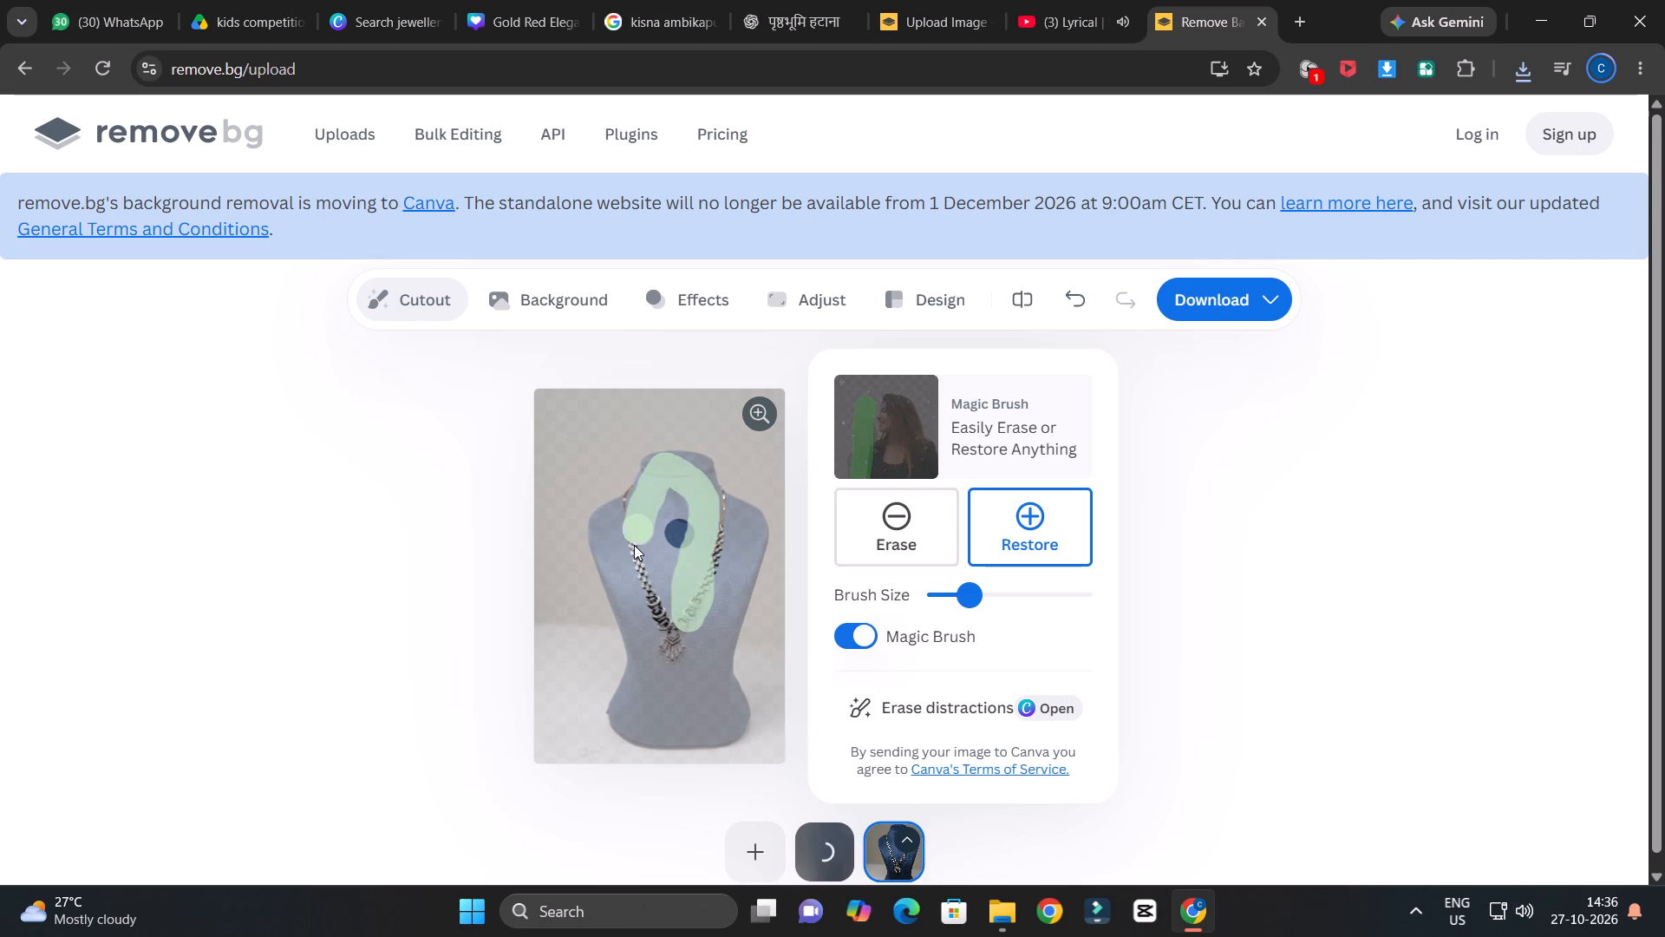
left_click_drag(634, 545, 644, 732)
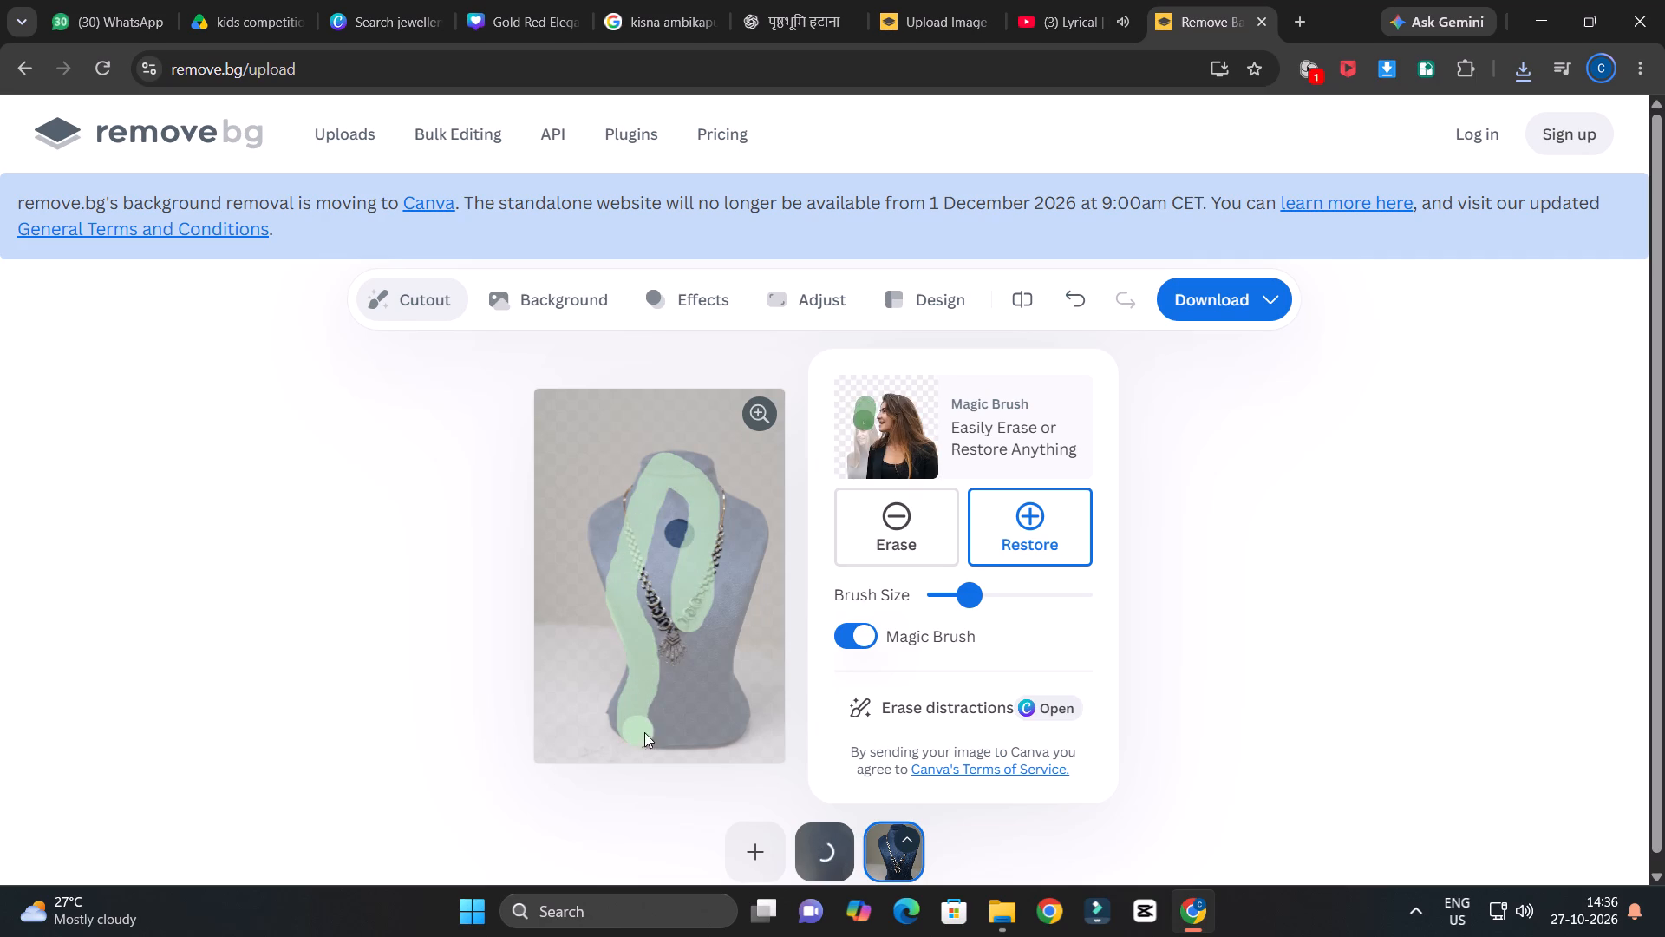
left_click_drag(644, 732, 715, 592)
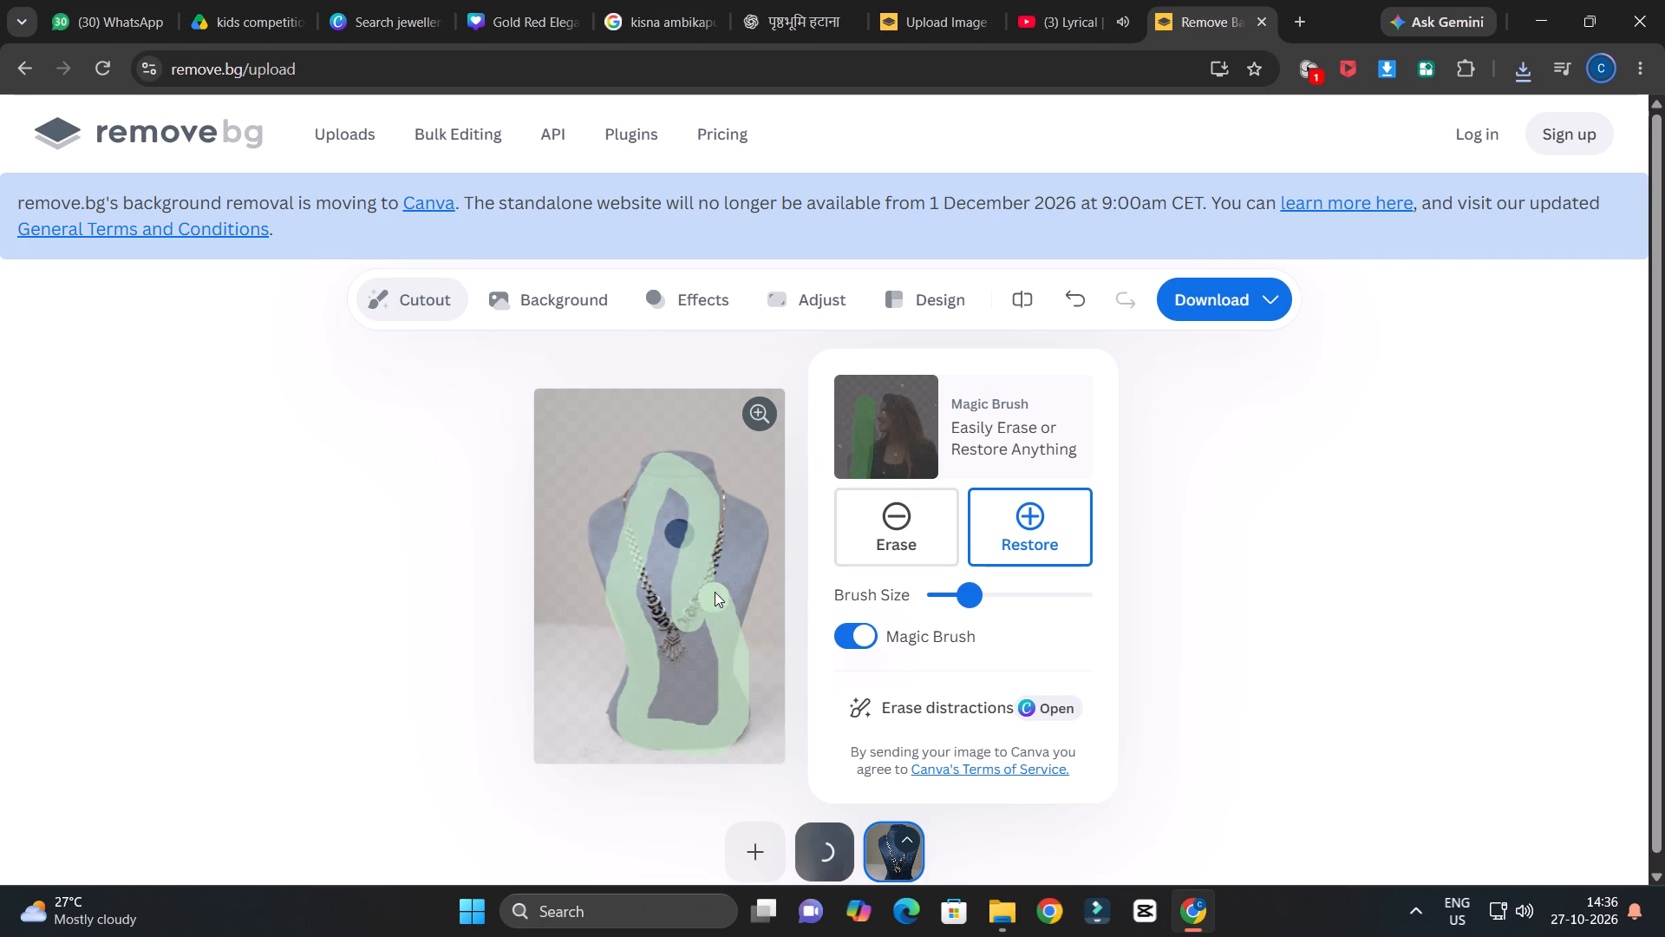
left_click_drag(715, 592, 708, 508)
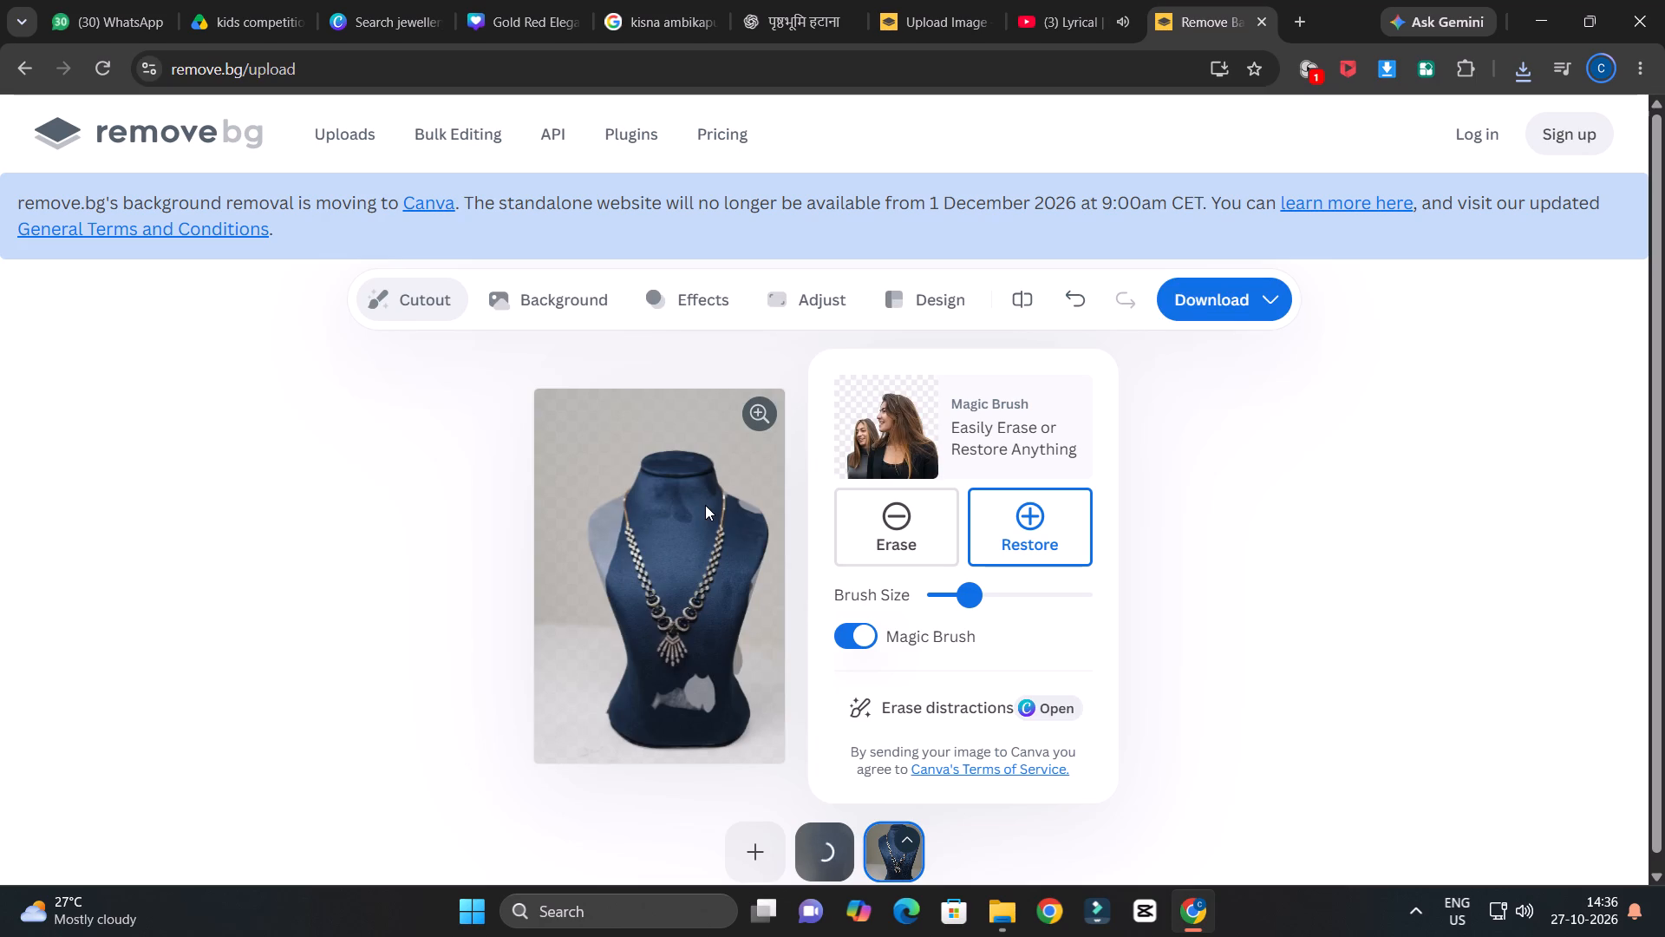
Restore the remaining missing patches on the mannequin's lower body and both shoulders with the Magic Brush.
left_click_drag(694, 691, 683, 697)
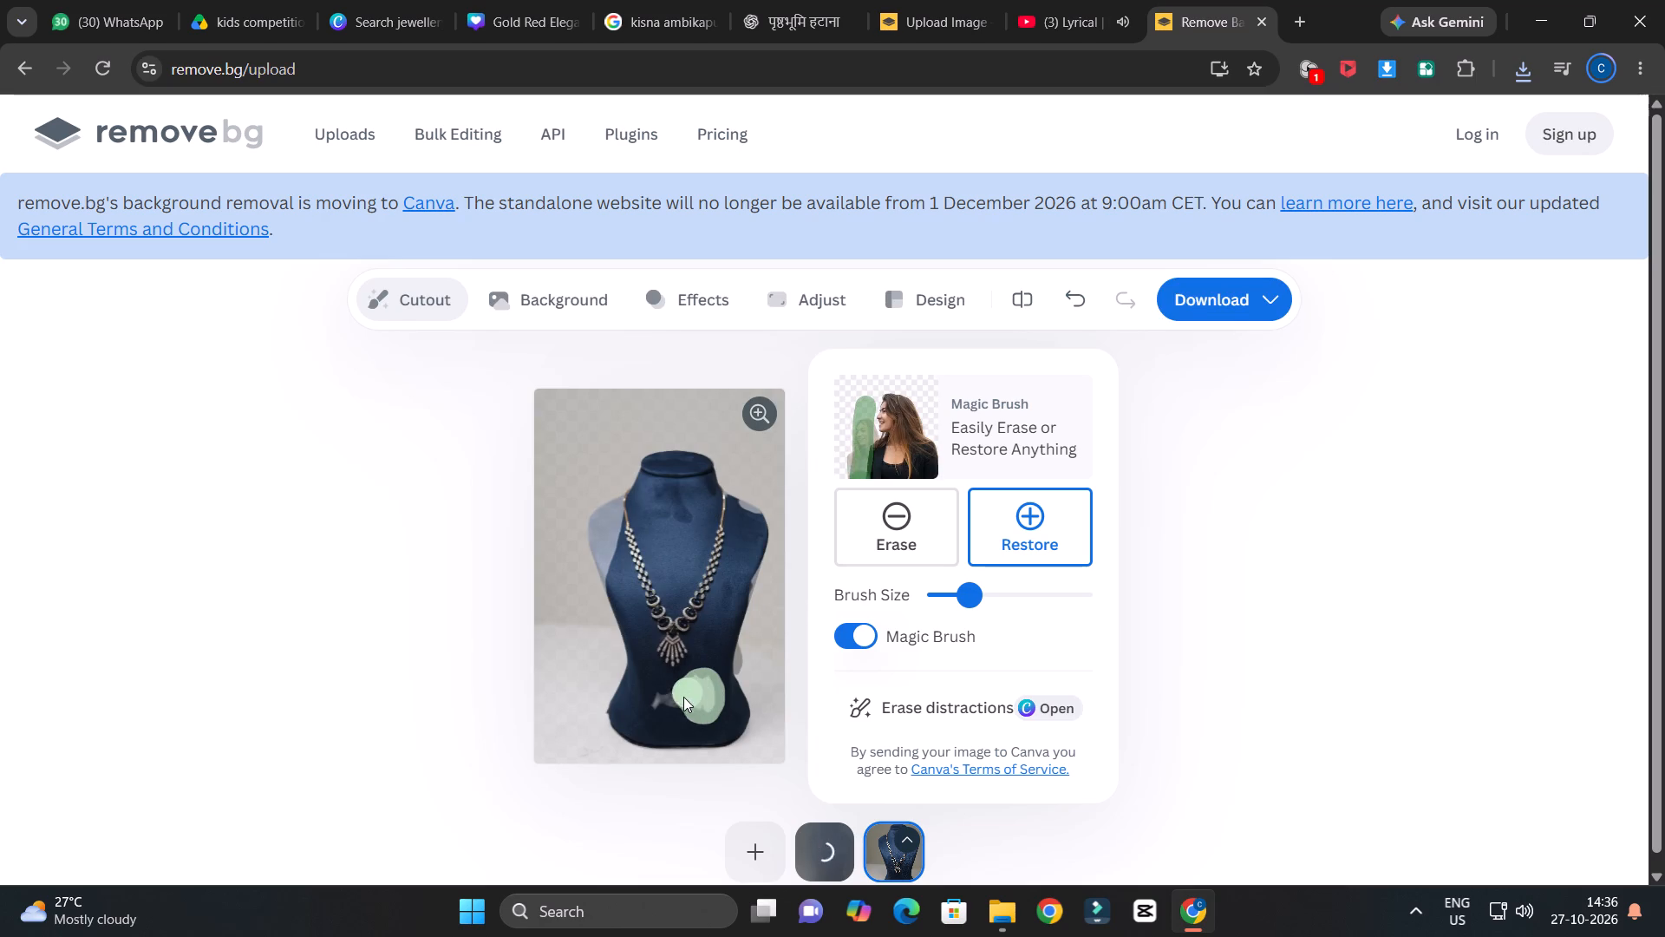
left_click_drag(683, 697, 663, 704)
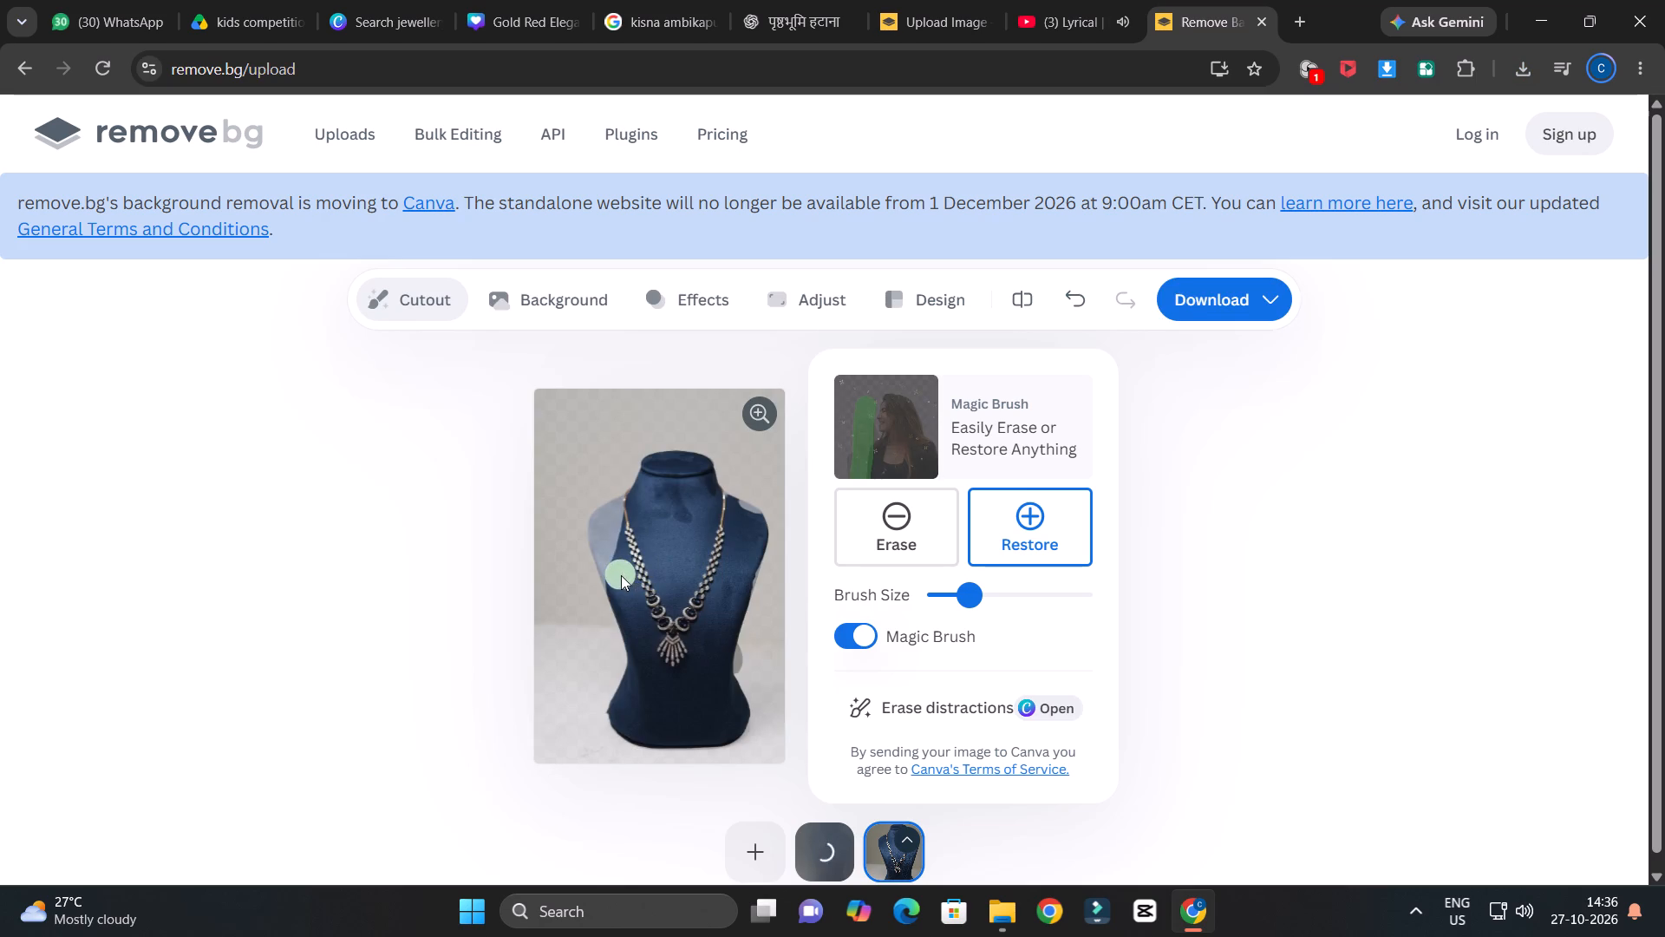
left_click_drag(621, 575, 615, 512)
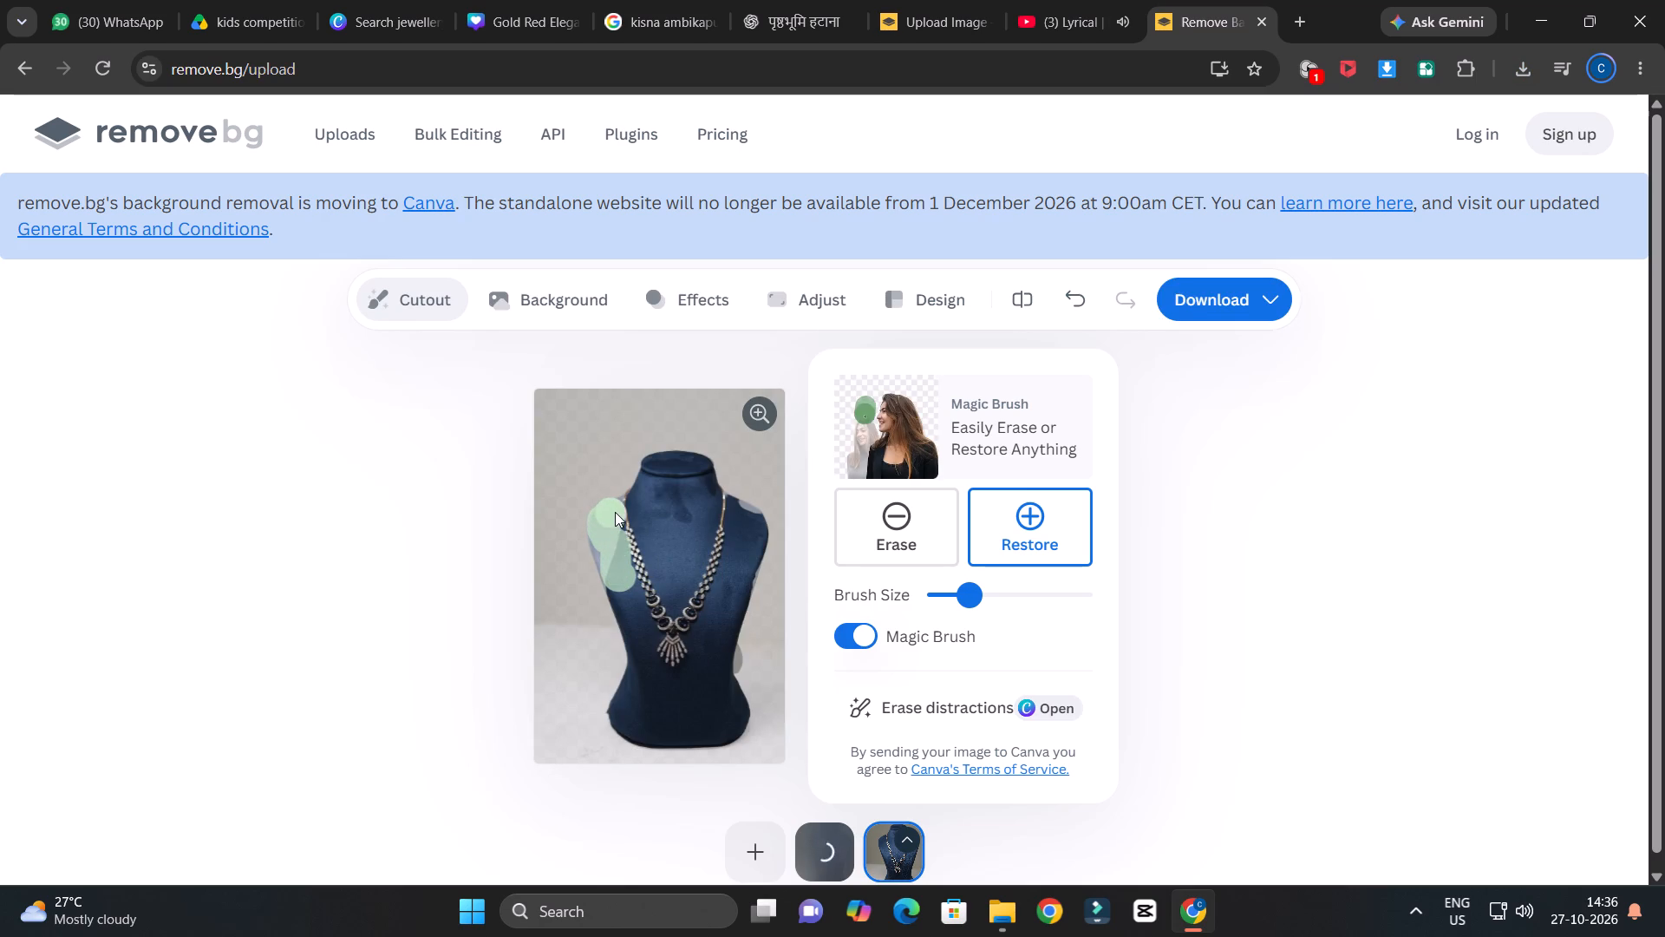
left_click_drag(615, 512, 610, 564)
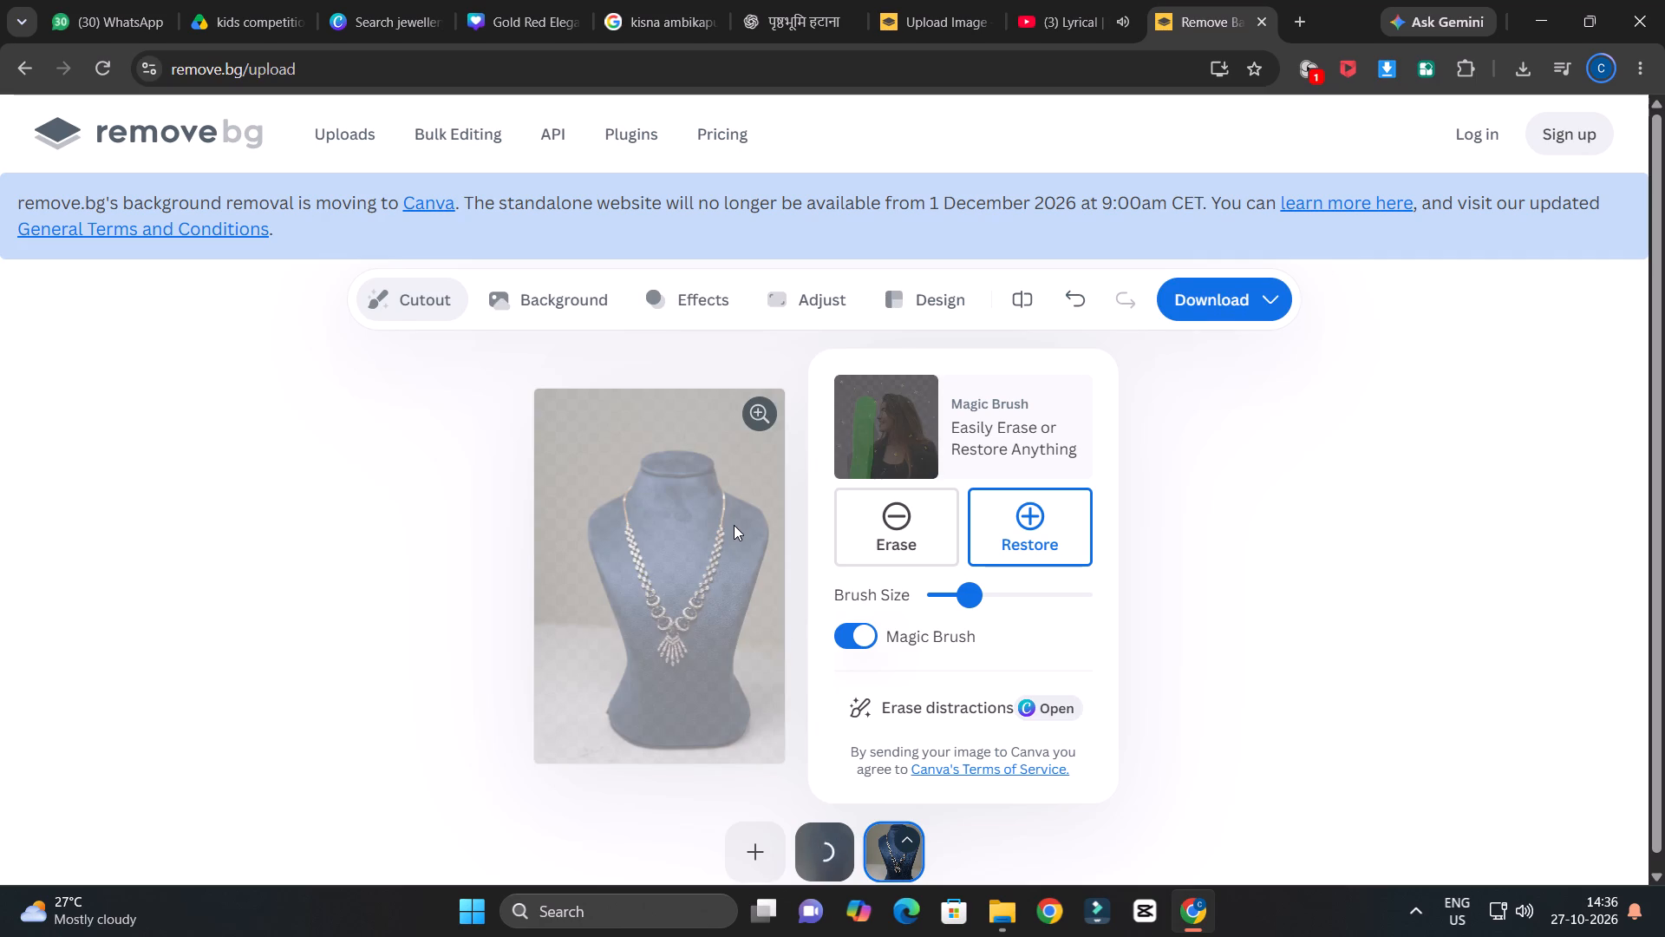
left_click_drag(739, 522, 748, 519)
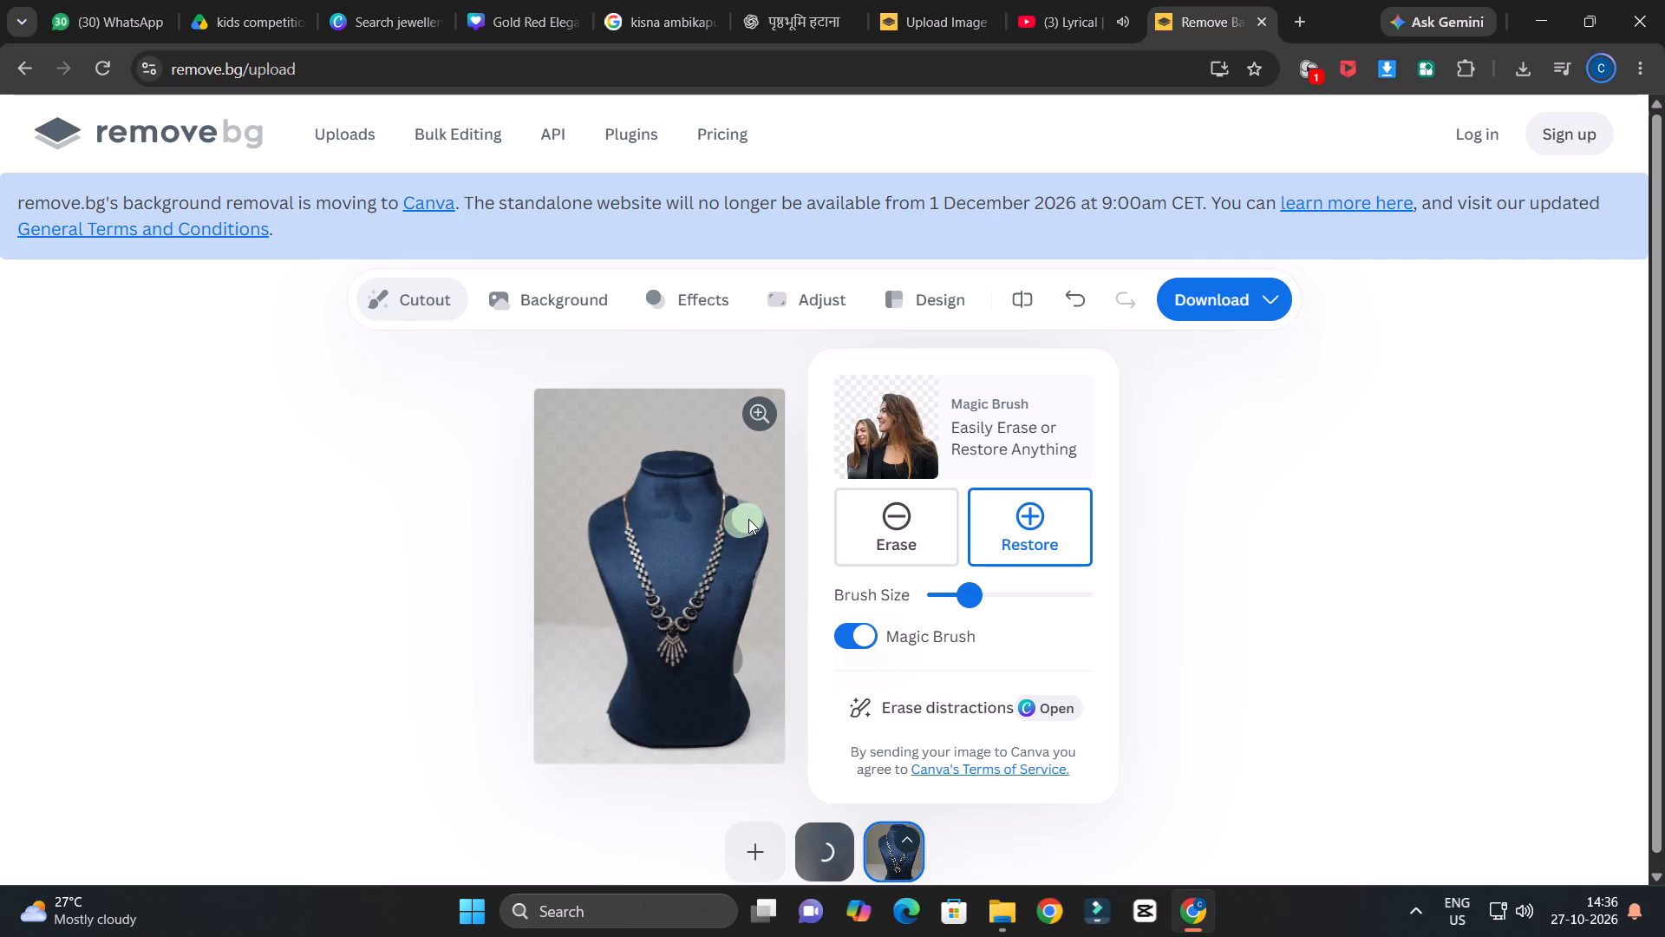
left_click_drag(748, 519, 720, 498)
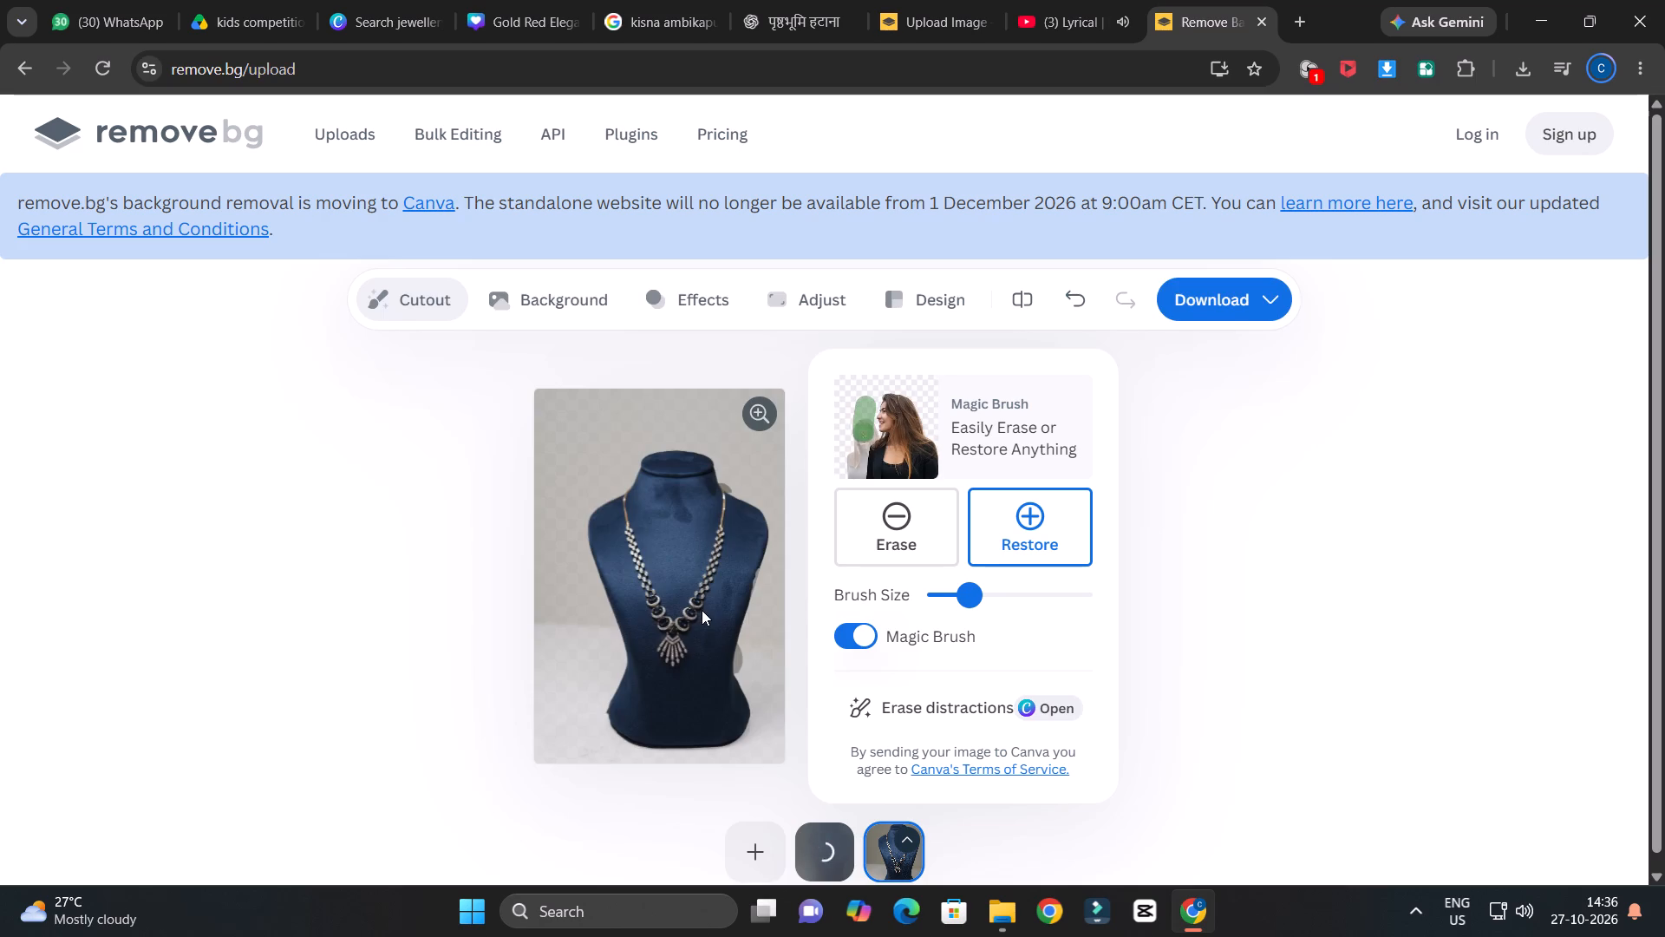
Erase the leftover background patches beside the mannequin's neck and waist with the Magic Brush.
left_click(904, 549)
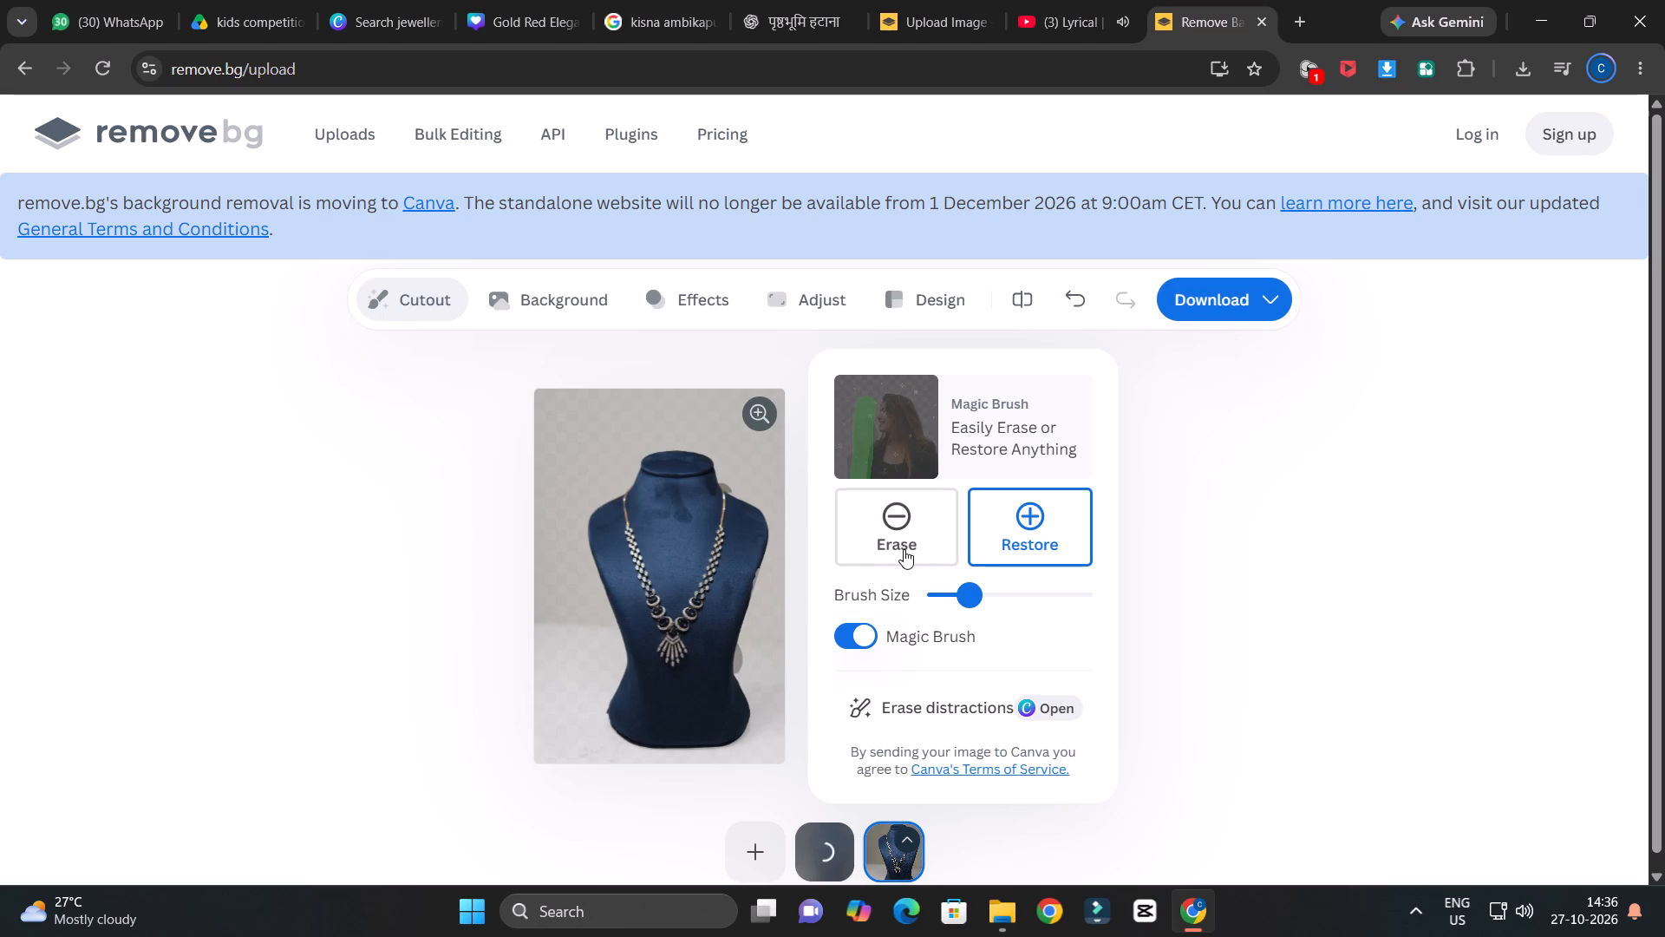
left_click(733, 482)
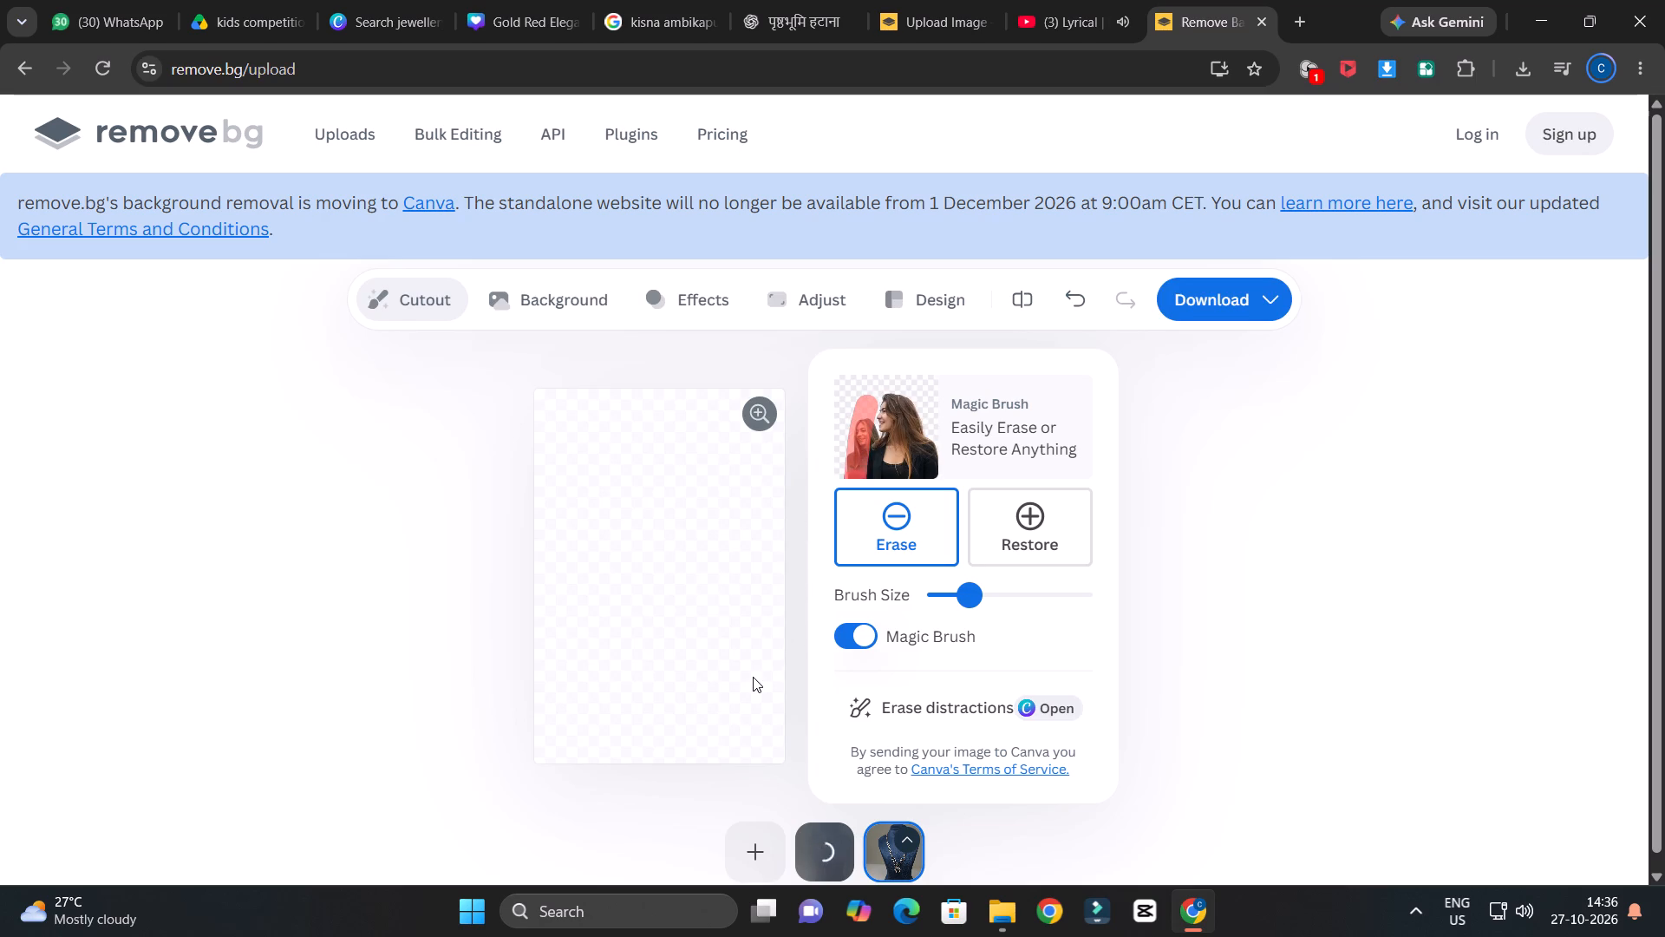
left_click(747, 665)
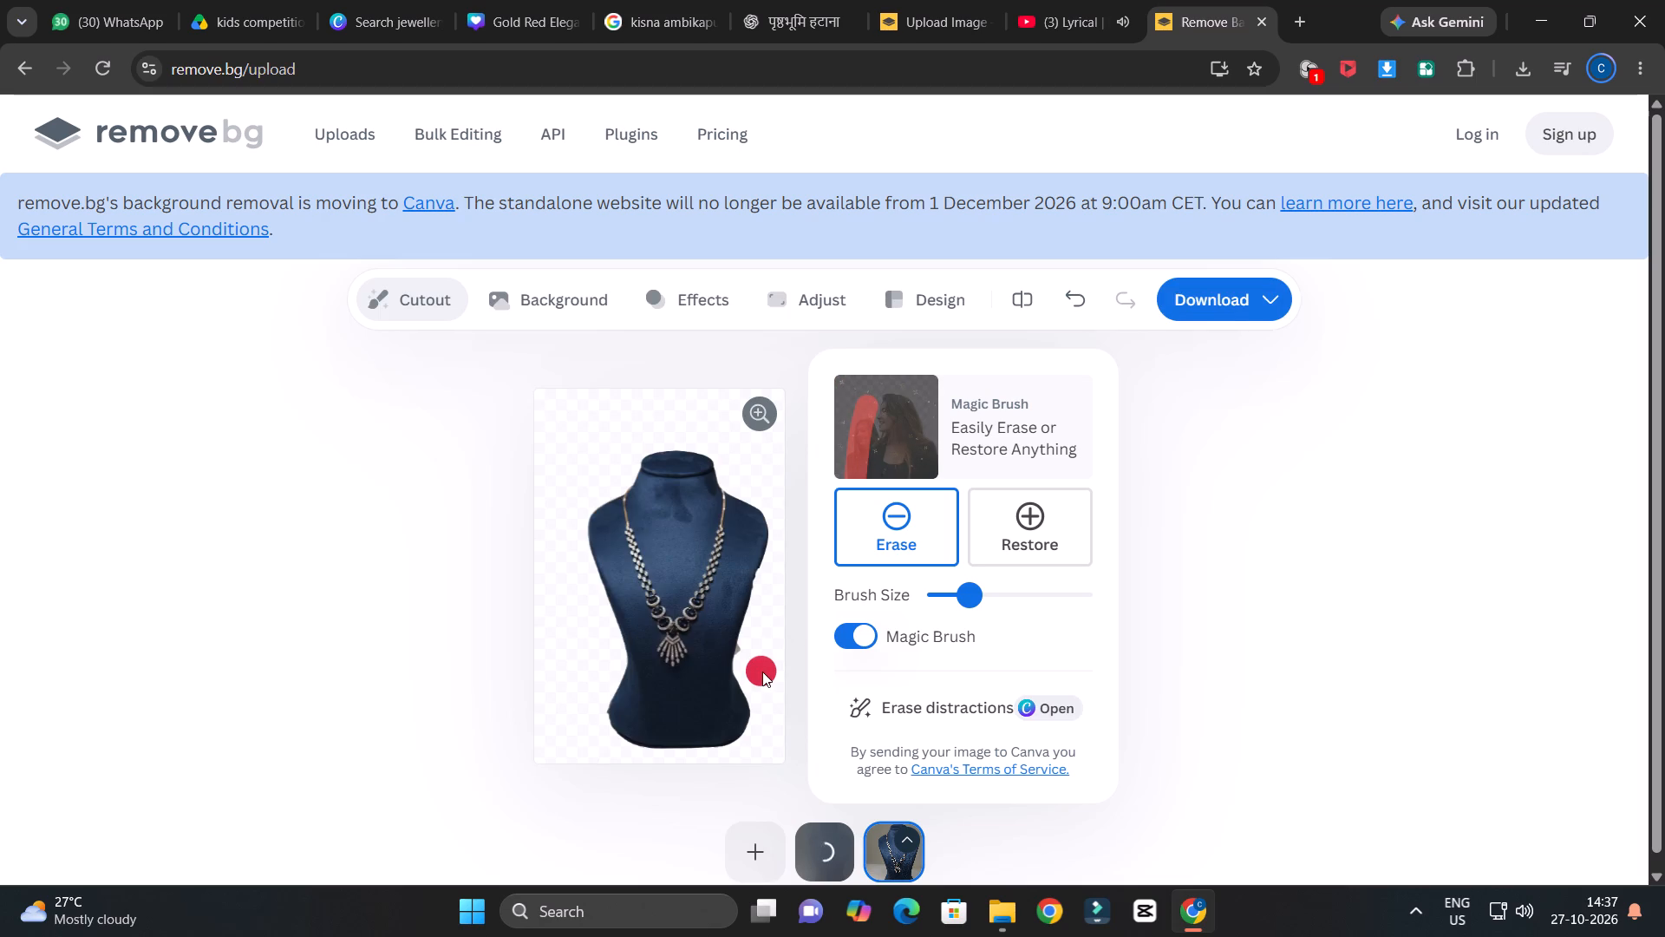
left_click(748, 651)
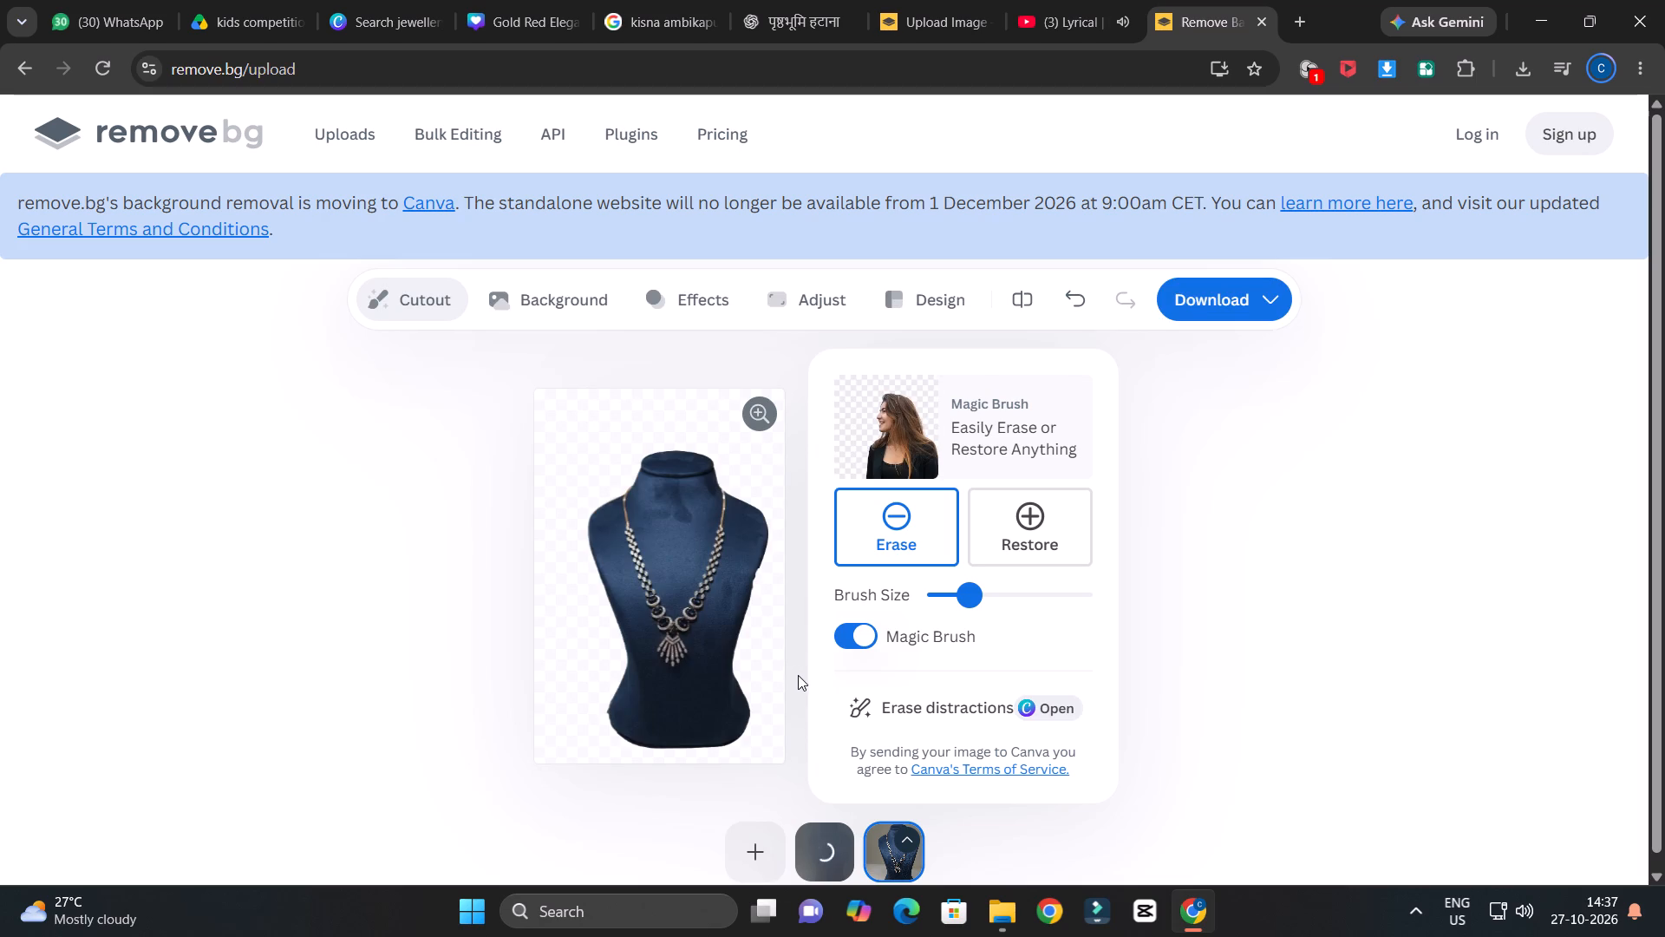
Touch up the mannequin beside the necklace with the Restore brush and download the cutout as the free 408 x 612 preview.
left_click(983, 535)
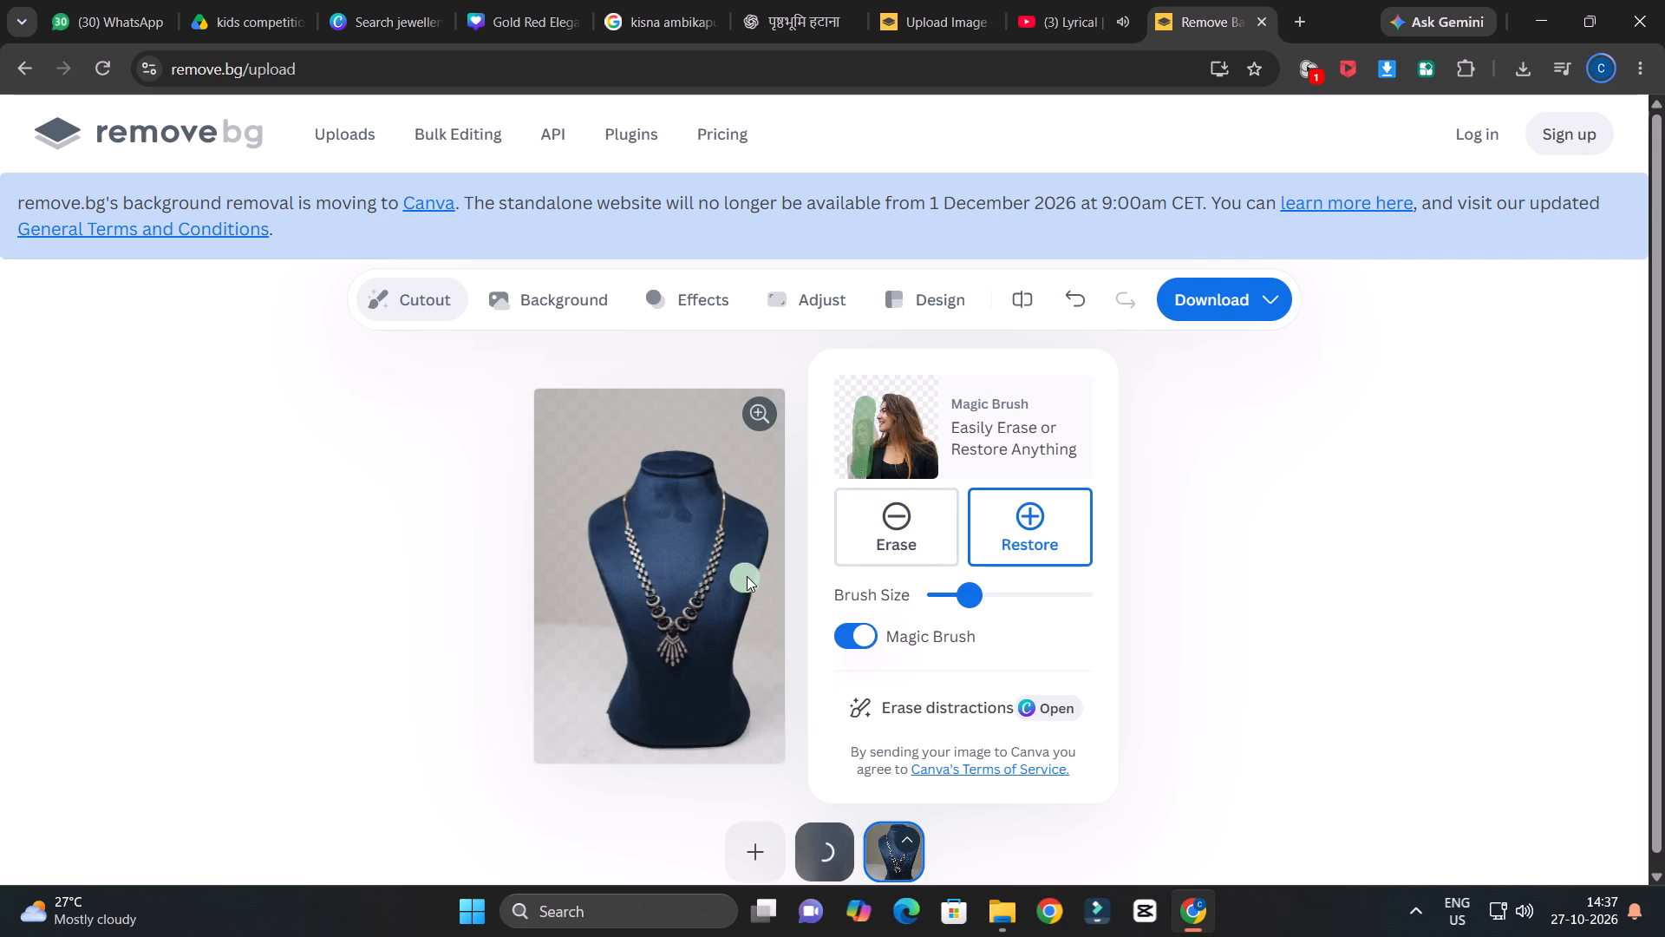
left_click(747, 574)
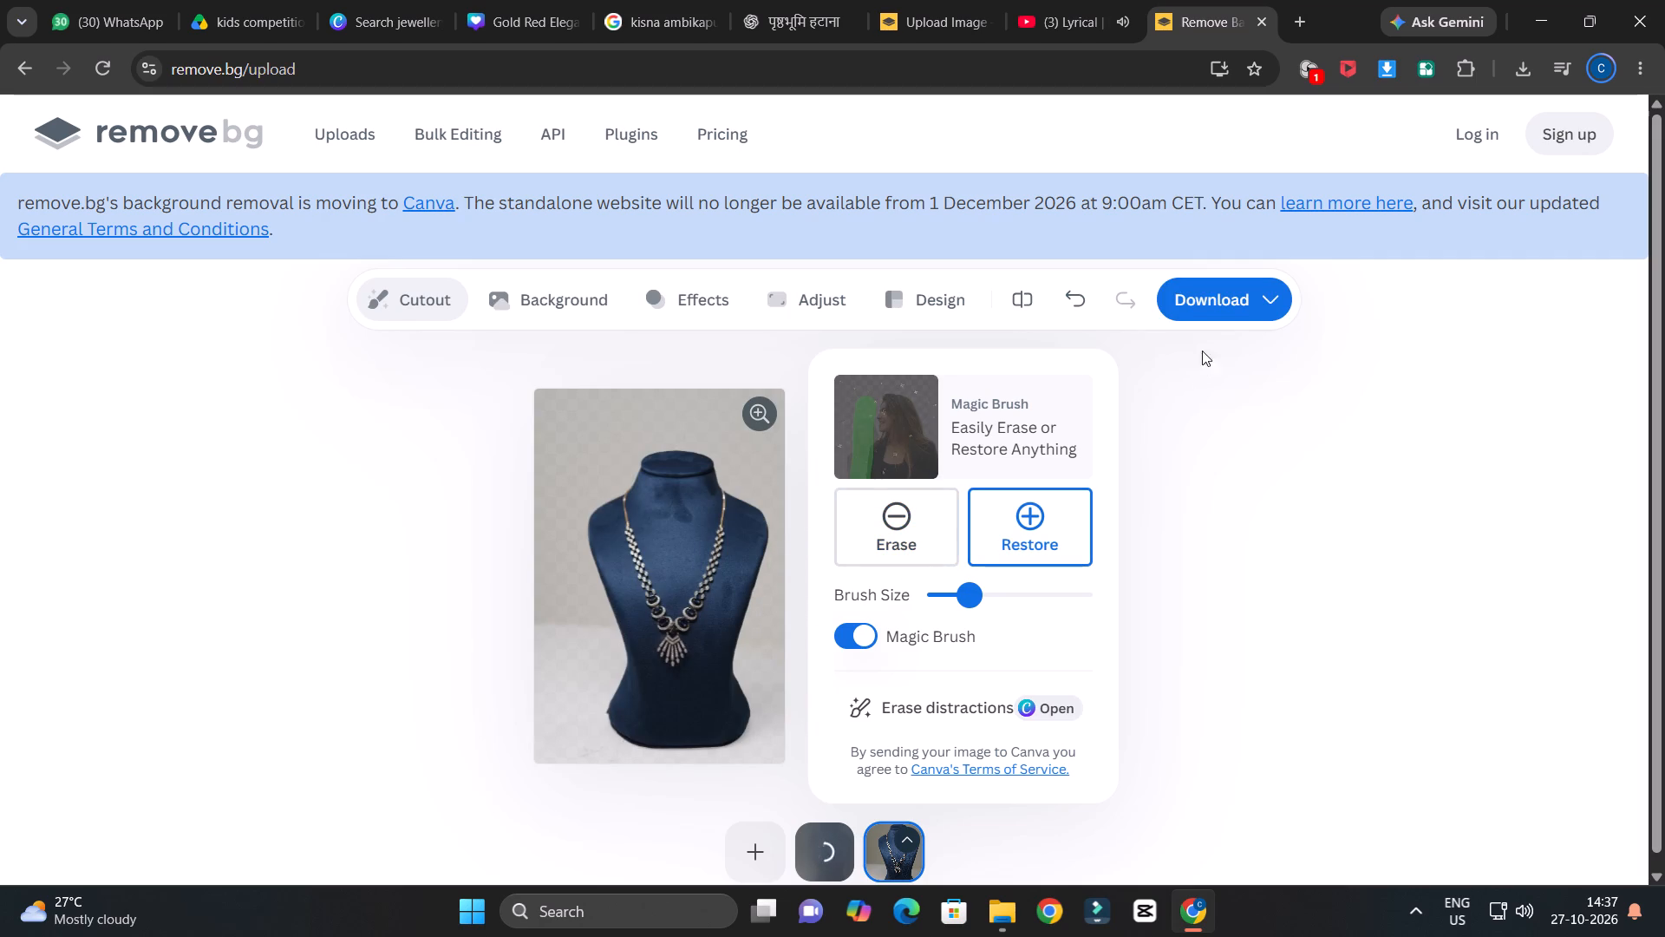
left_click(1224, 311)
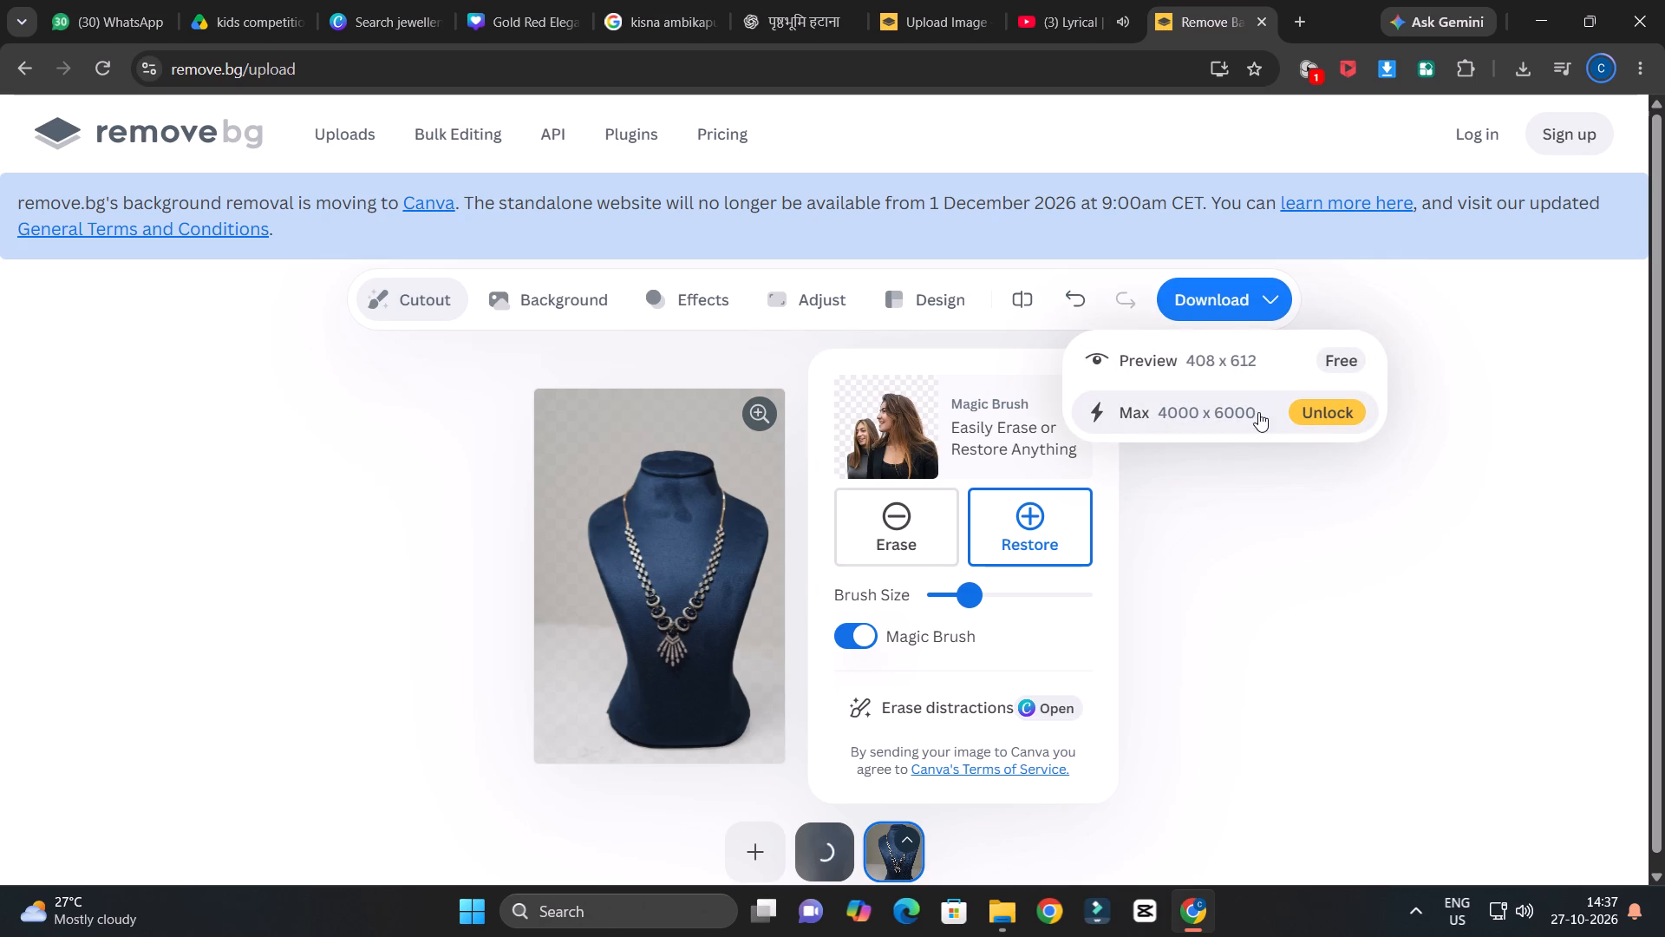
left_click(1294, 365)
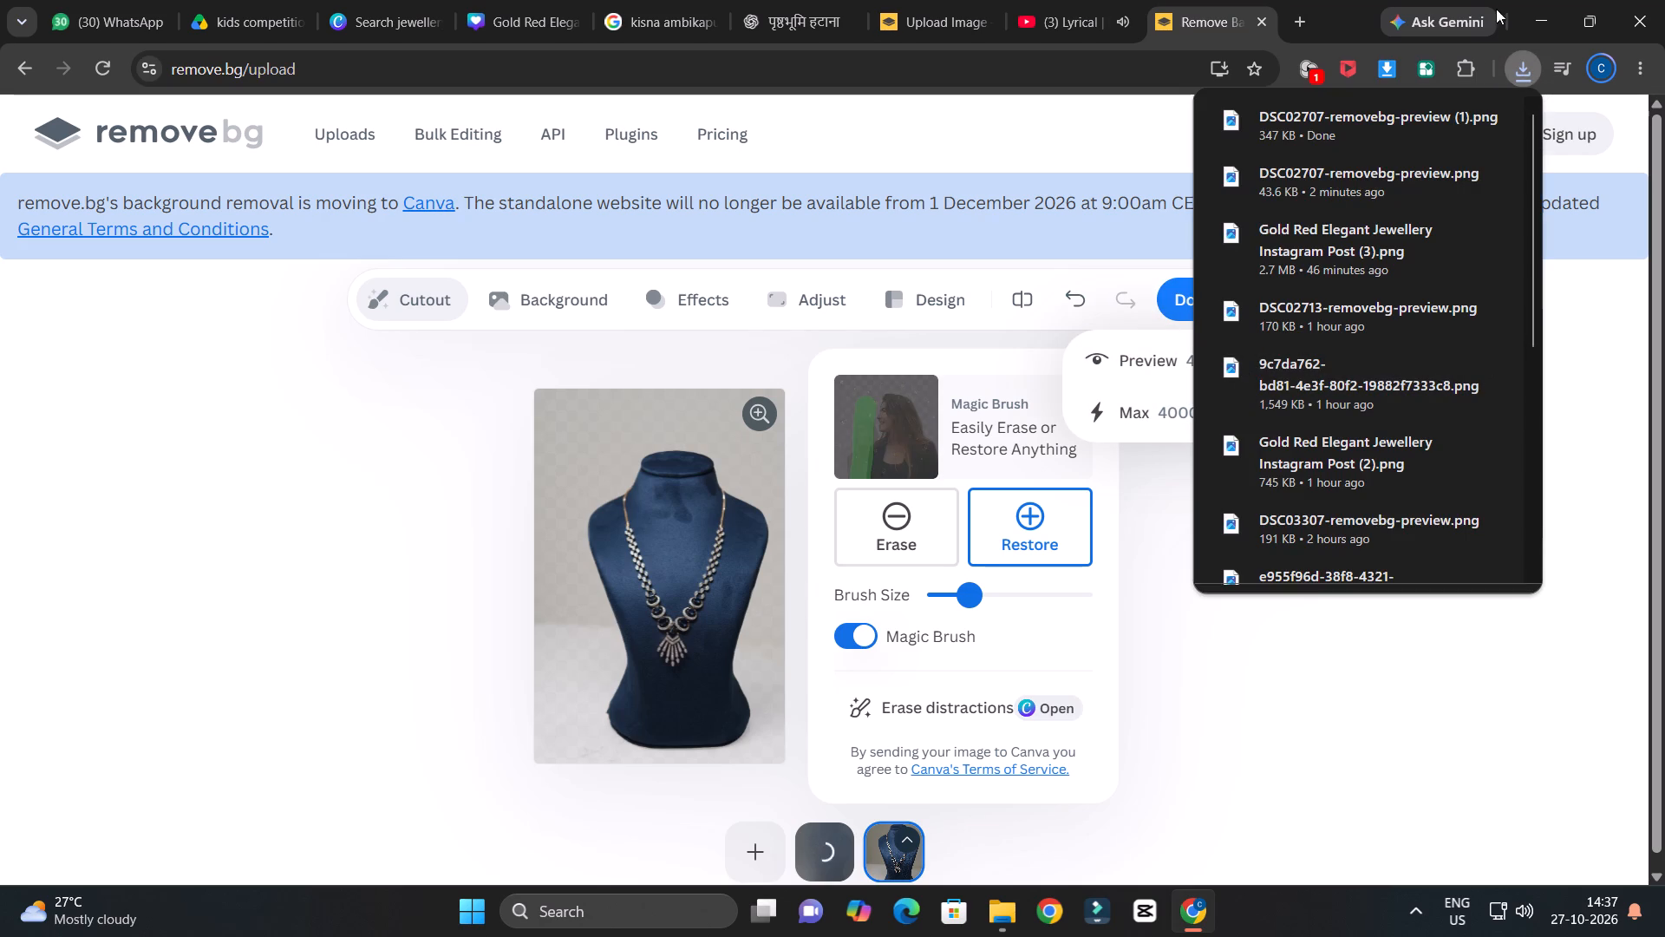
left_click(1544, 10)
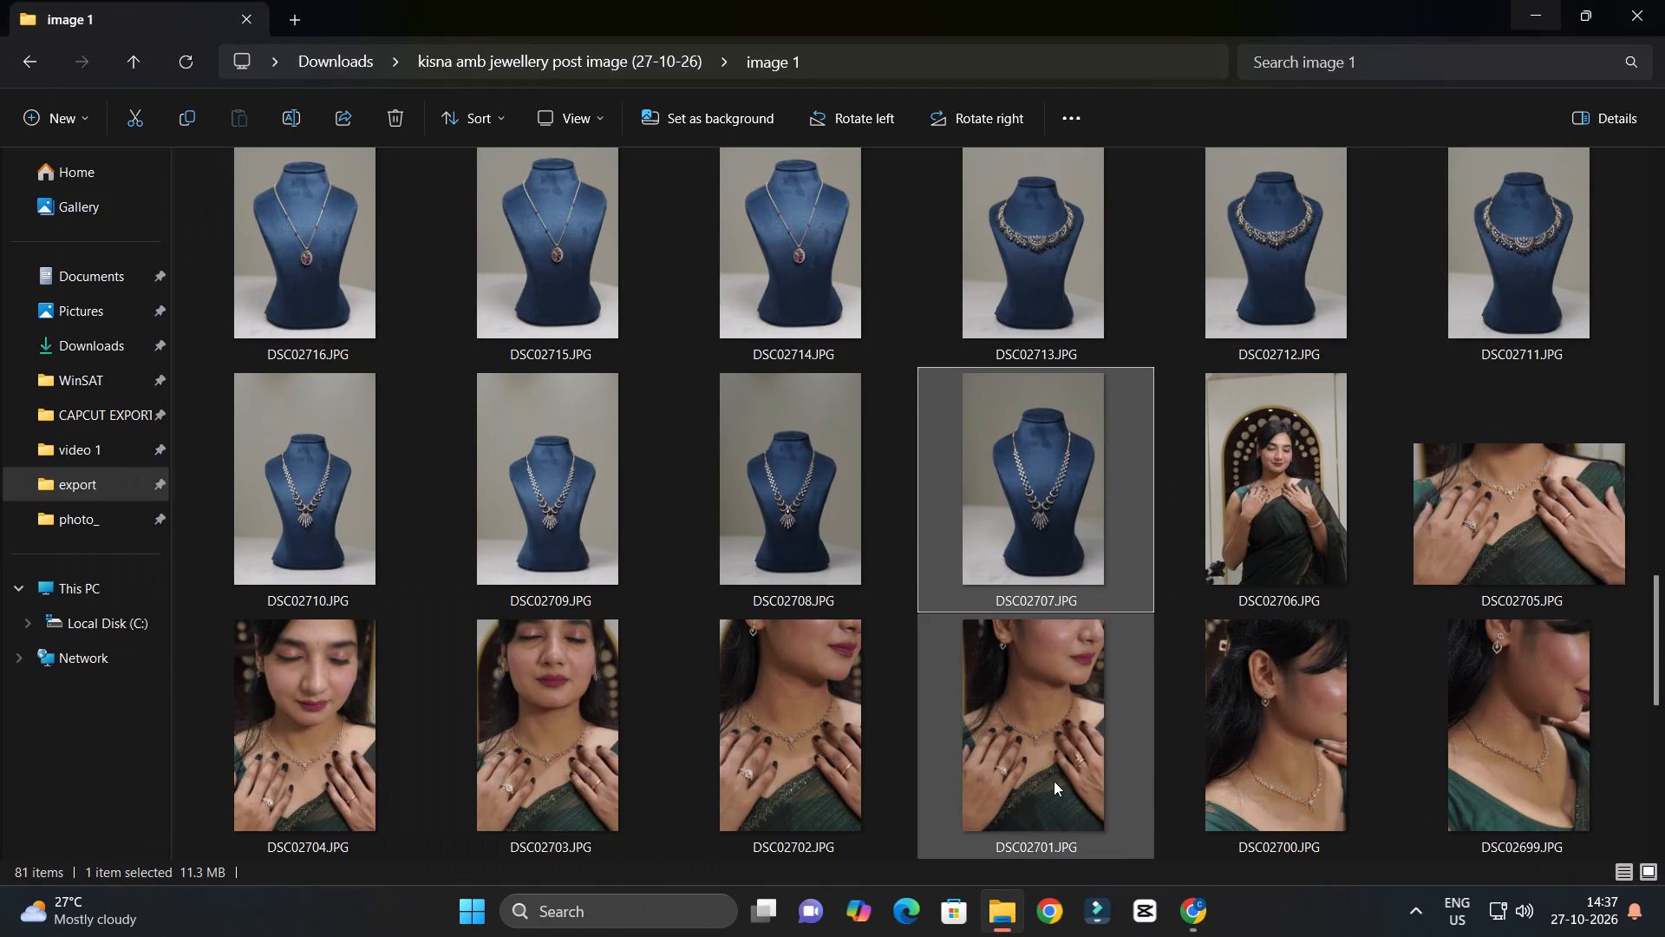
left_click(1177, 908)
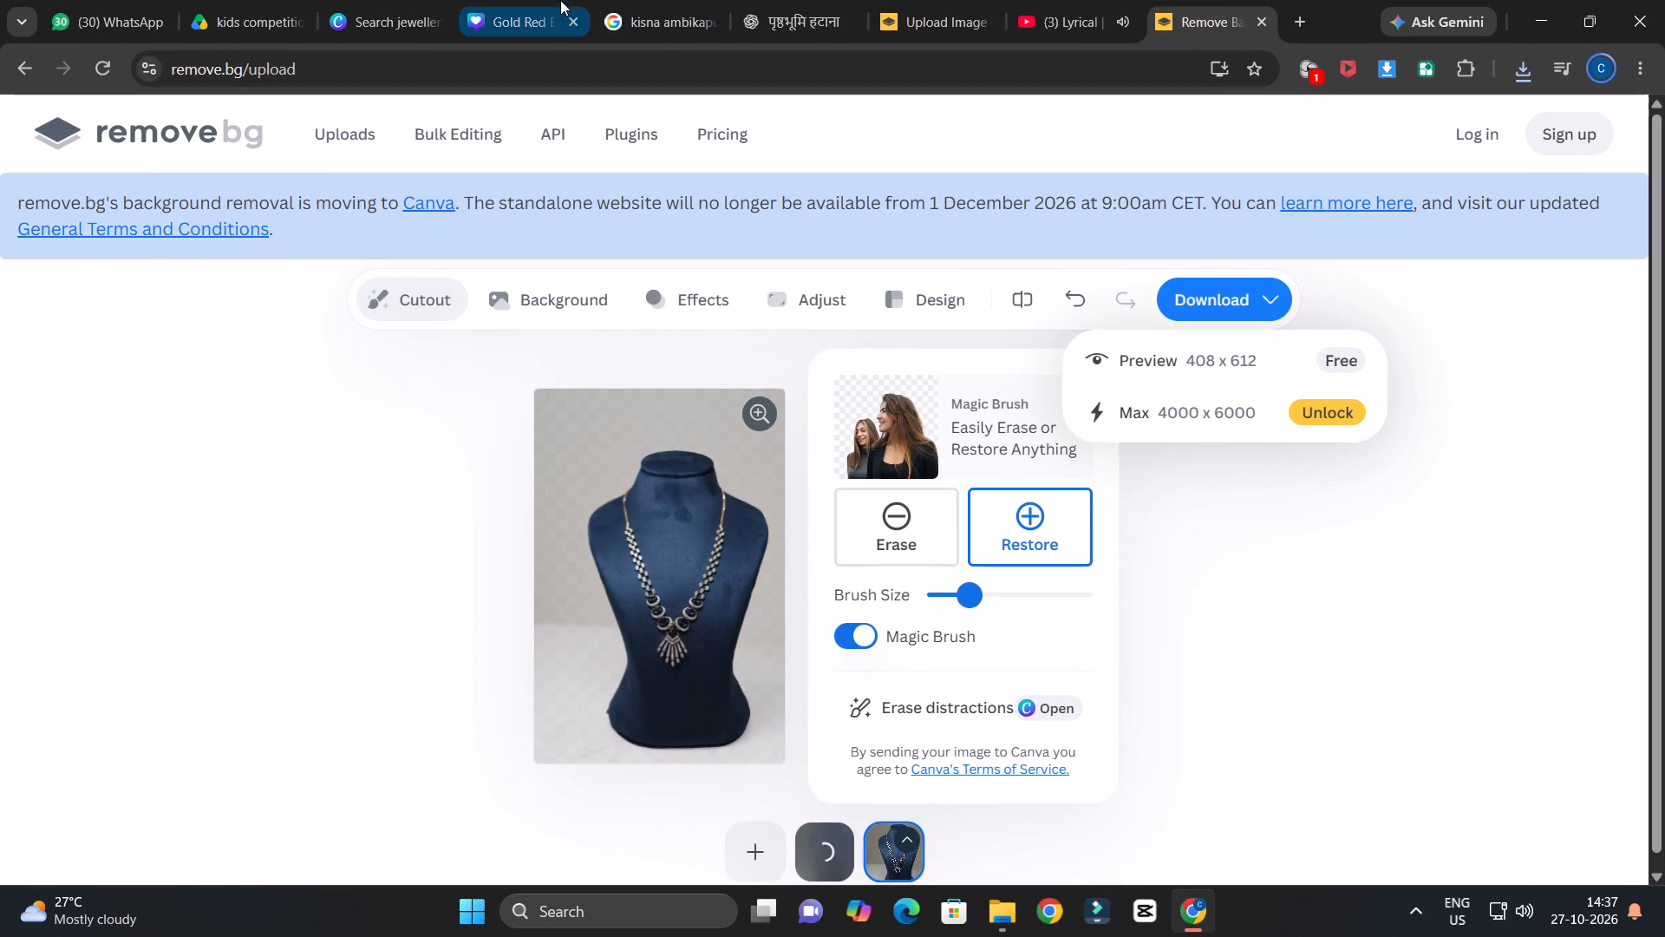
Switch to the Canva design and delete the bangle image from the blue Brilliance poster on page 8.
left_click(547, 0)
left_click(1087, 544)
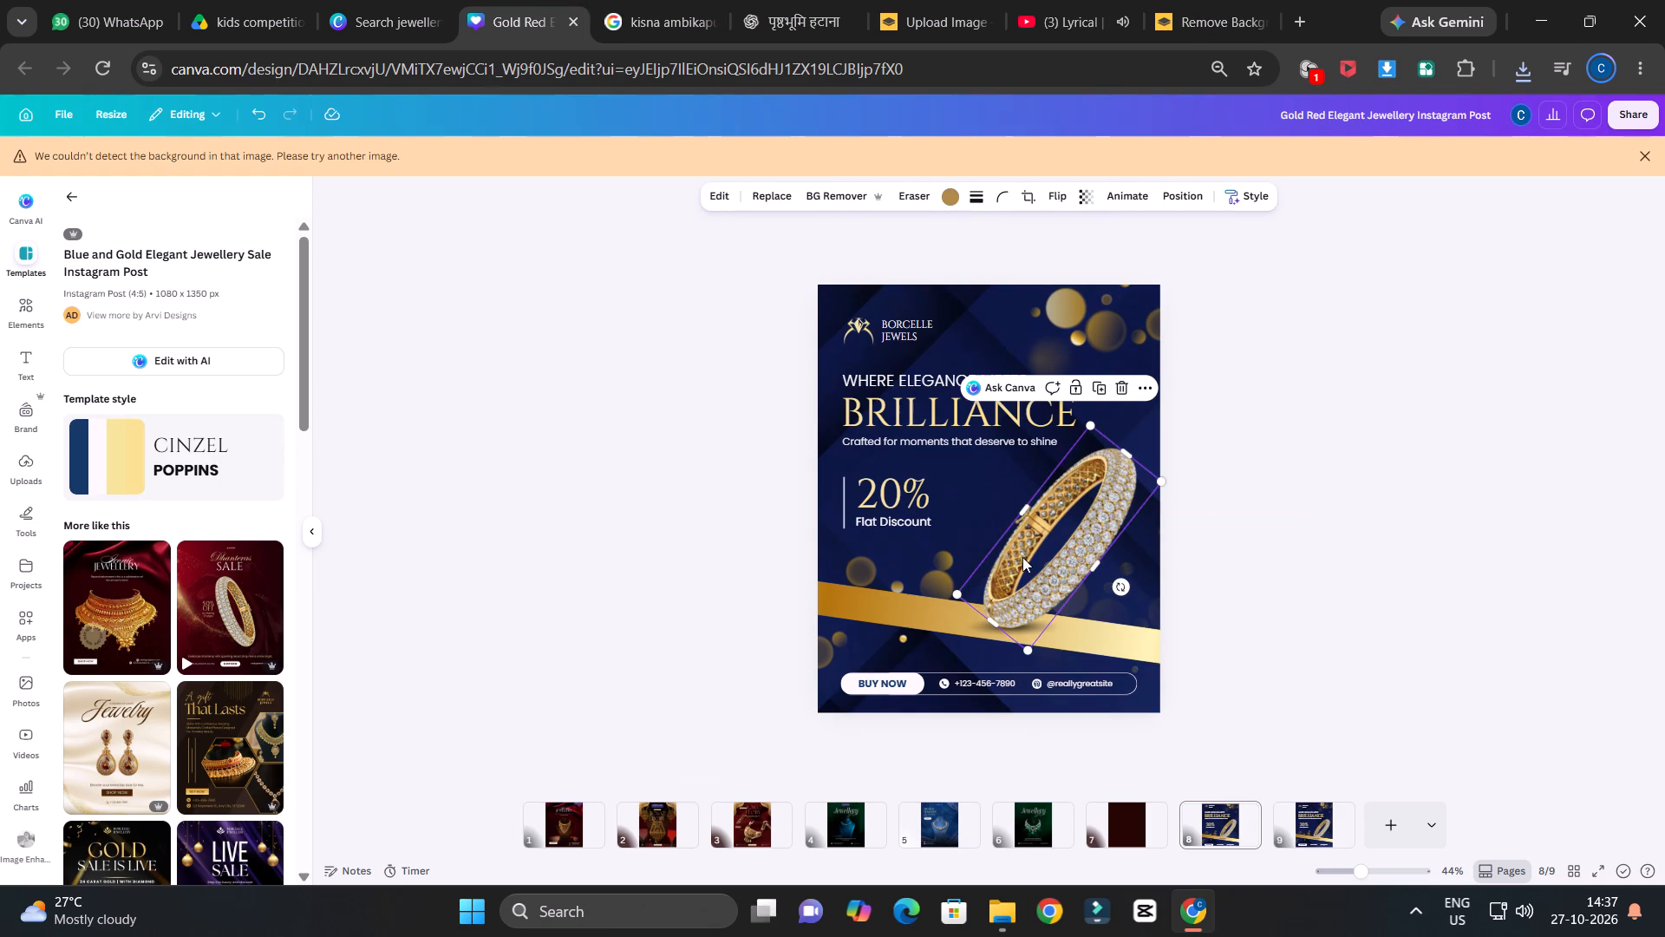
left_click_drag(1056, 535, 1000, 579)
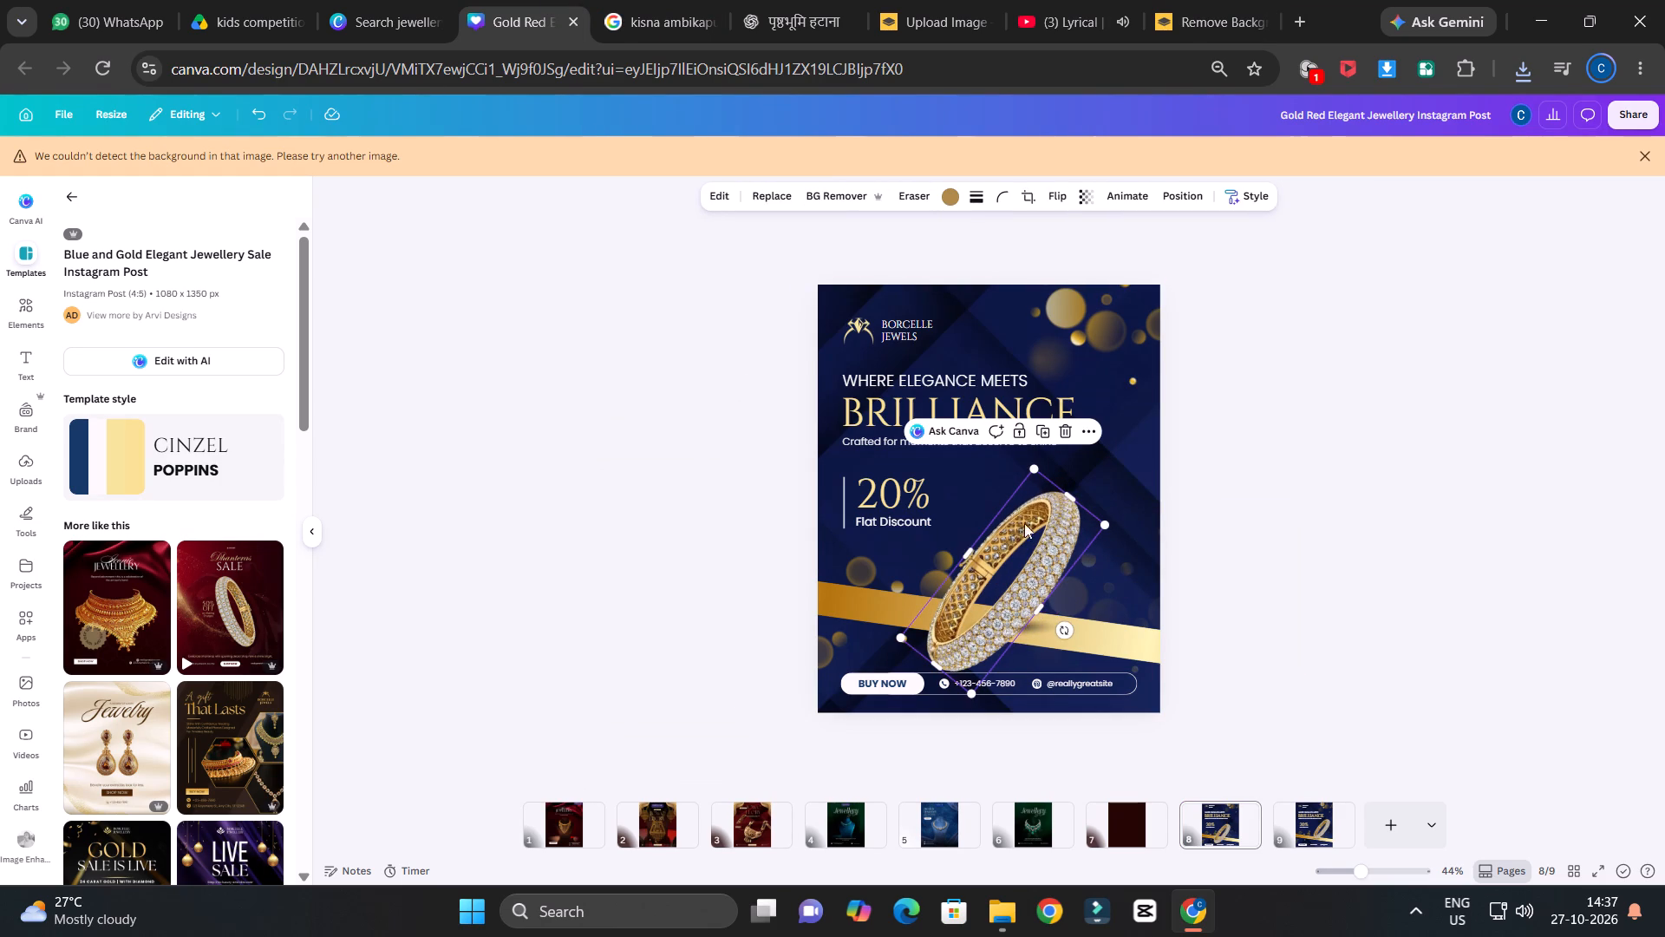
left_click(1064, 435)
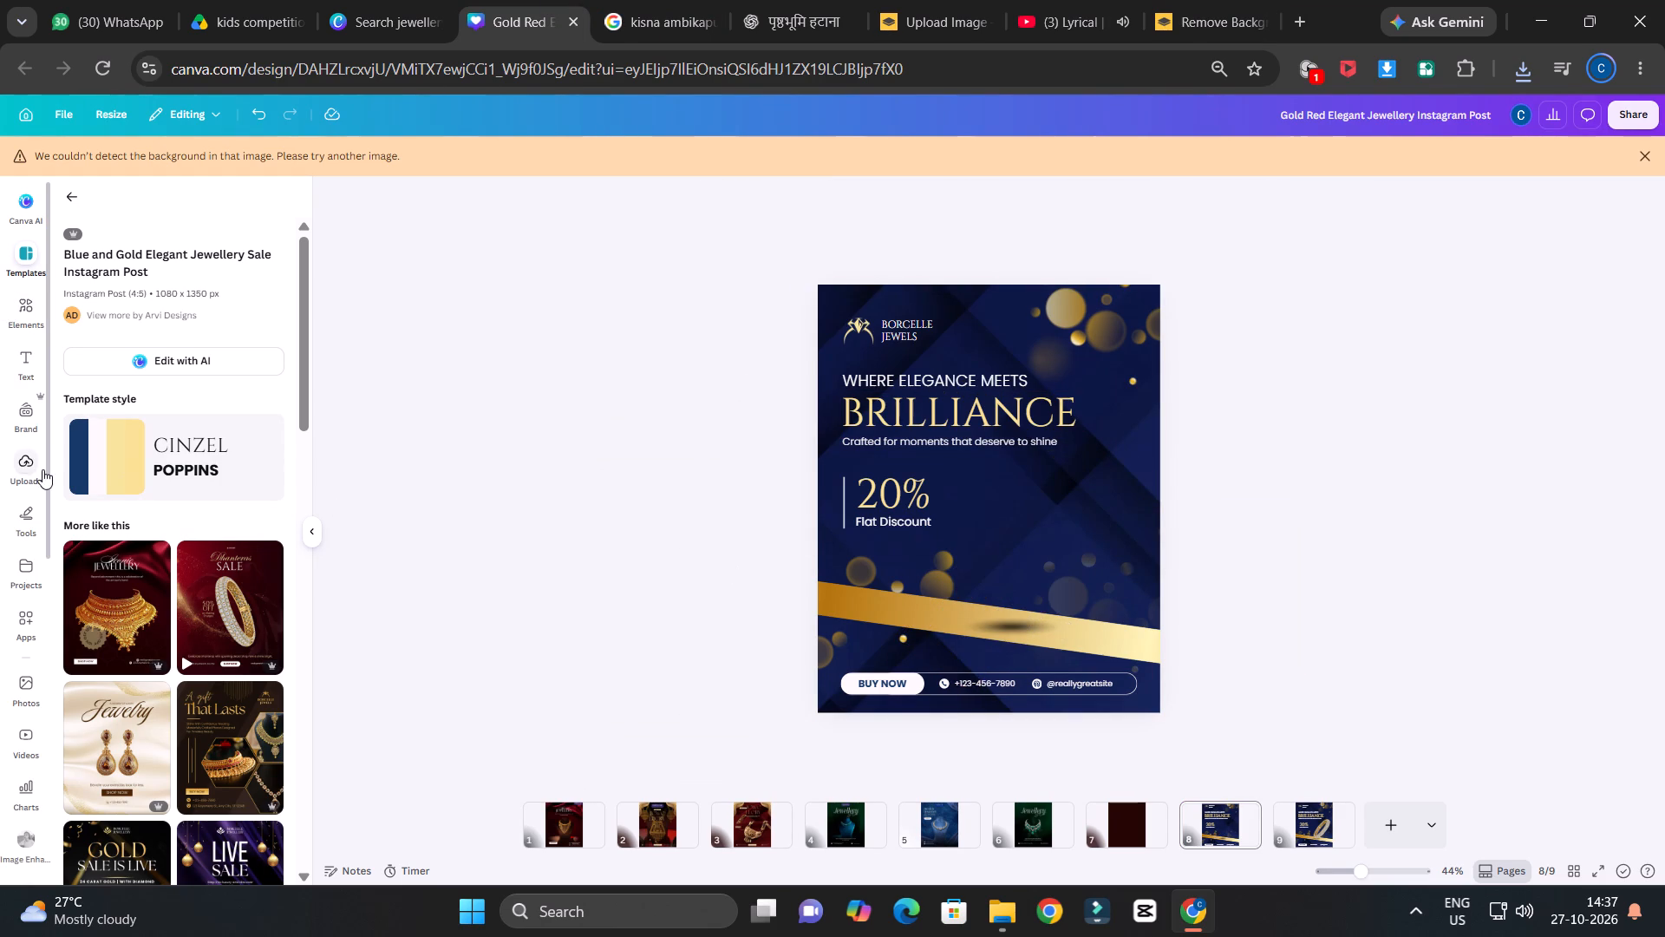
Upload the files DSC02707-removebg-preview (1).png and DSC02707-removebg-preview.png from the Downloads folder to the design's uploads.
left_click(40, 469)
left_click(131, 254)
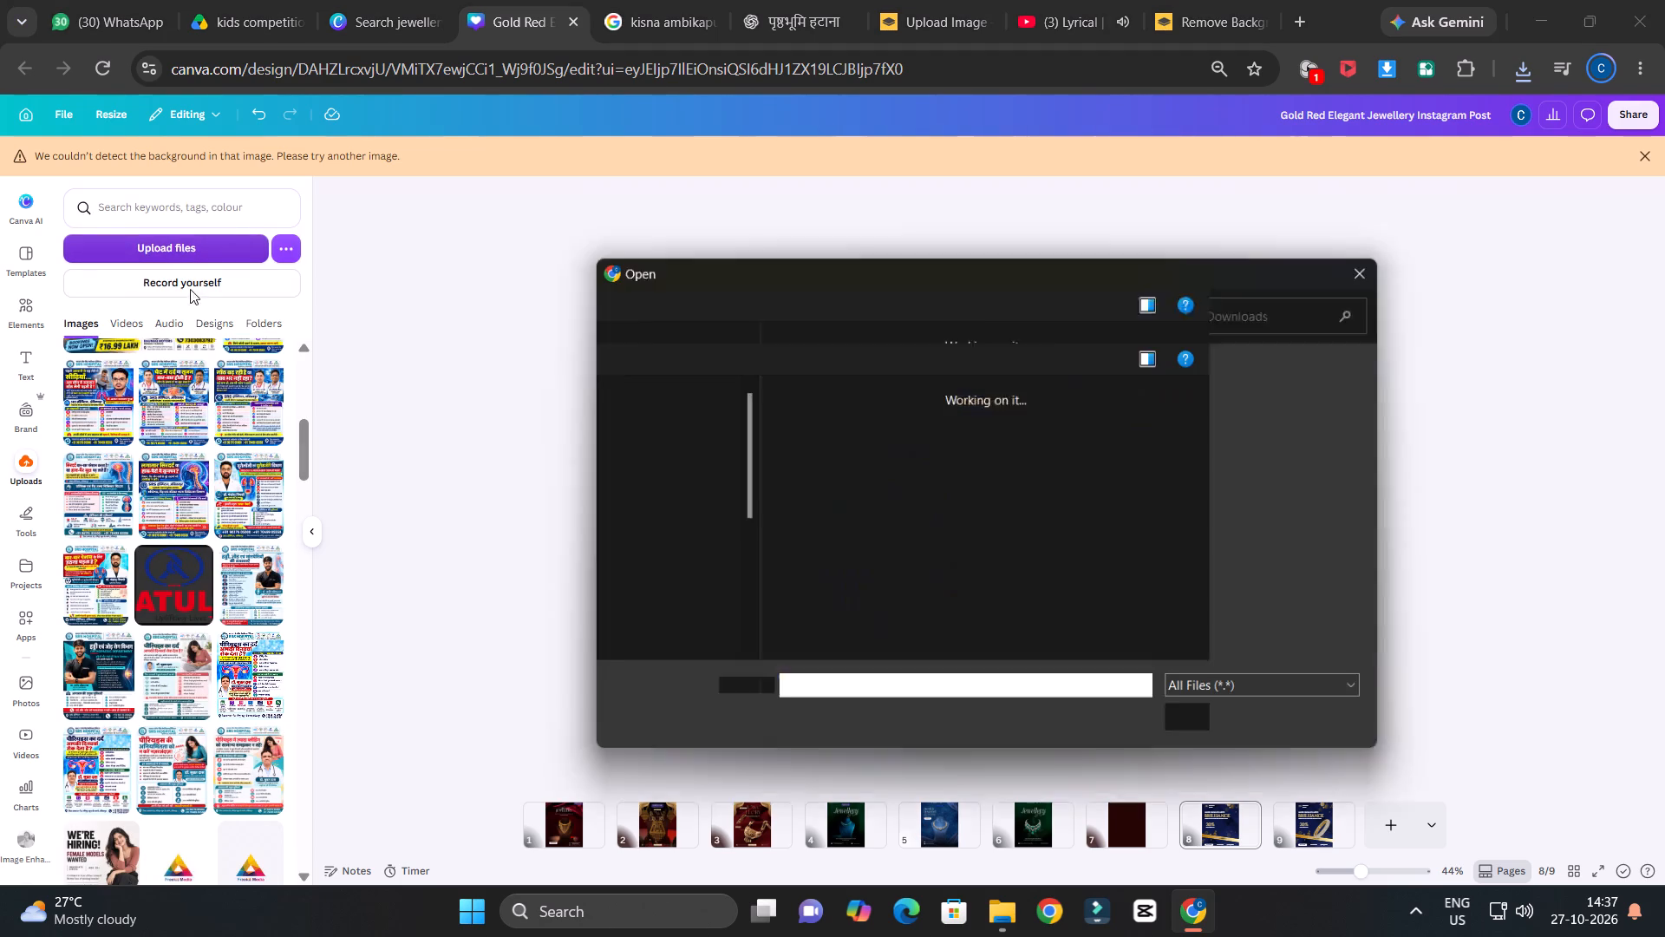
left_click(824, 468)
left_click(905, 442, "ctrl")
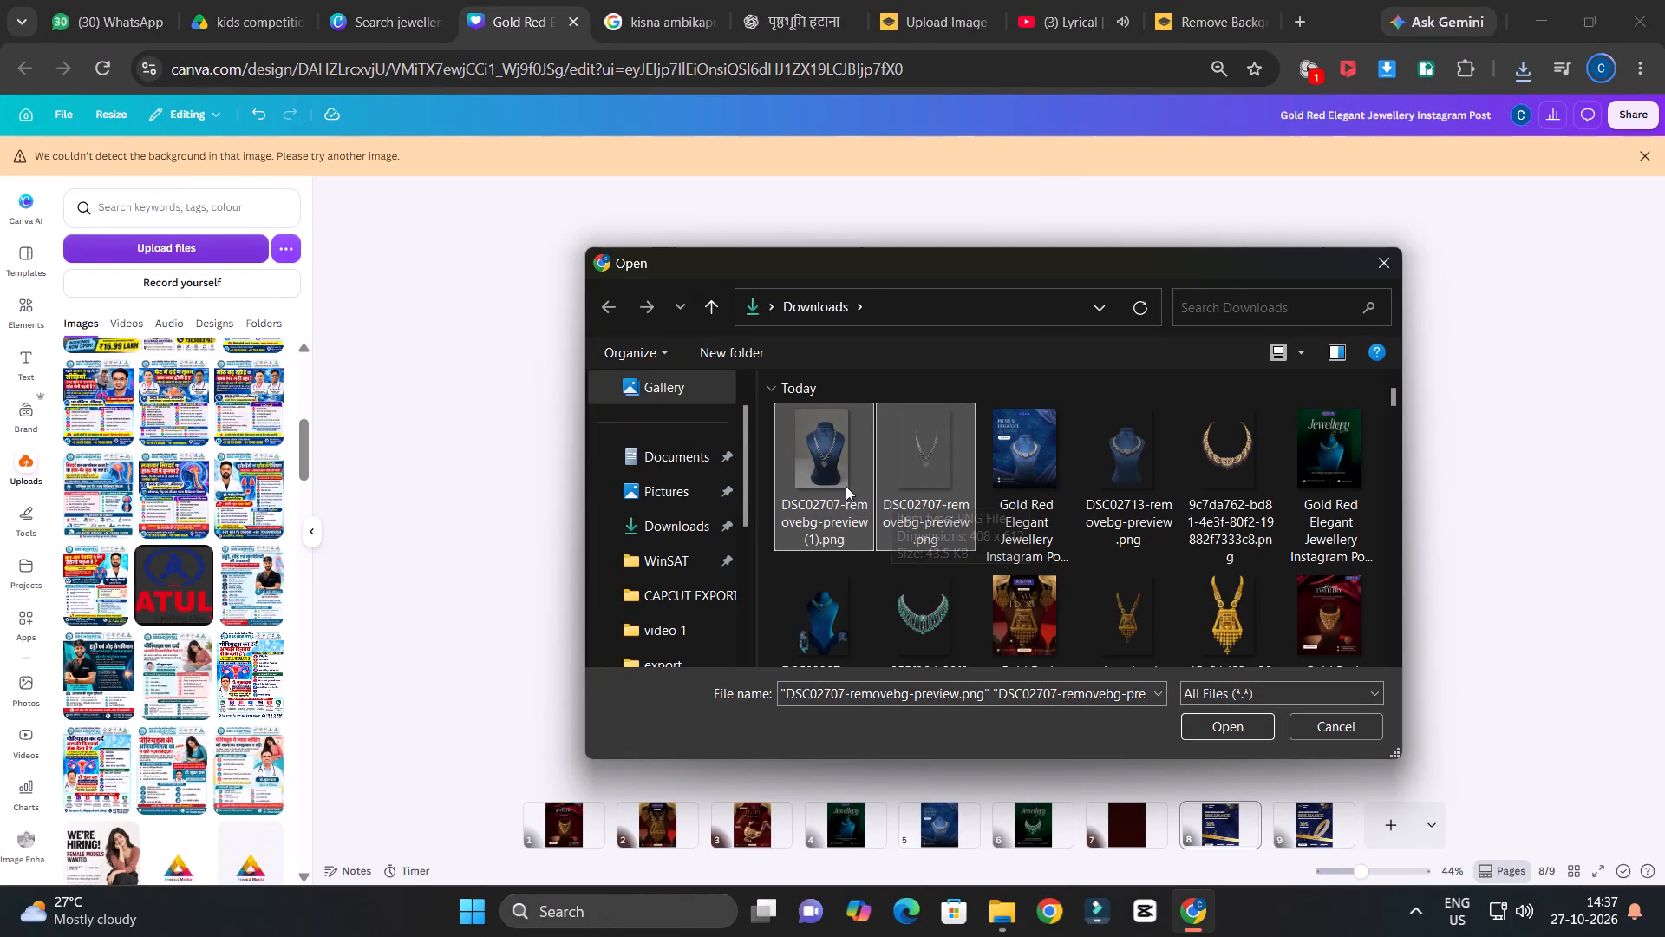
In the Canva design, upload DSC02707-removebg-preview (1).png and DSC02707-removebg-preview.png from Downloads and bring up the newest uploads.
left_click(1237, 729)
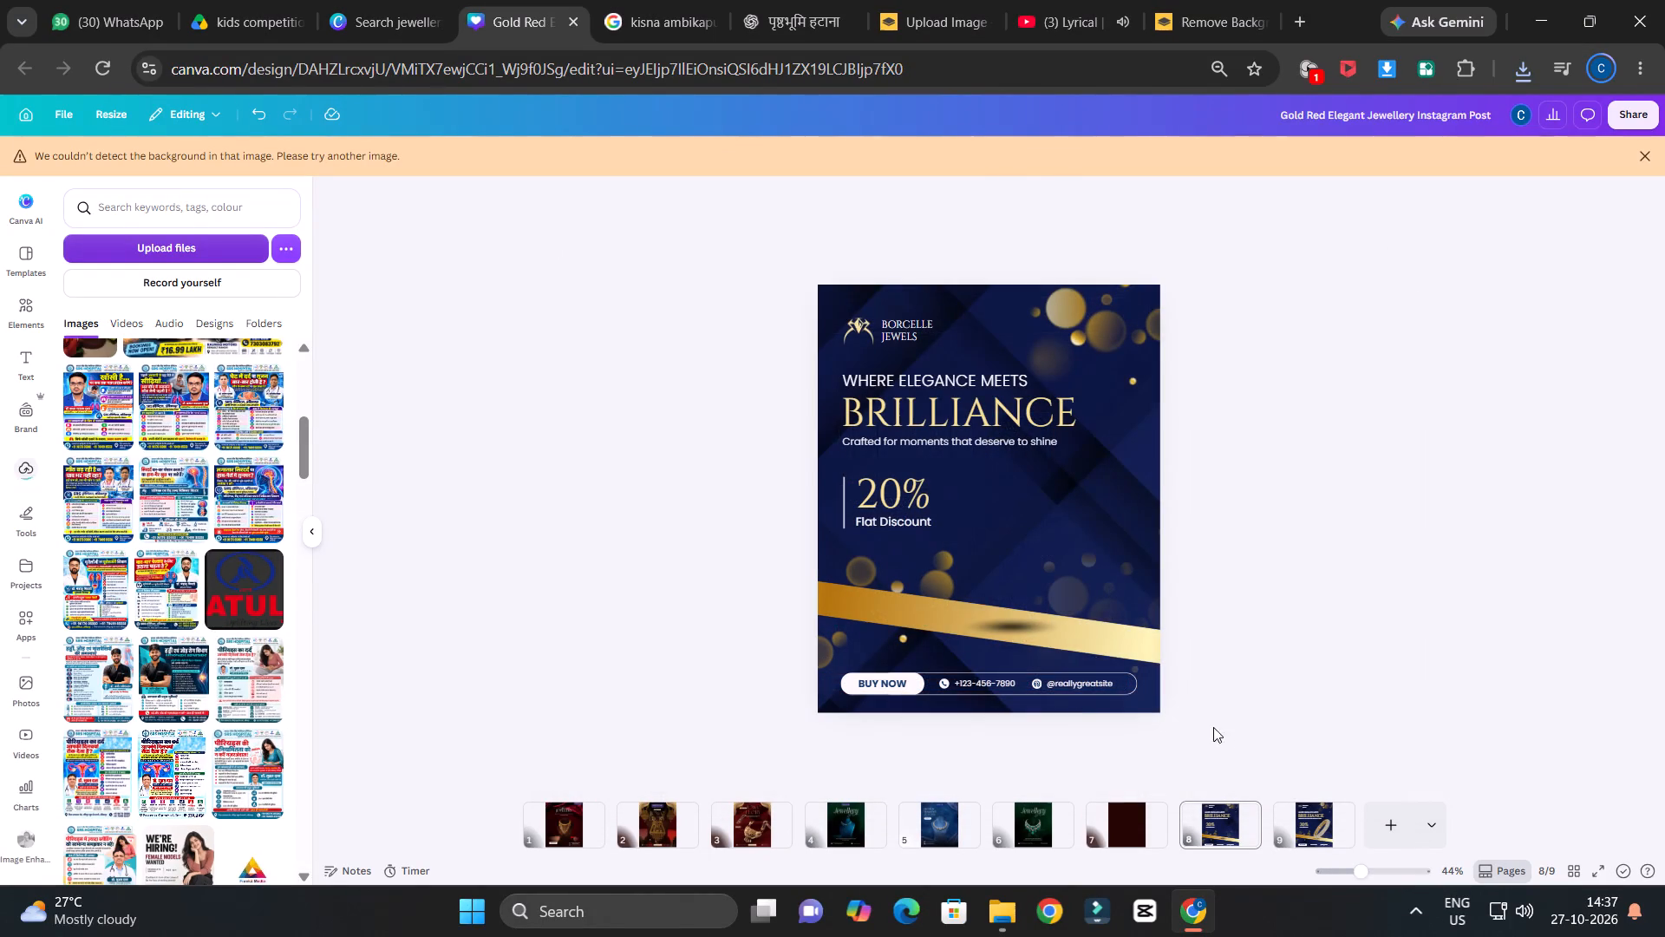
left_click(30, 457)
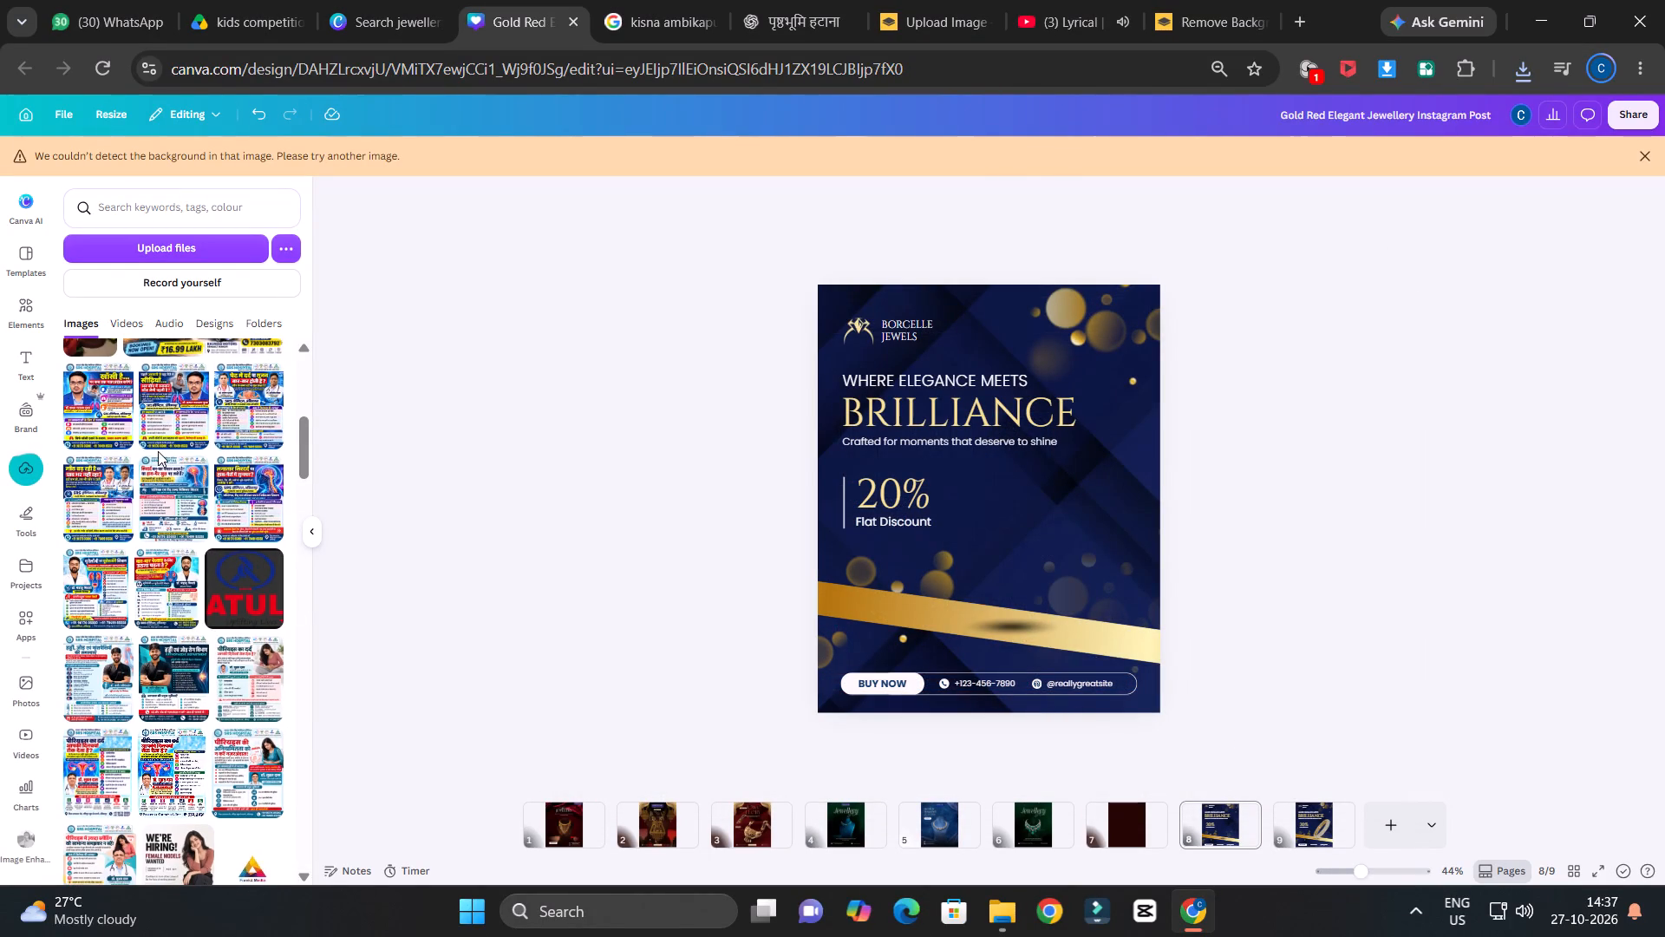
scroll(158, 451, "up", 8)
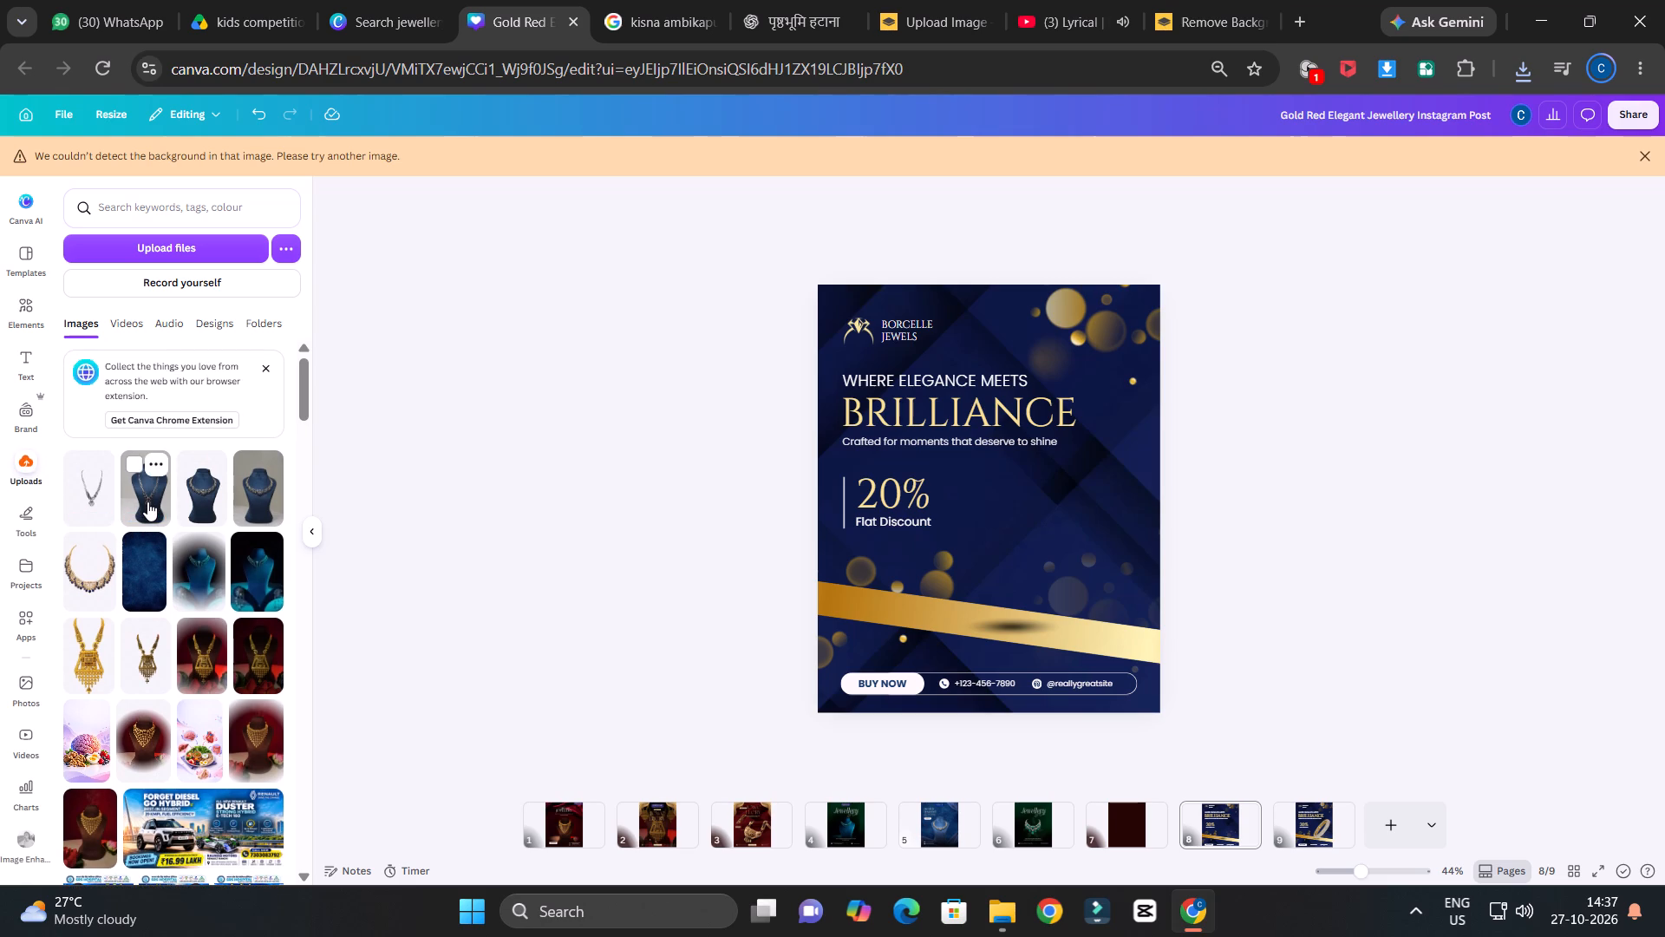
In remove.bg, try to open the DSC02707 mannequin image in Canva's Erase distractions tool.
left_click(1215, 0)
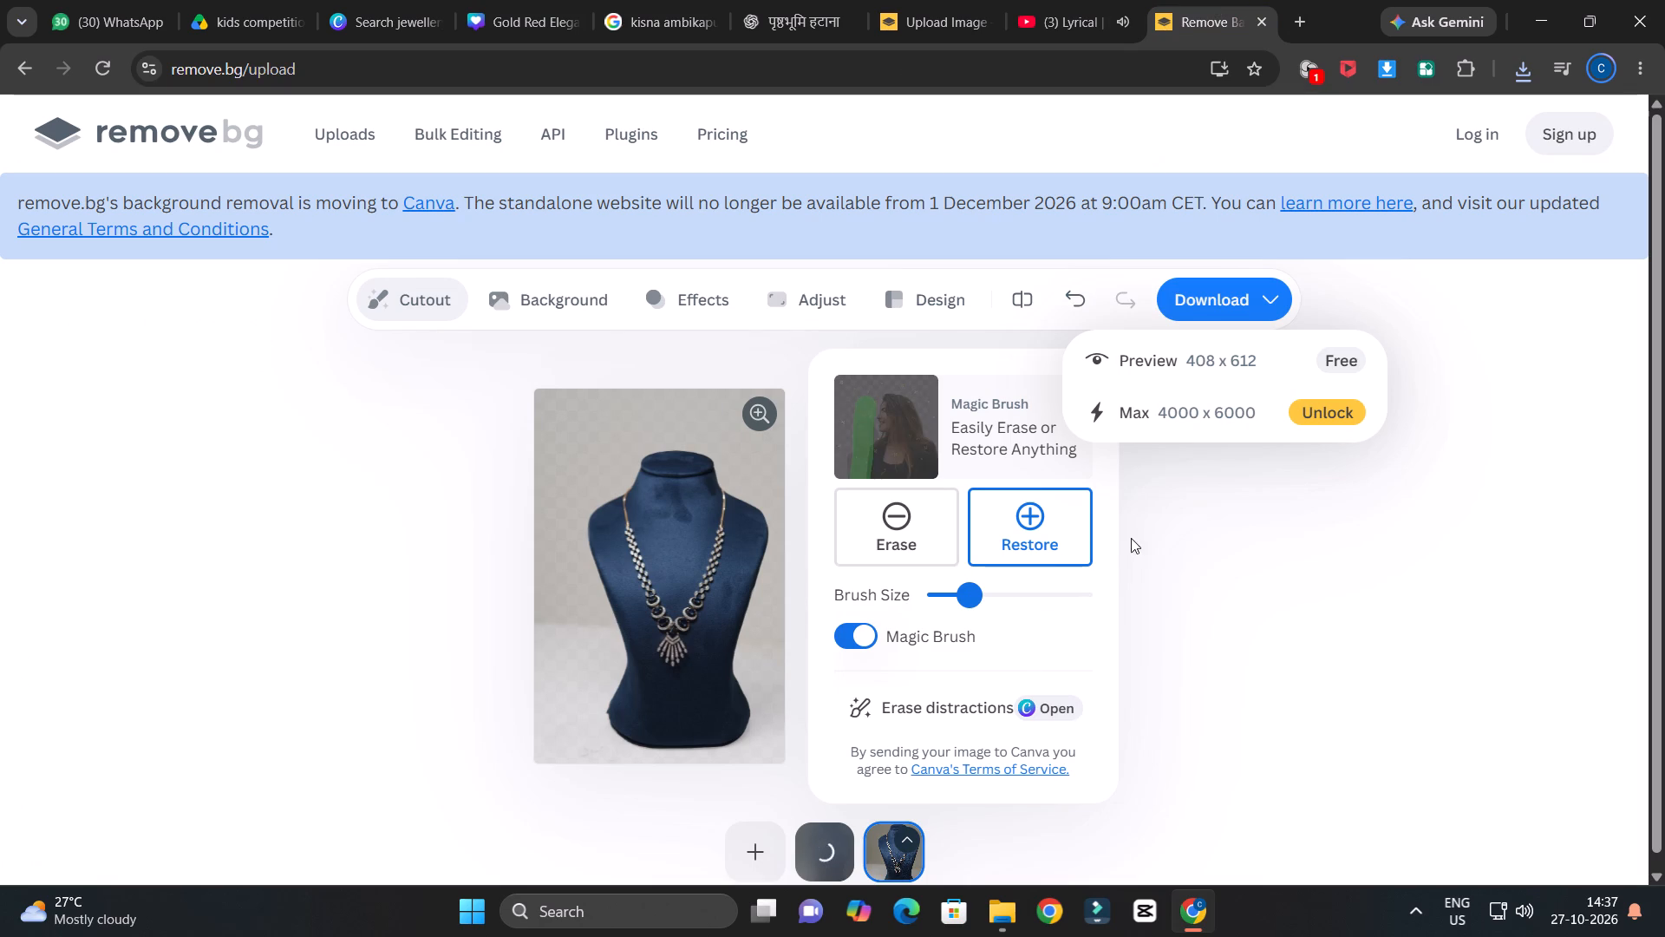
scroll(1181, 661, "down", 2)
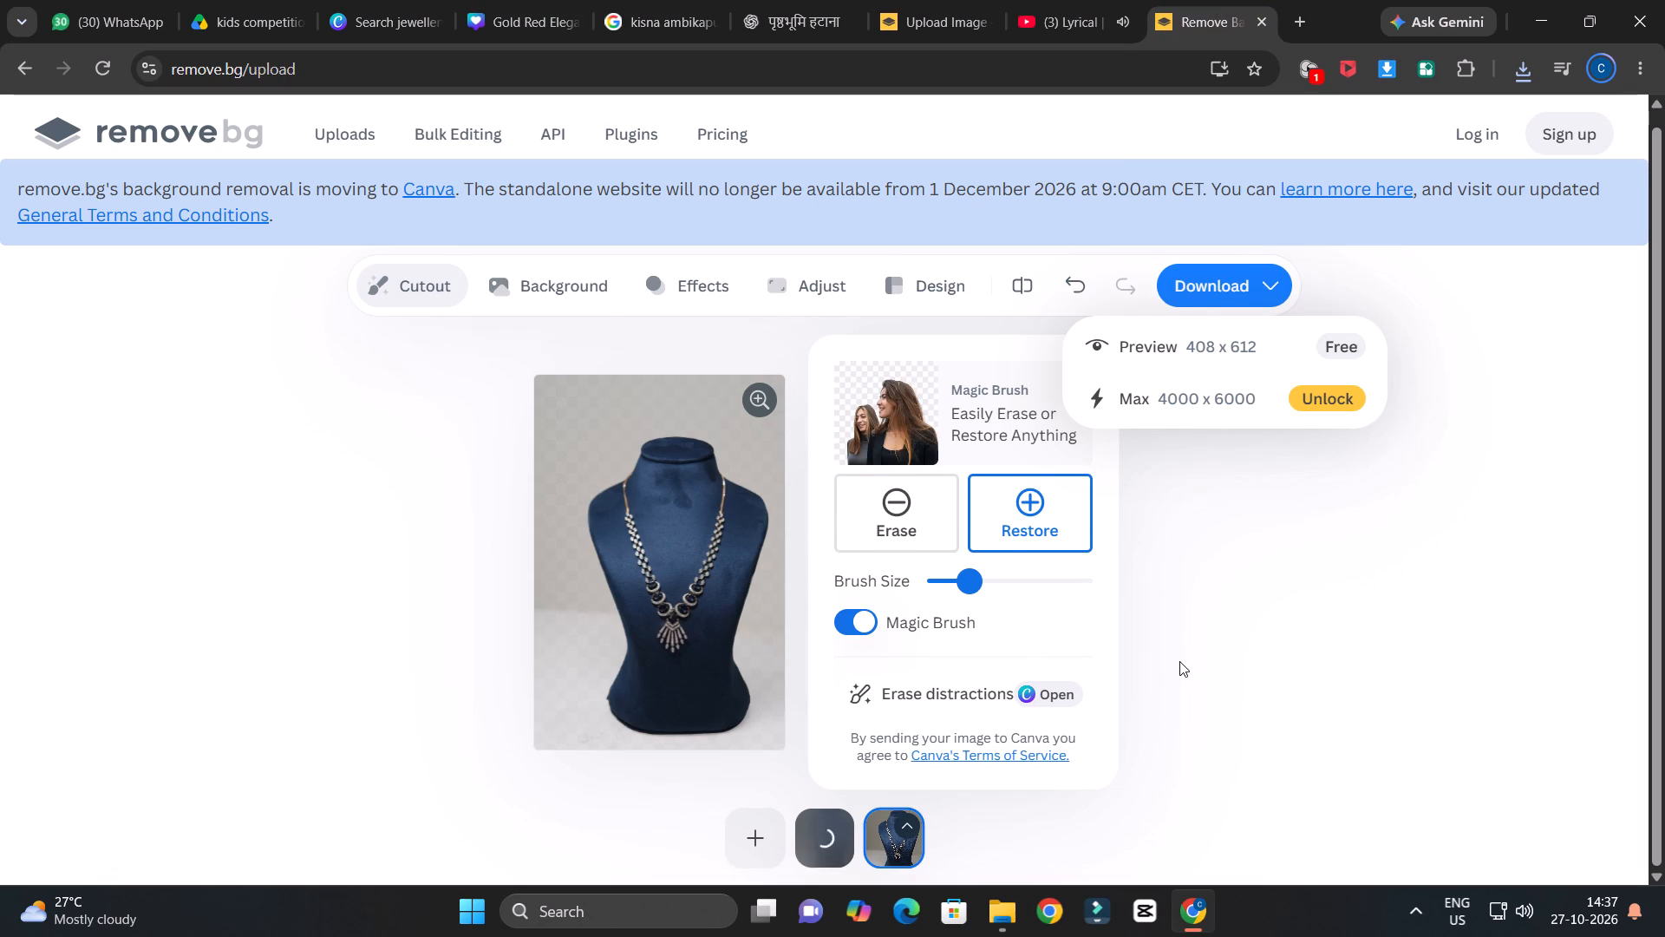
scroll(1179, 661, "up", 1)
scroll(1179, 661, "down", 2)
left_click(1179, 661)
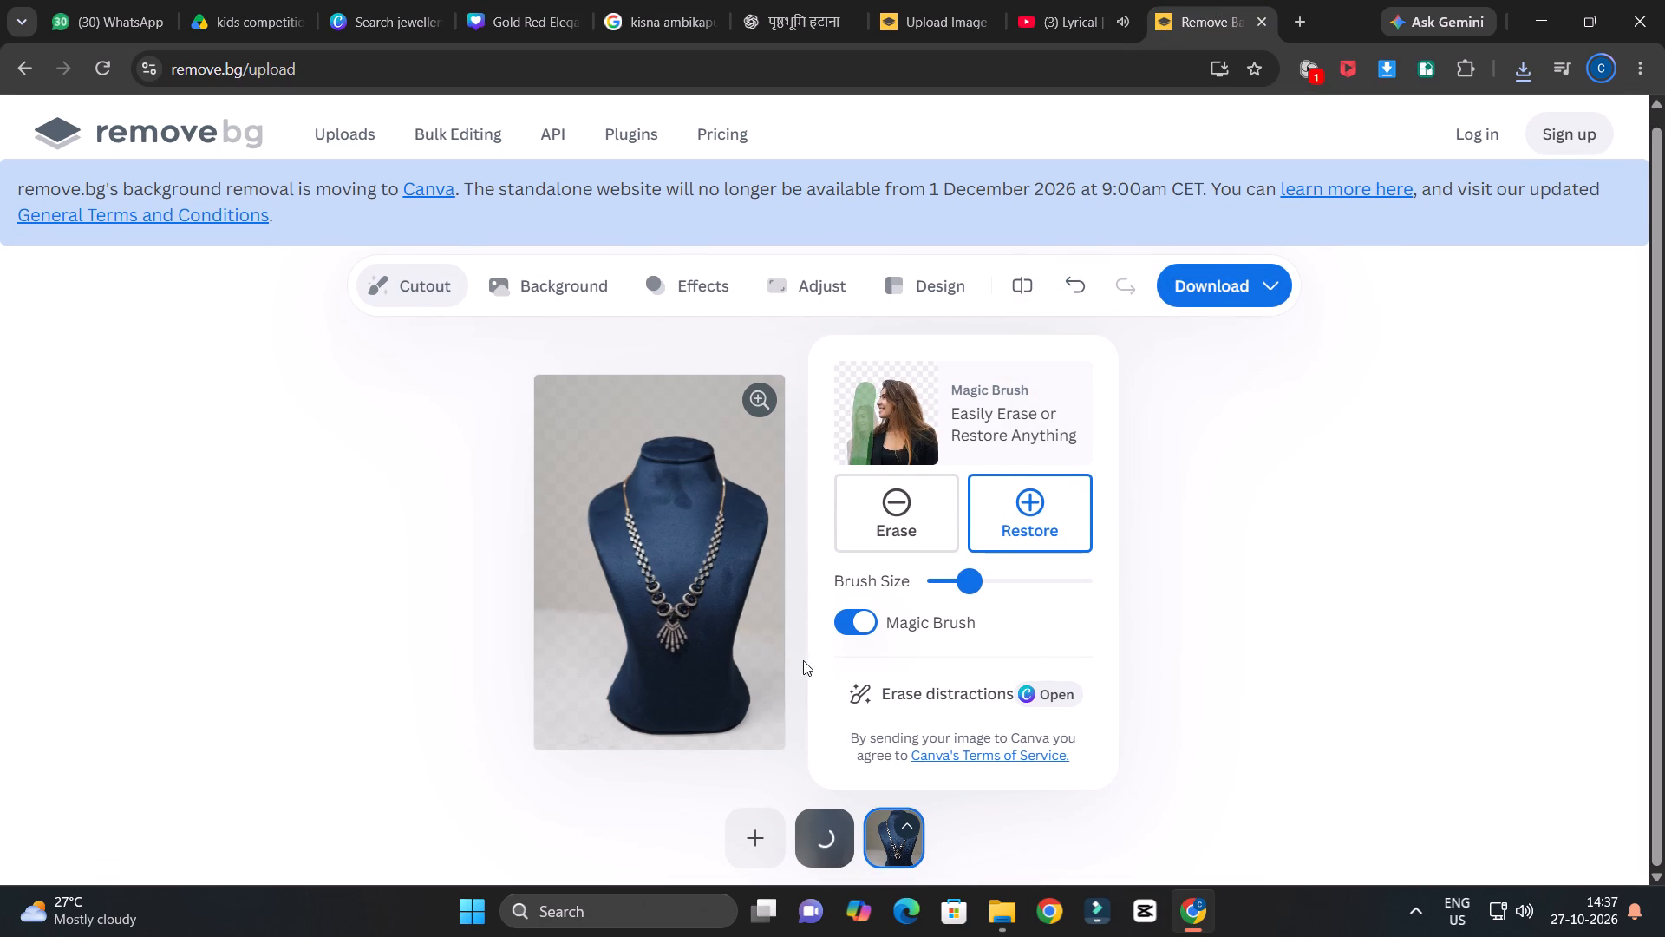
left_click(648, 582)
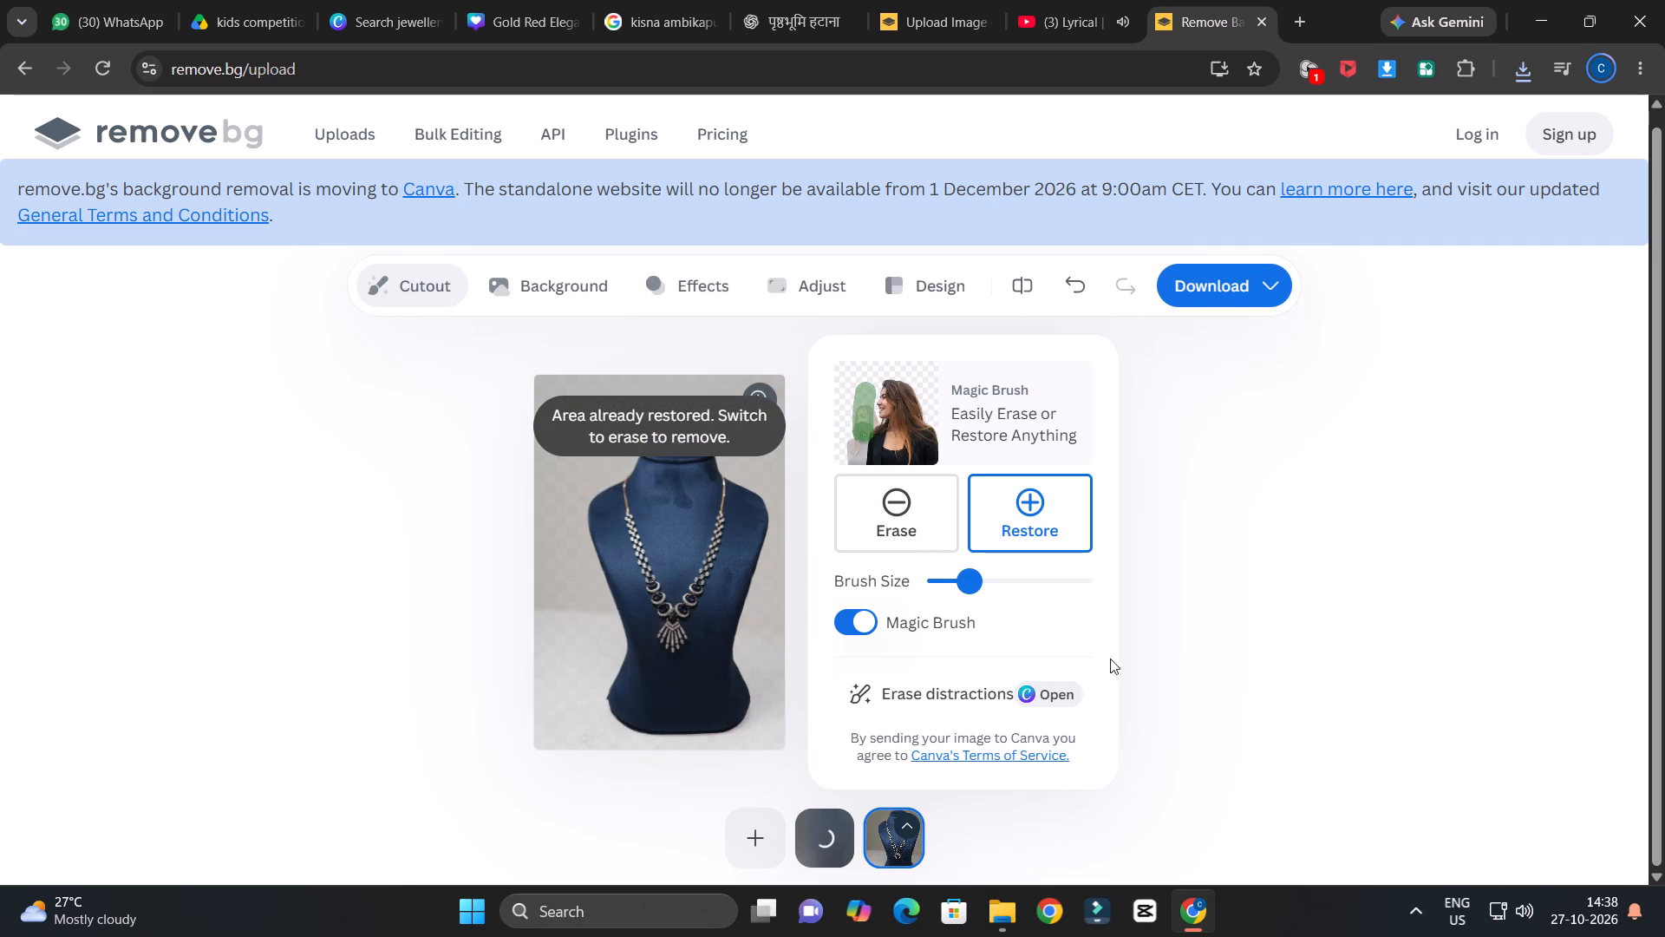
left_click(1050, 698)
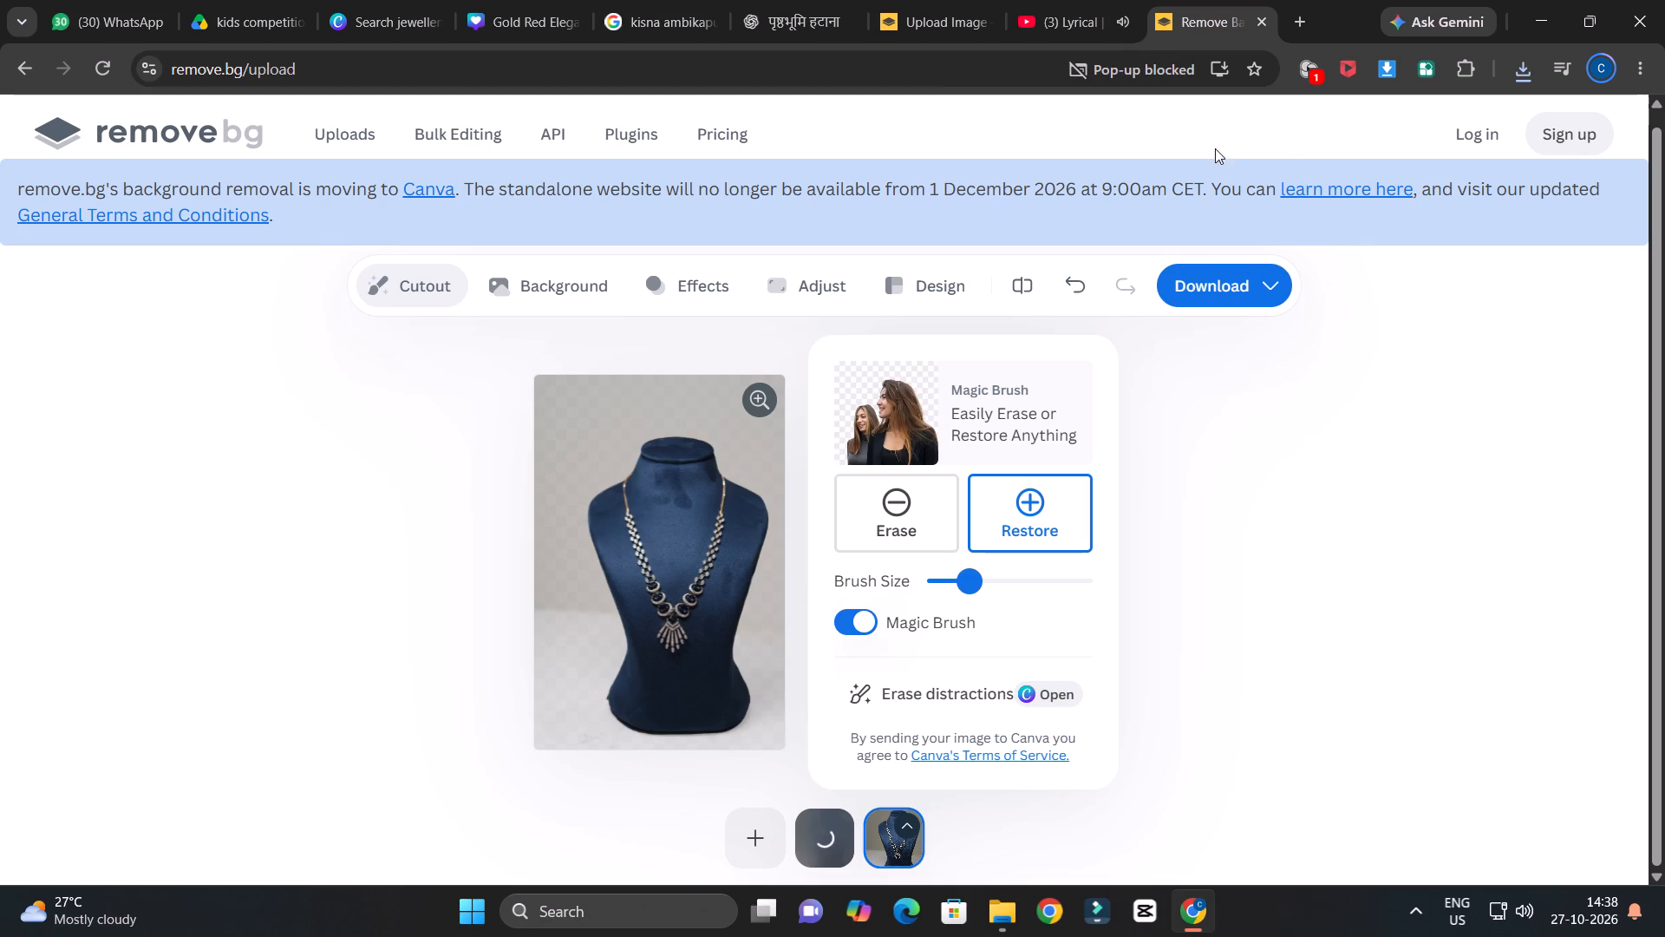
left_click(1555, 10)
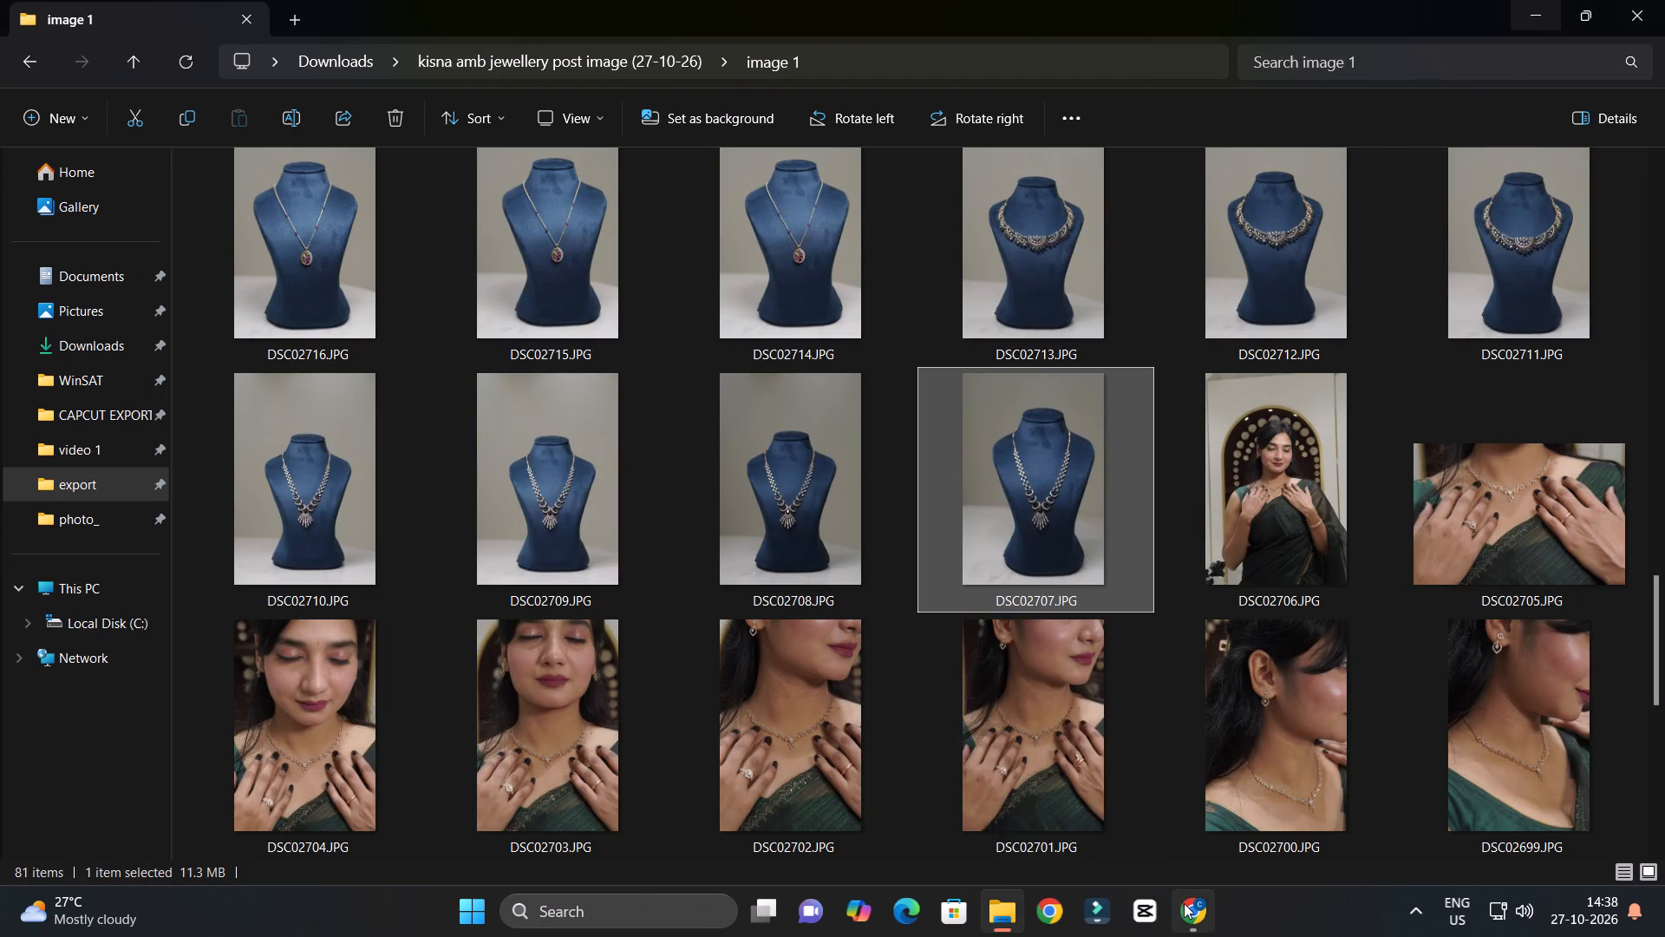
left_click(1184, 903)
In the Canva design, place the uploaded DSC02707 mannequin necklace image on page 8 and remove its background.
left_click(474, 0)
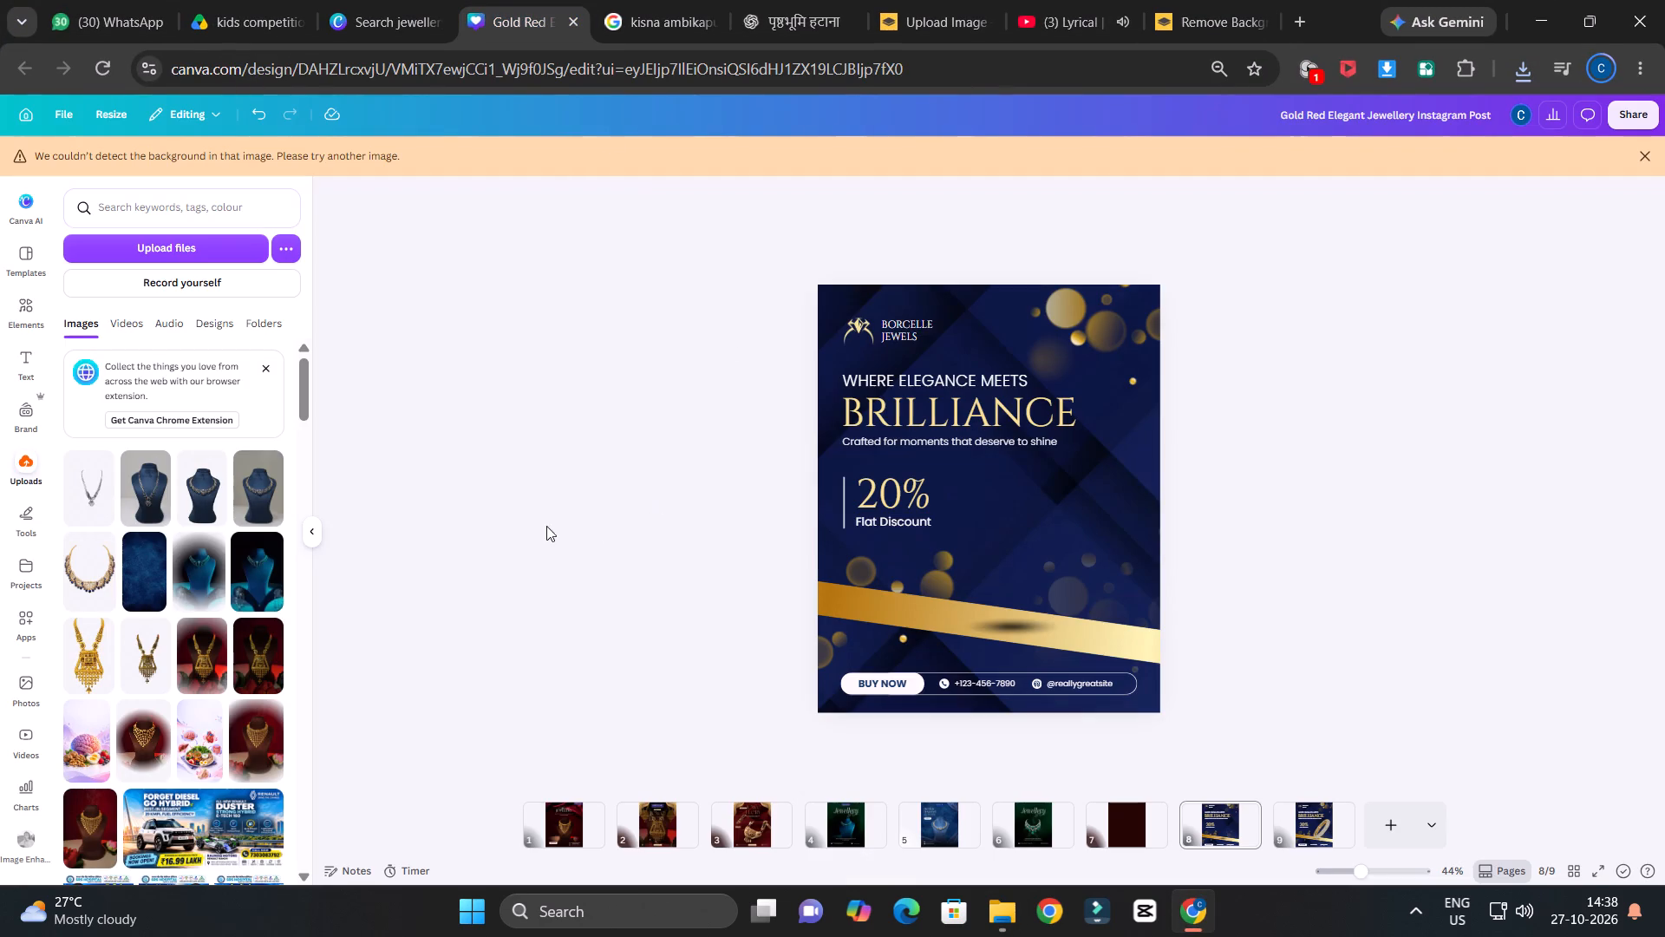
left_click_drag(133, 499, 1110, 515)
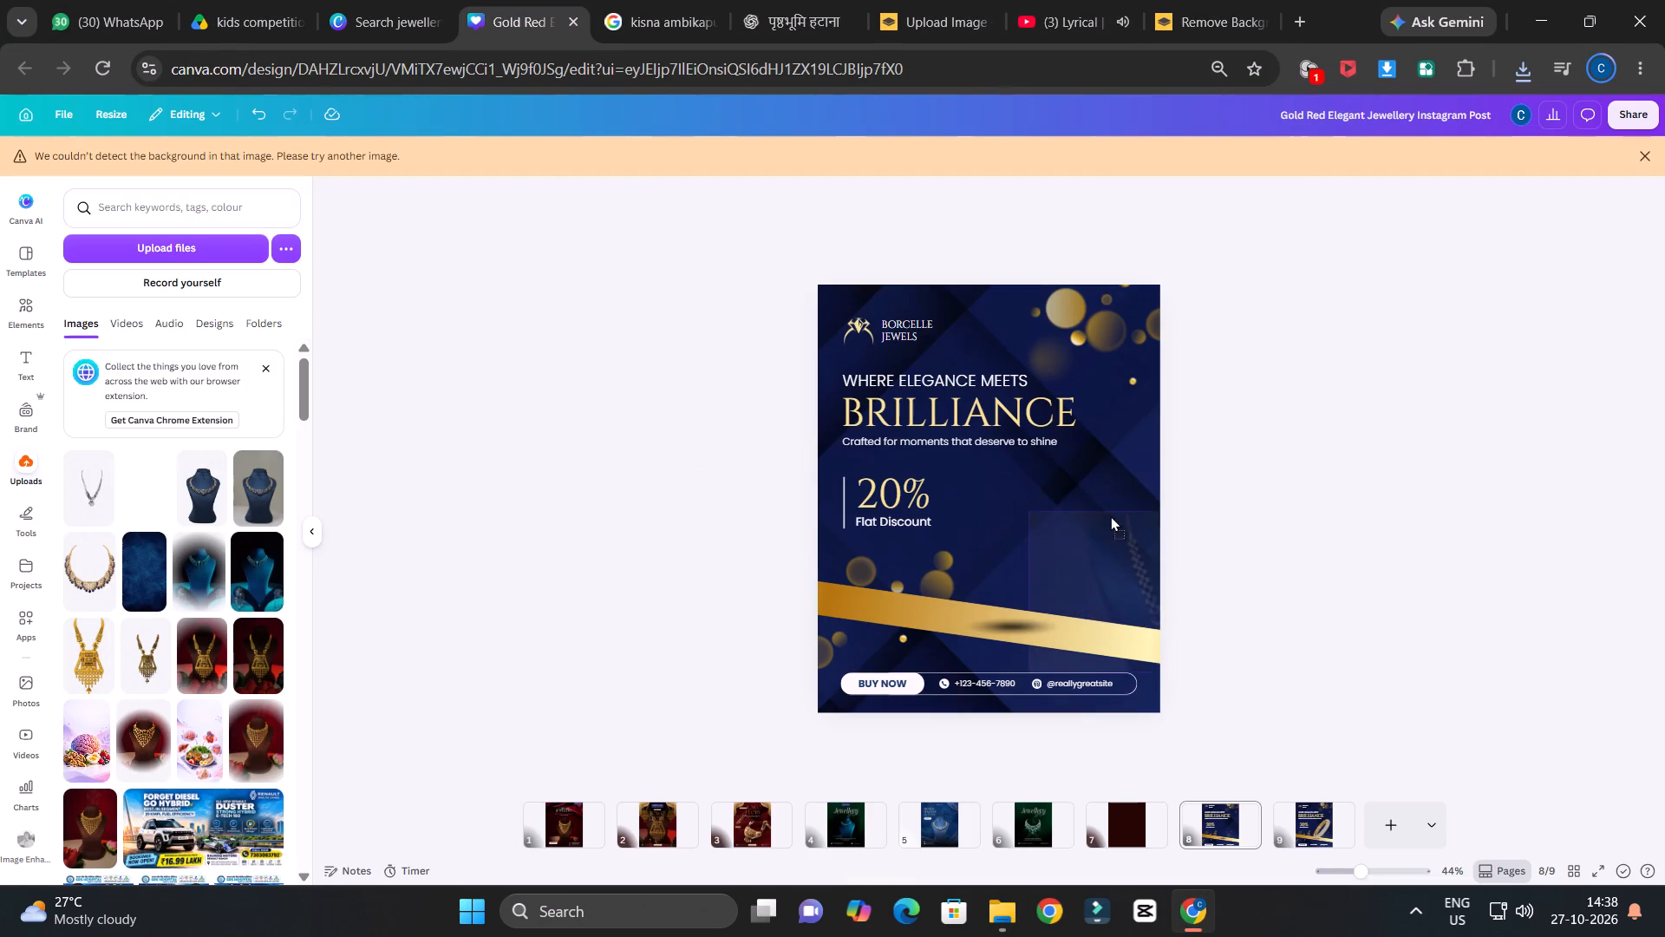
left_click_drag(1110, 515, 959, 468)
left_click_drag(1040, 534, 1052, 504)
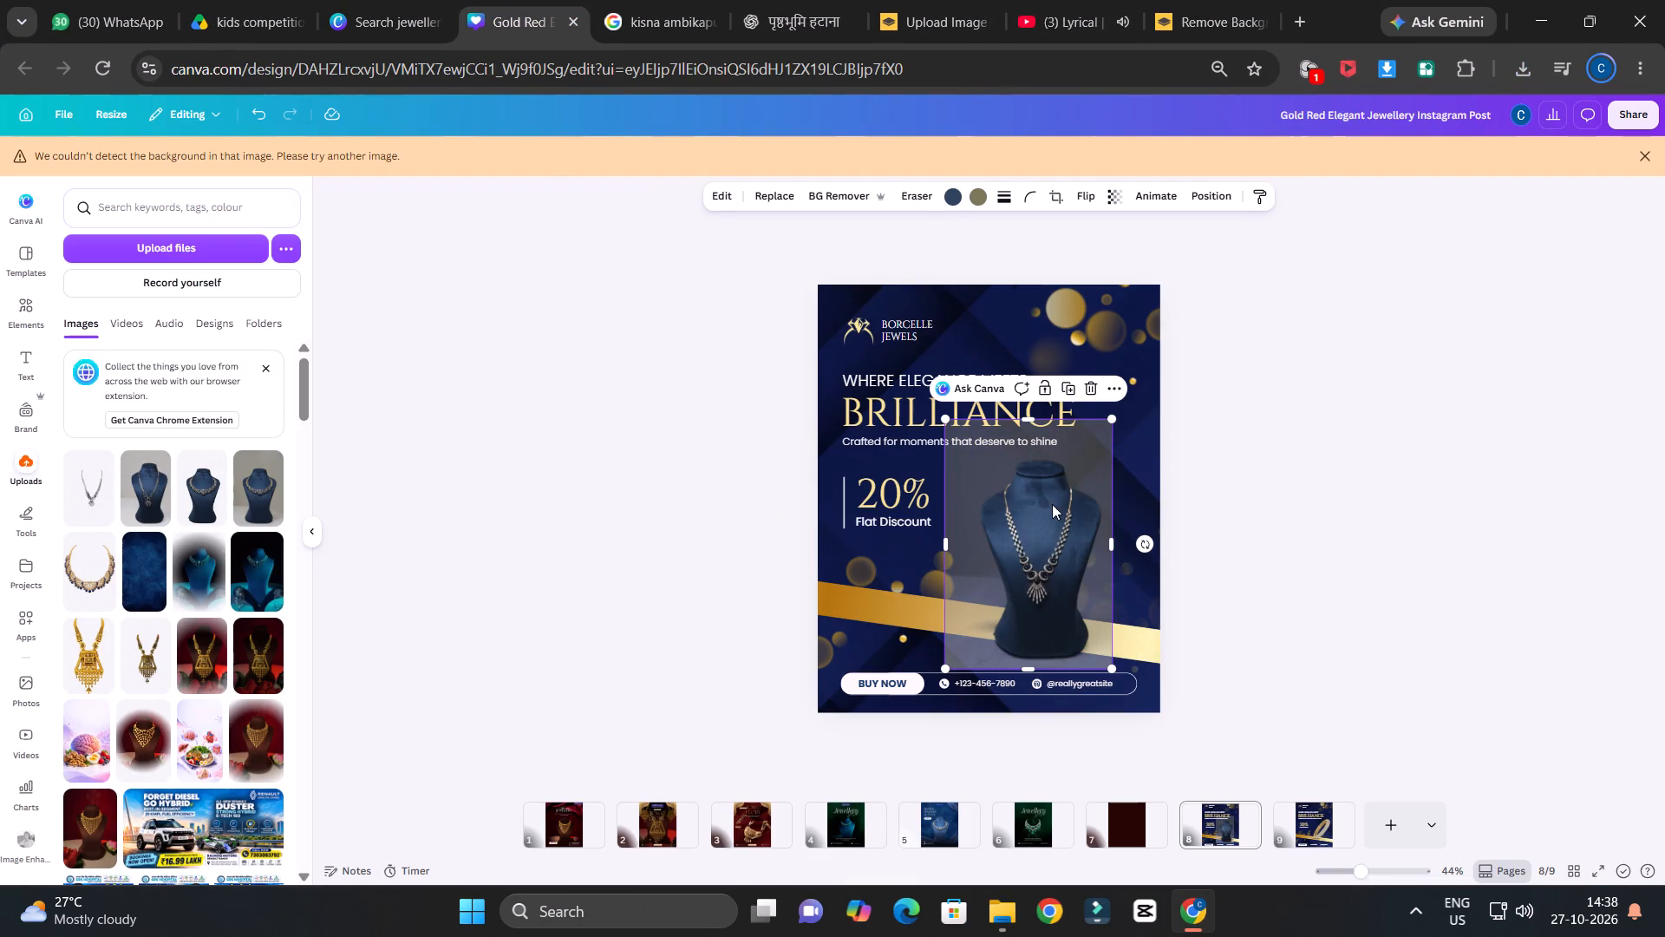
left_click_drag(1052, 504, 1054, 508)
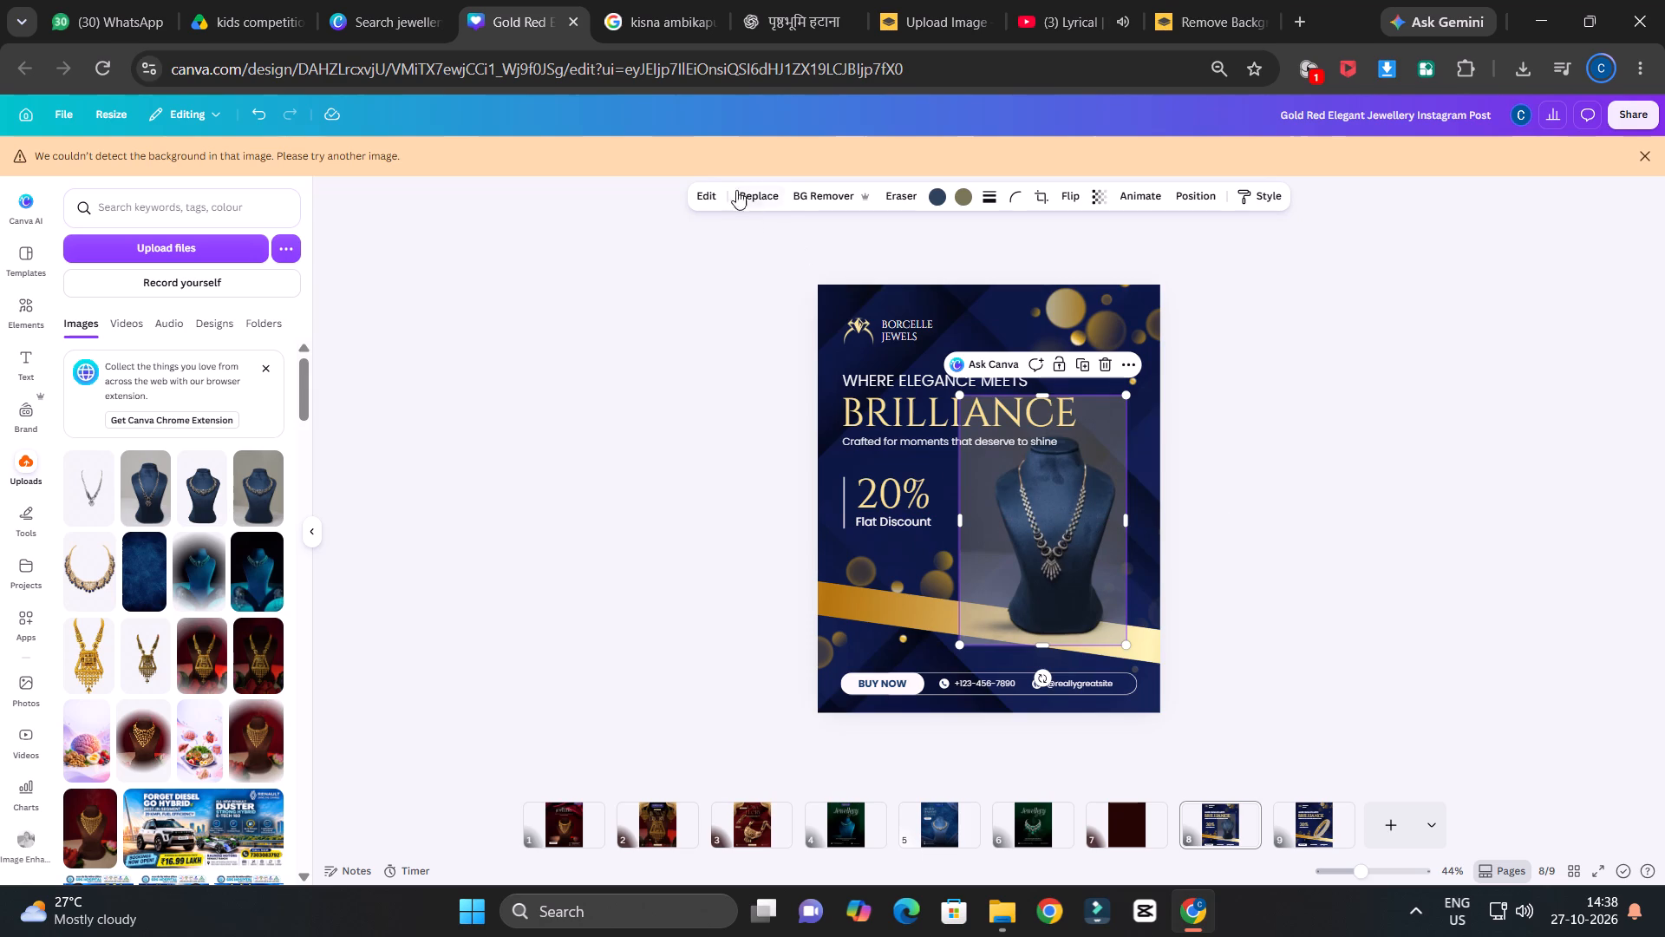
left_click(827, 196)
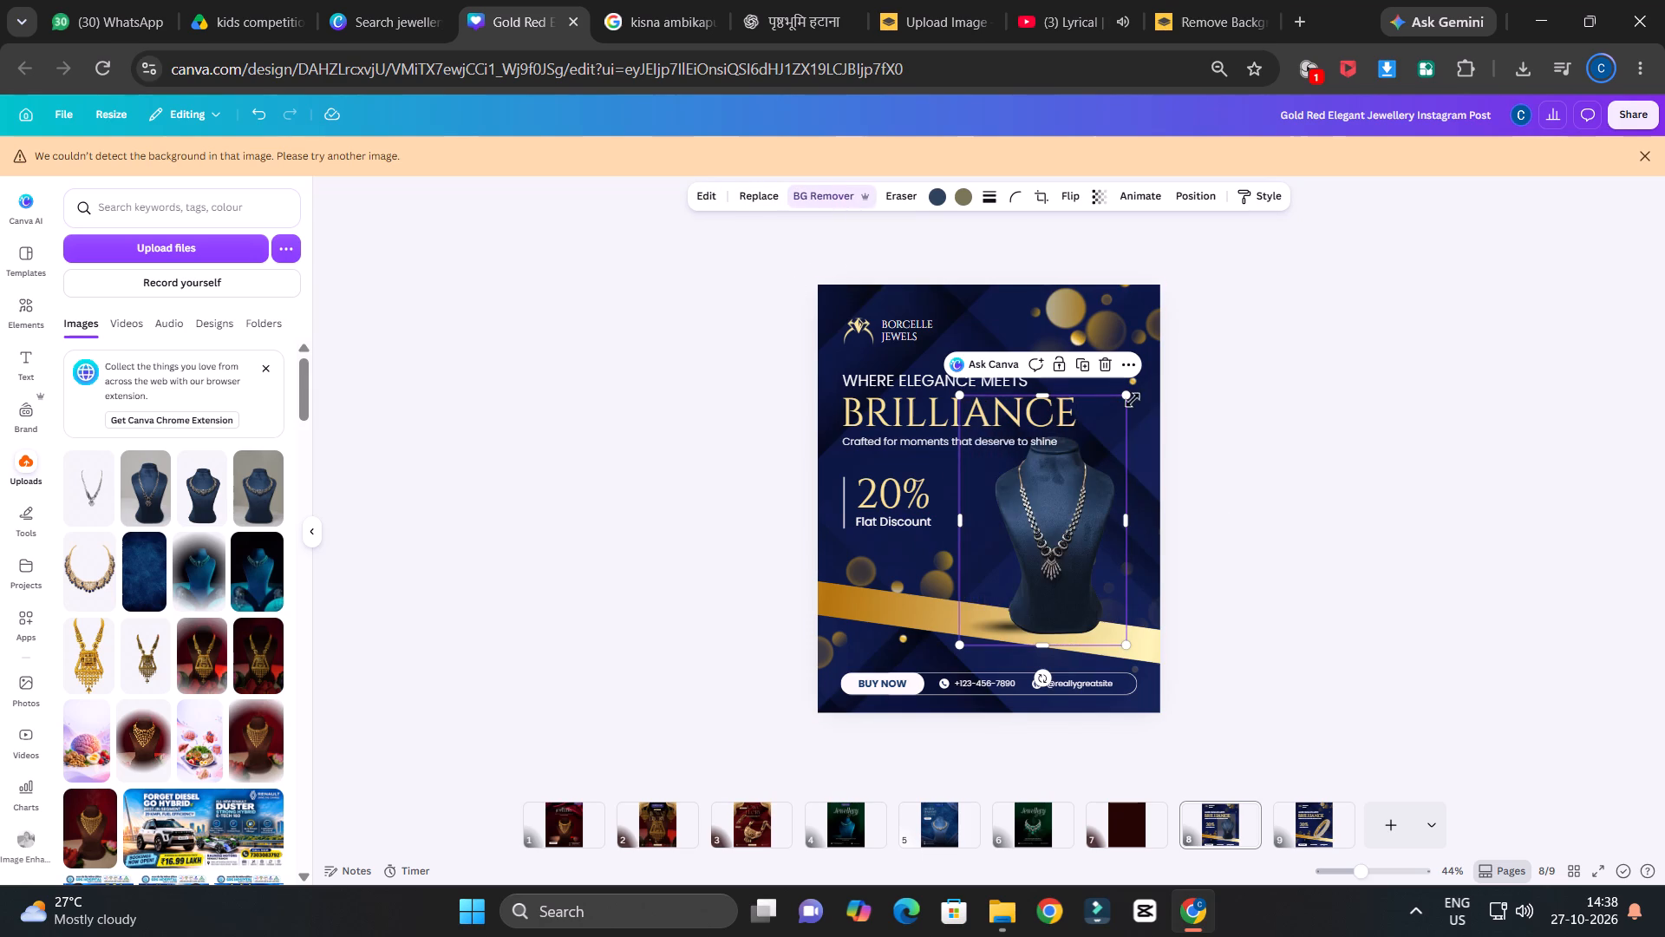
Enlarge the mannequin cutout to about 652 × 978 and stand it over the gold band, slightly overlapping the 20% Flat Discount text.
left_click_drag(1052, 523, 1072, 501)
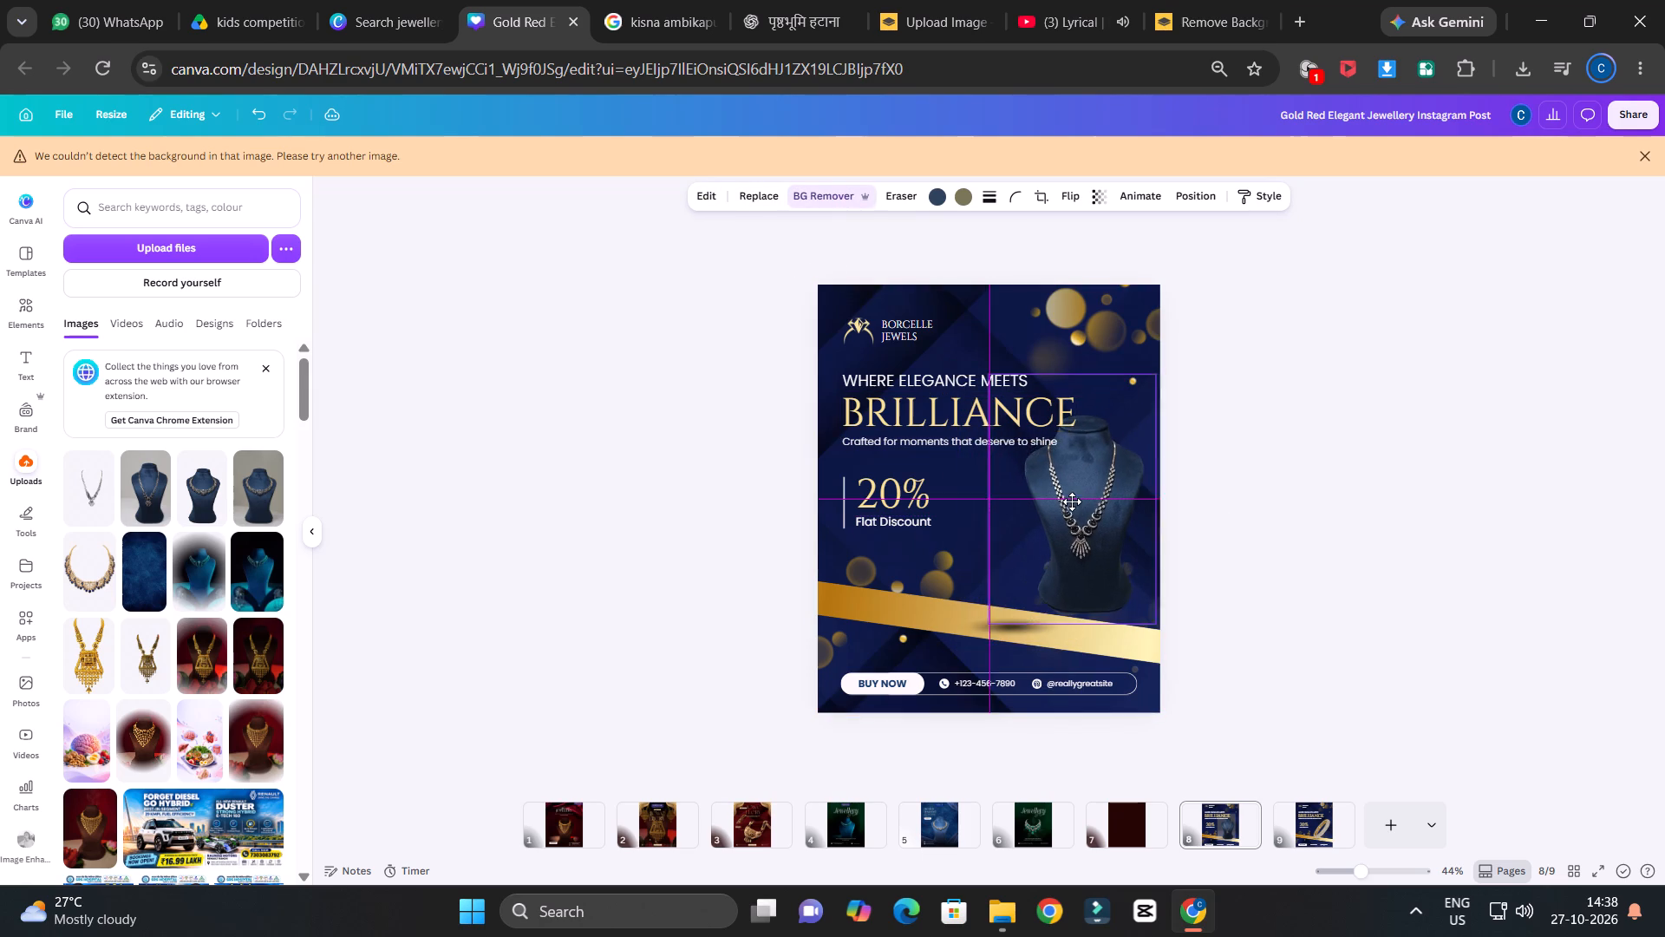
left_click_drag(1072, 501, 1027, 503)
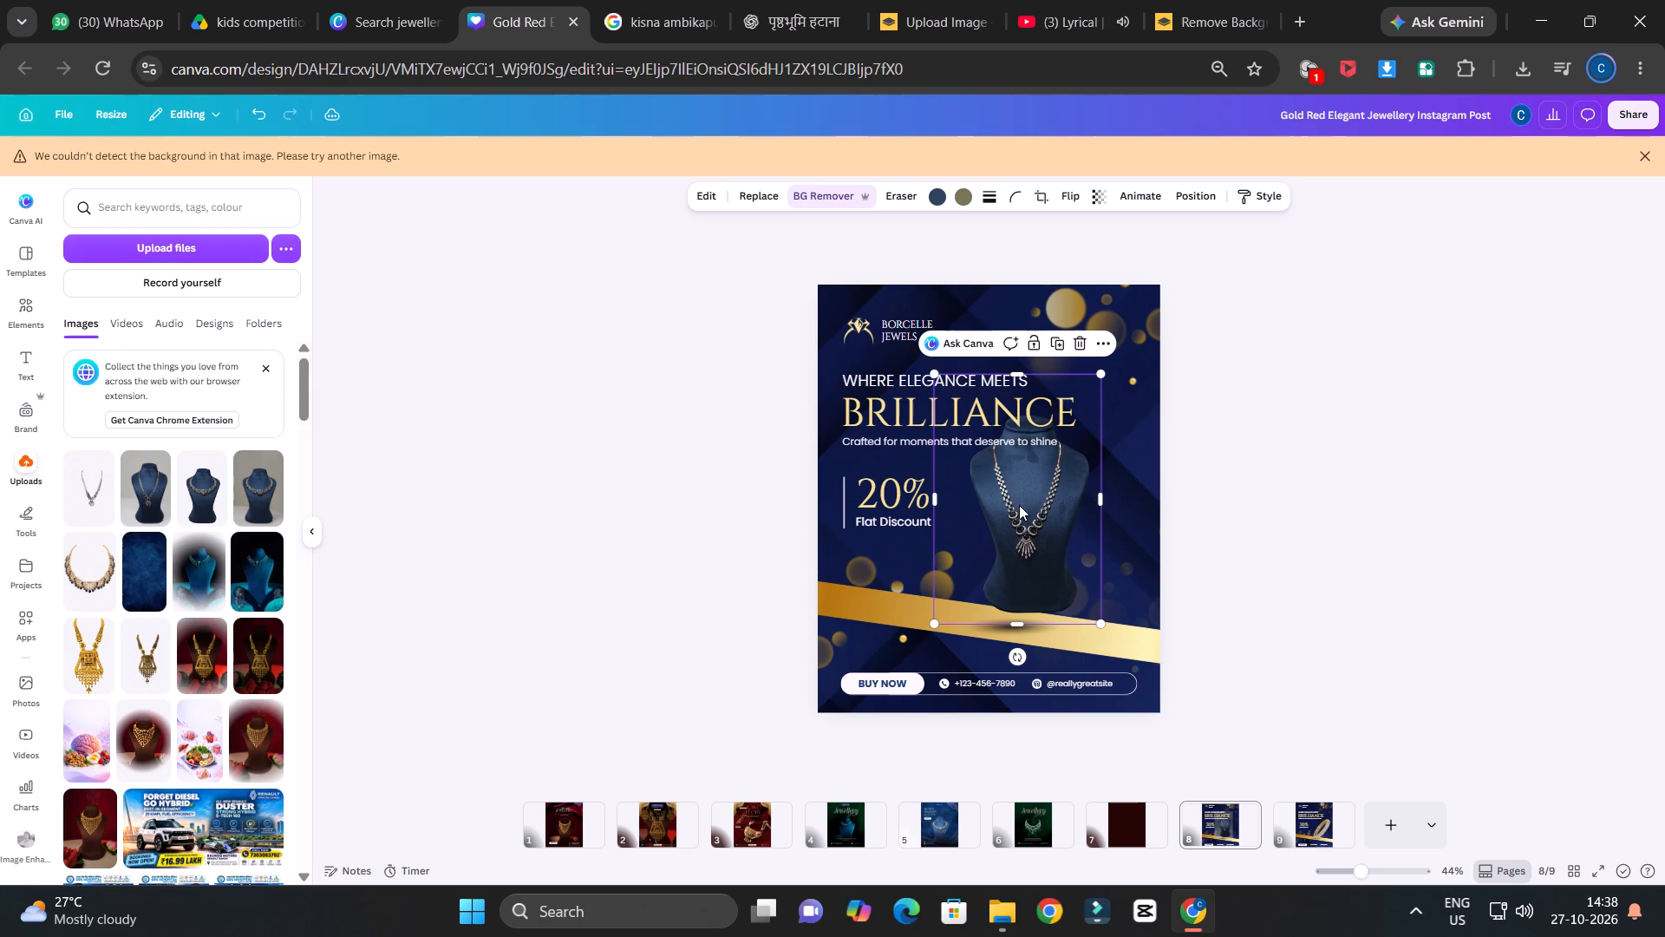
left_click_drag(1013, 527, 1015, 547)
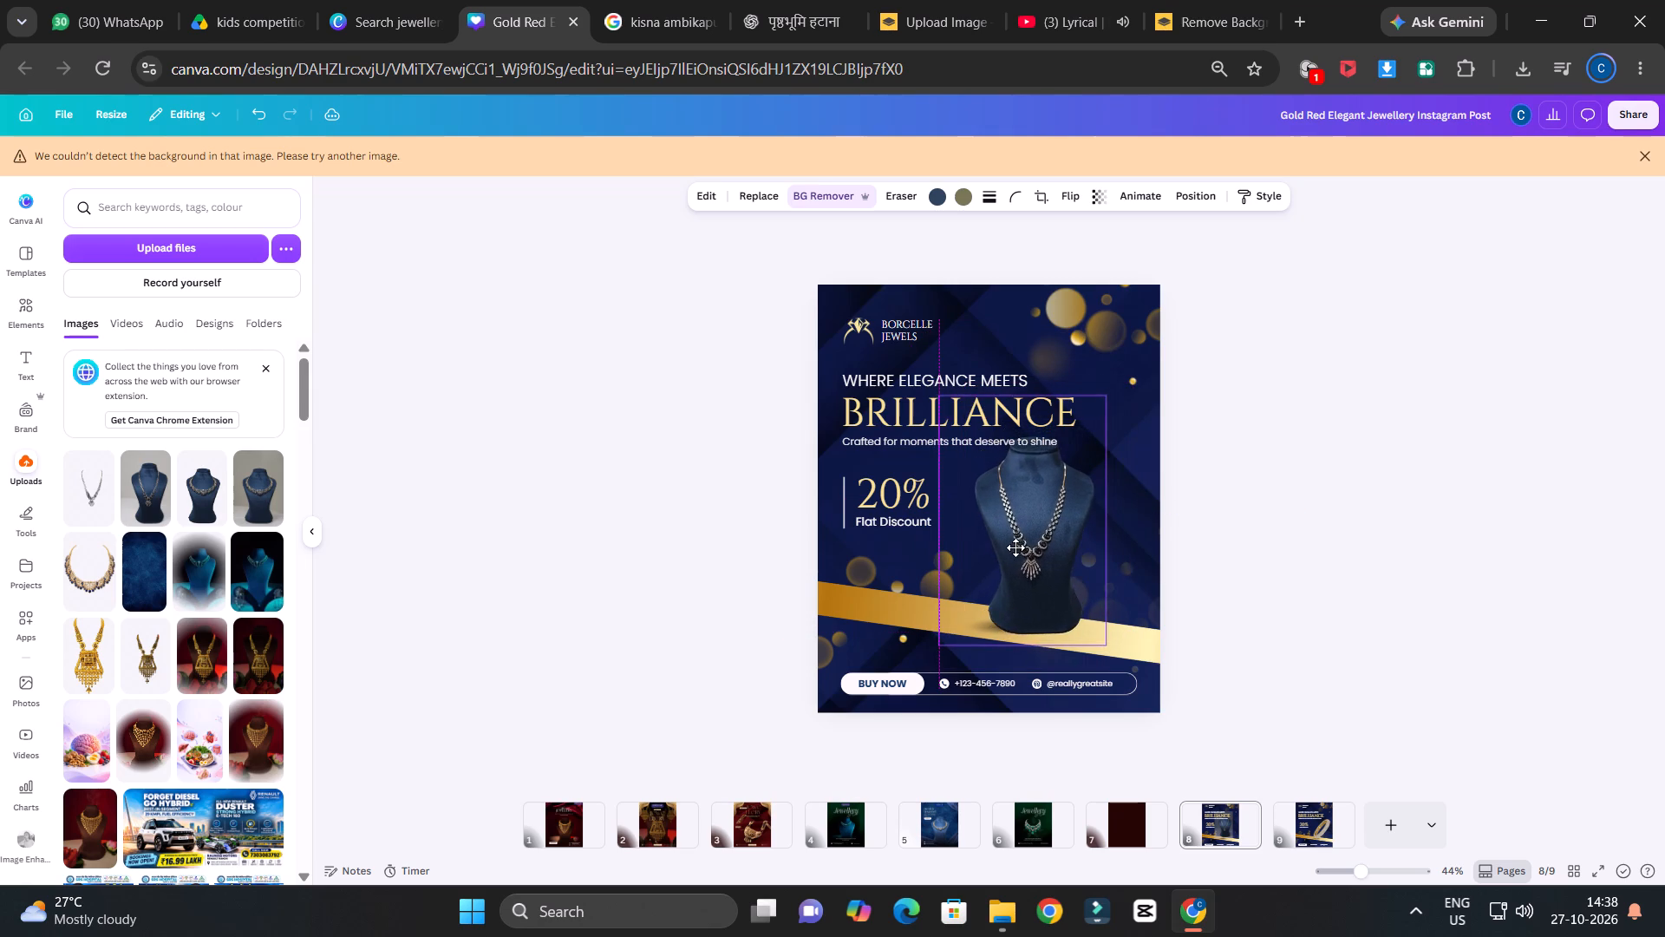
left_click_drag(1015, 547, 1004, 536)
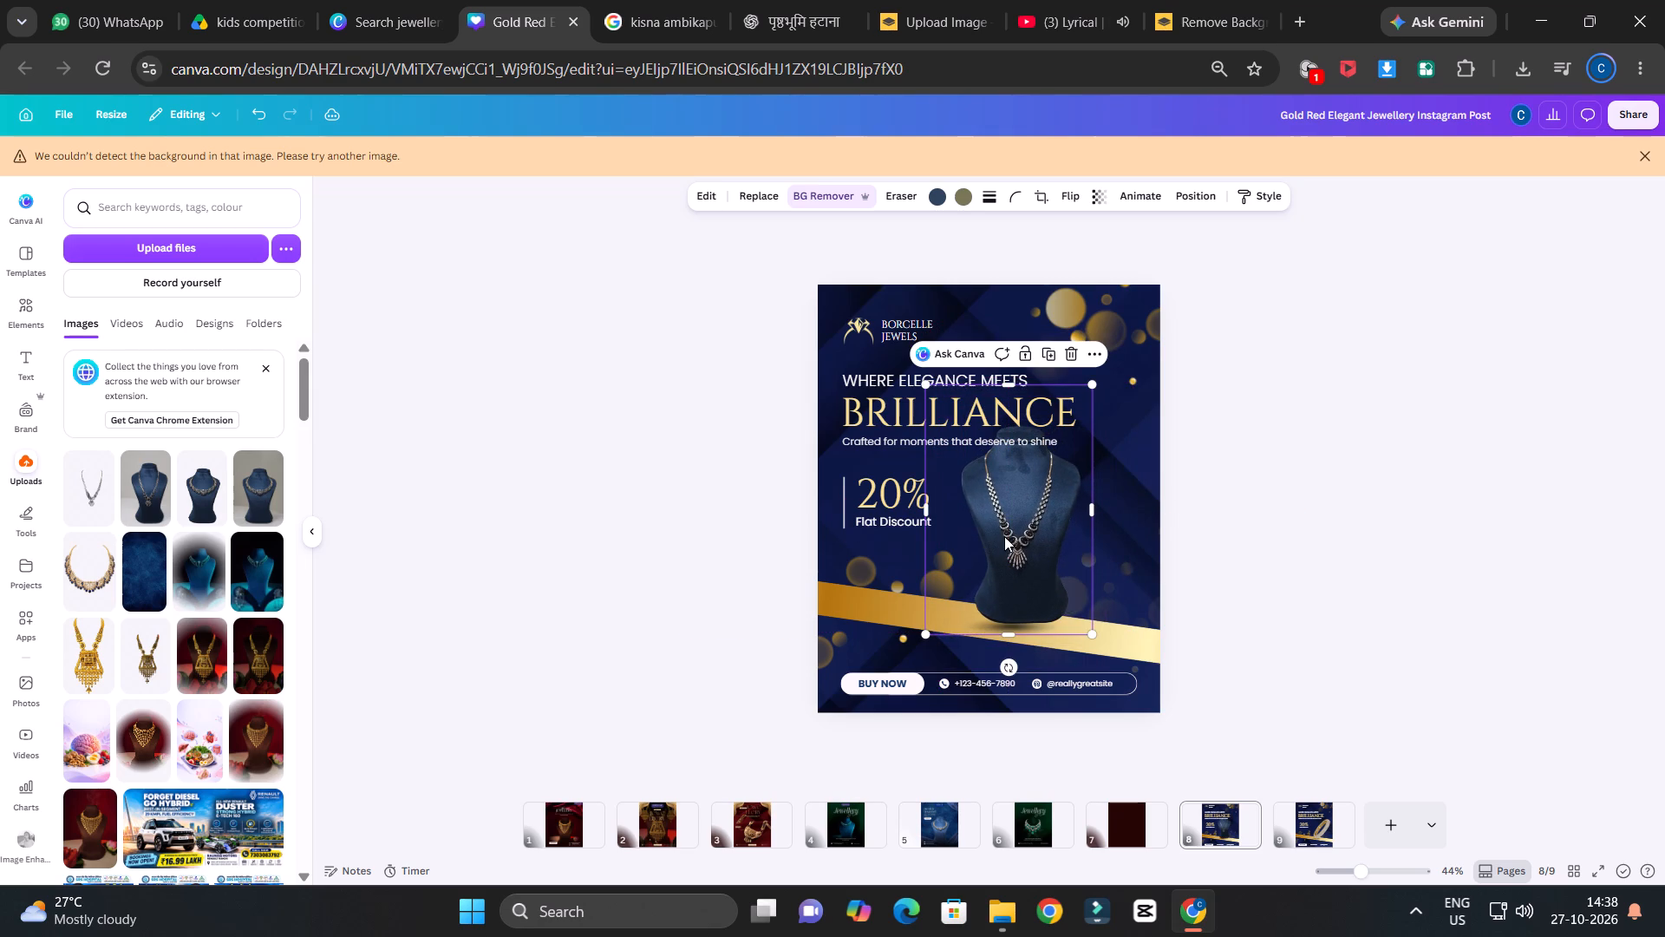
left_click_drag(1091, 632, 1183, 661)
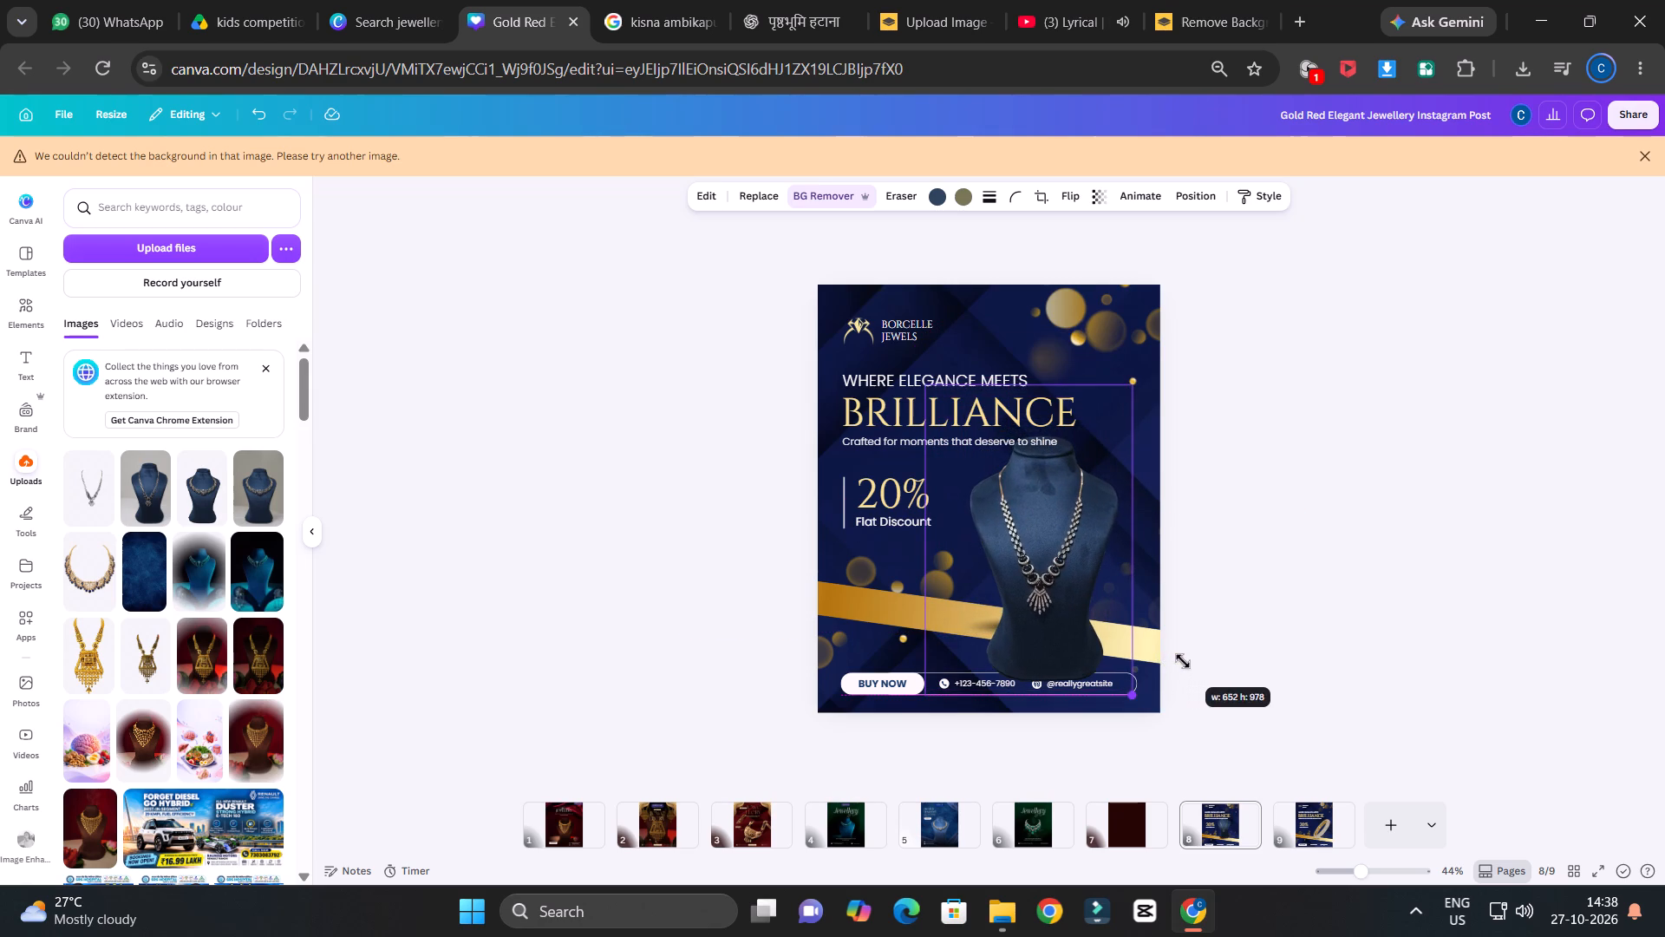
left_click_drag(1183, 661, 1184, 662)
left_click_drag(1028, 583, 975, 567)
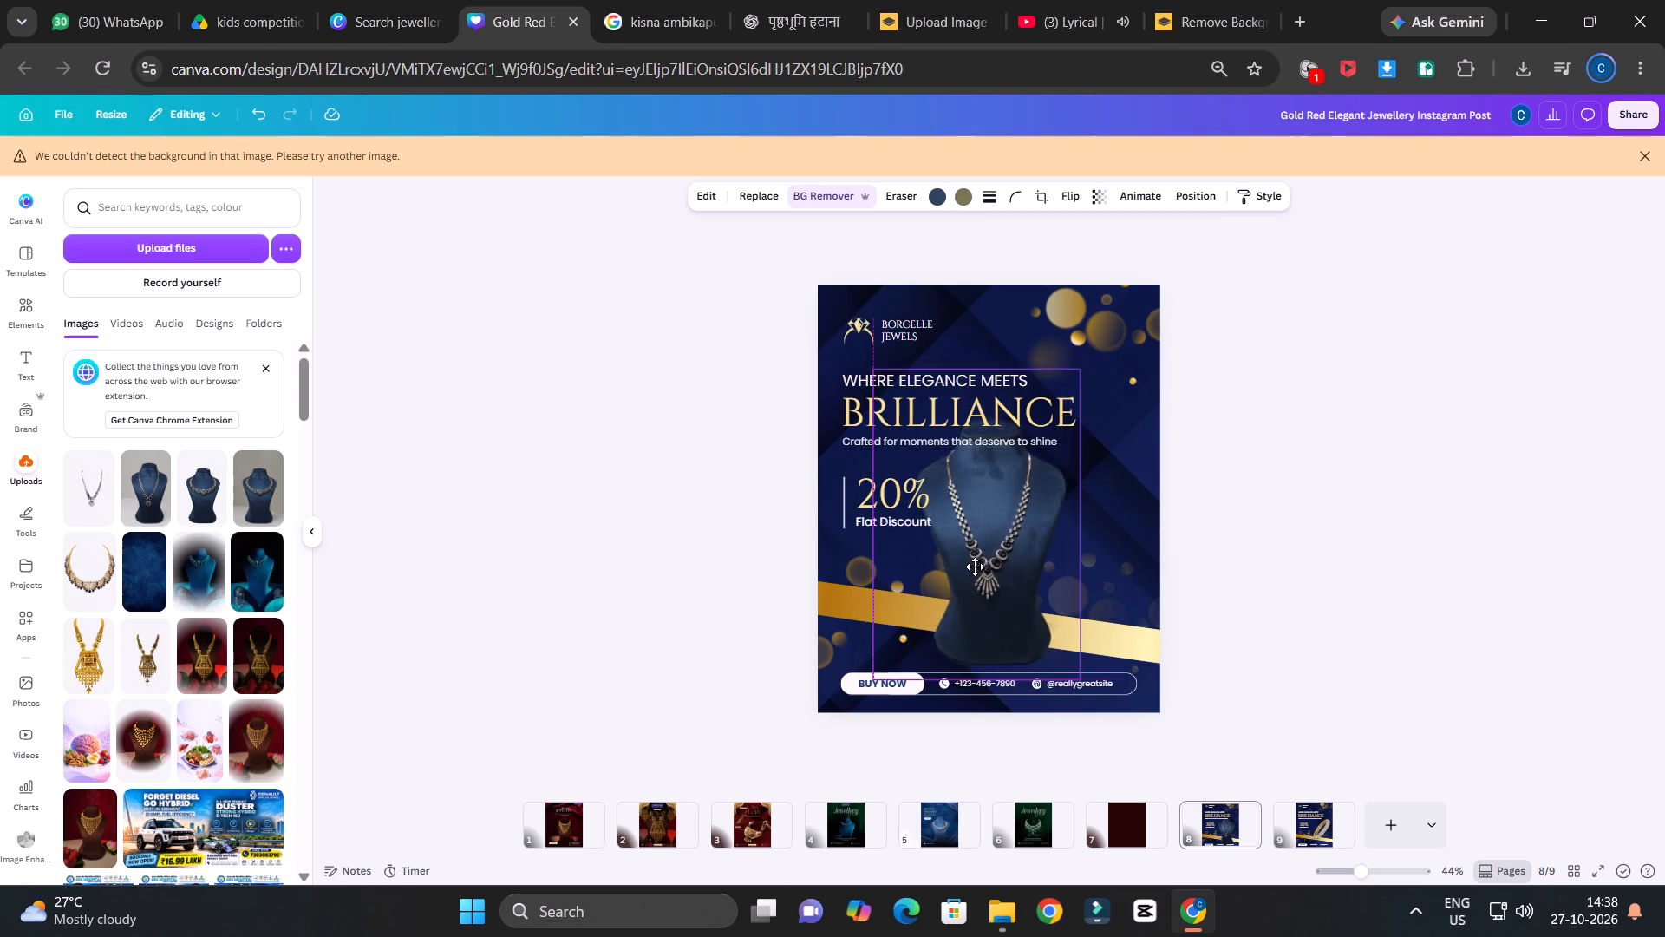
left_click_drag(975, 567, 979, 545)
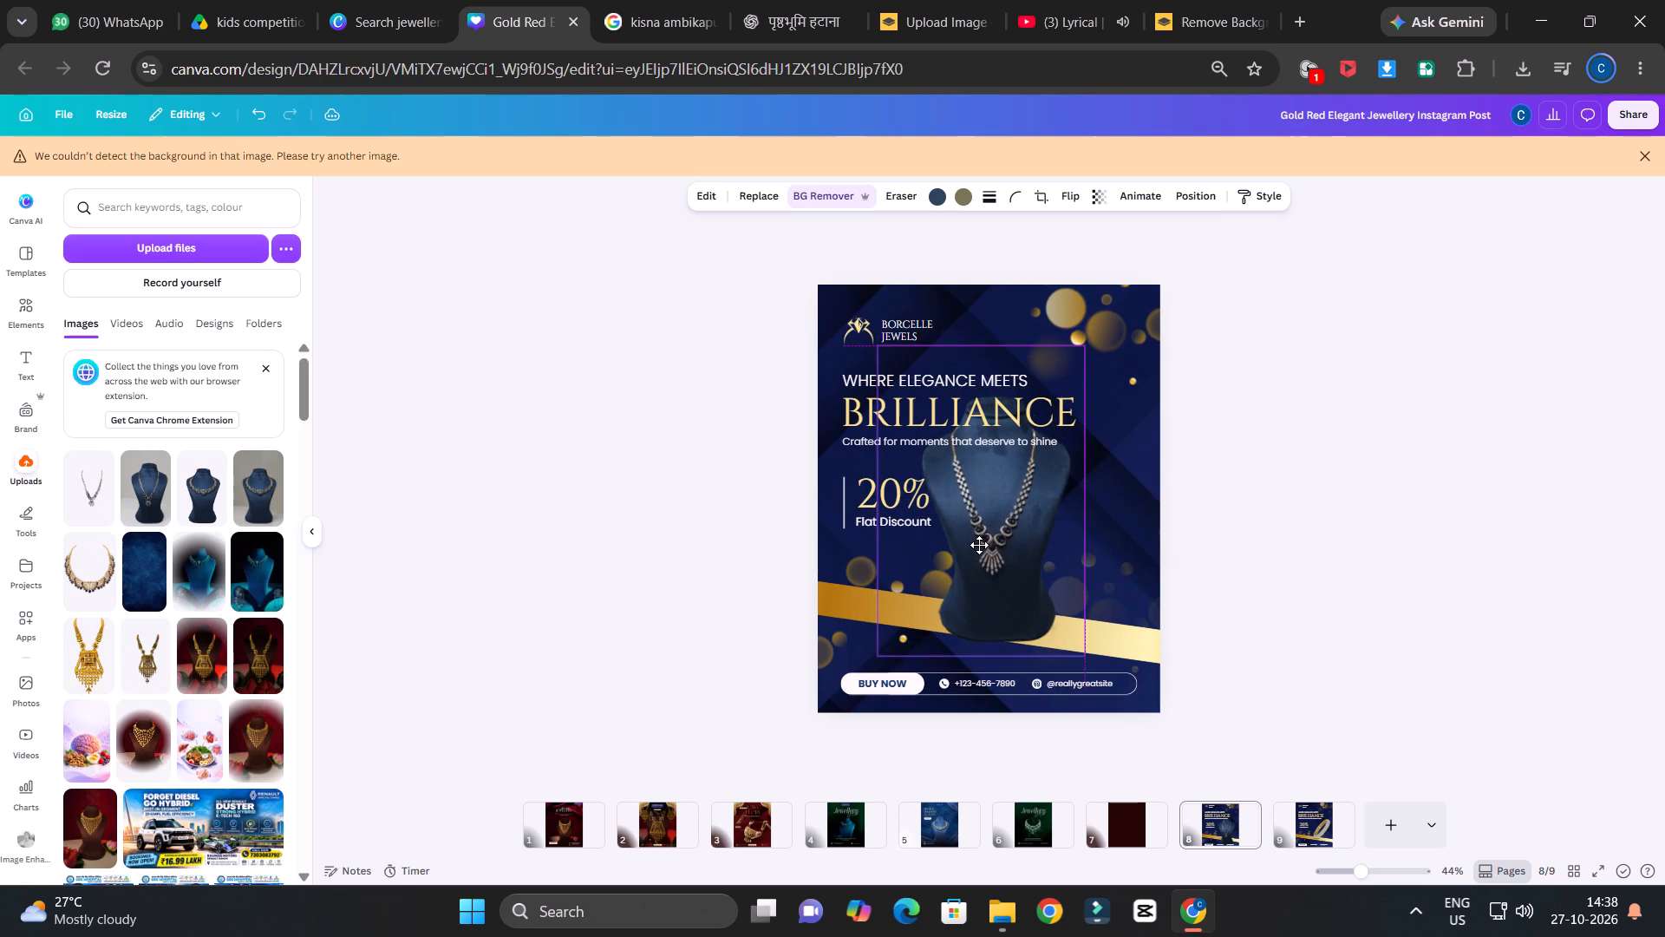
left_click_drag(979, 545, 970, 554)
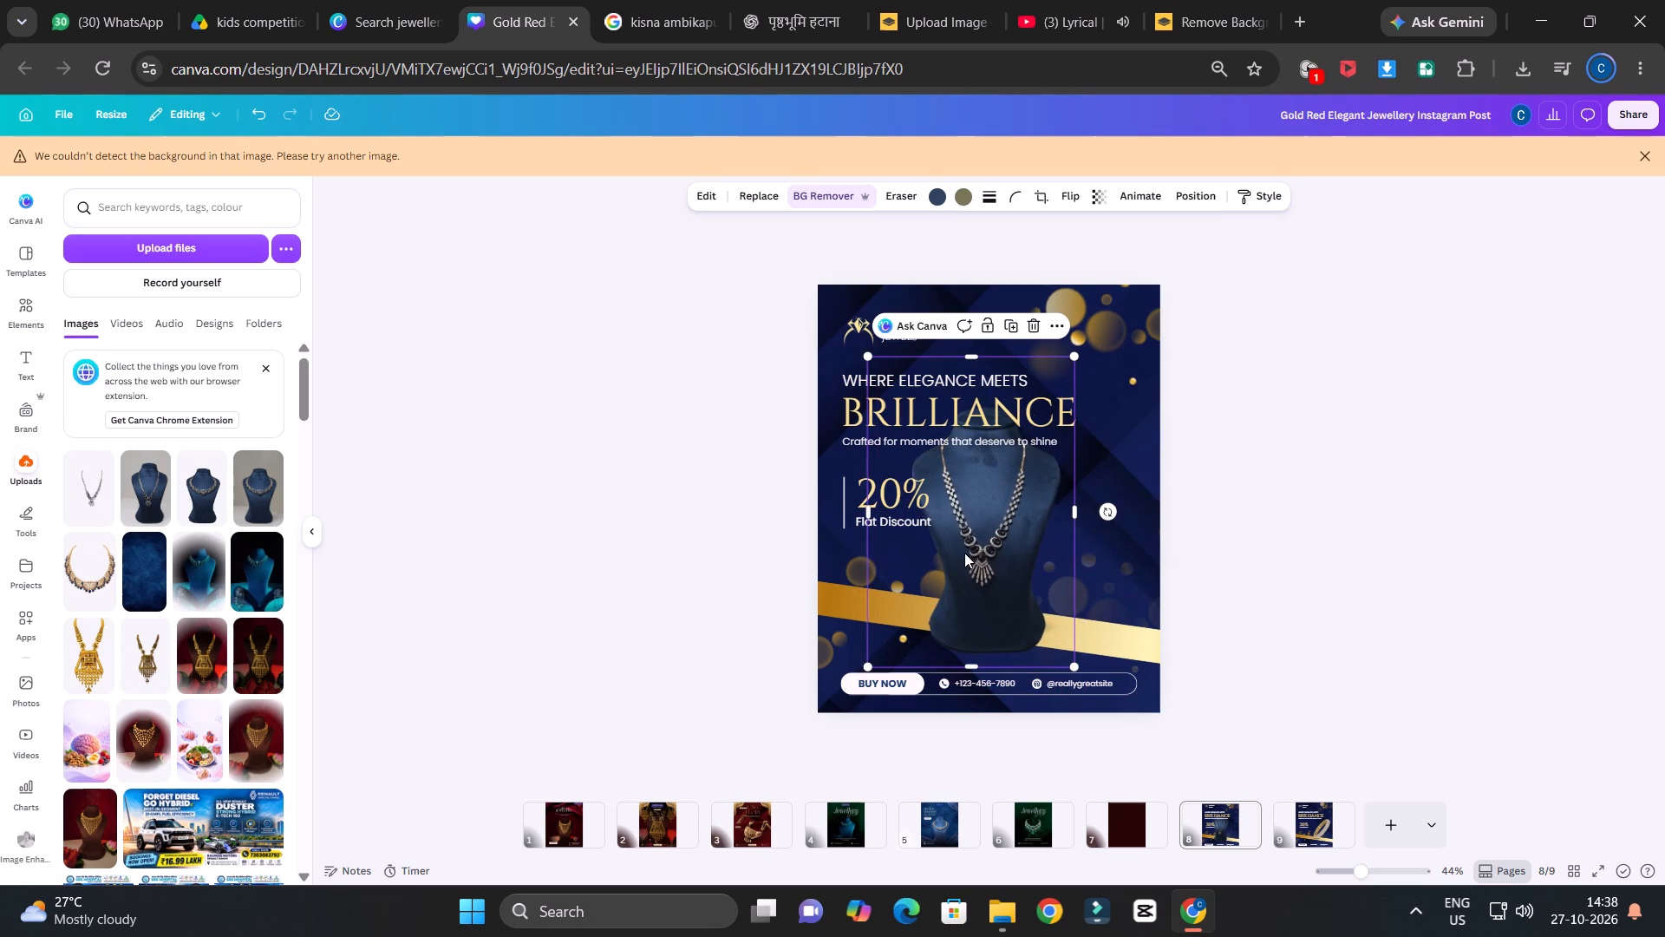
Delete the logo emblem and the BORCELLE JEWELS text from the poster.
left_click(858, 333)
left_click(916, 285)
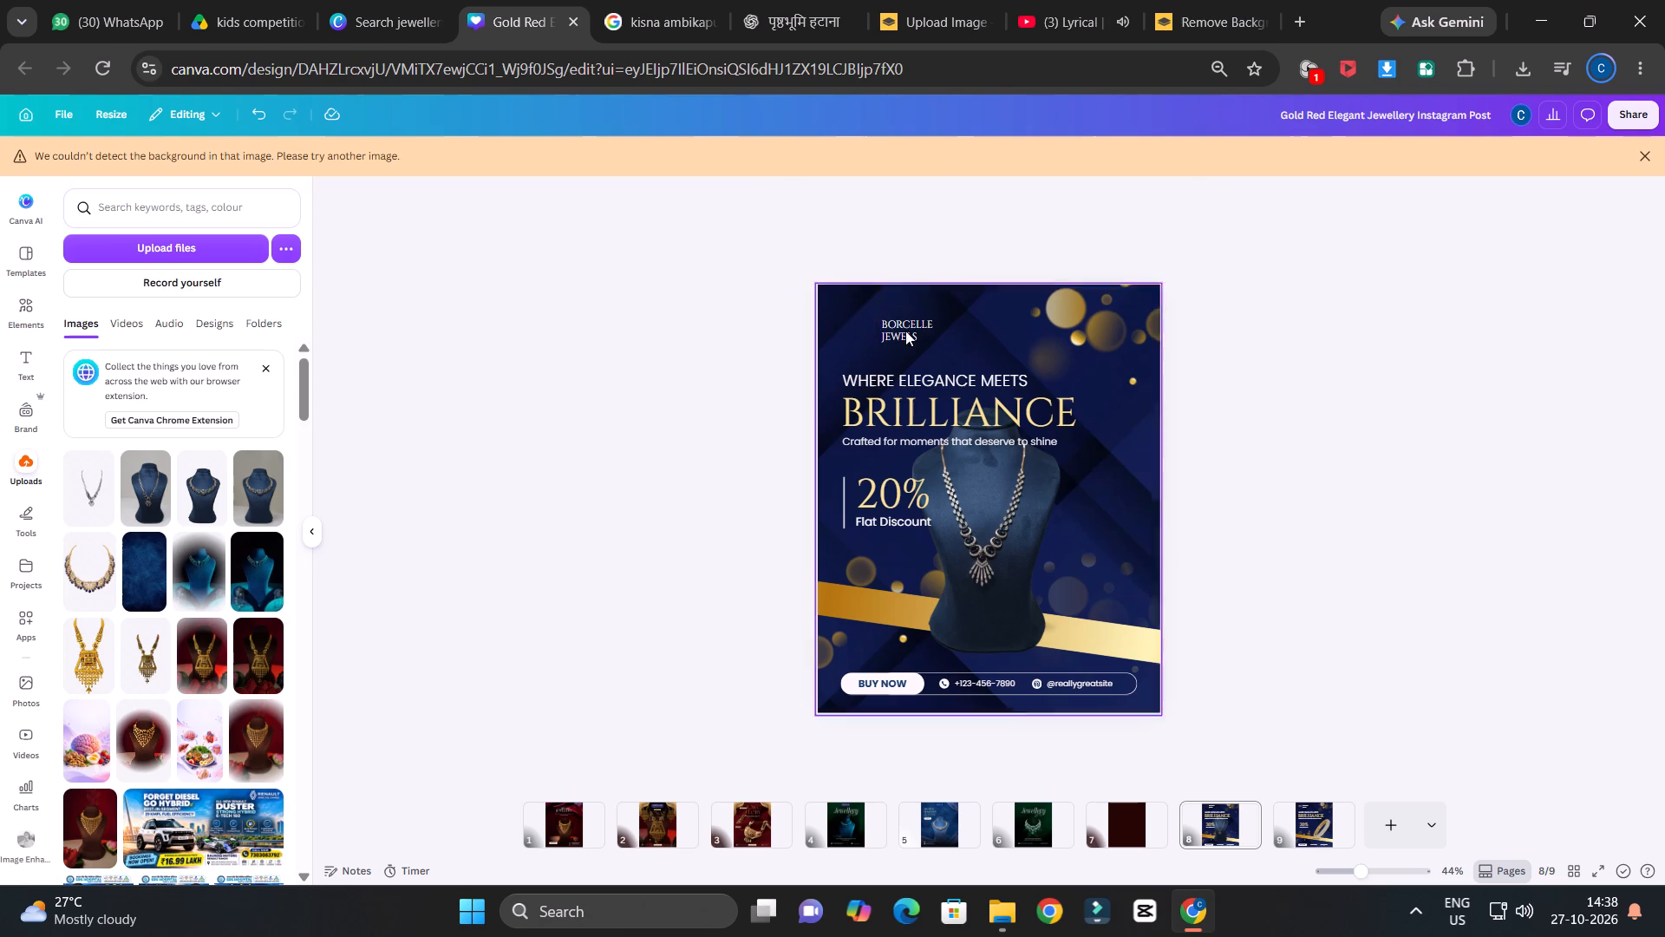
left_click(900, 334)
left_click(968, 282)
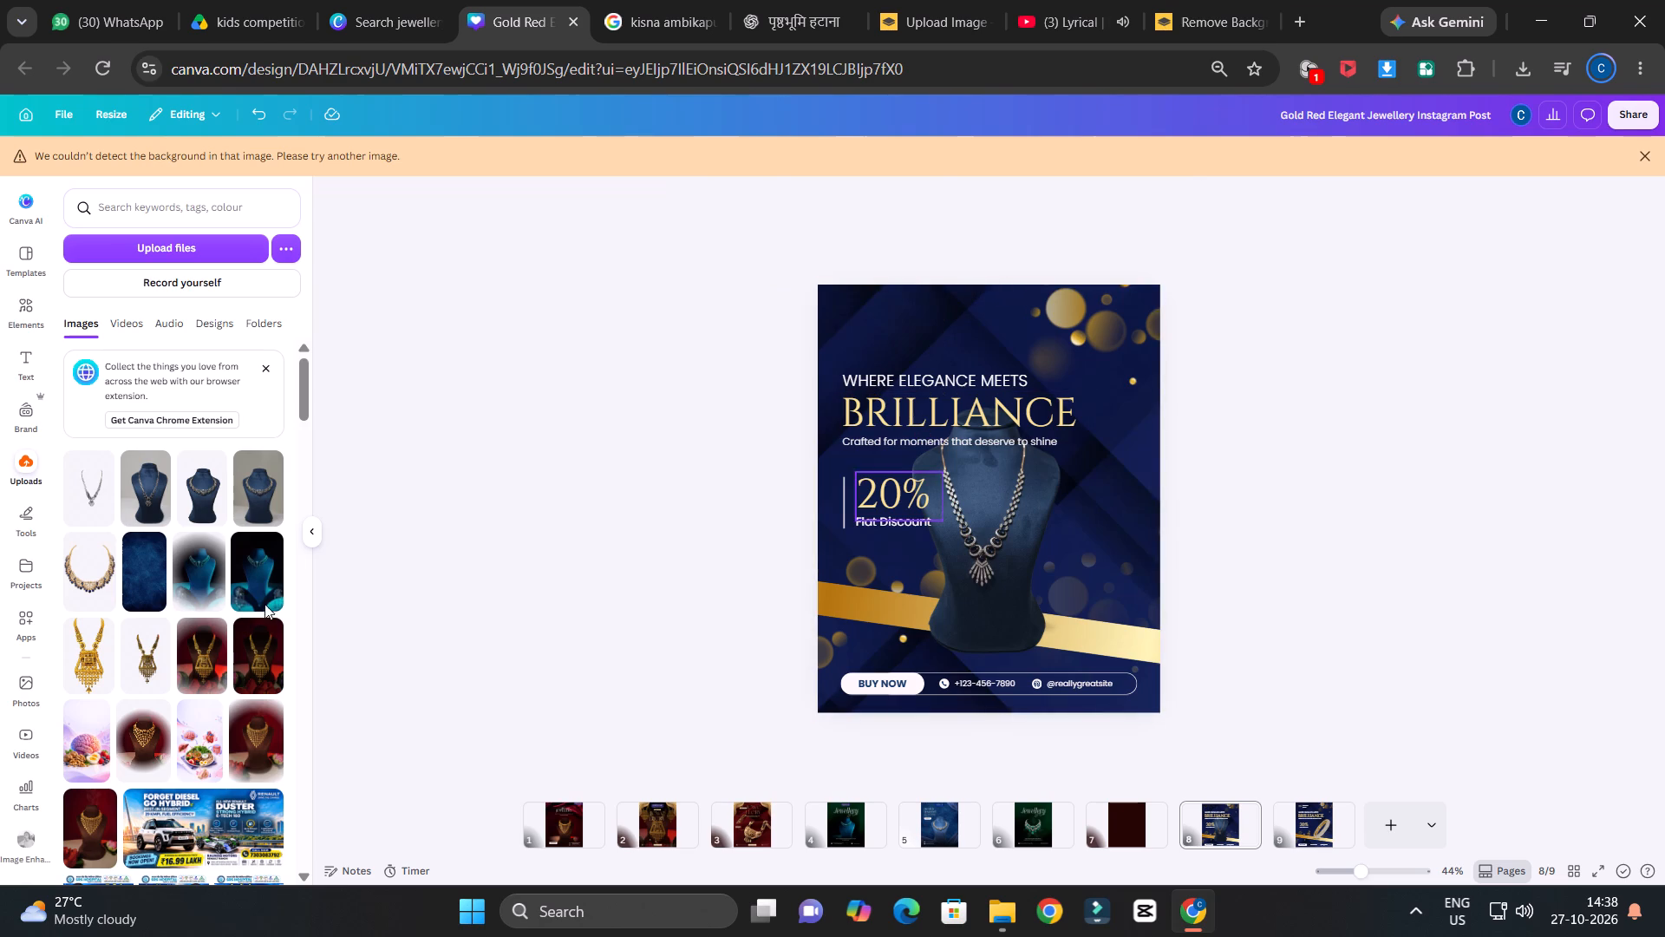
Delete page 9, the unedited blue Brilliance template with the bangle.
left_click(19, 263)
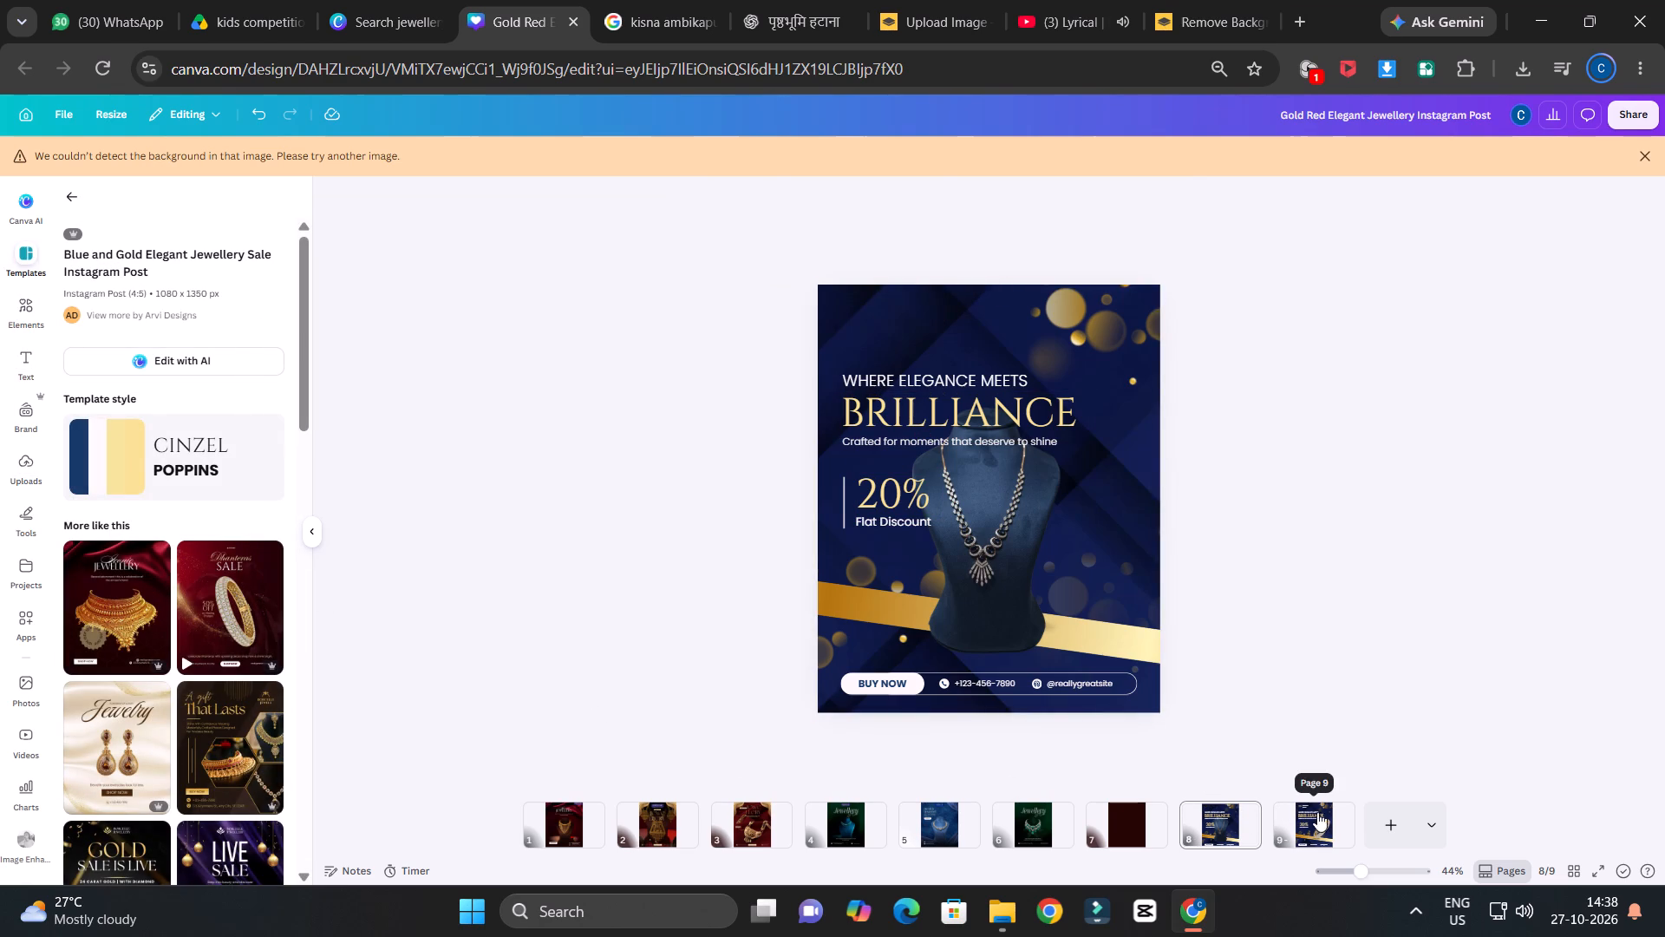
right_click(1327, 812)
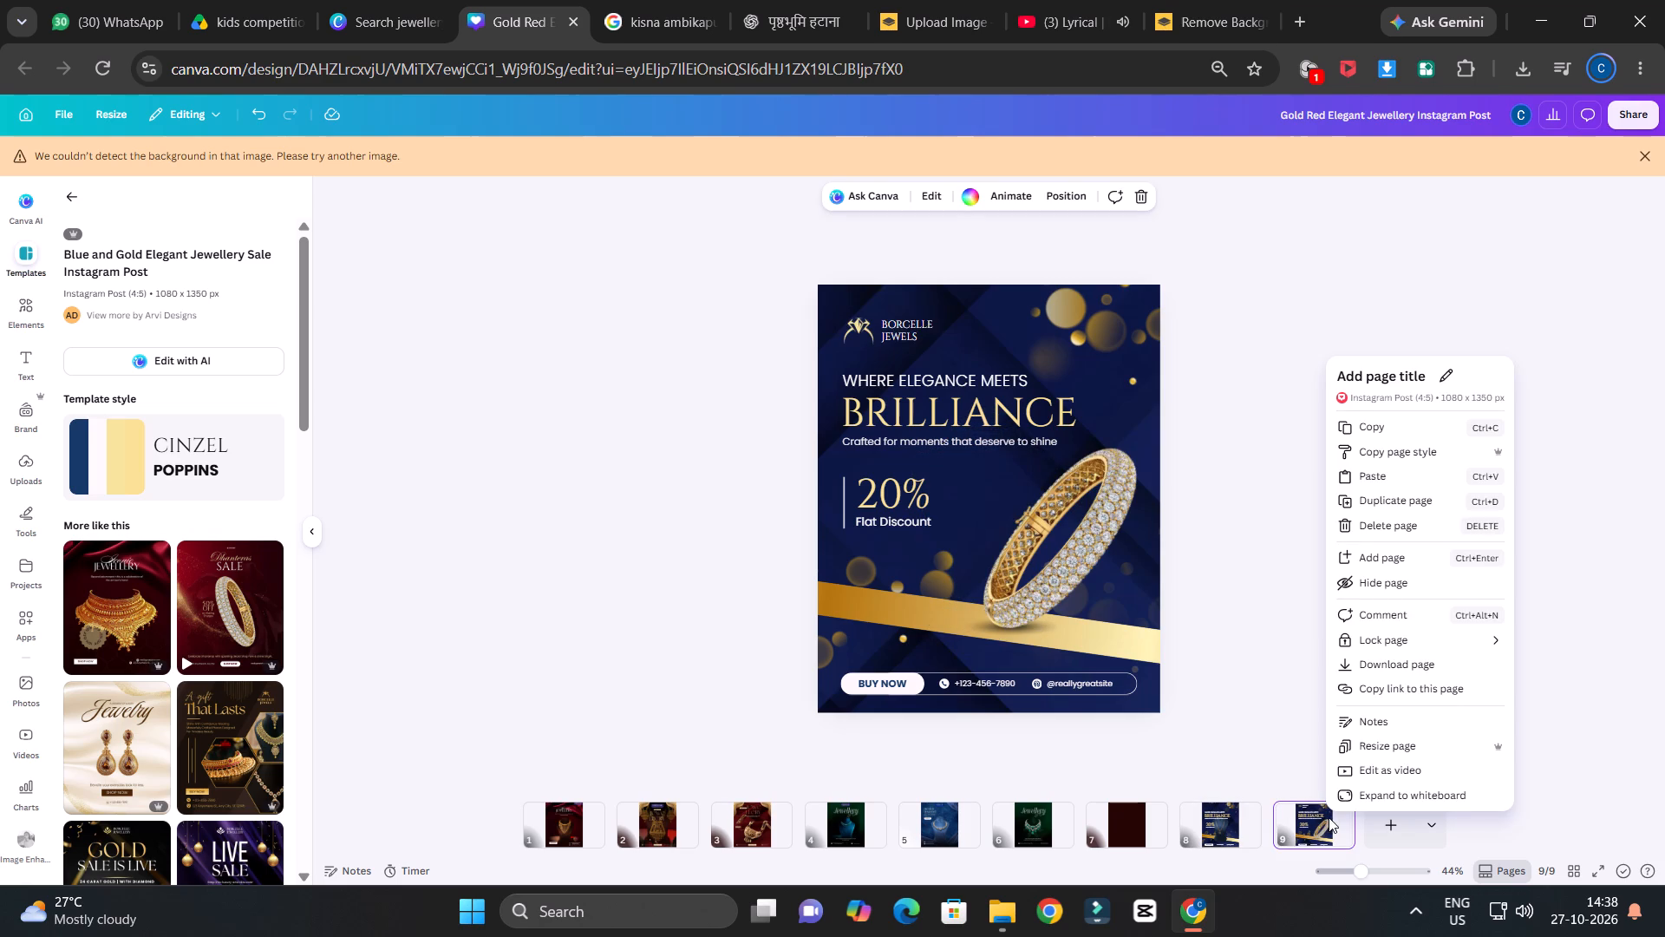
left_click(1384, 528)
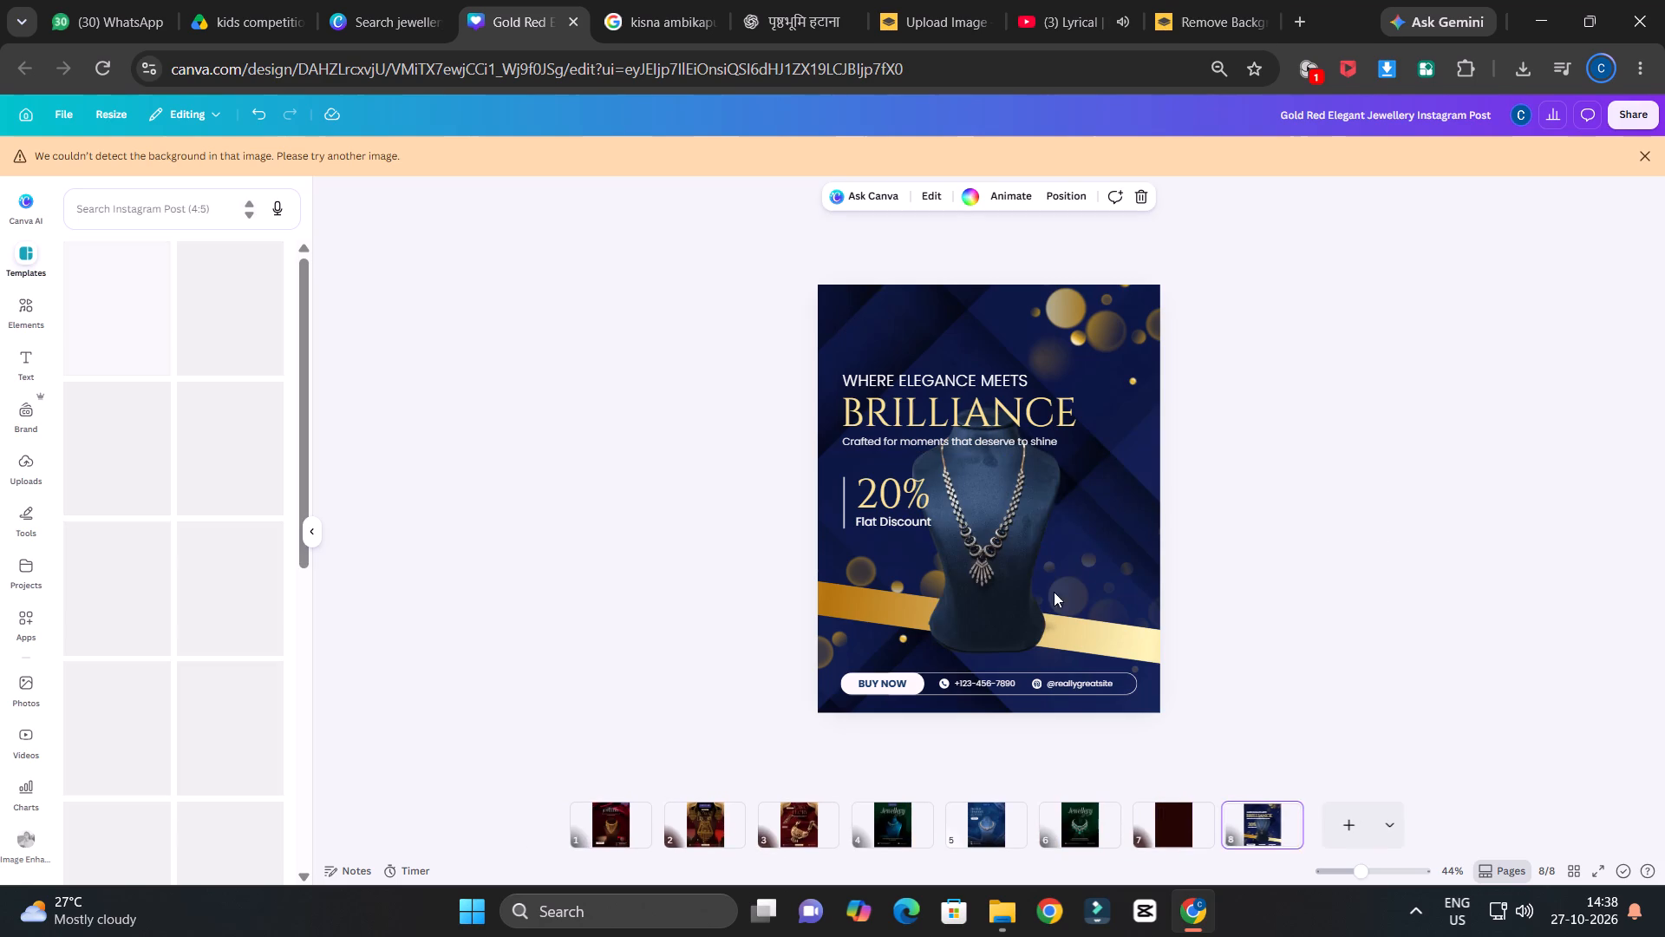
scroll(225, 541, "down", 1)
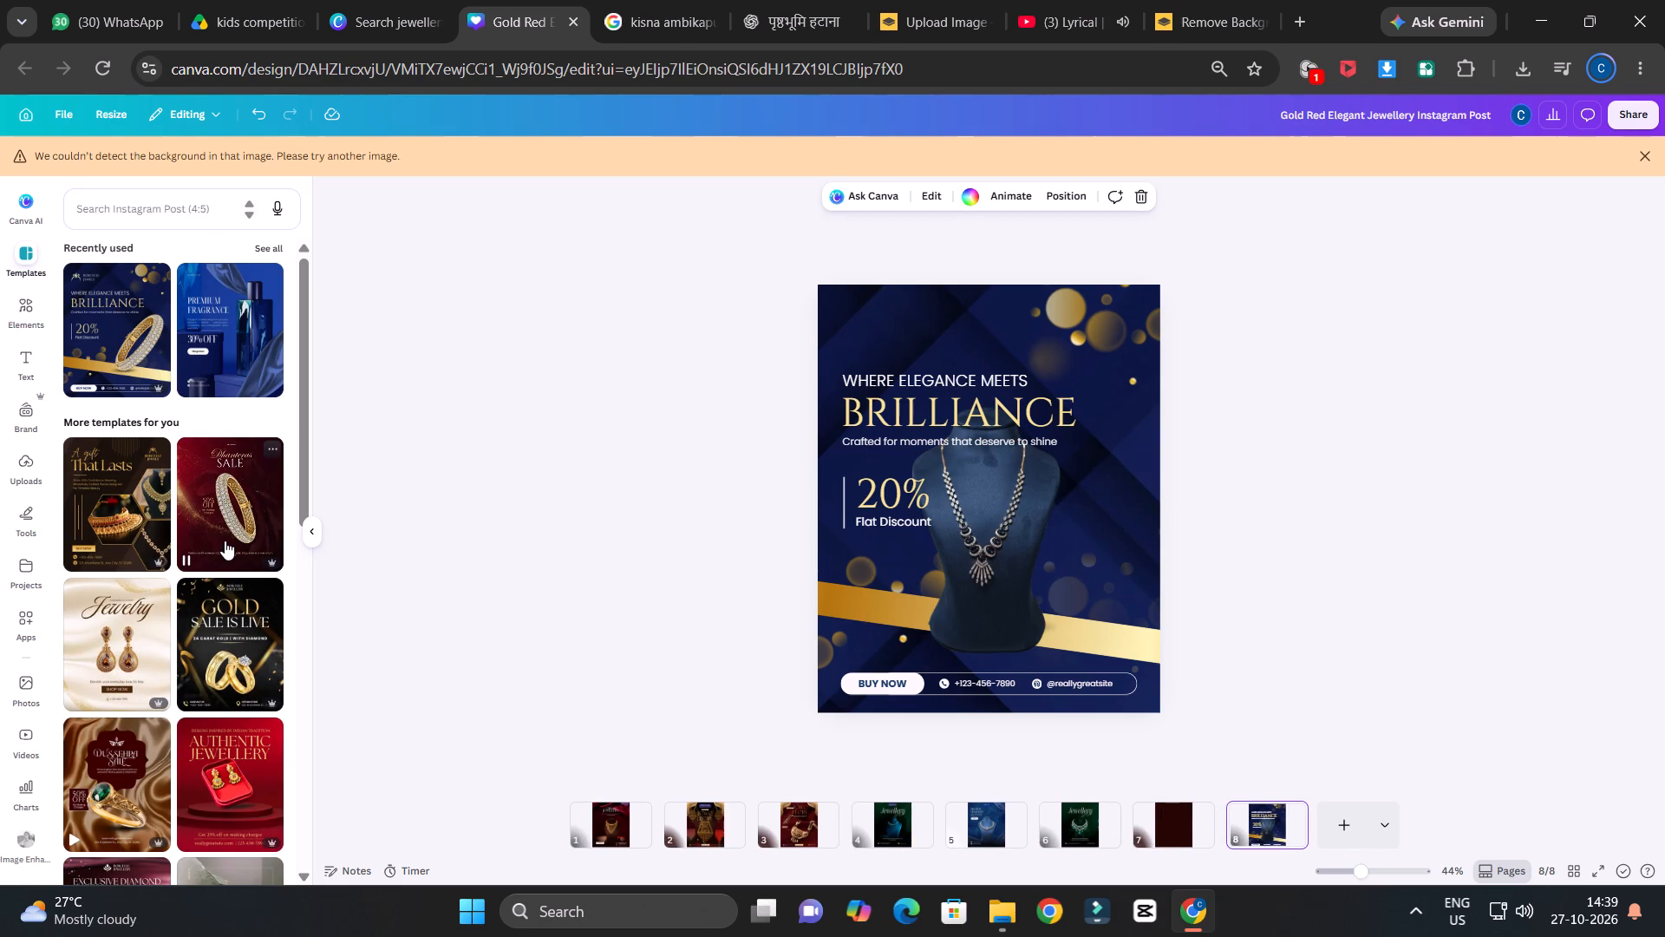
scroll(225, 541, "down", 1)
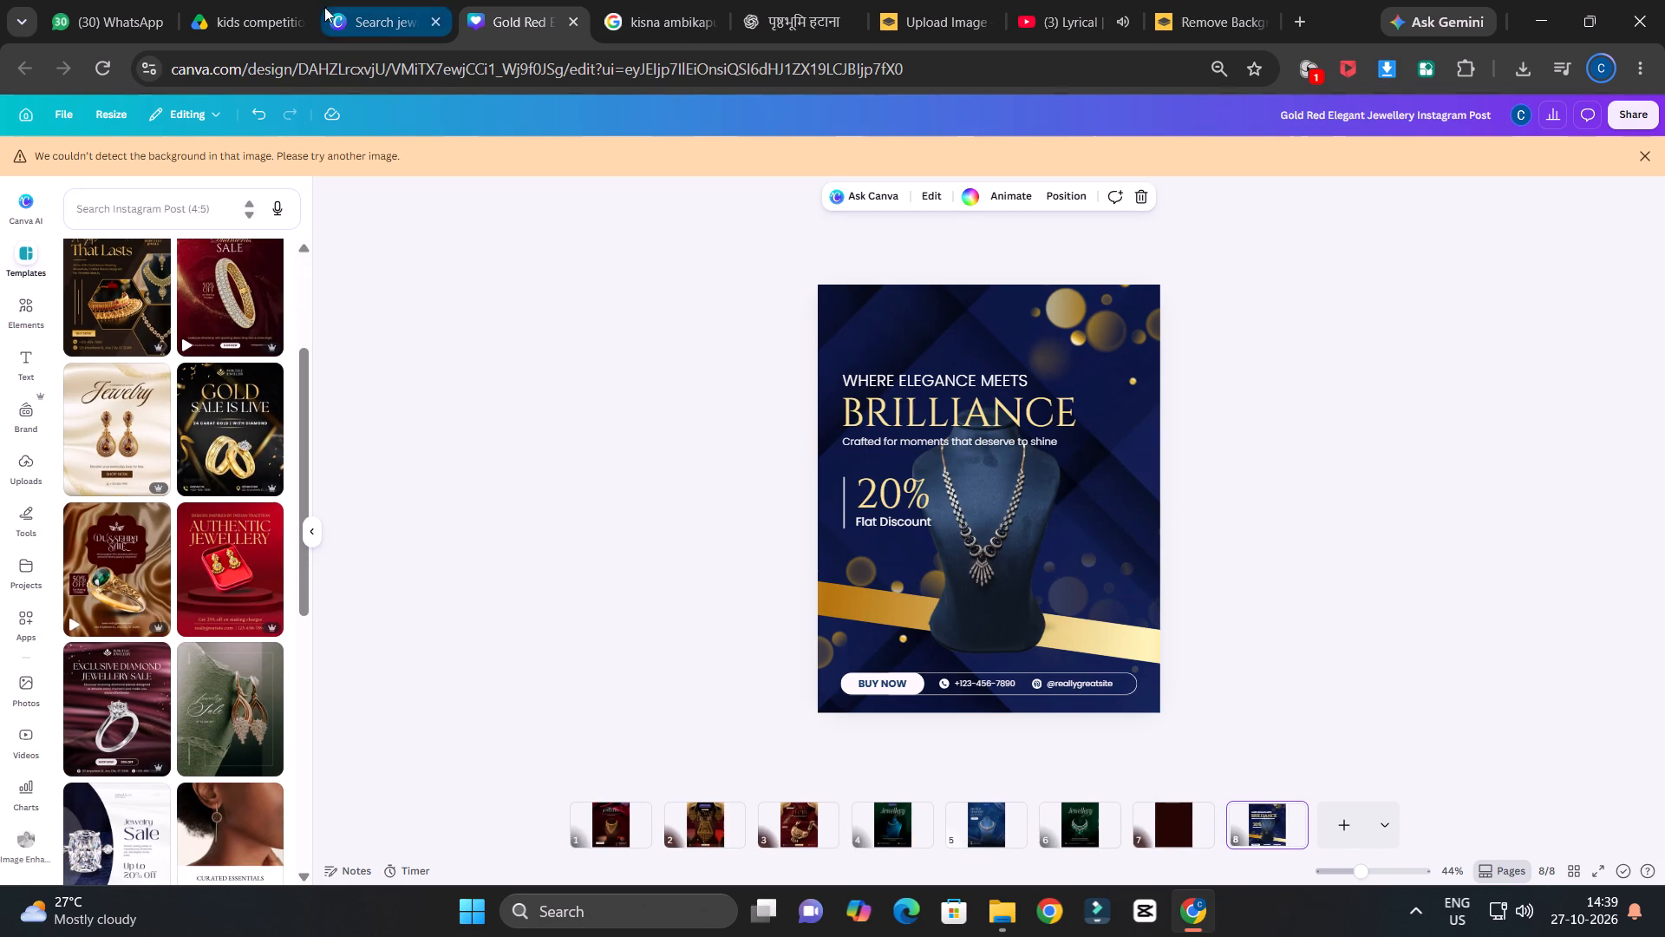
Switch to YouTube and pause the song that is playing.
left_click_drag(1072, 19, 1064, 18)
left_click(663, 414)
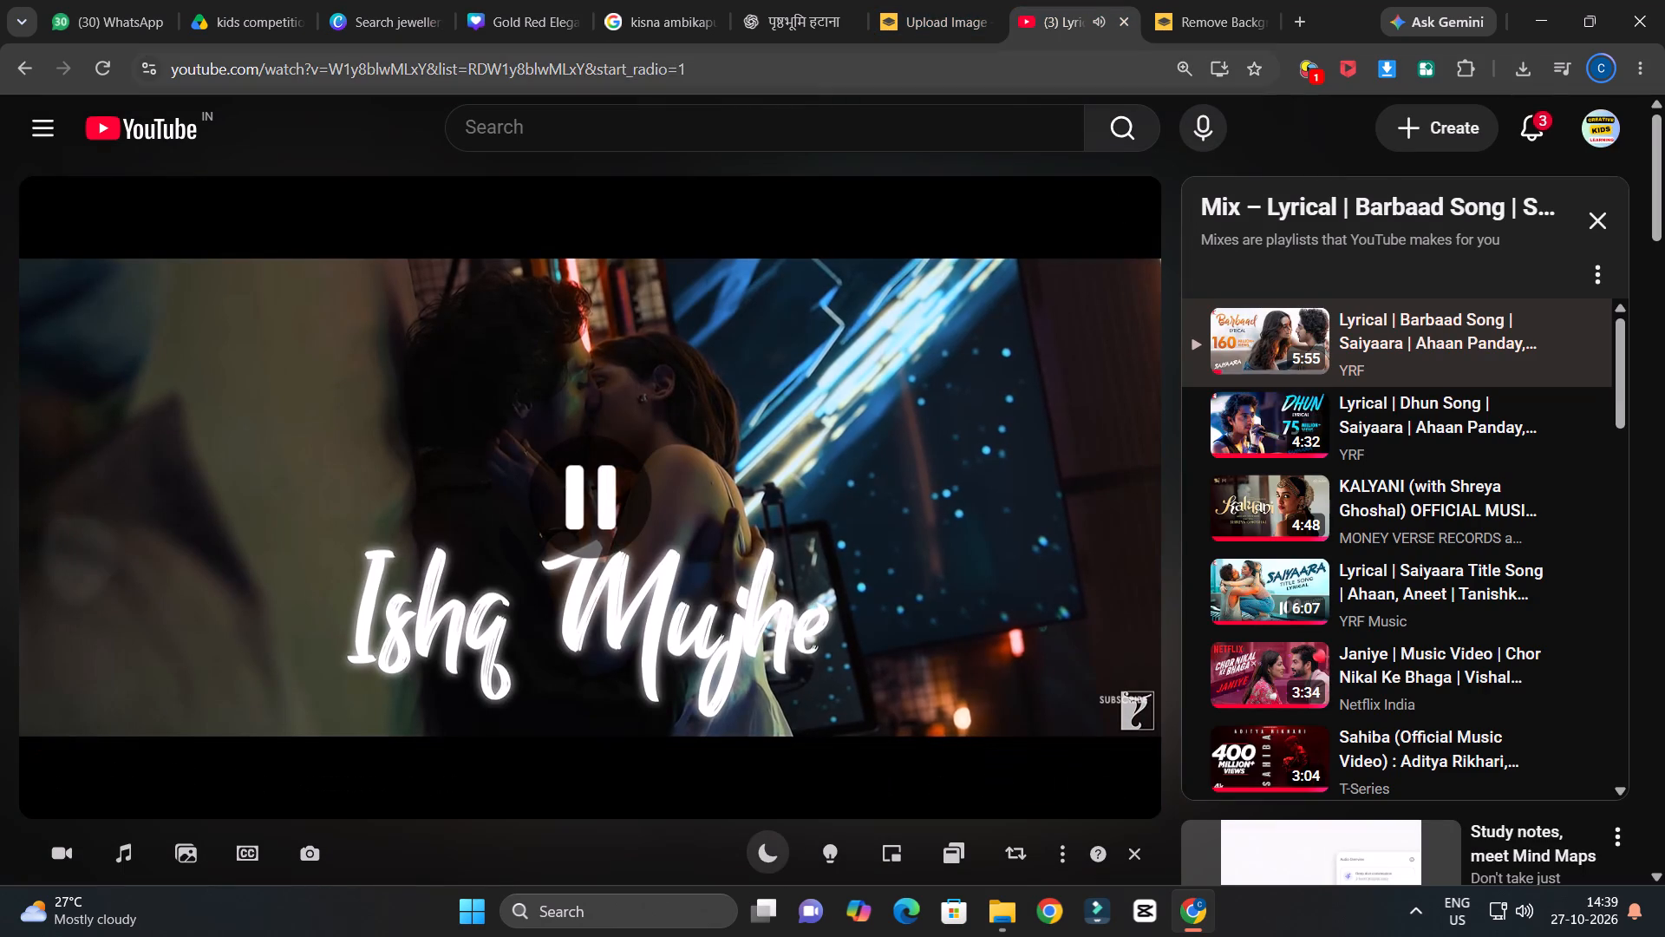
left_click(1179, 14)
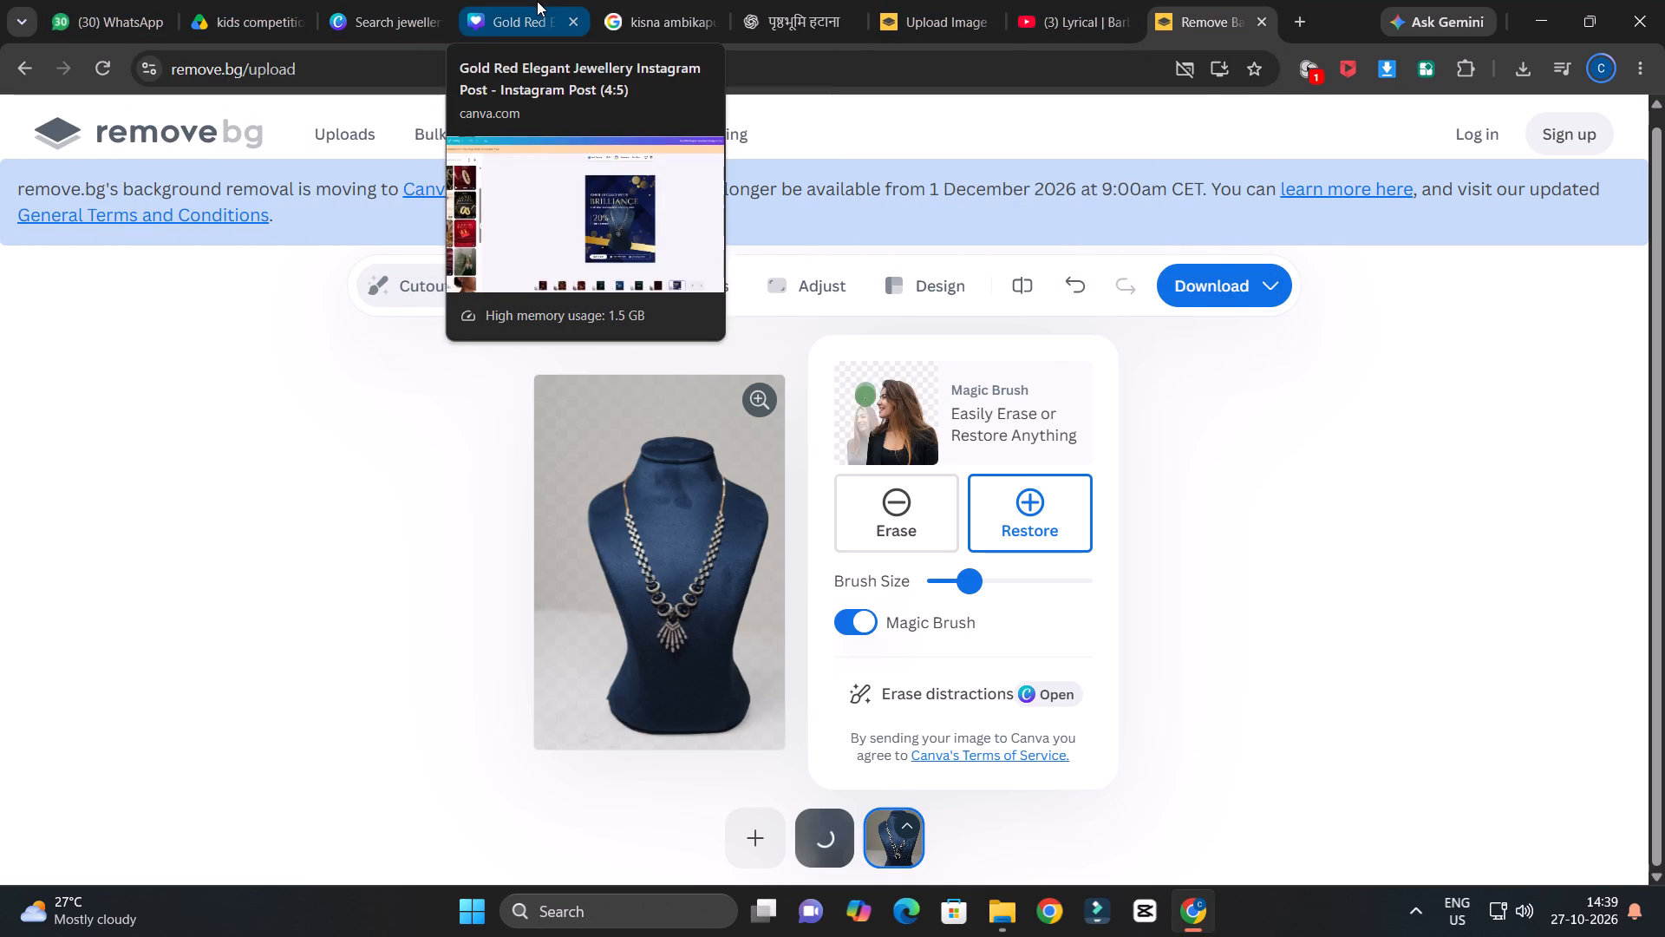
Switch to Canva and apply the brown Elegant Jewellery template, showing a hand and layered necklaces, to page 8.
left_click(537, 1)
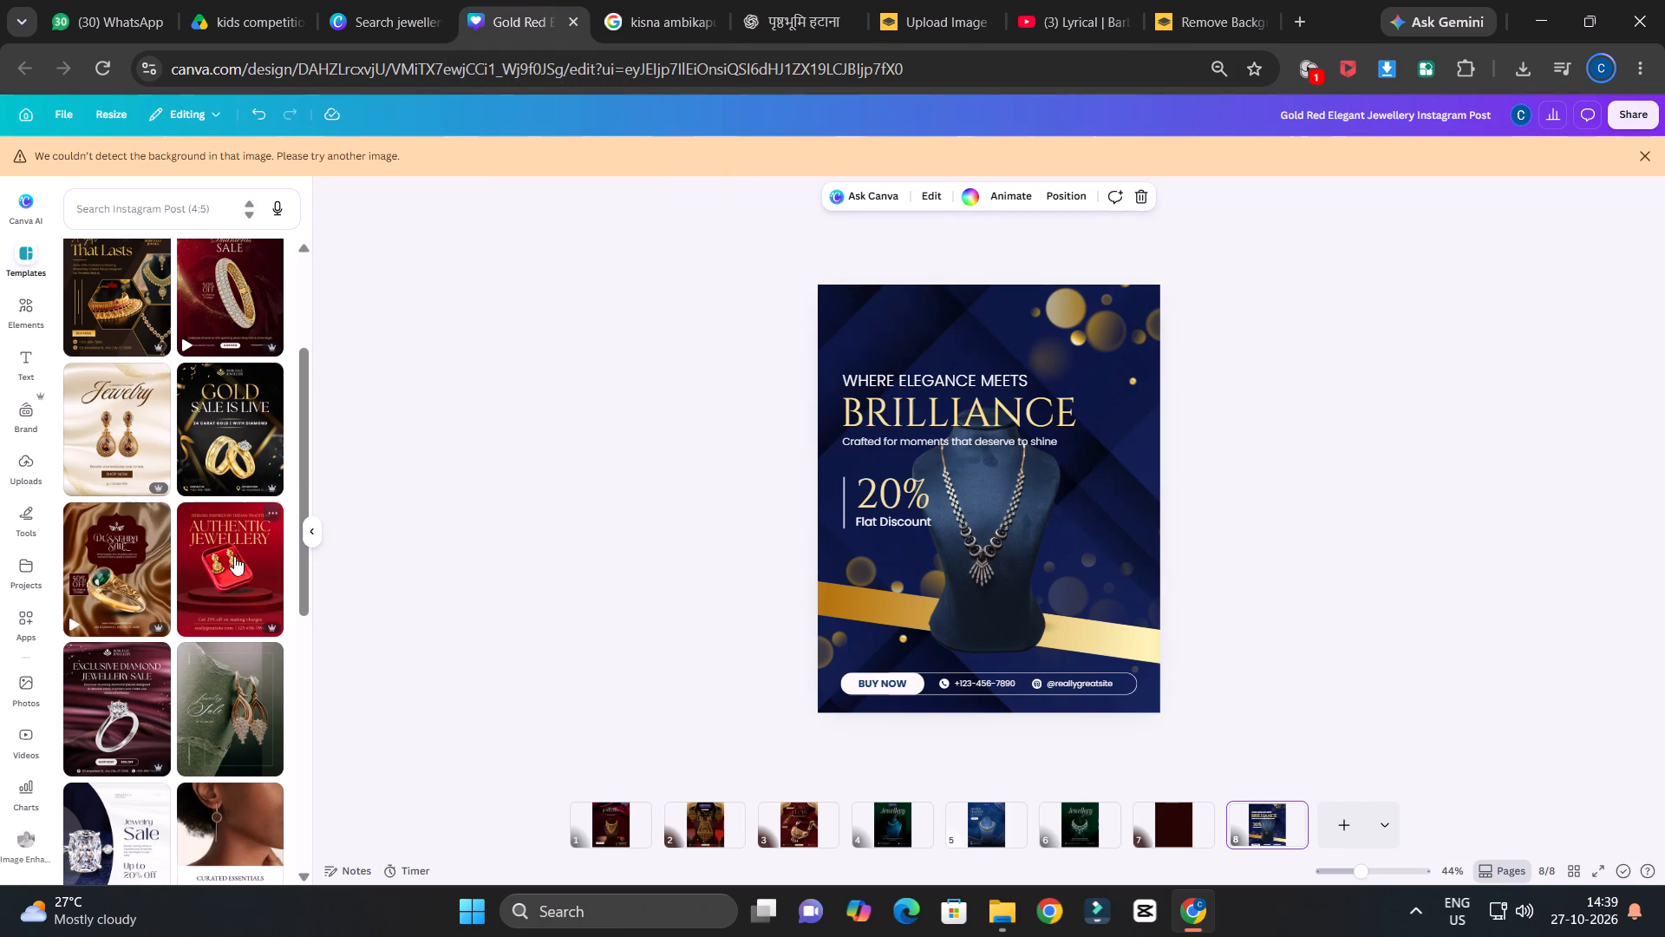
scroll(212, 595, "down", 2)
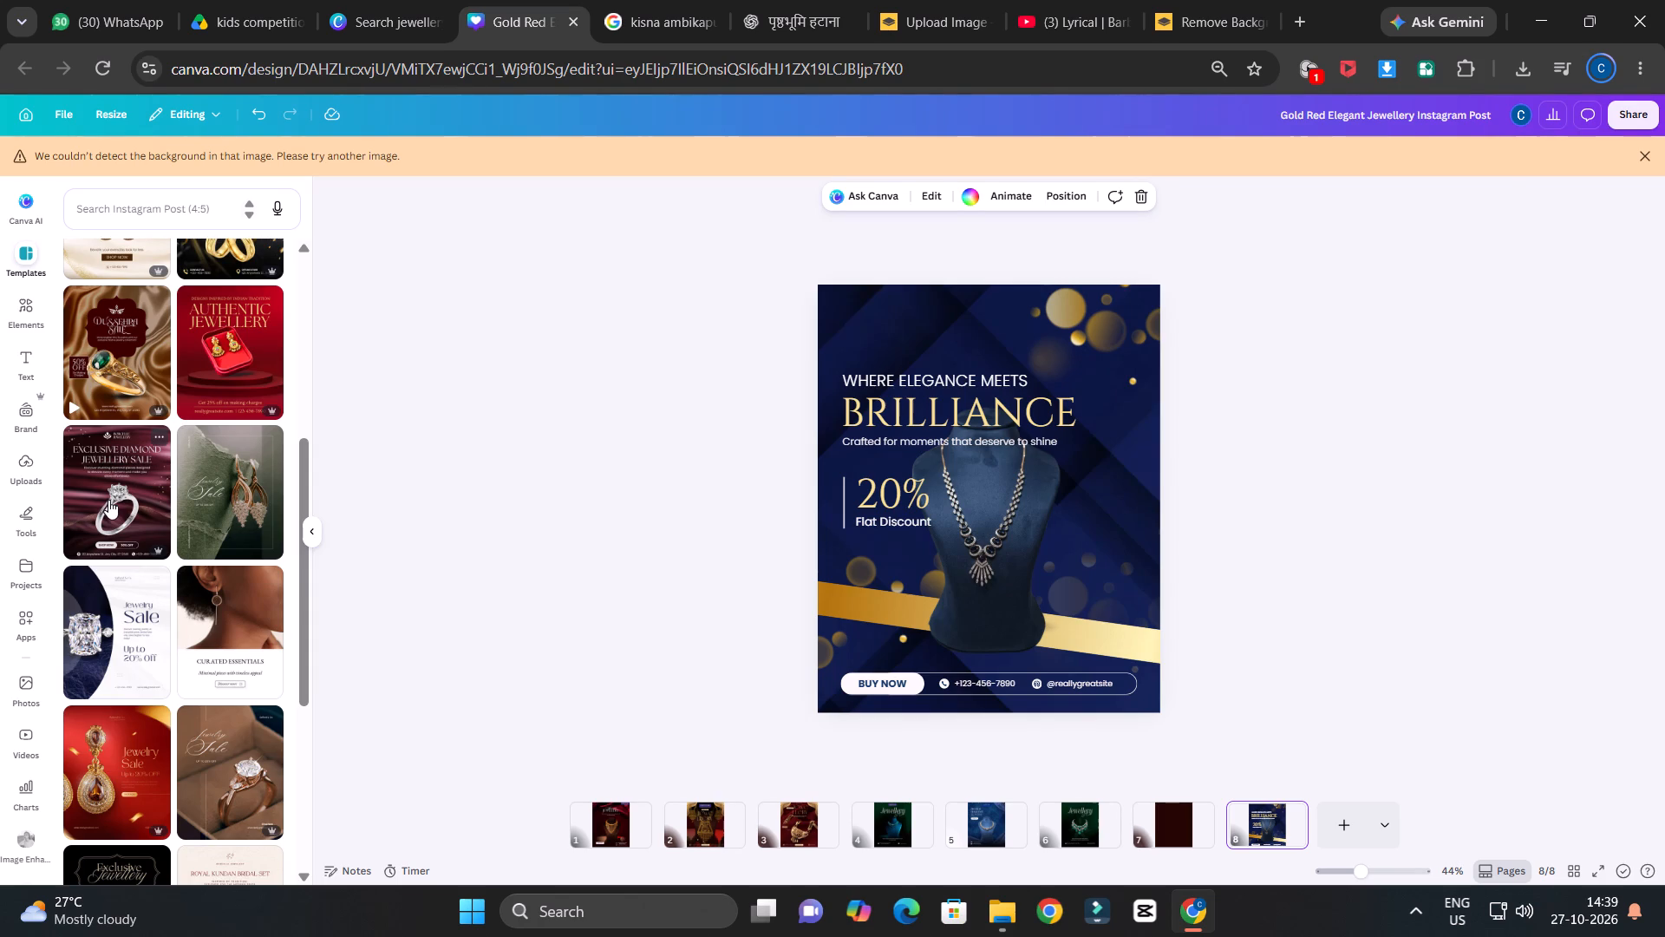
scroll(189, 470, "down", 2)
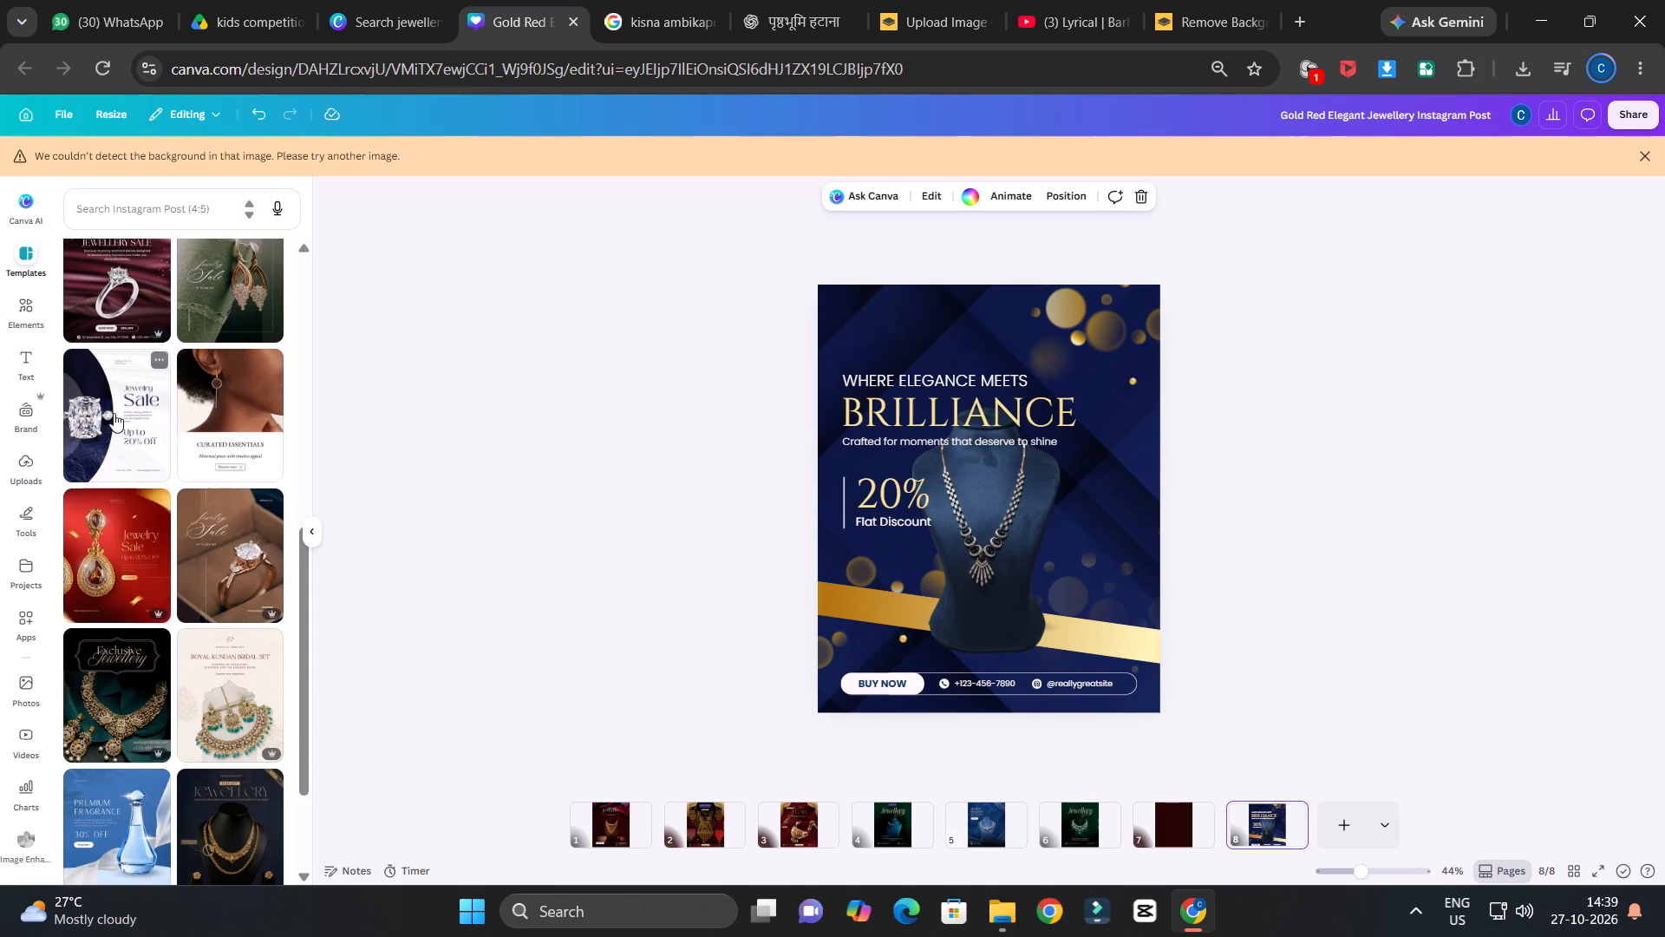
scroll(132, 426, "down", 2)
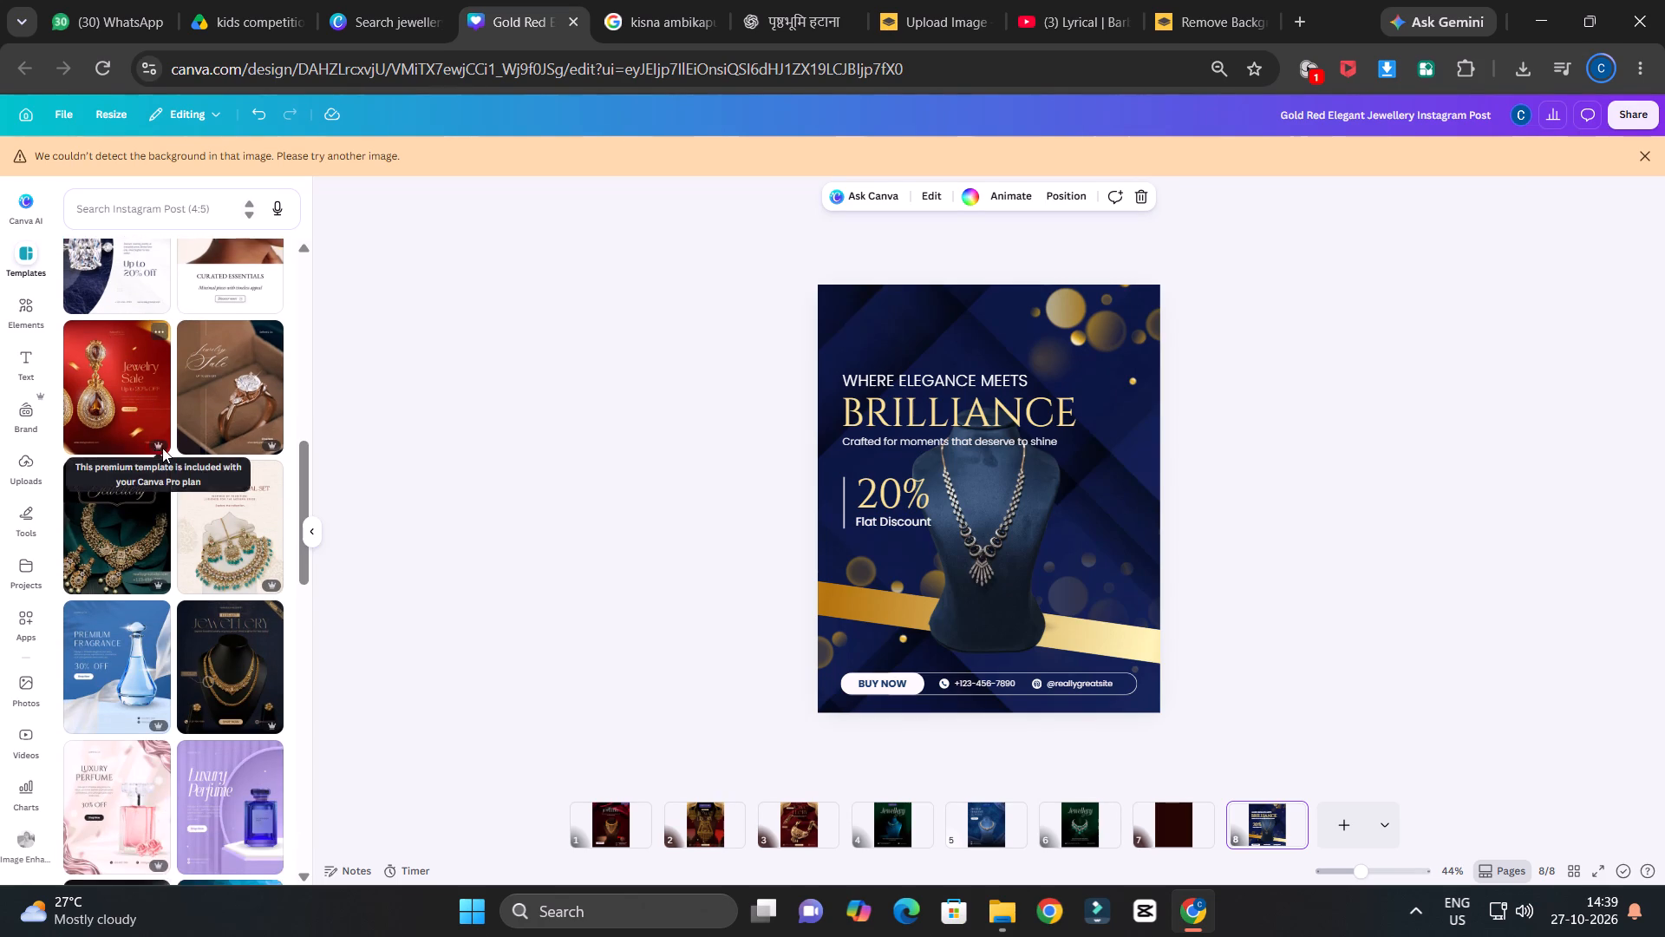
scroll(162, 448, "down", 4)
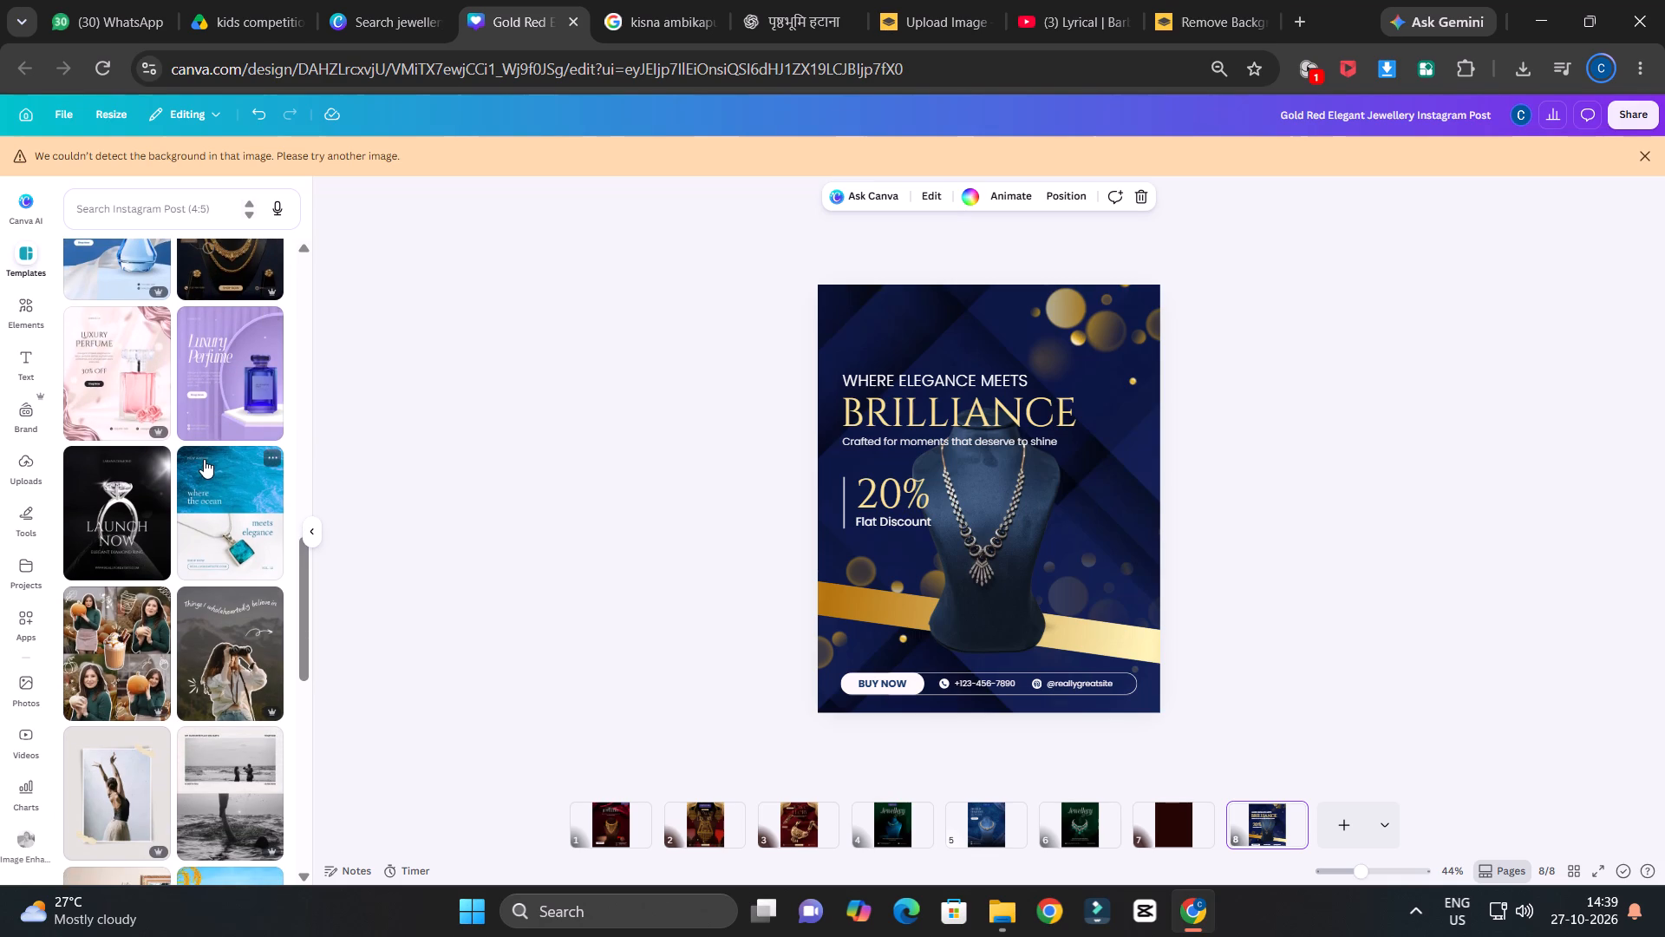
scroll(209, 460, "down", 1)
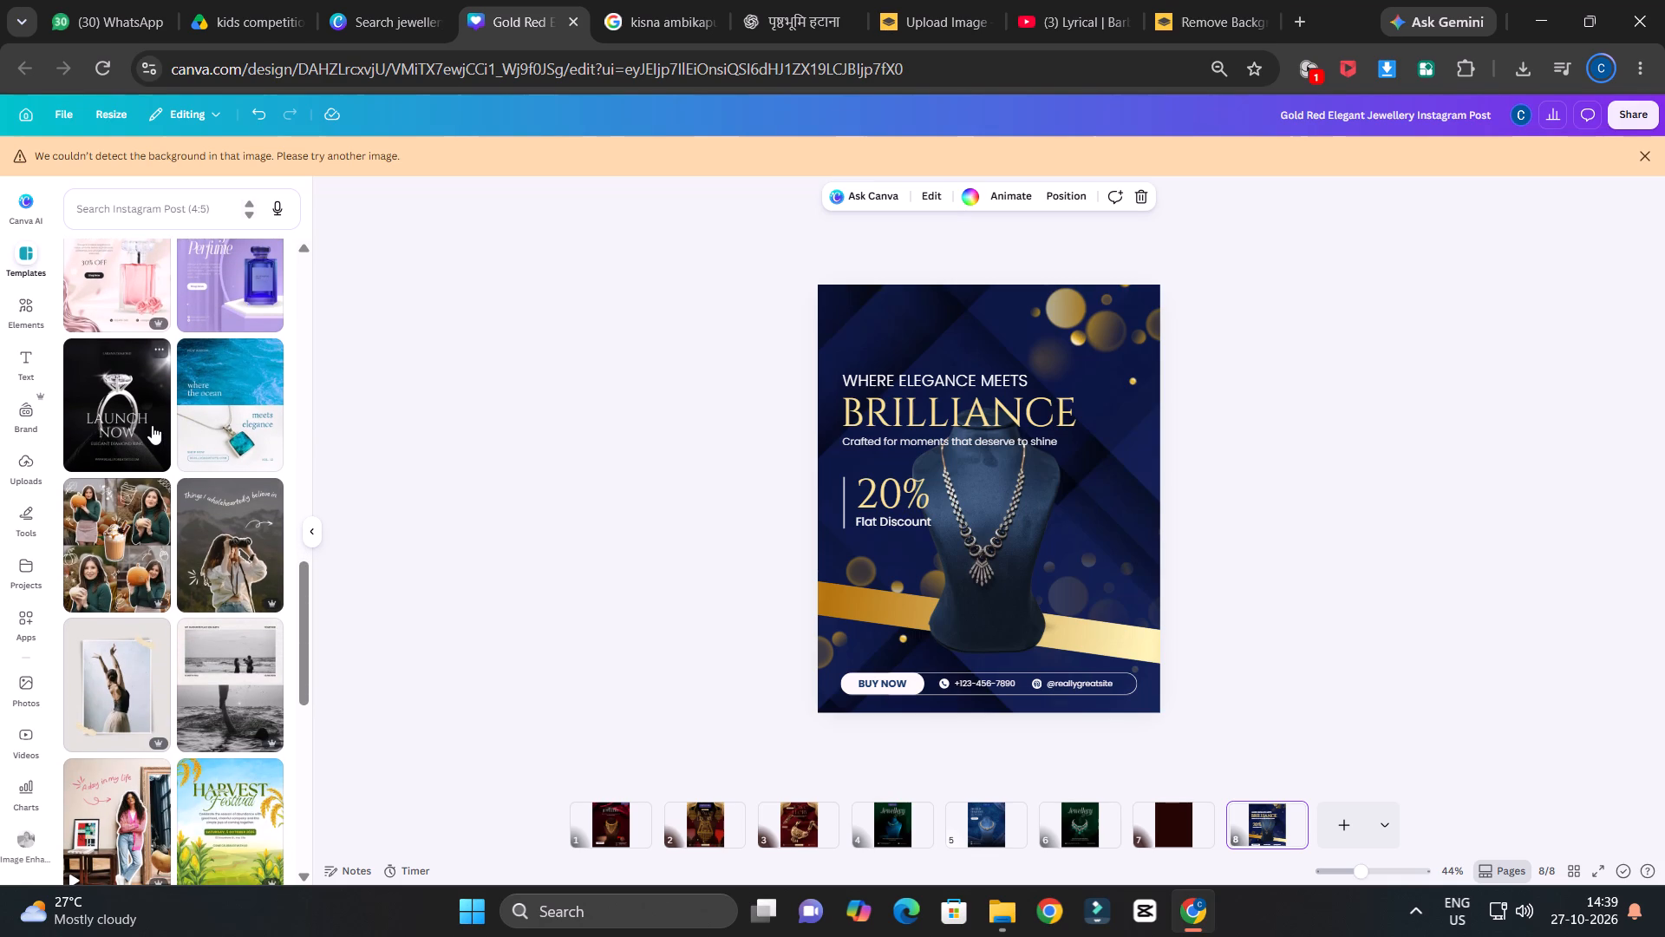
scroll(242, 535, "down", 1)
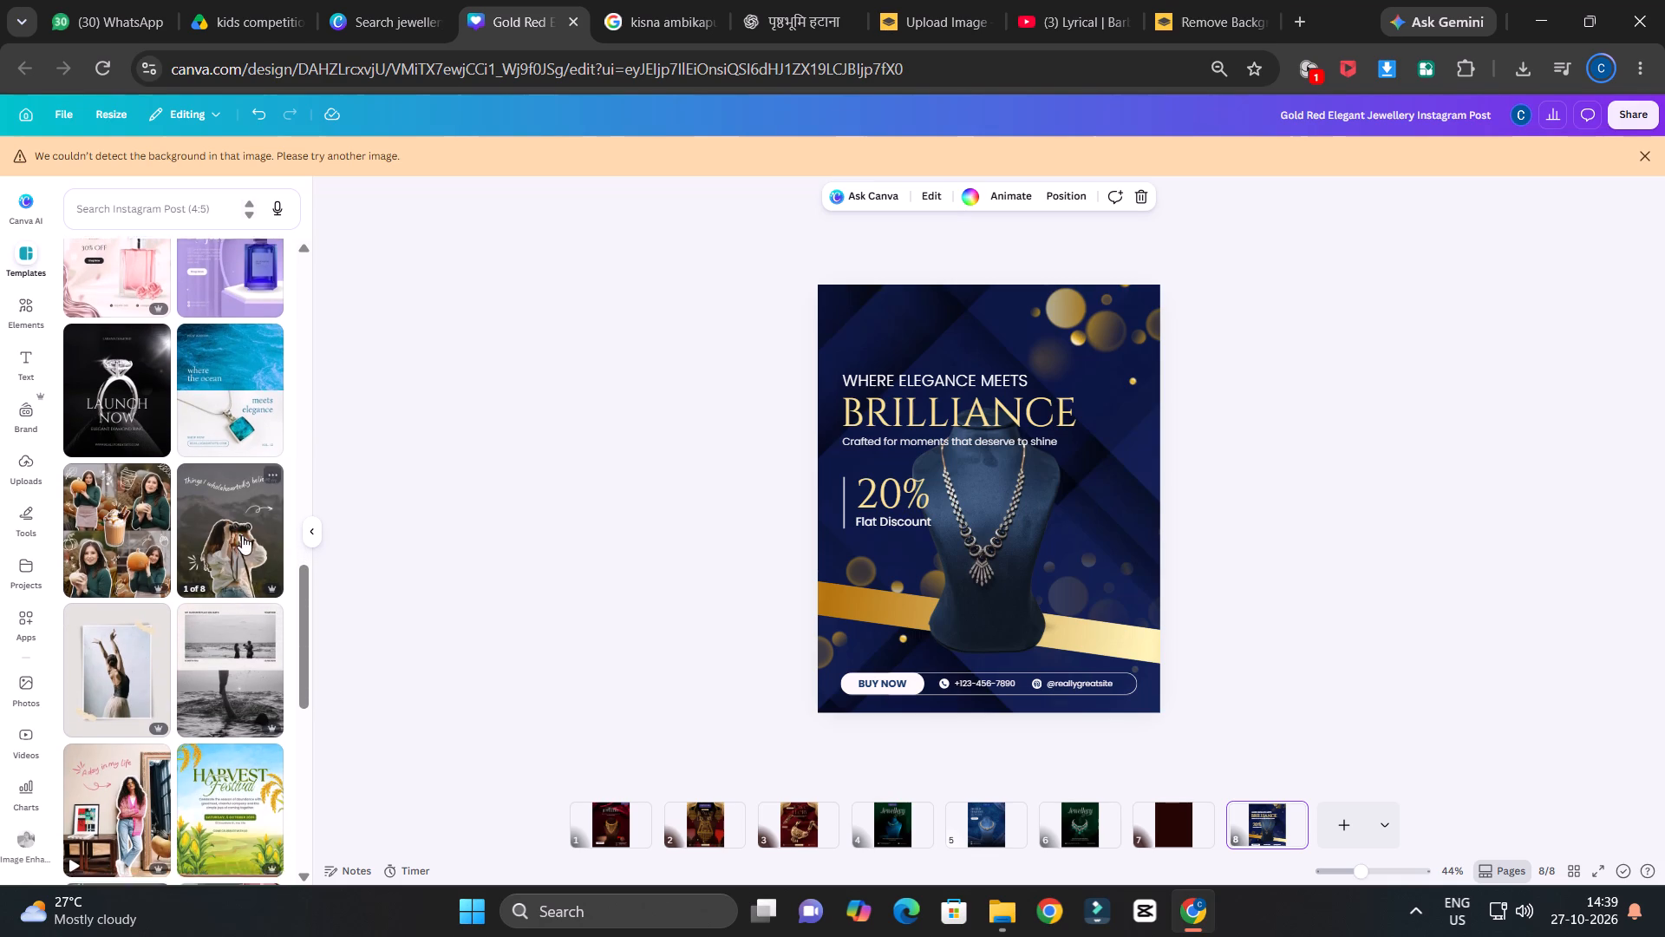
scroll(242, 535, "down", 5)
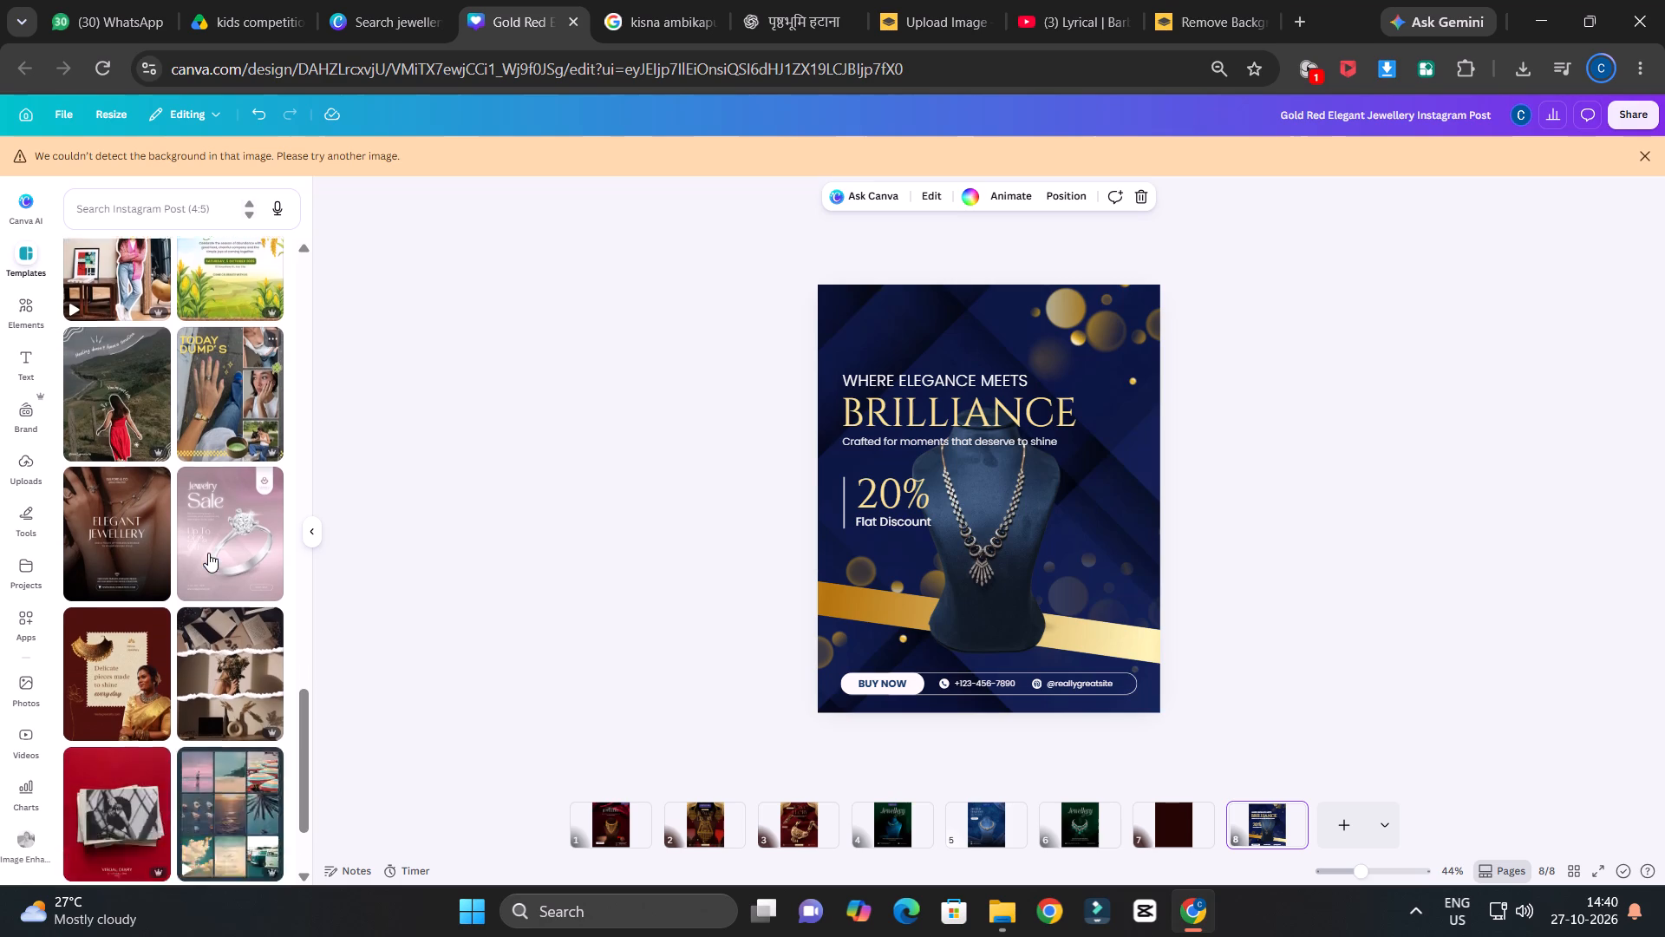
left_click(128, 471)
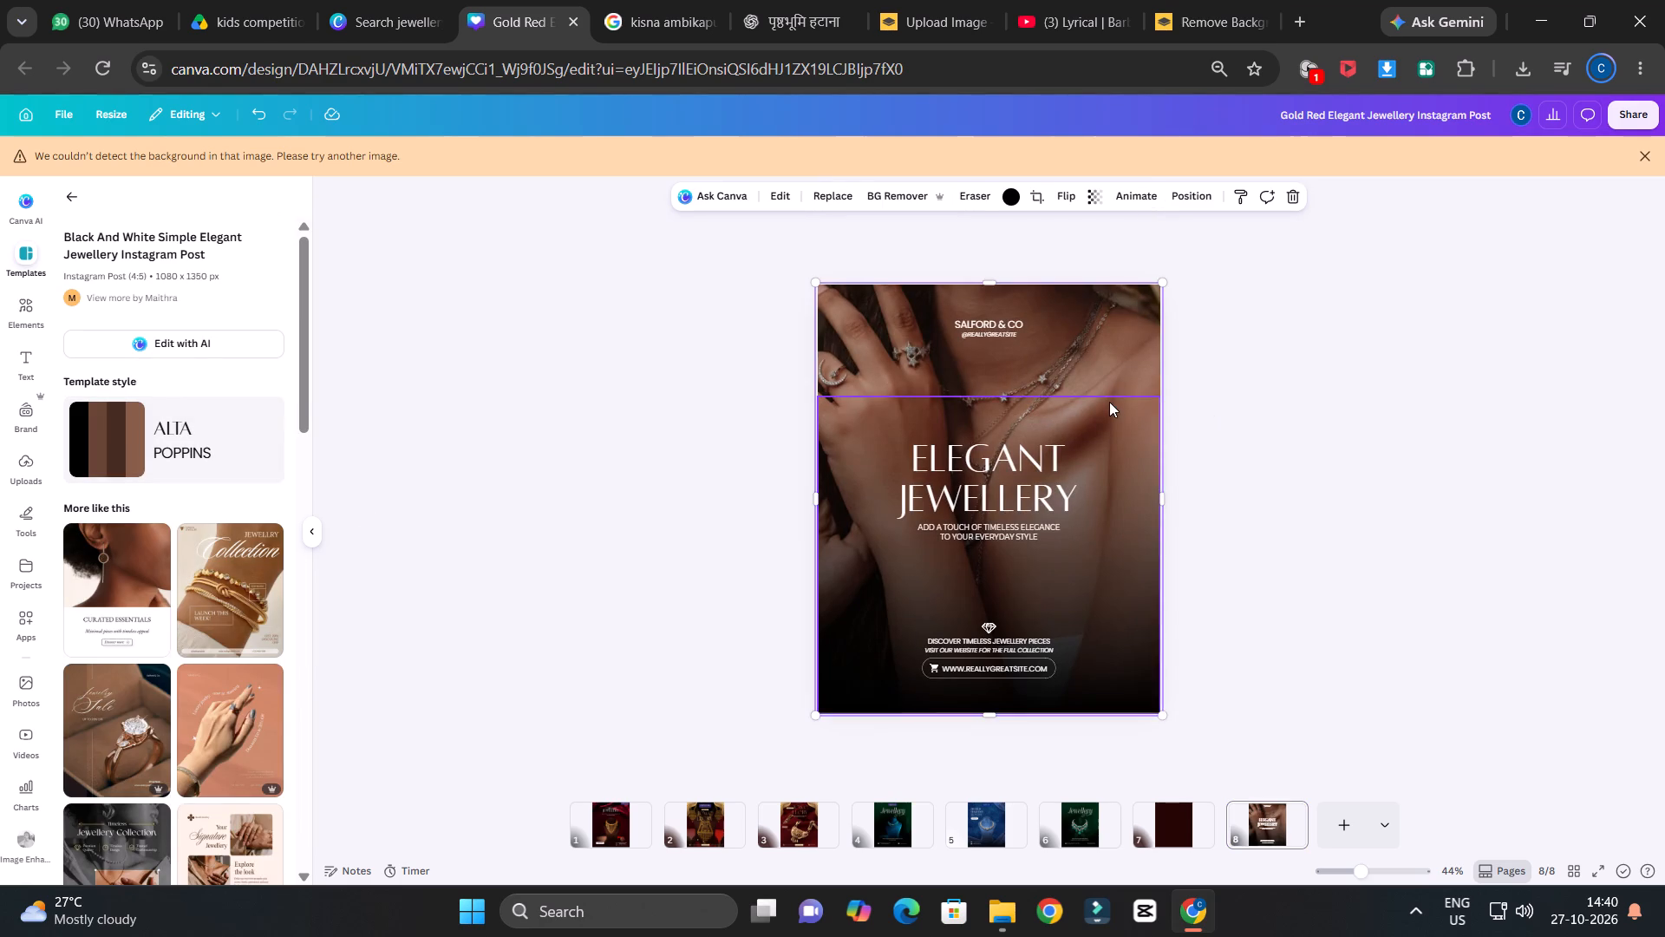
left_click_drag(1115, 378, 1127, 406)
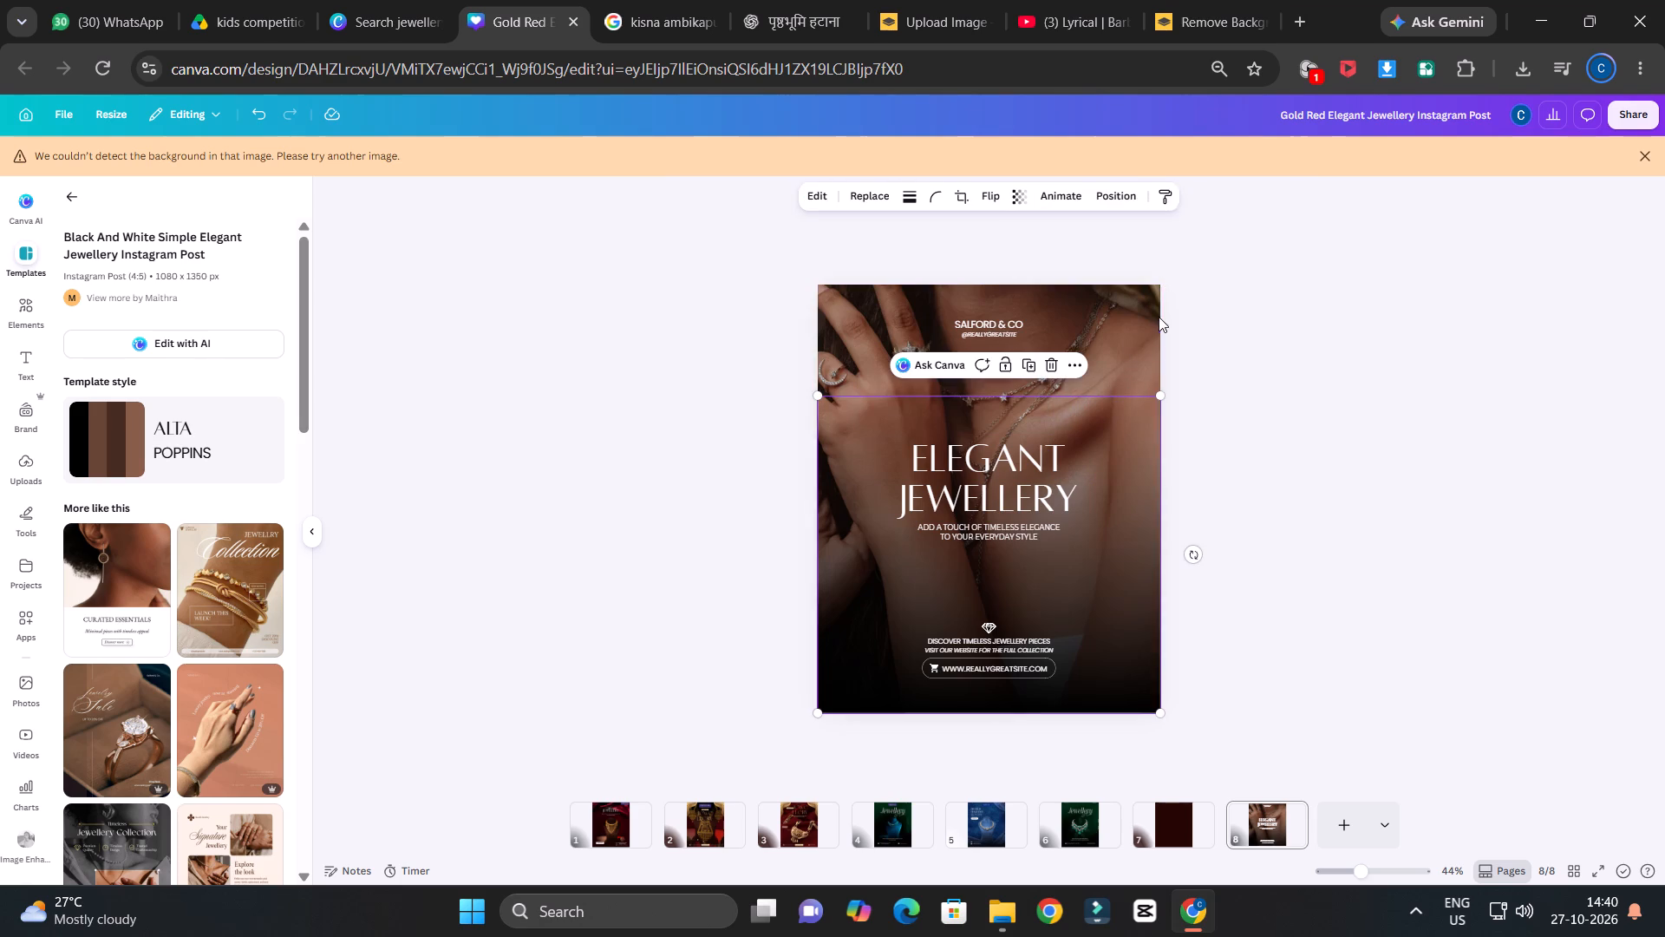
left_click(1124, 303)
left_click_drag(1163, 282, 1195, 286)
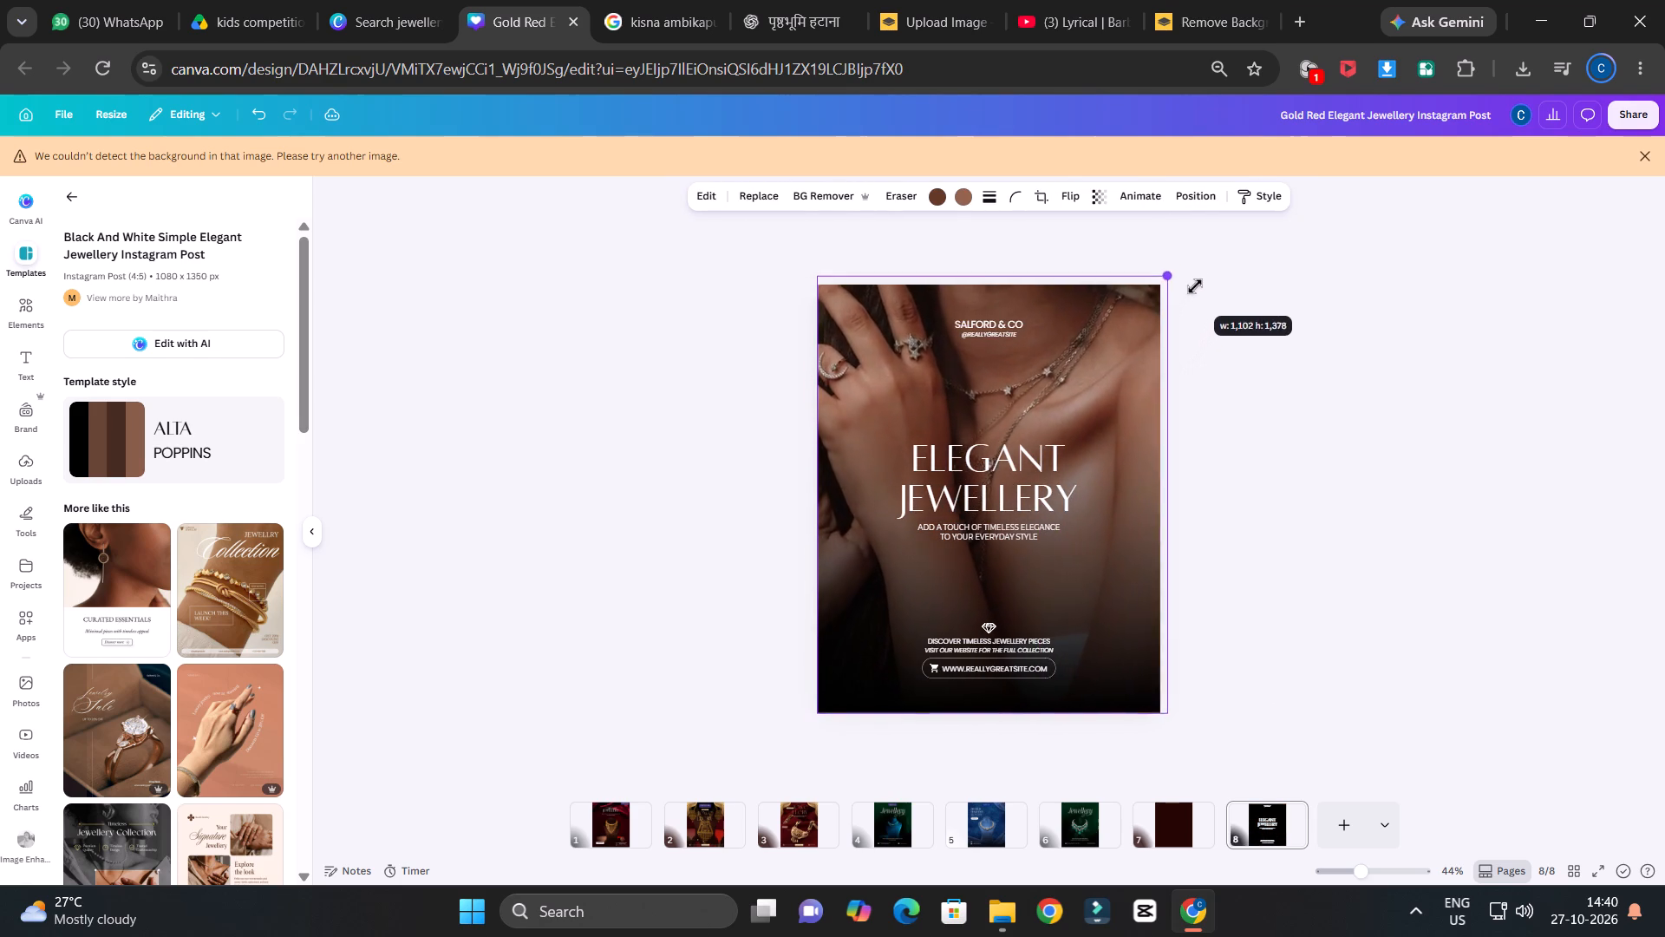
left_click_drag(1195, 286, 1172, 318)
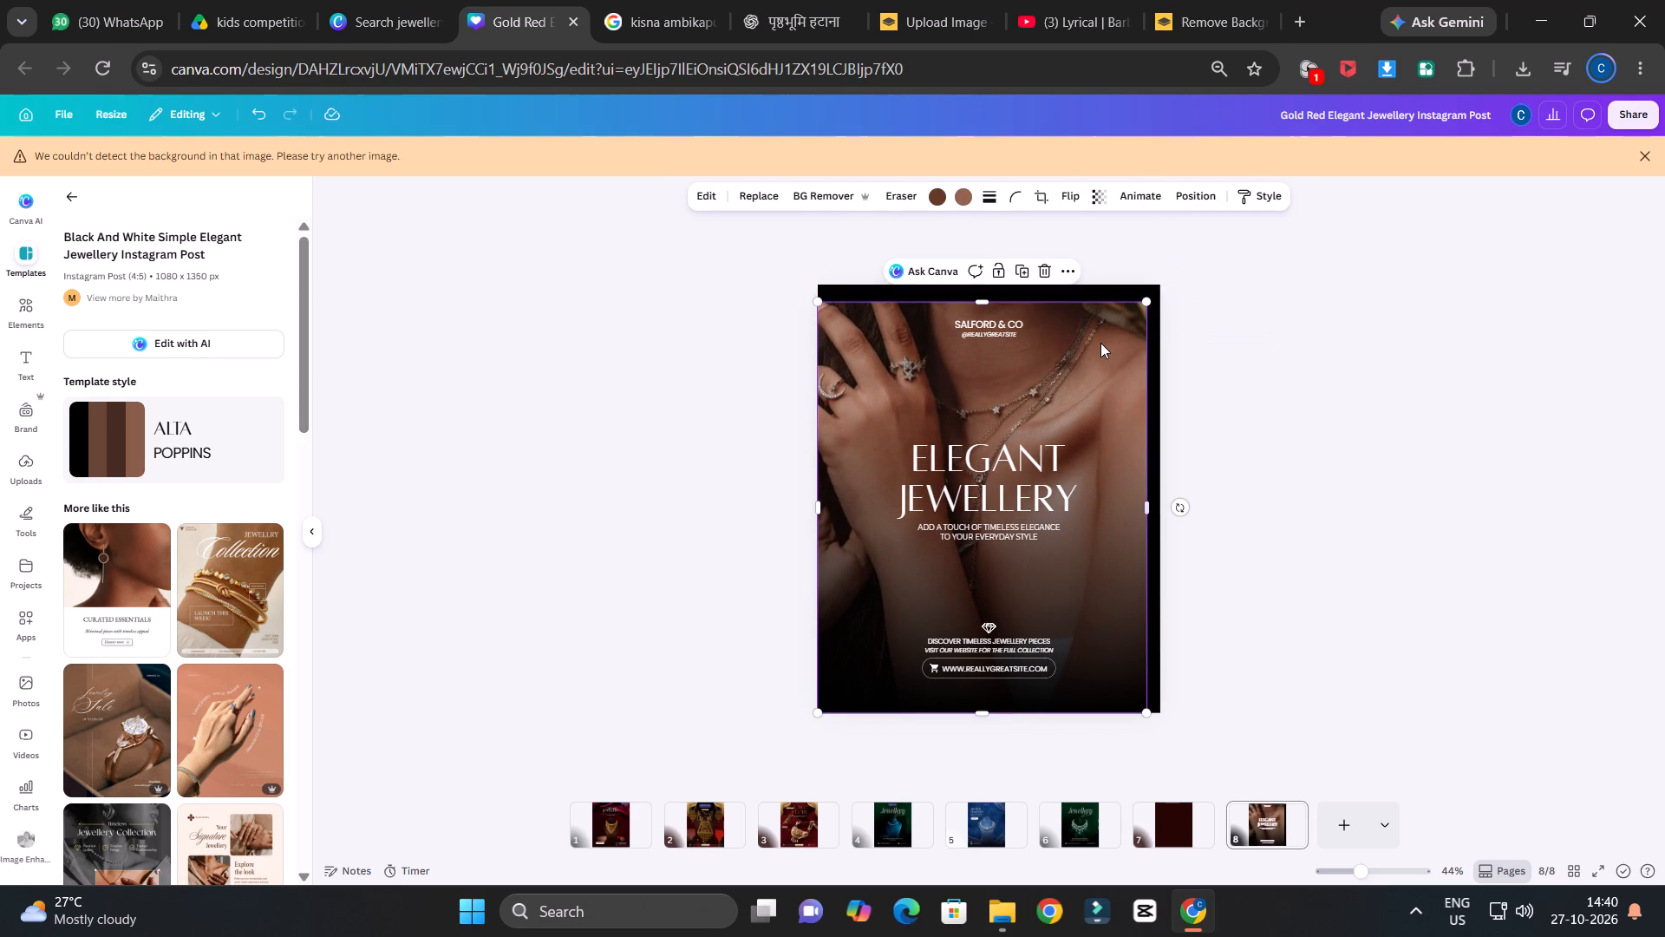
Delete the template's hand-and-necklace photo from the Elegant Jewellery poster.
left_click(1100, 343)
left_click(1127, 330)
left_click(1043, 271)
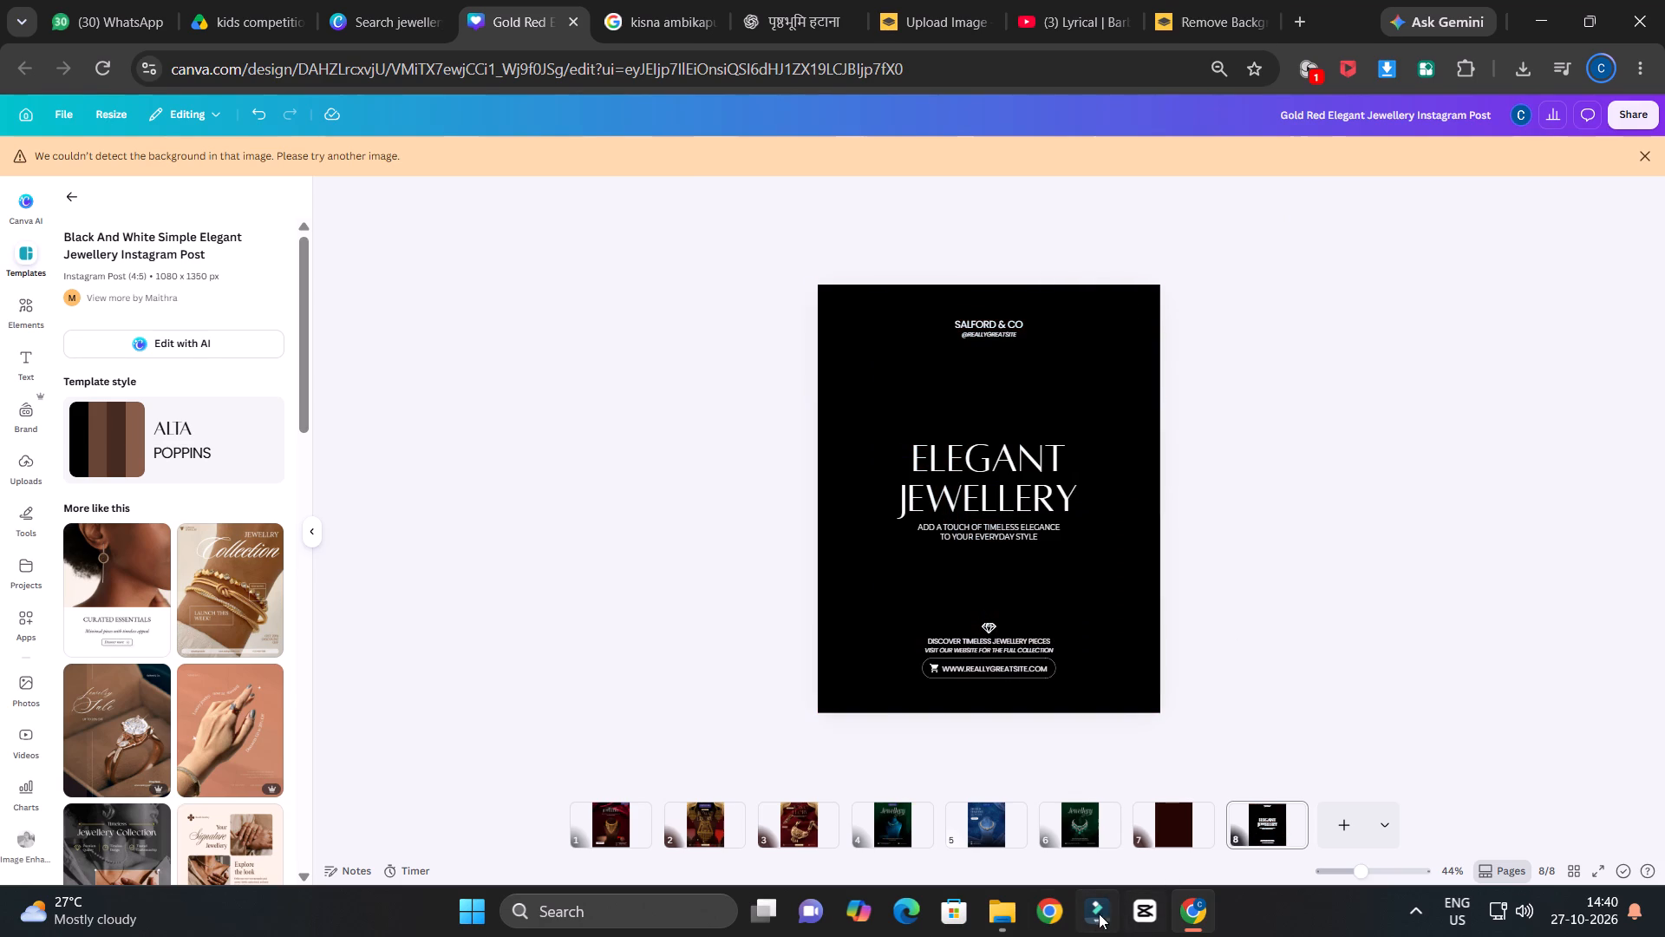
Switch to File Explorer and place the model photo DSC02701.JPG from the image 1 folder onto the Elegant Jewellery poster in Canva.
left_click(1013, 926)
scroll(930, 594, "down", 1)
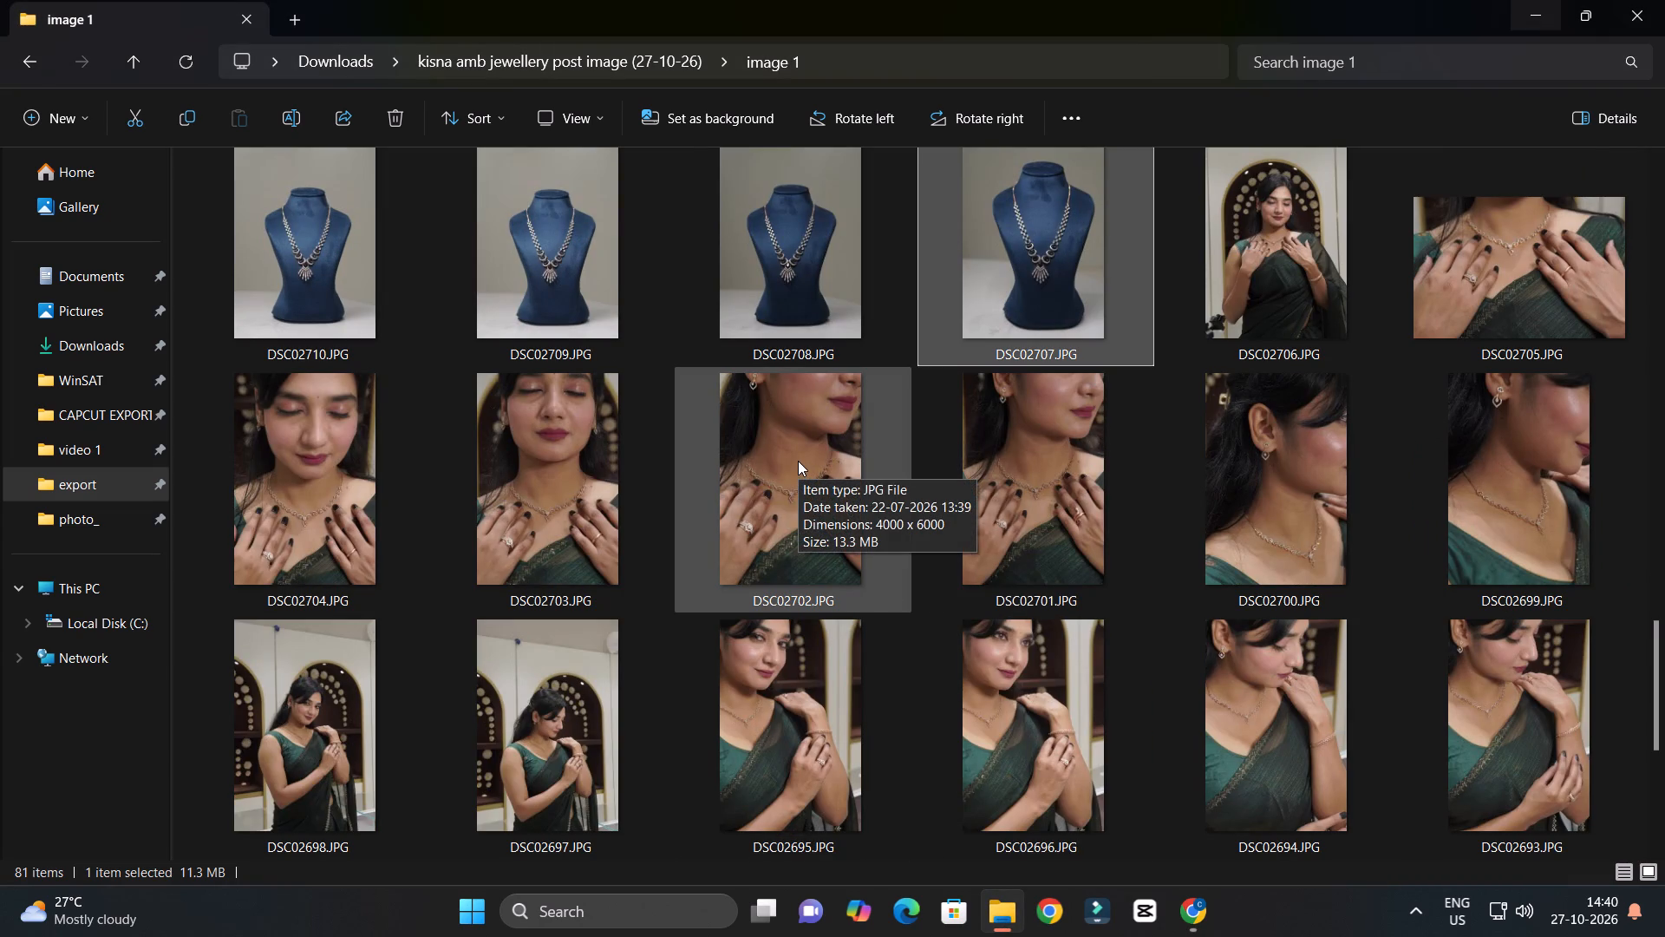
scroll(735, 576, "down", 1)
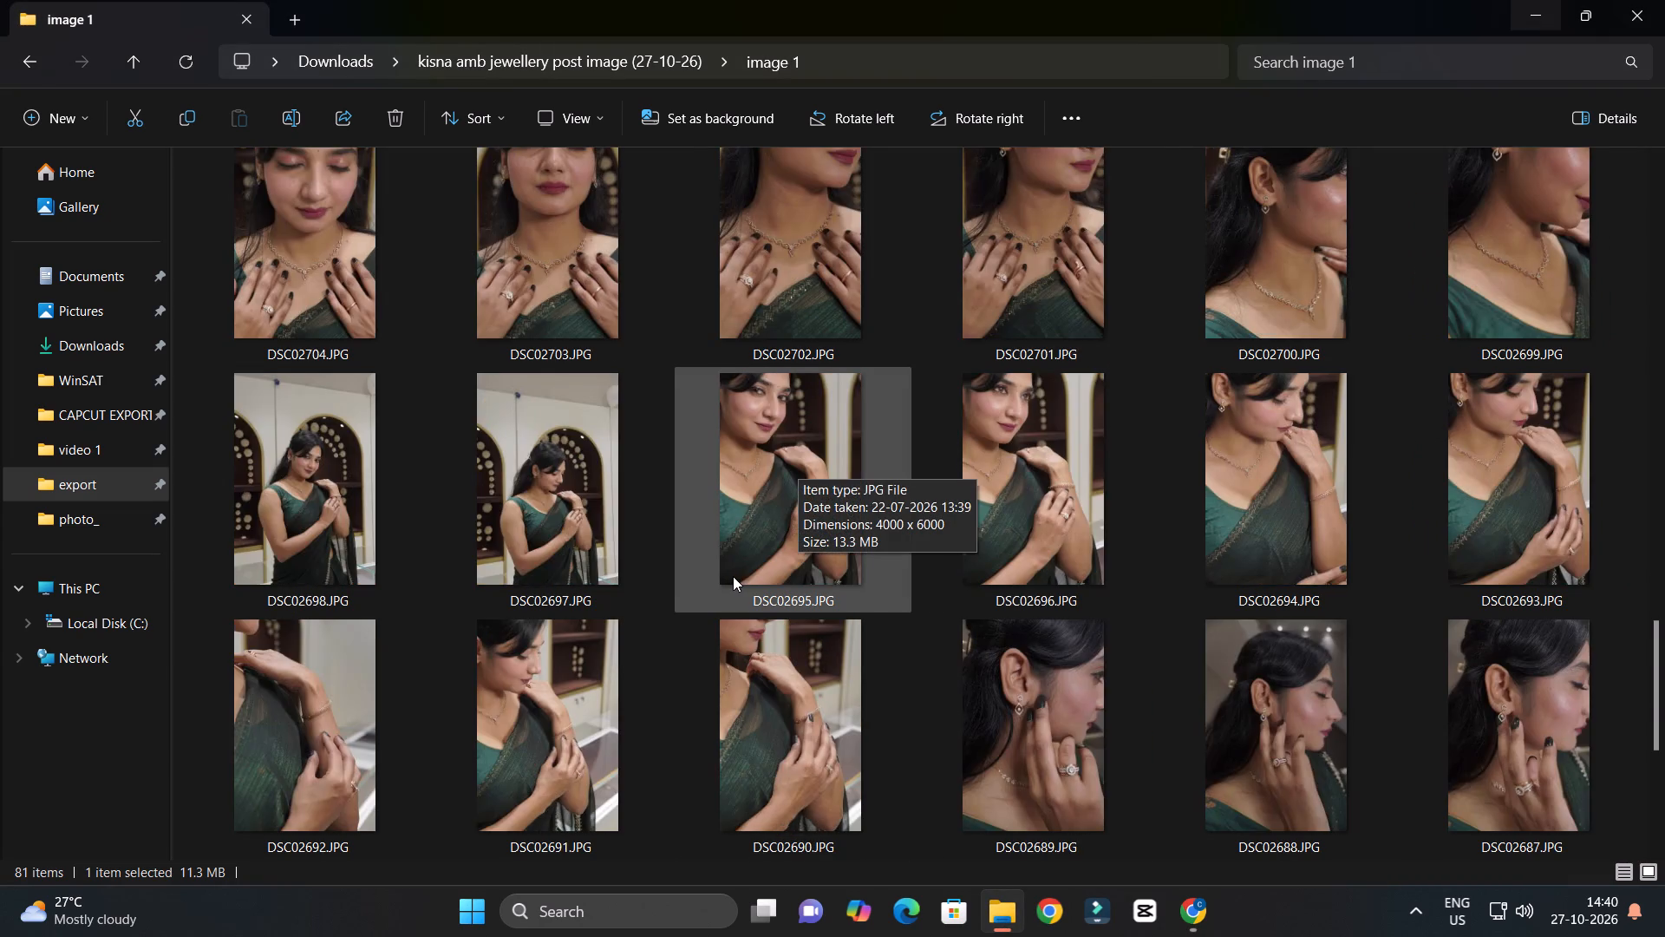
scroll(733, 576, "down", 2)
scroll(730, 568, "up", 1)
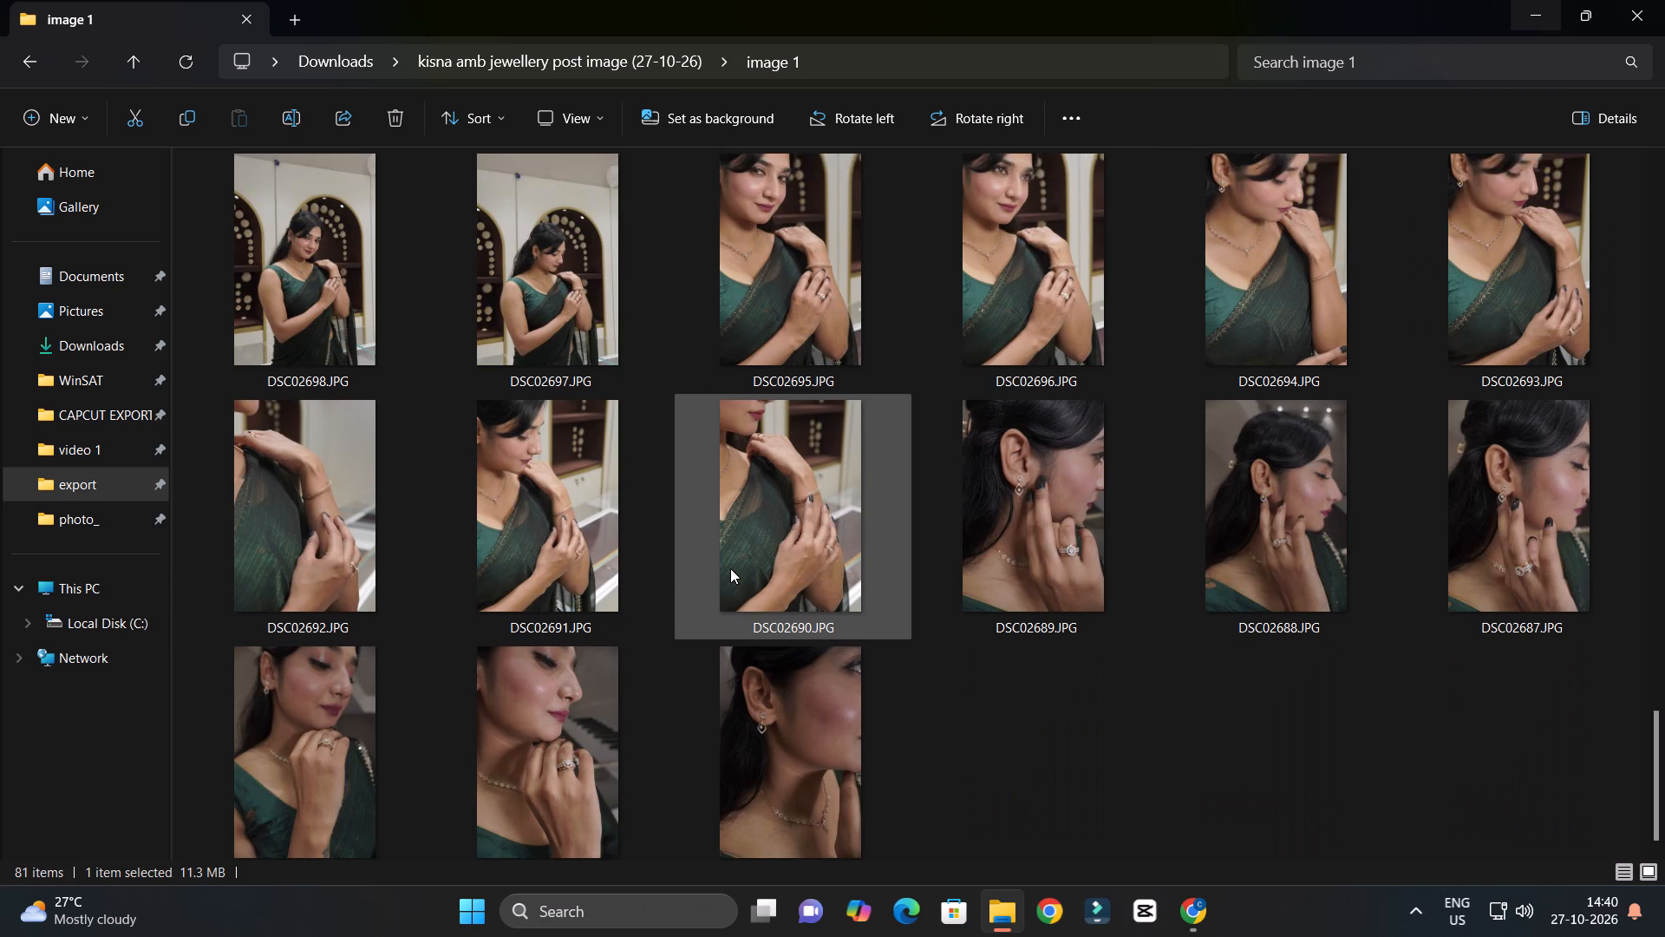
scroll(730, 568, "up", 1)
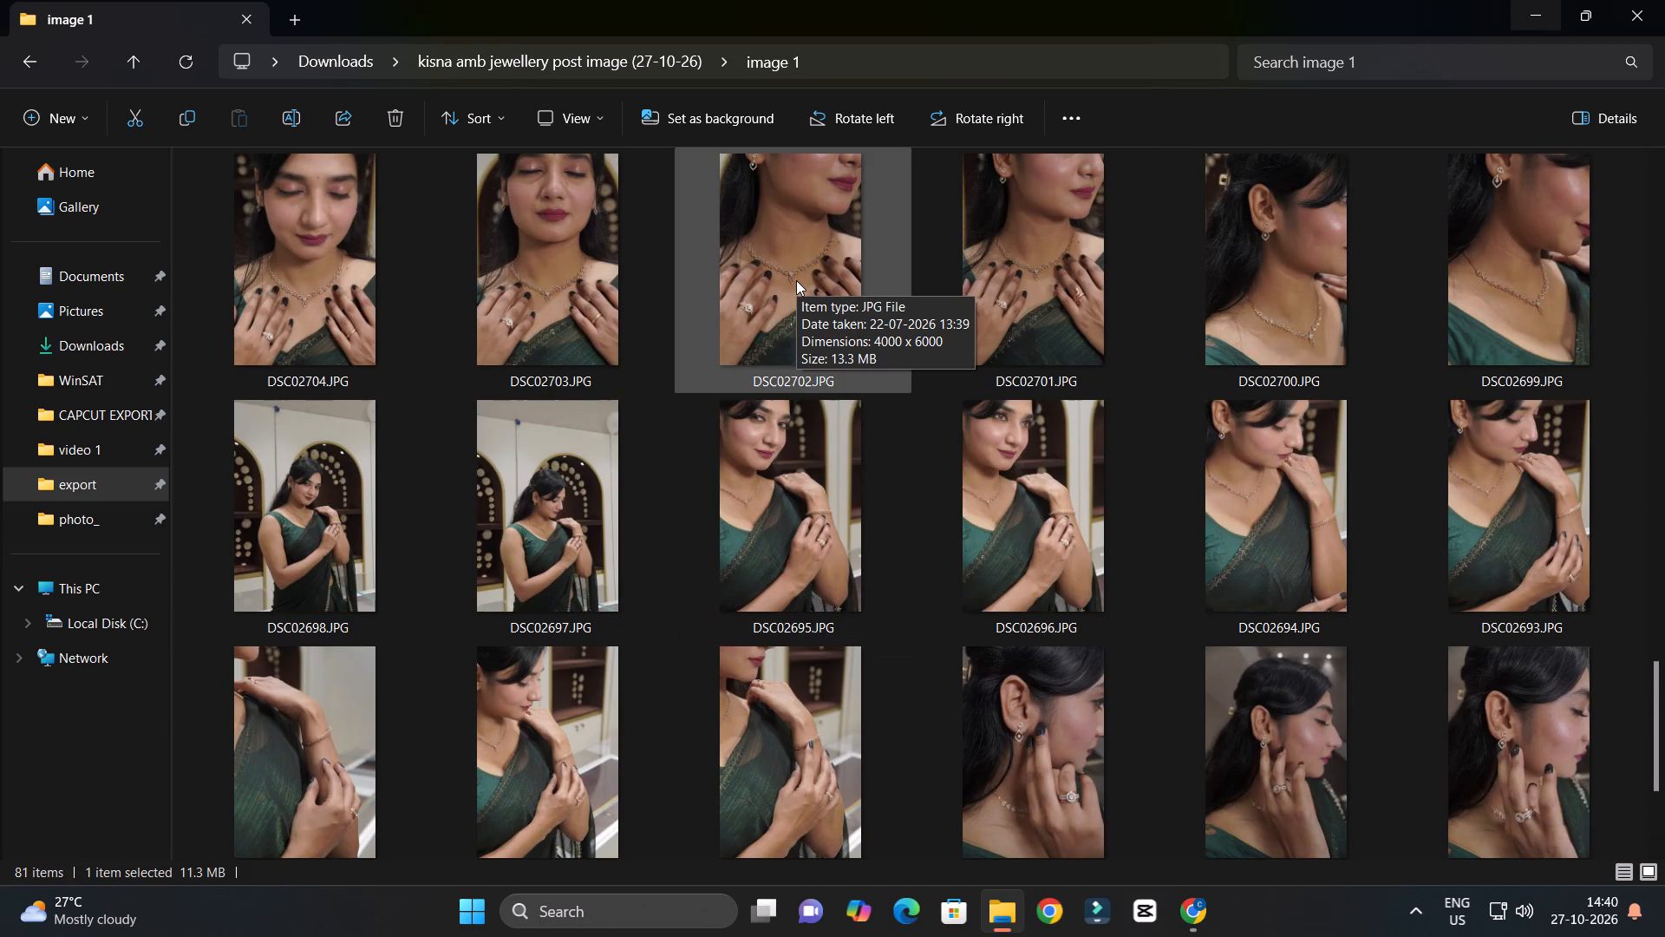
left_click_drag(1050, 264, 1075, 436)
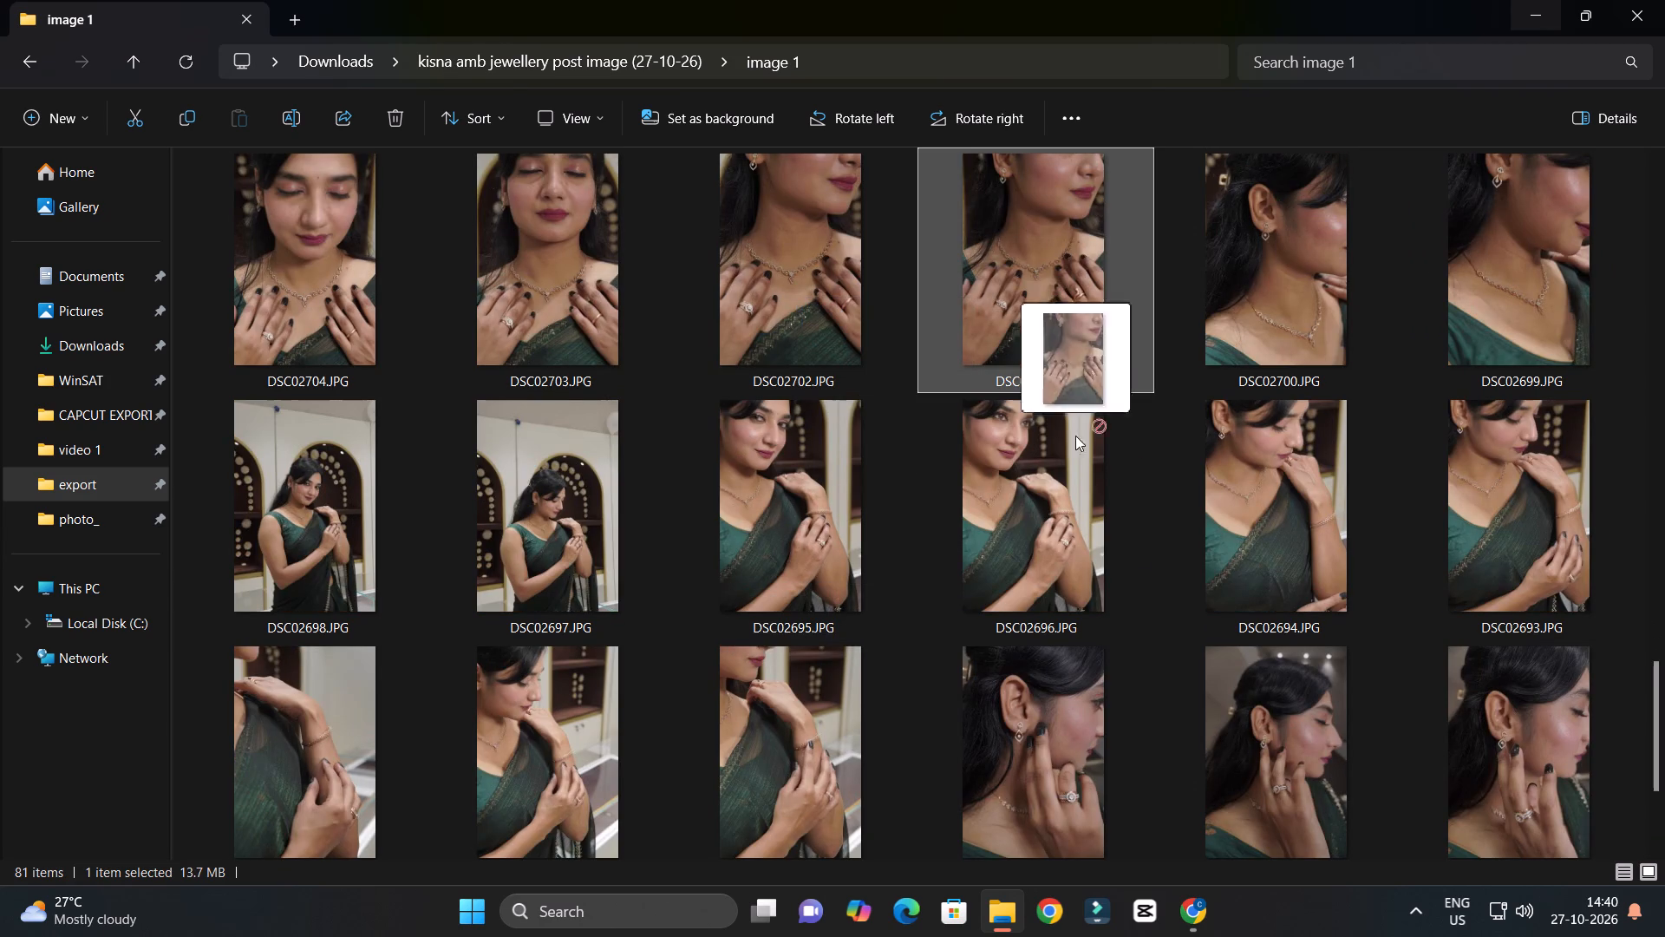
left_click_drag(1075, 436, 1028, 565)
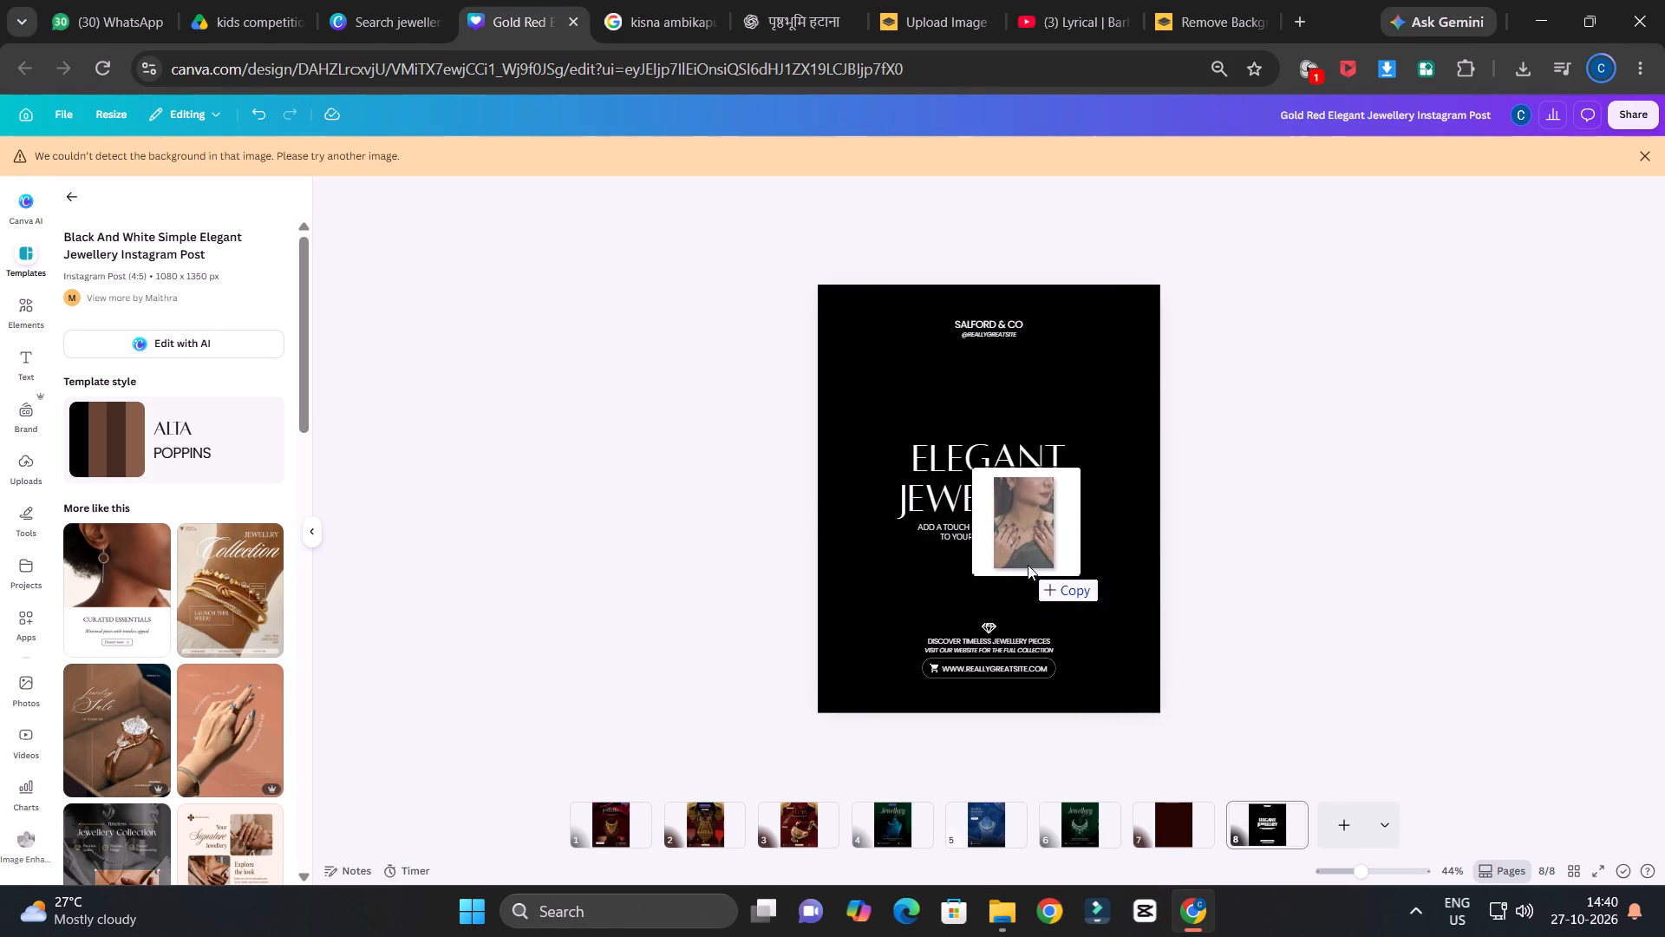
left_click_drag(1028, 565, 1044, 565)
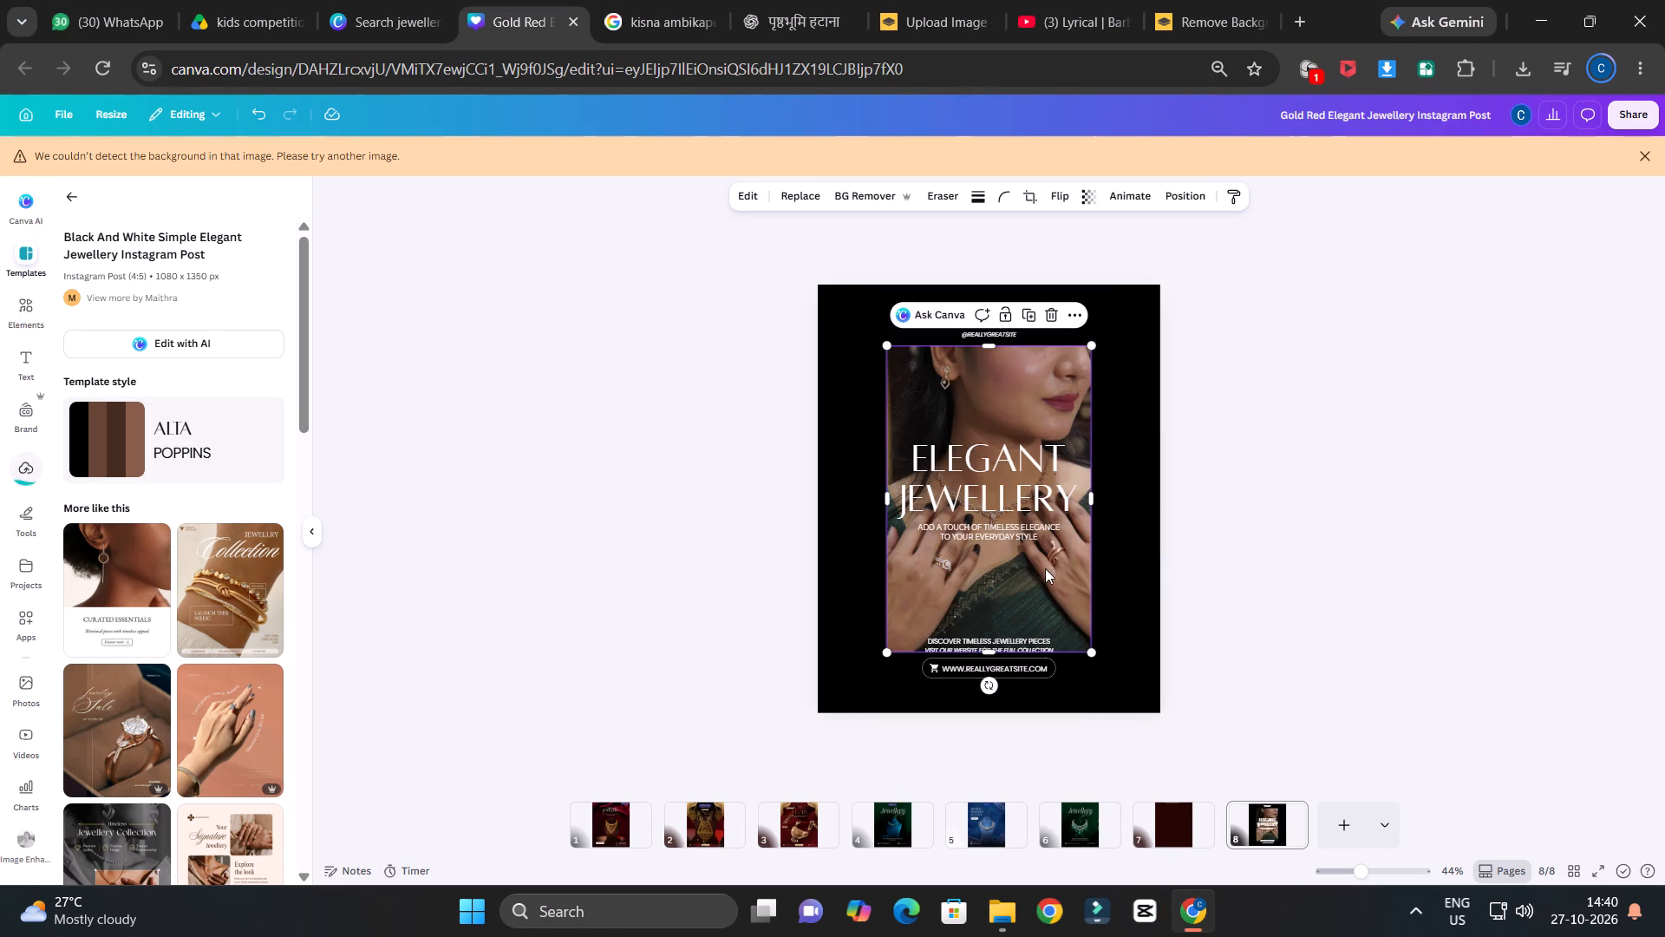
Enlarge the model photo to the full page width and position it so it covers the whole page.
left_click_drag(1087, 651, 1148, 698)
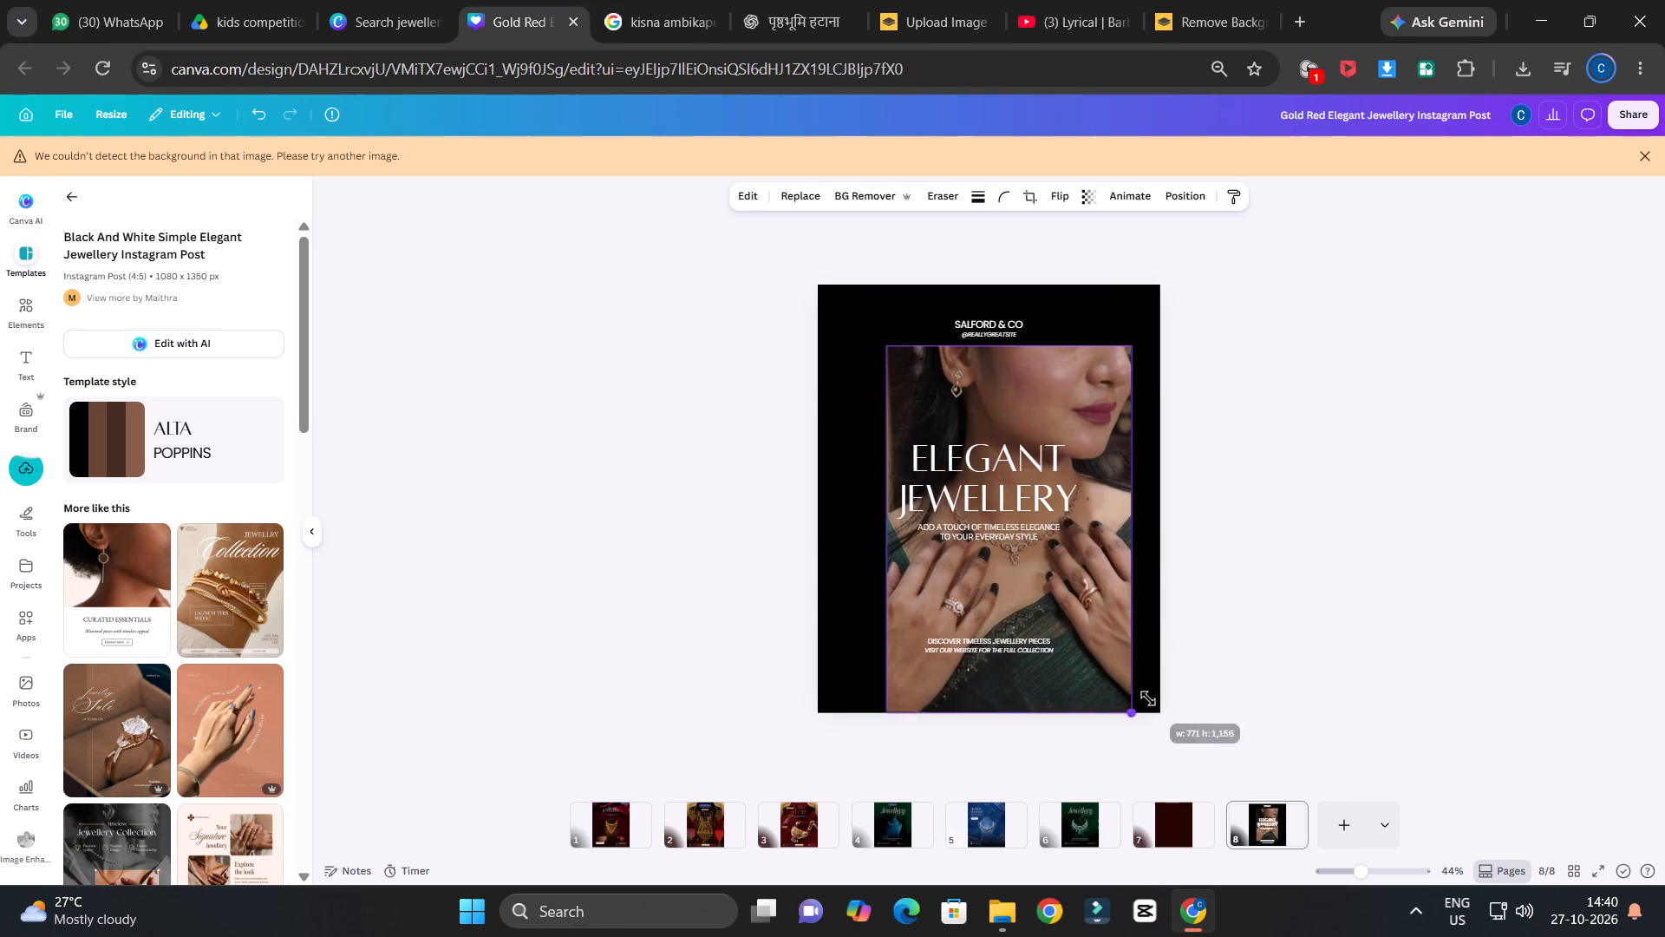
left_click_drag(1148, 698, 1164, 699)
left_click_drag(1096, 646, 1081, 587)
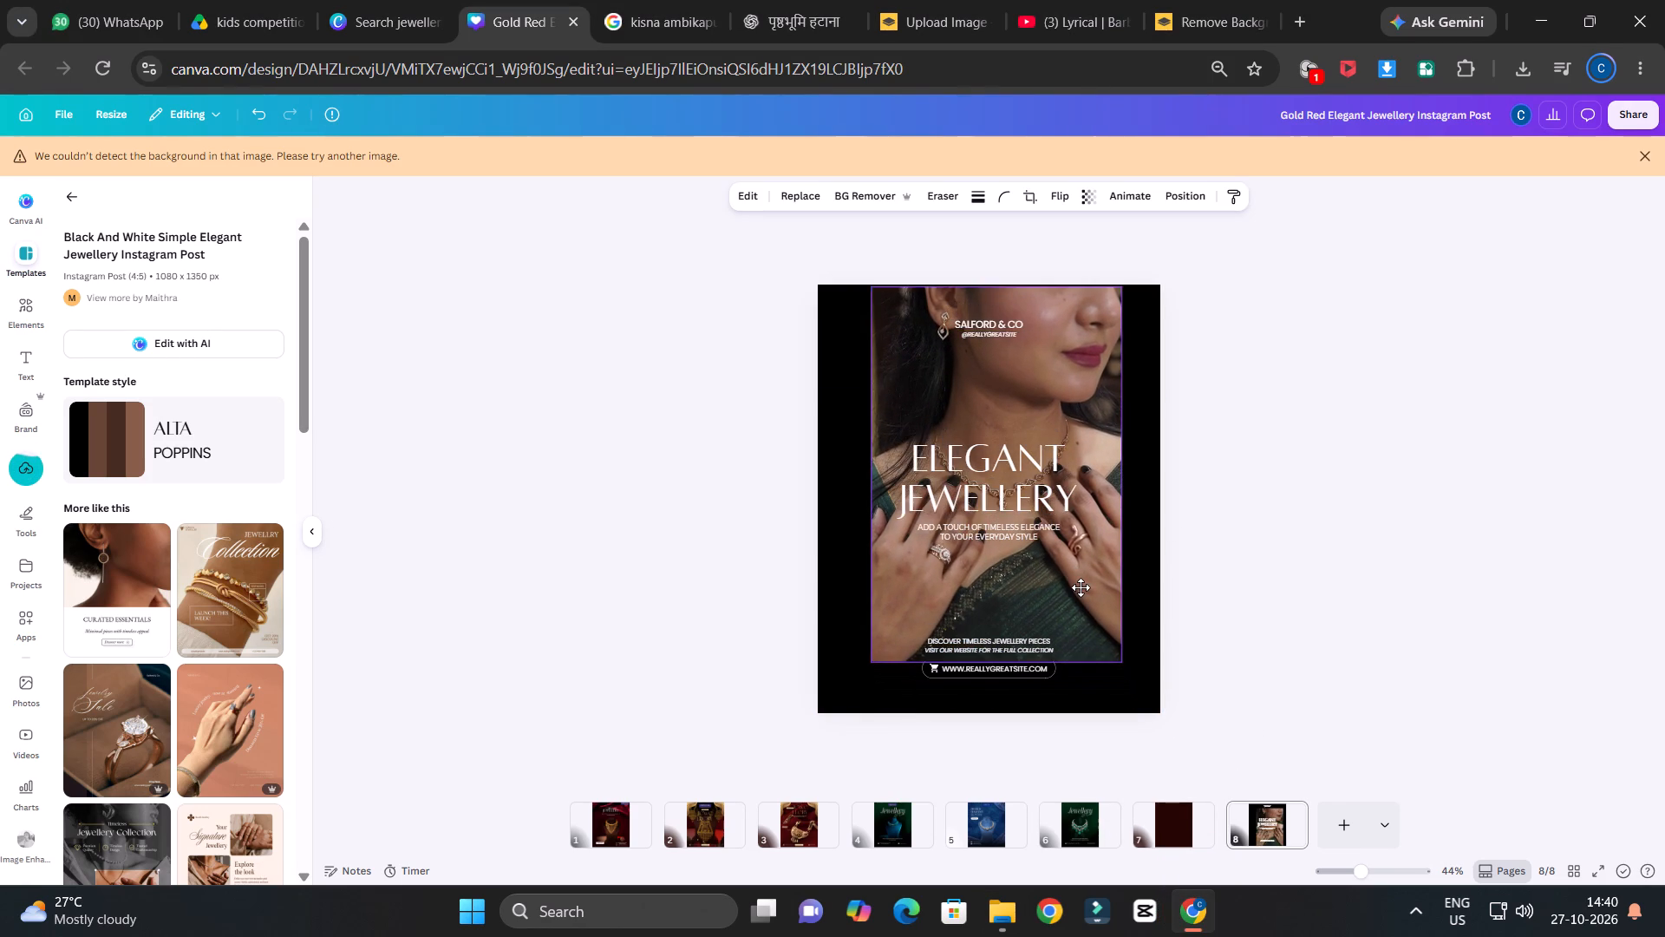
left_click_drag(1081, 587, 1079, 593)
left_click_drag(1120, 671, 1174, 693)
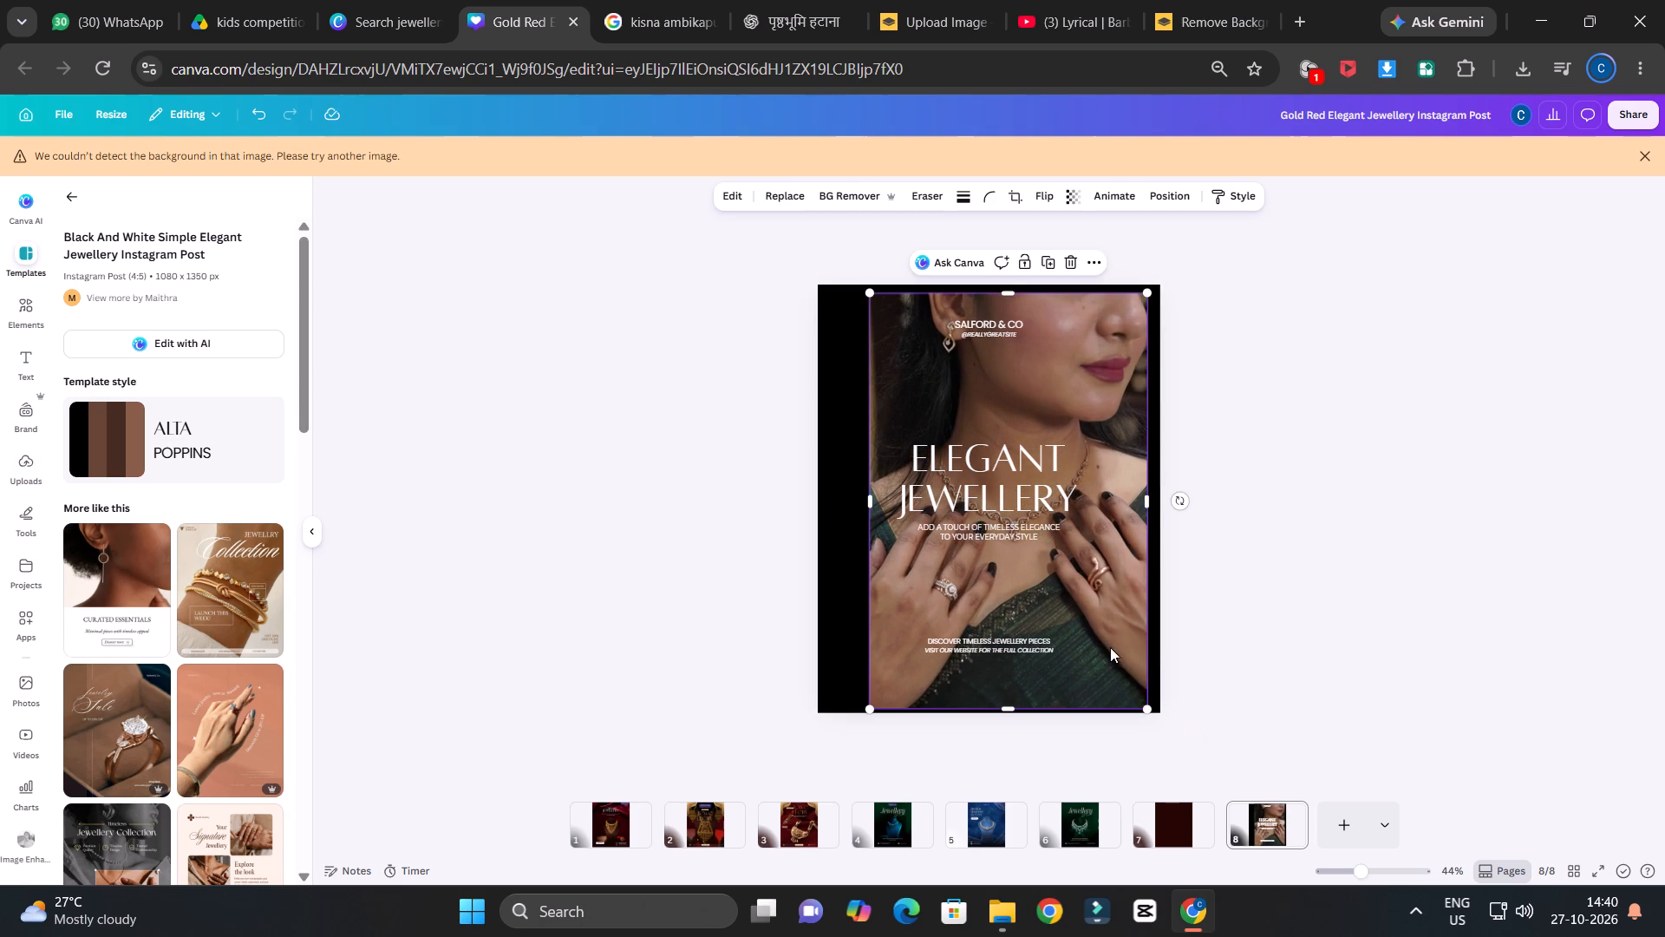
left_click_drag(1108, 634, 1055, 634)
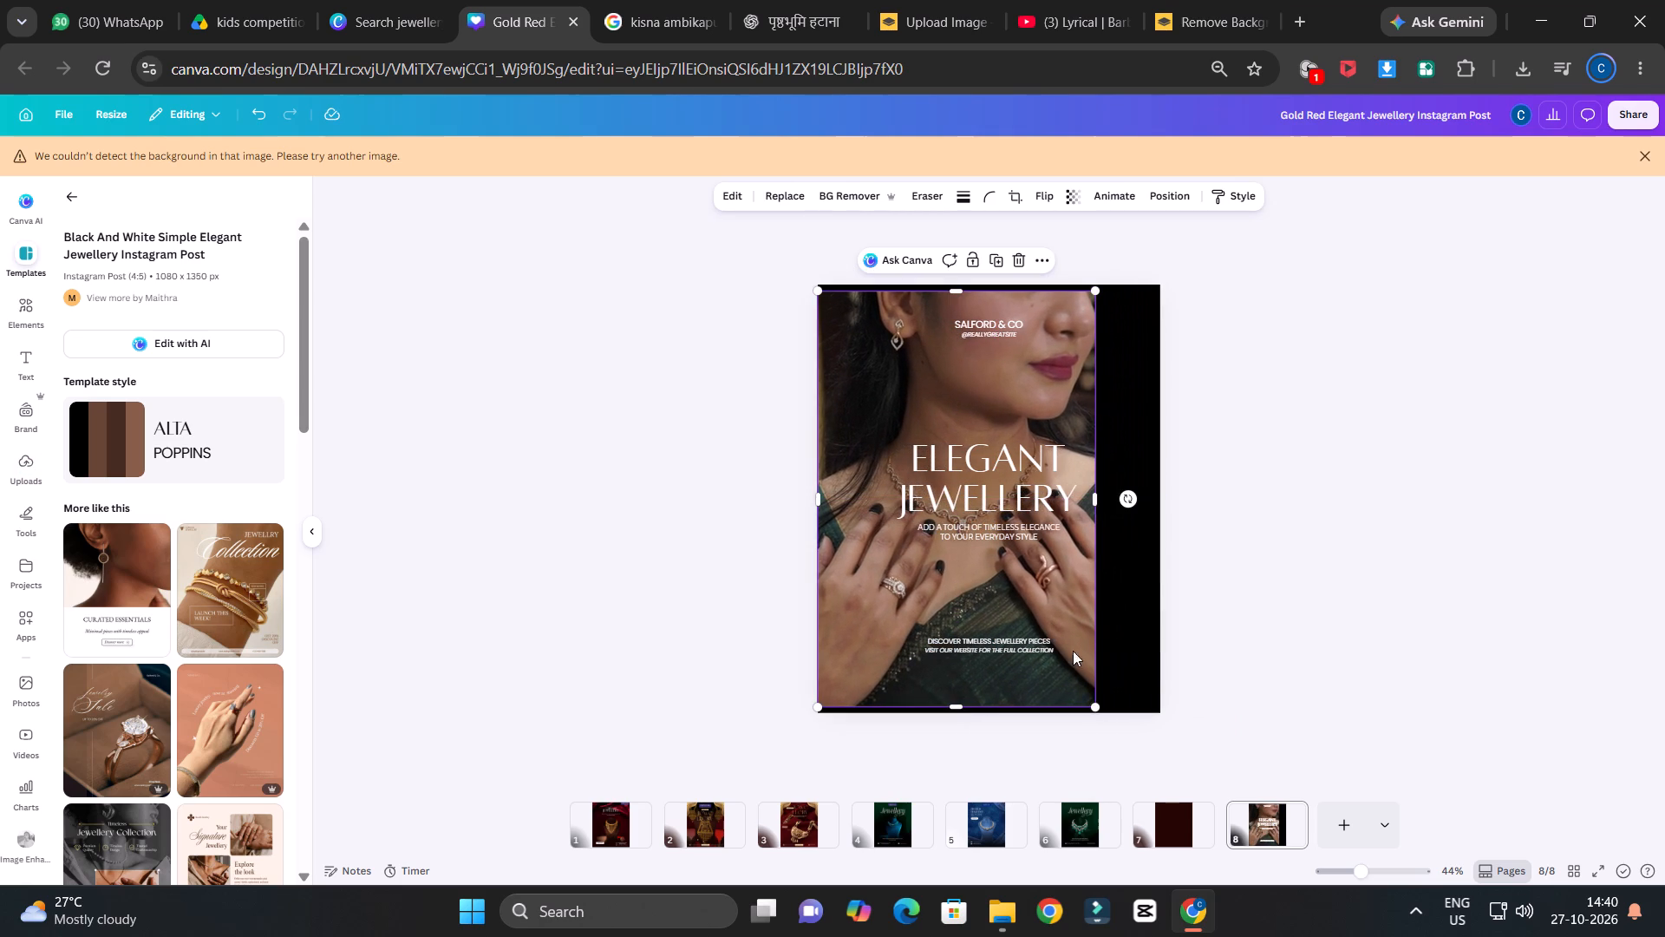
left_click_drag(1098, 711, 1295, 743)
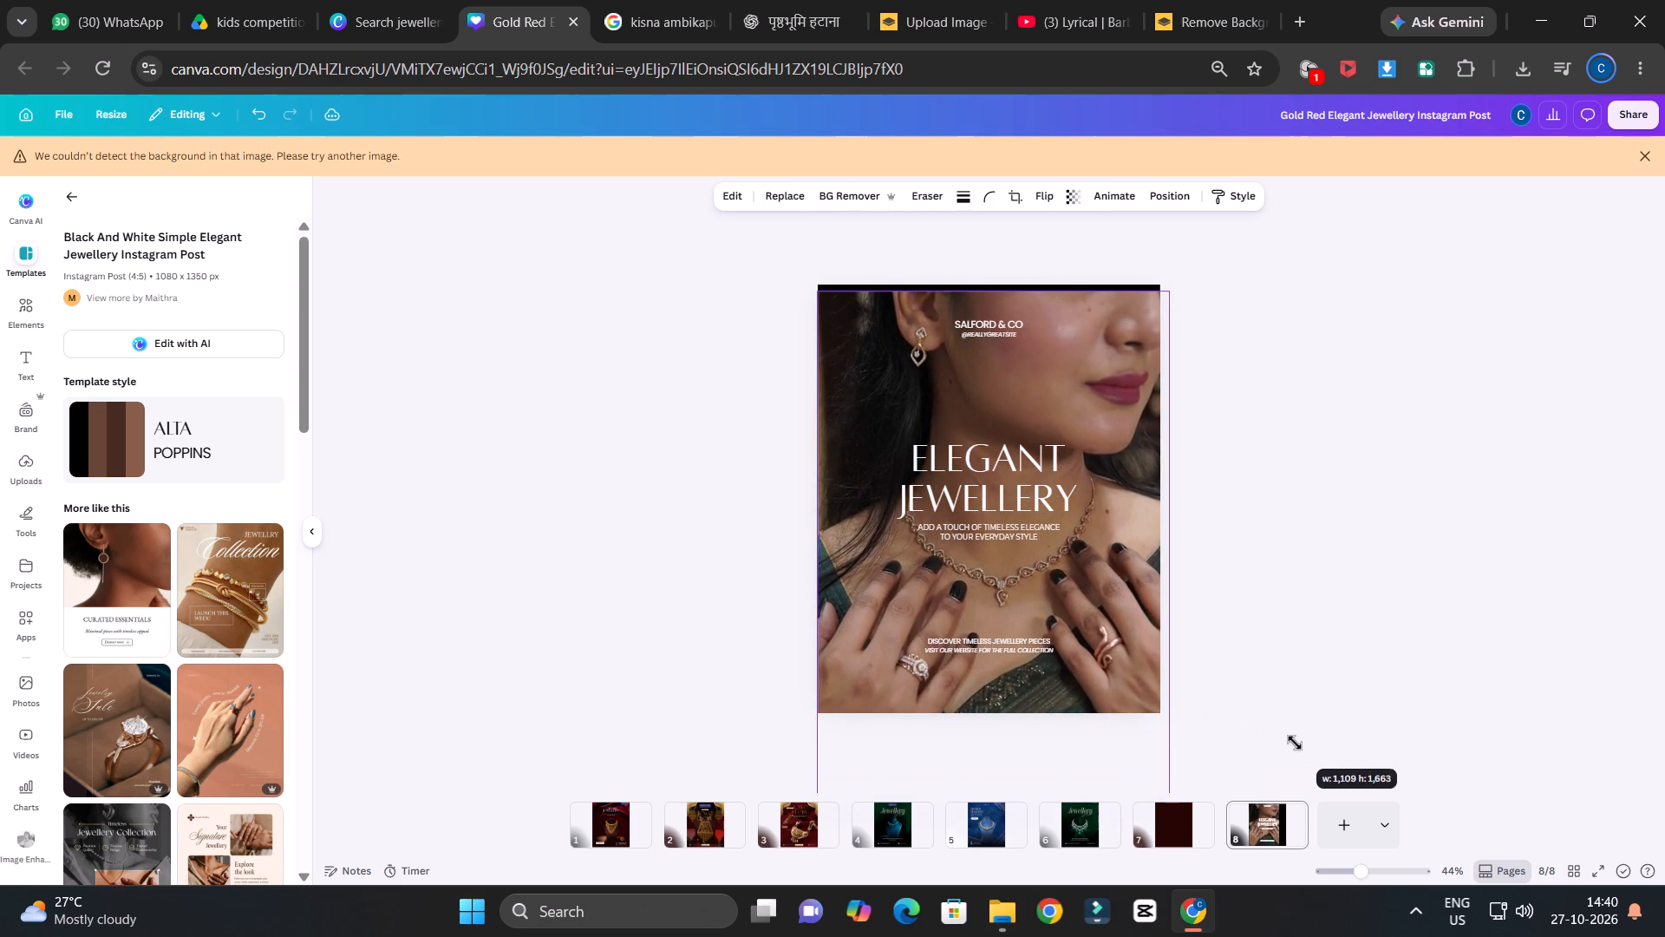
left_click_drag(1295, 743, 1268, 721)
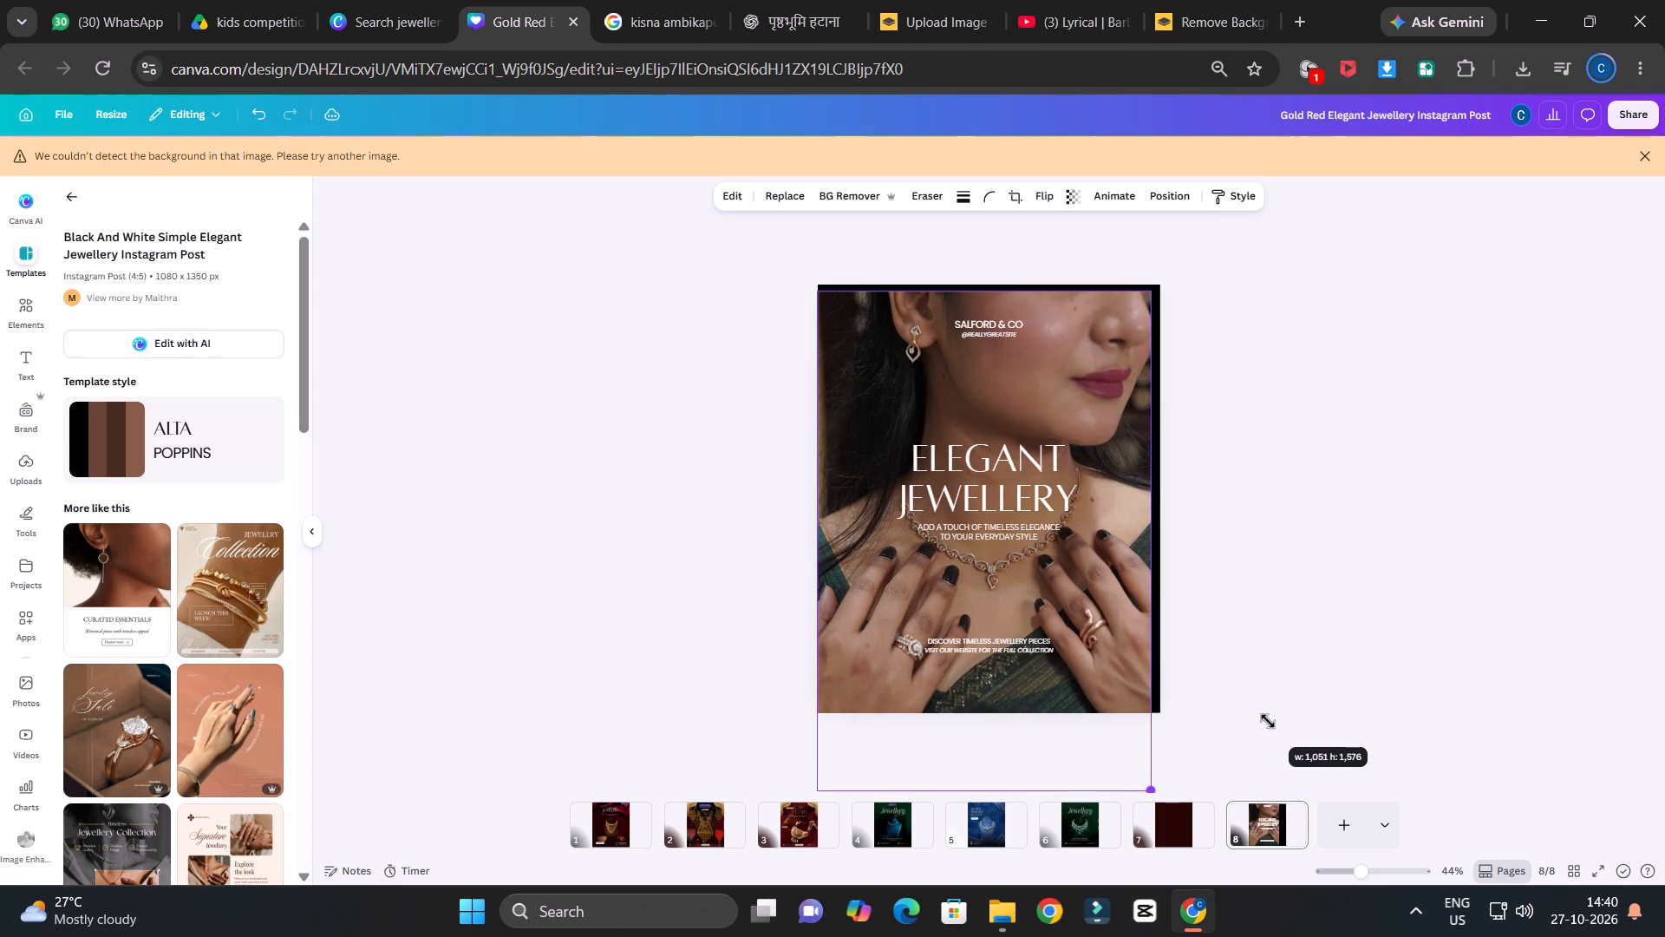
left_click_drag(1268, 721, 1285, 724)
left_click_drag(1132, 681, 1136, 634)
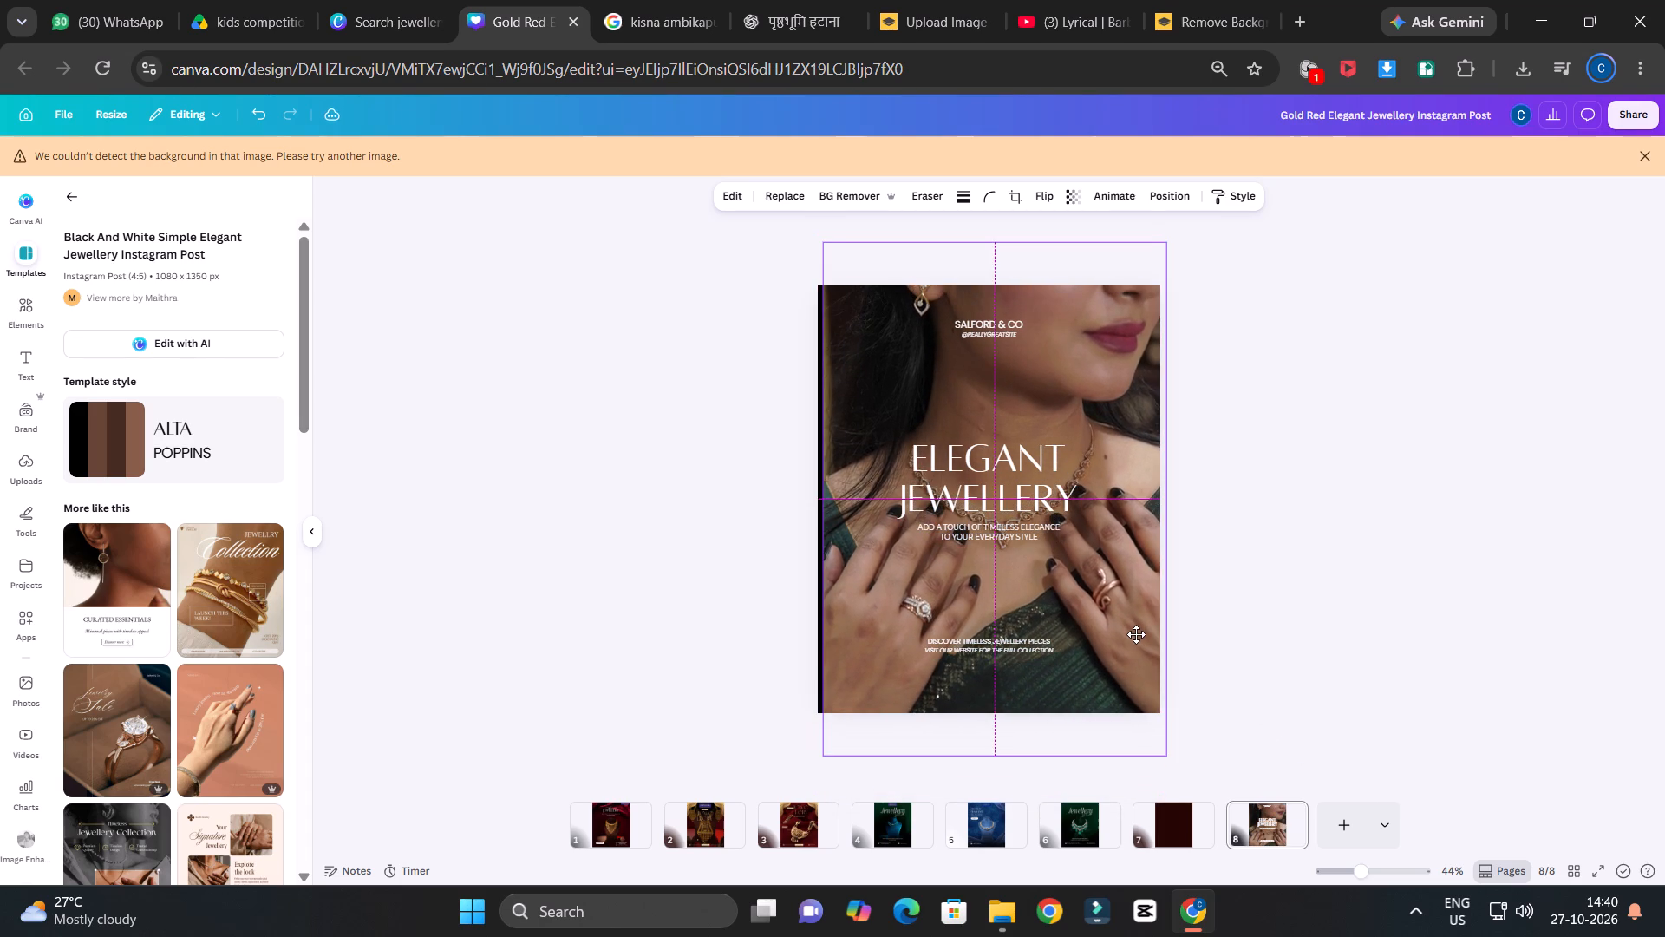
left_click_drag(1136, 634, 1130, 629)
Move the ELEGANT JEWELLERY heading and its tagline up above the necklace, with the tagline centred just below the heading.
left_click_drag(979, 488, 977, 414)
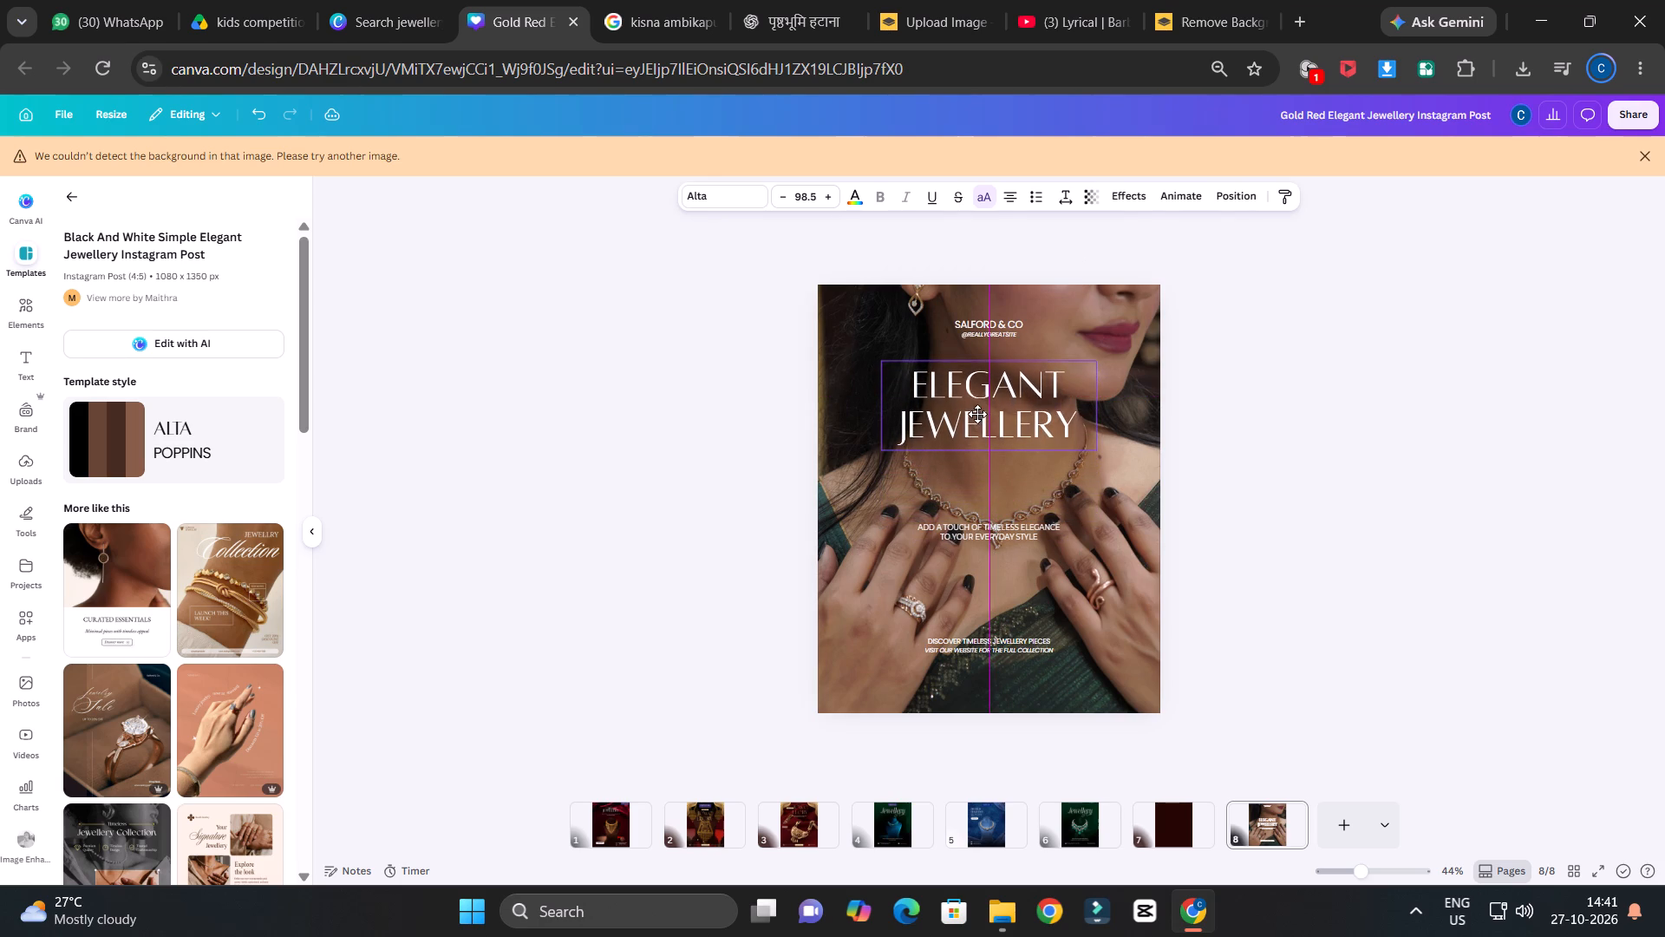
left_click_drag(977, 414, 981, 396)
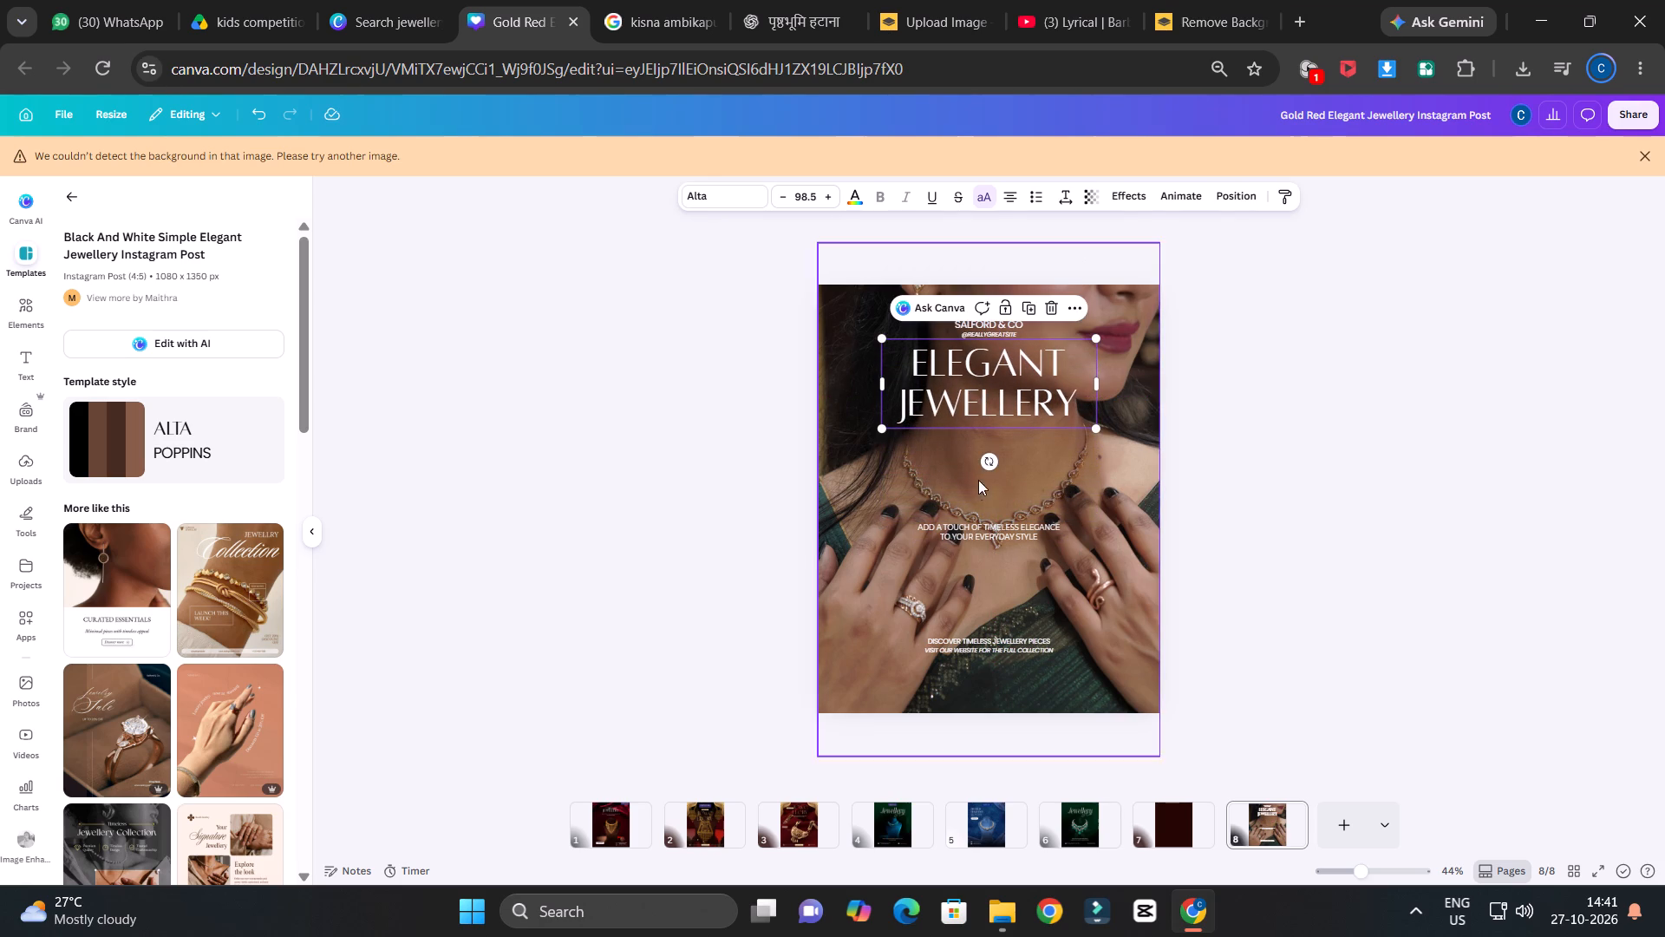
left_click_drag(999, 541, 993, 449)
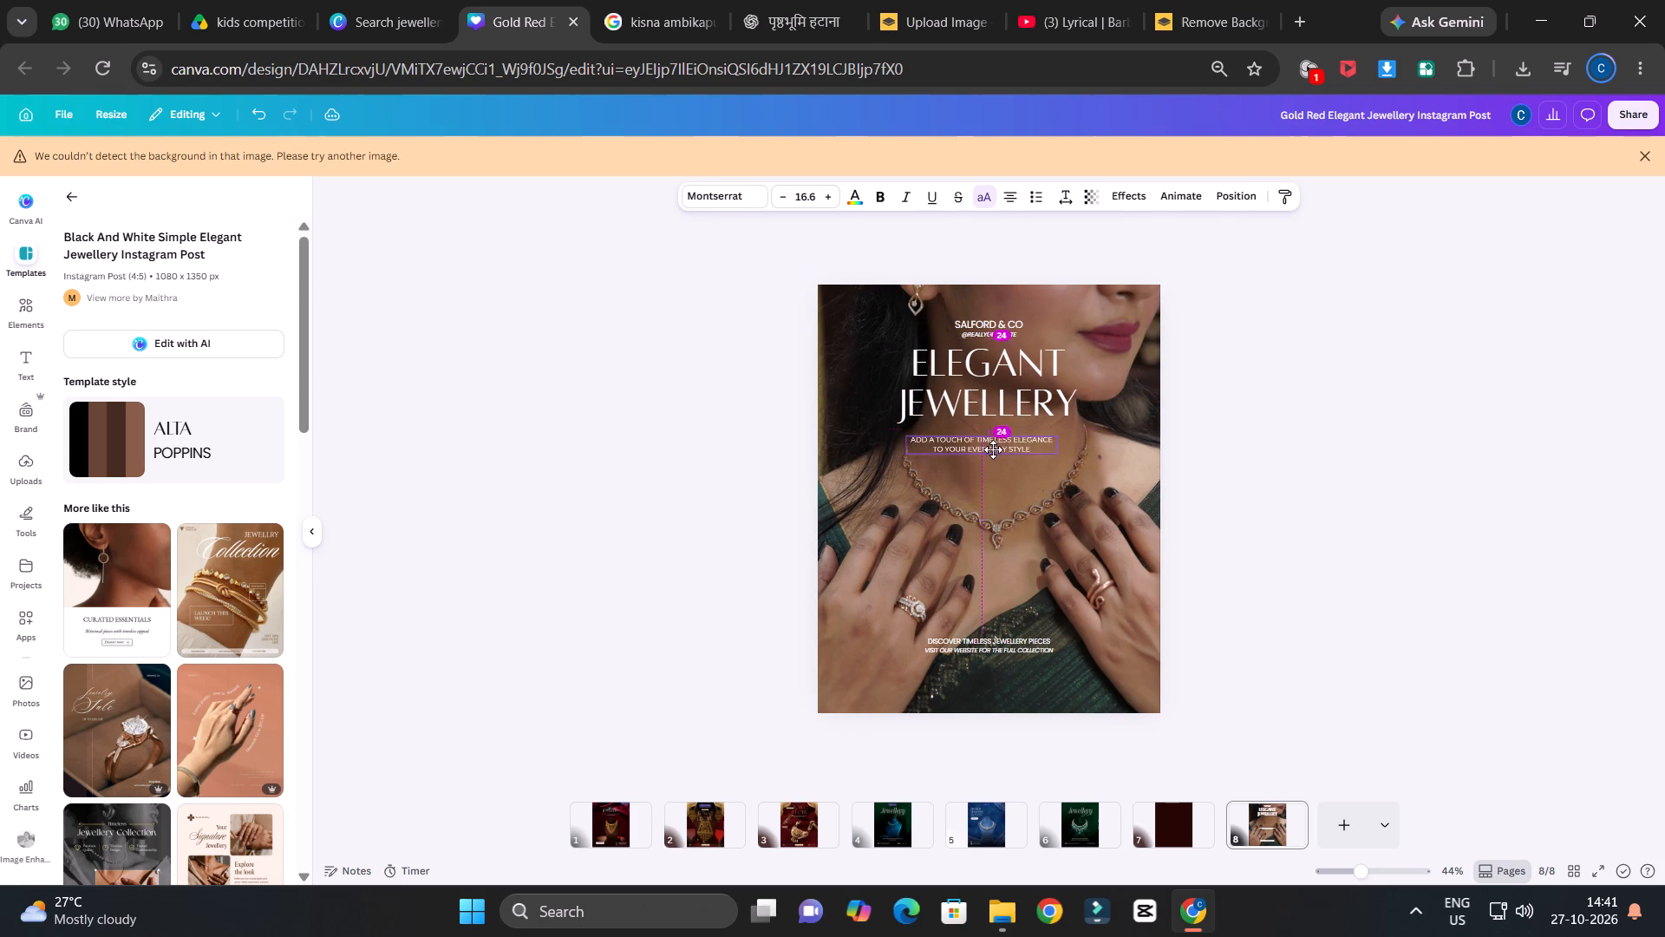
left_click_drag(993, 449, 998, 439)
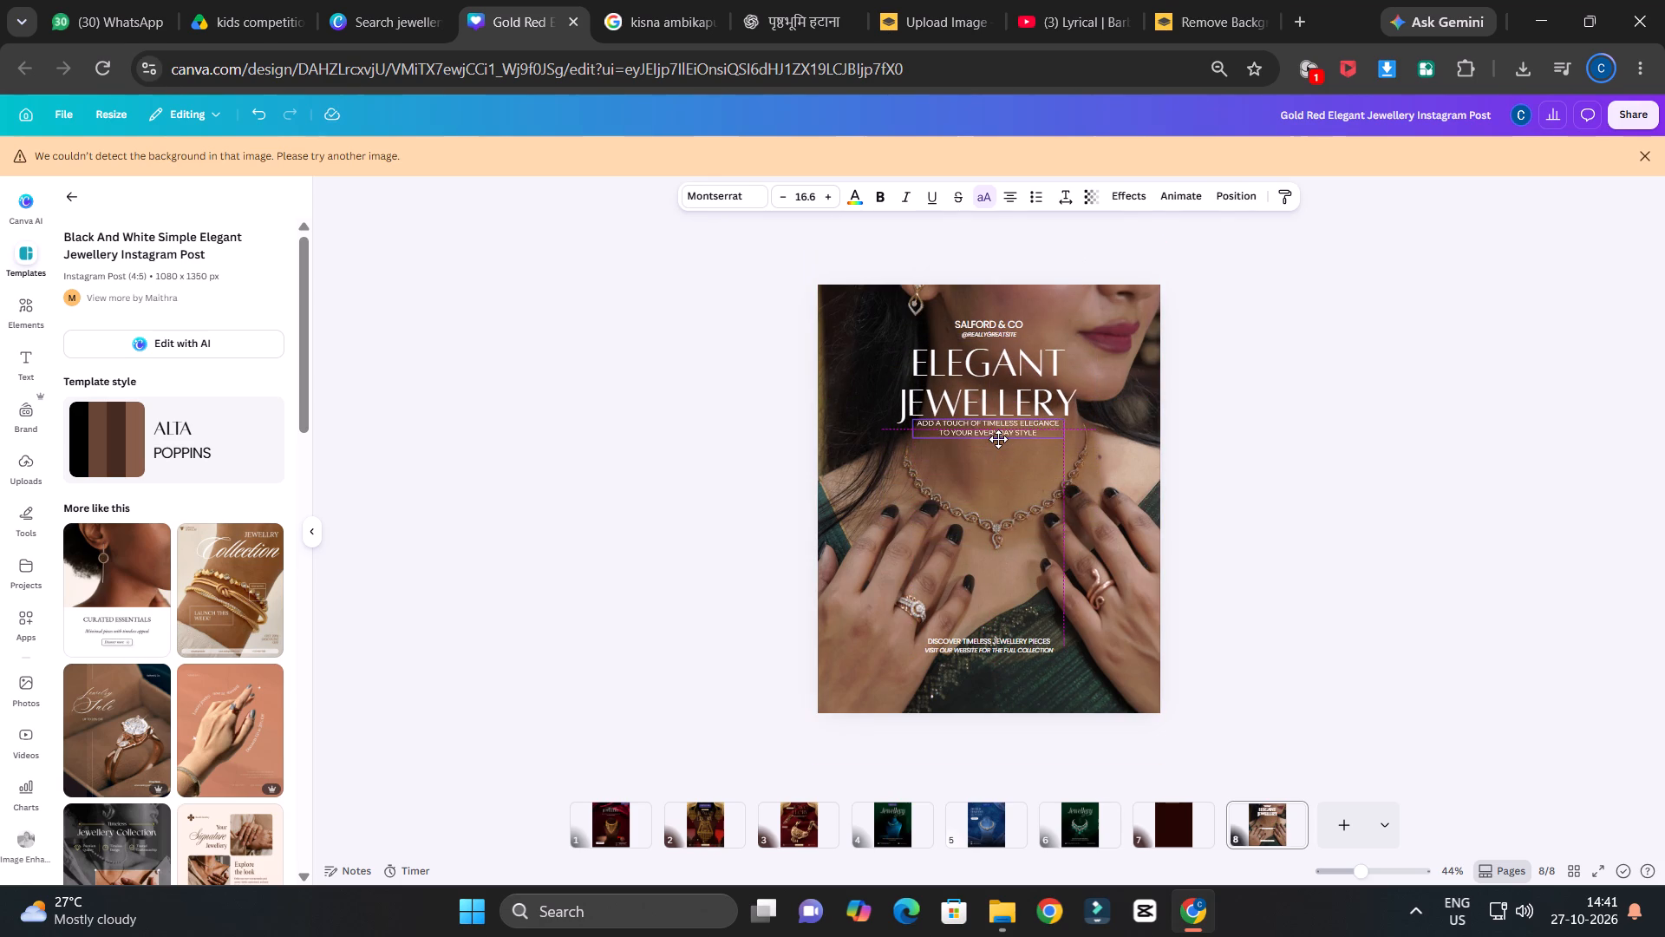
left_click_drag(998, 439, 997, 438)
left_click(1452, 469)
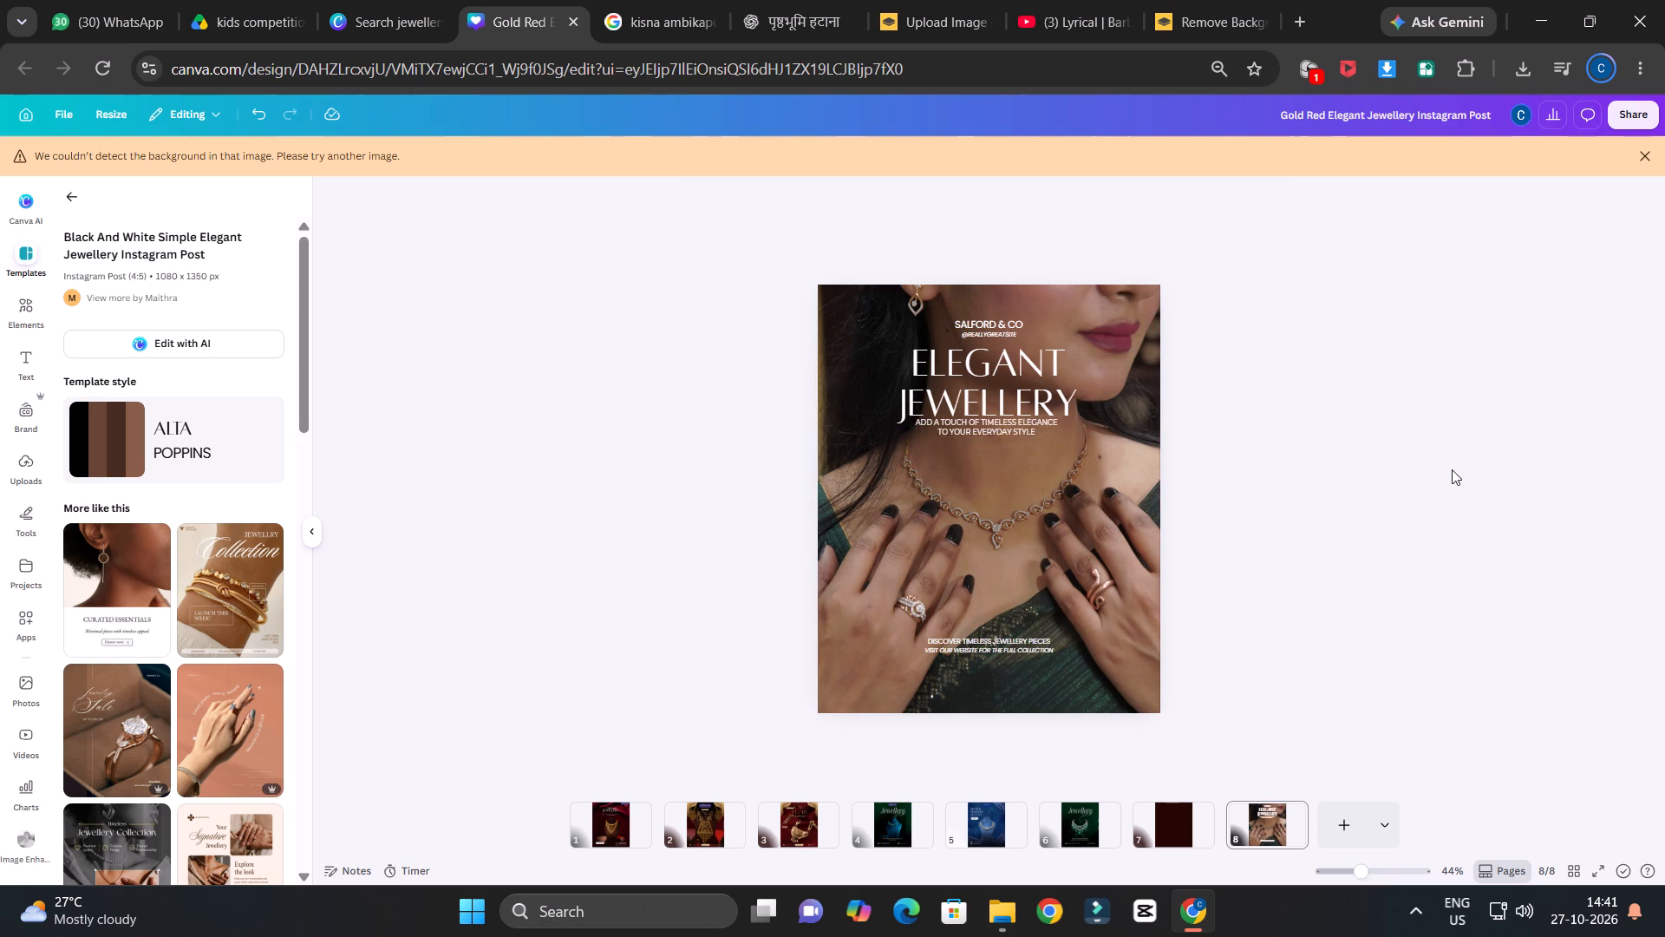
left_click(983, 432)
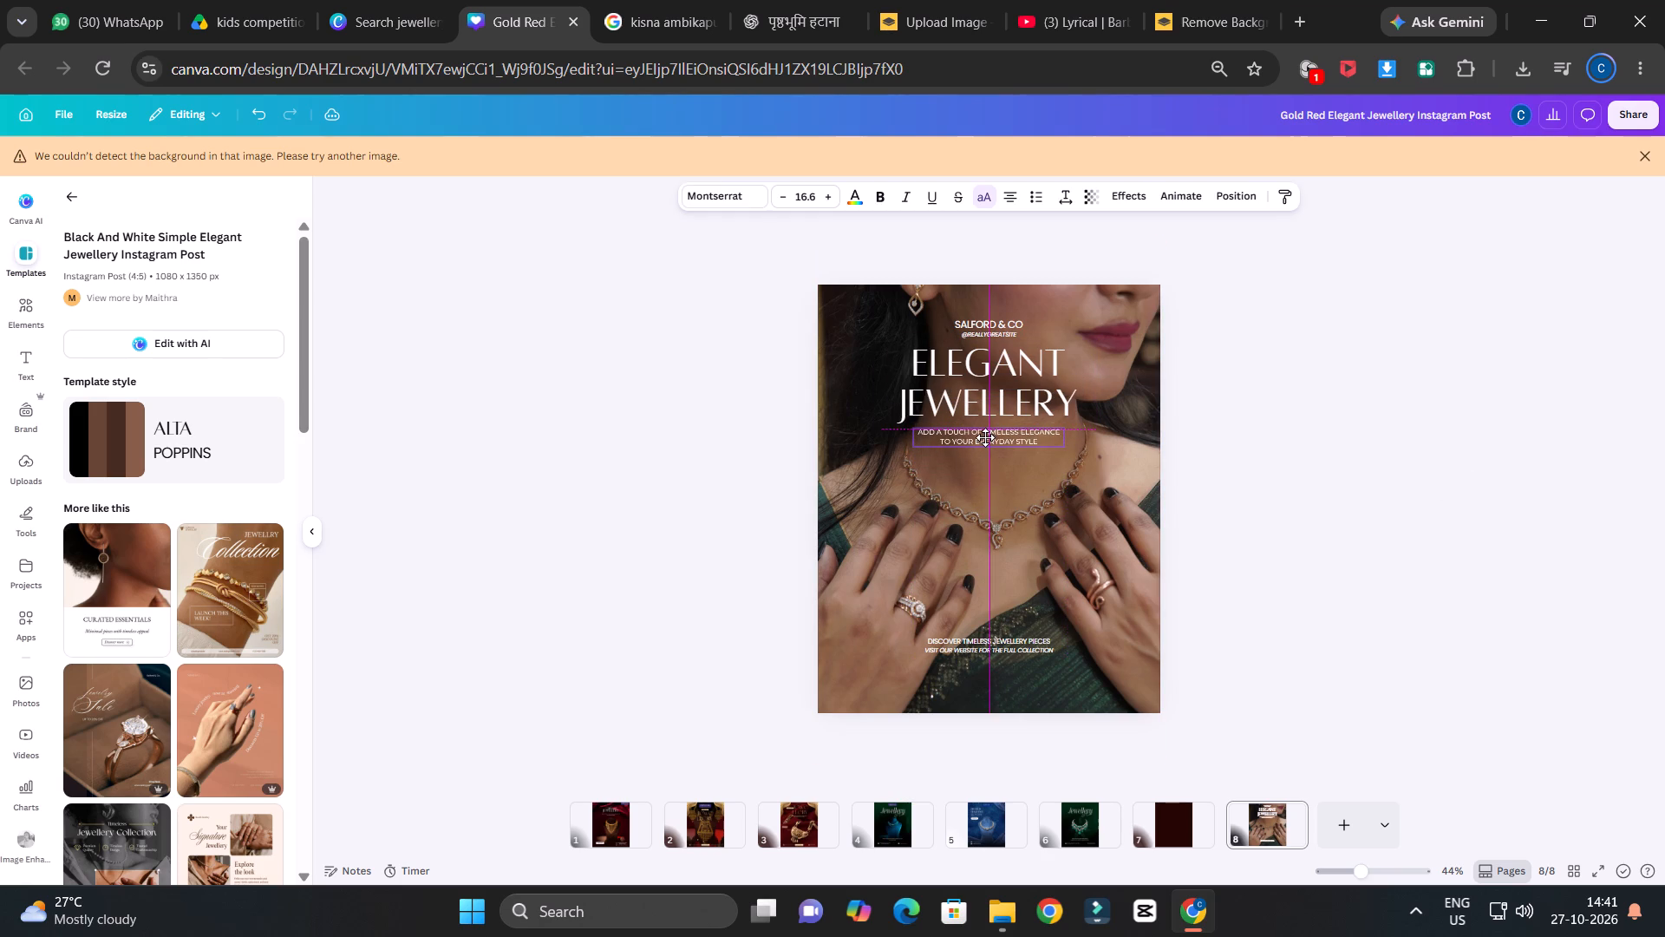
left_click(1361, 418)
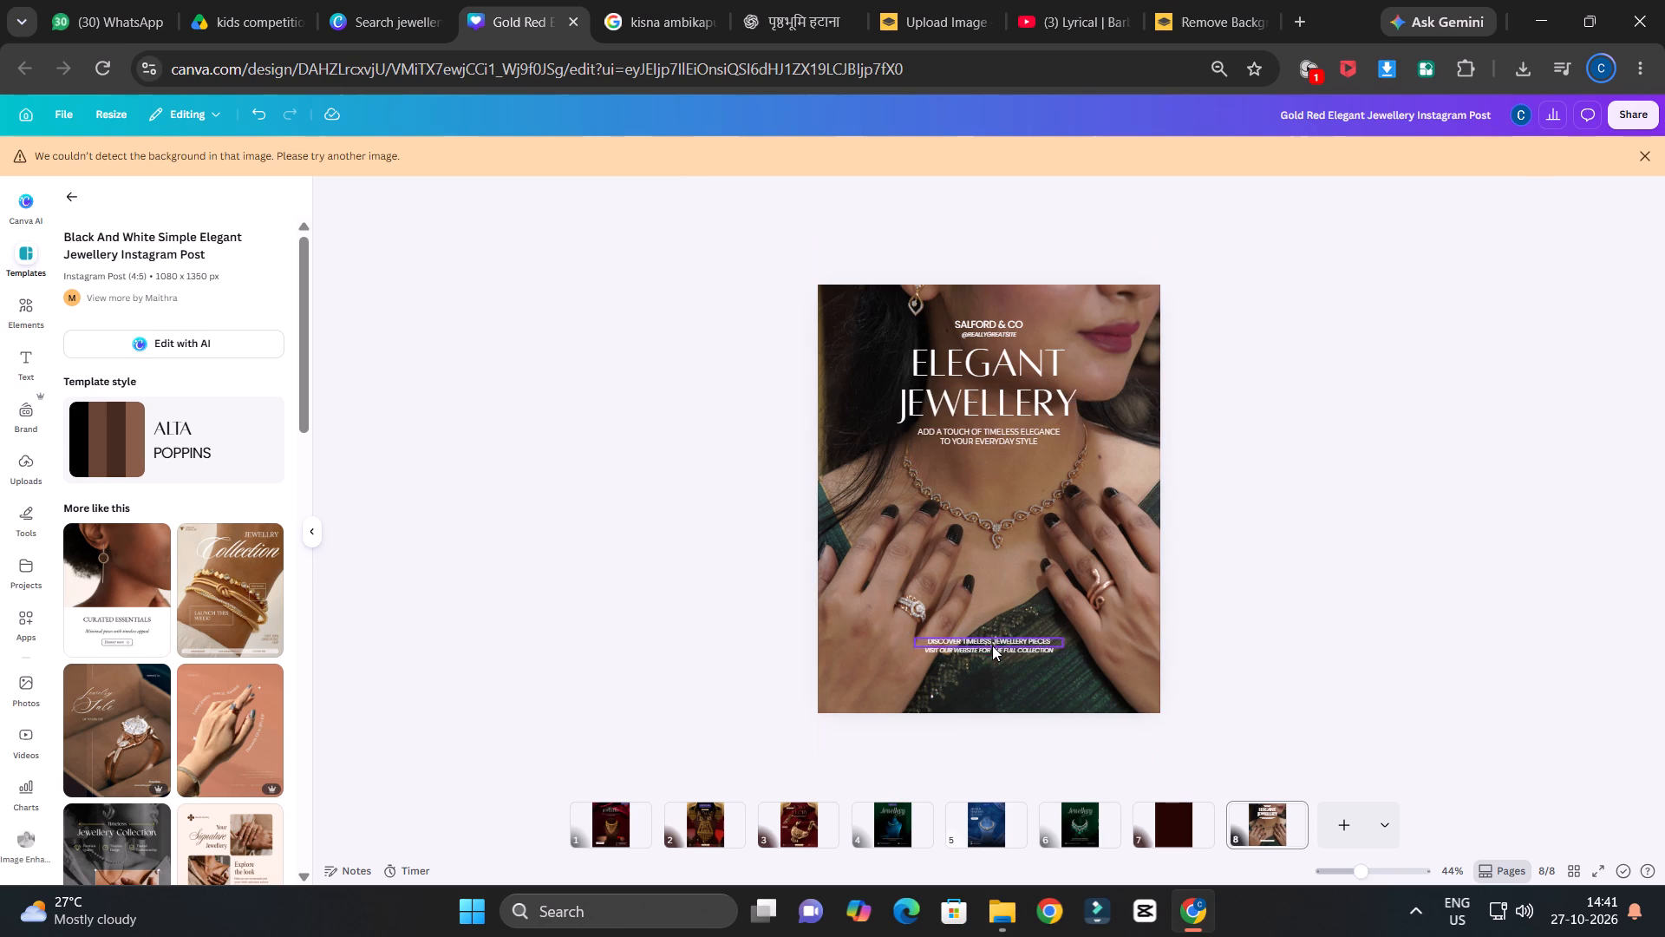
left_click(983, 321)
left_click(1053, 286)
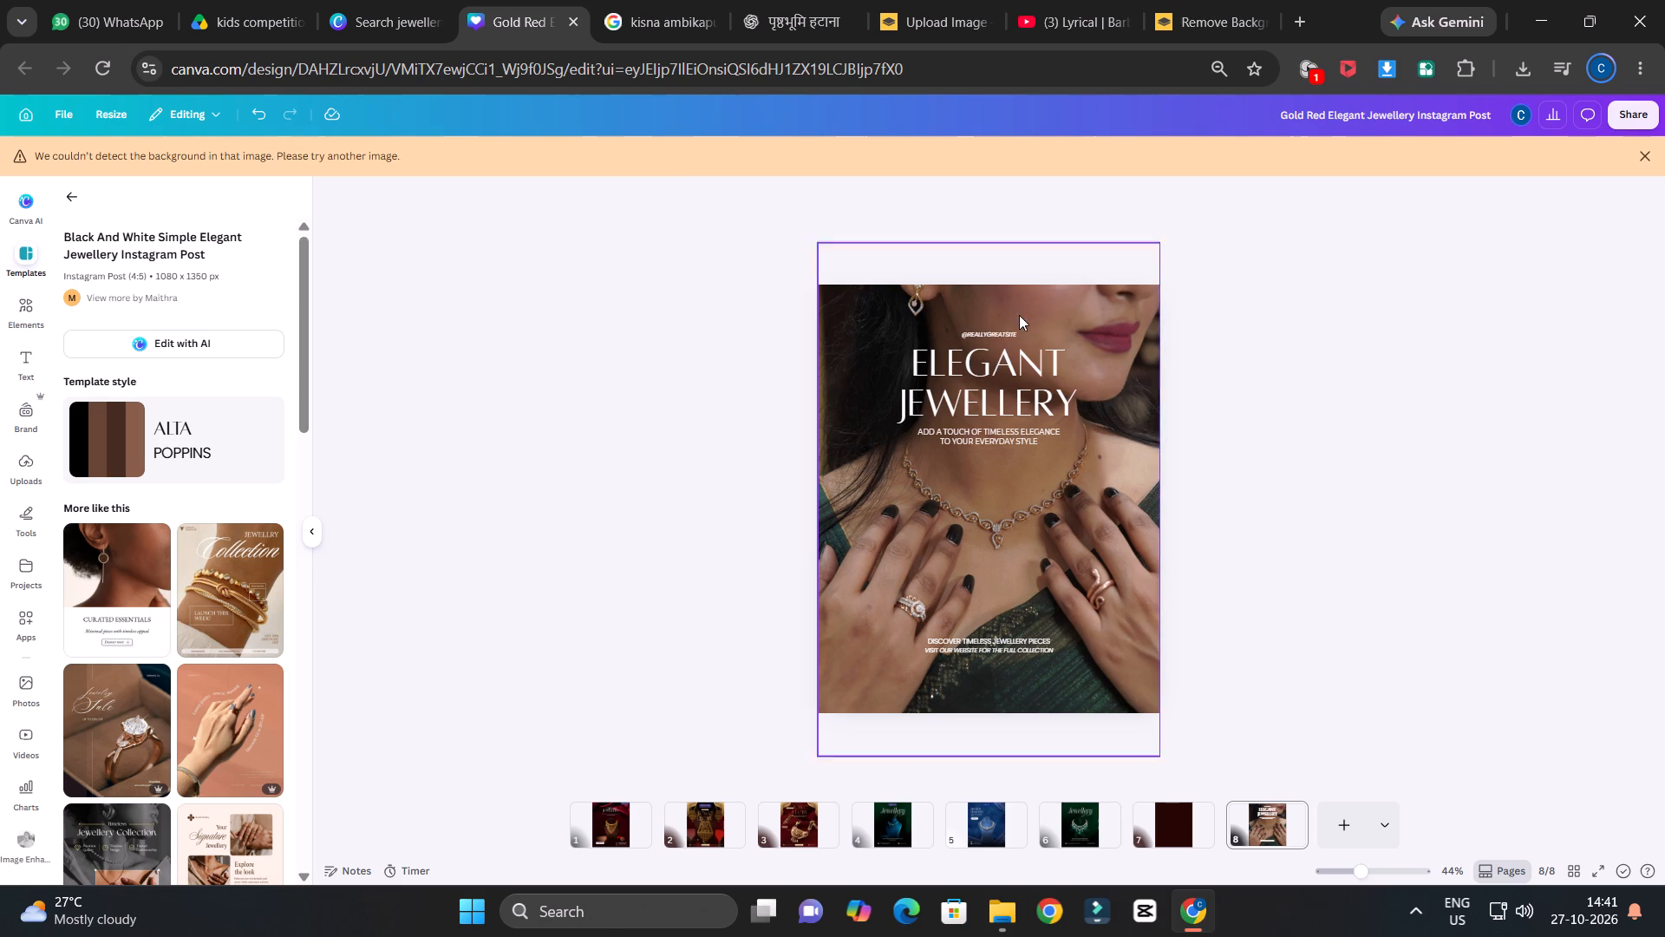
left_click(993, 337)
left_click(1047, 296)
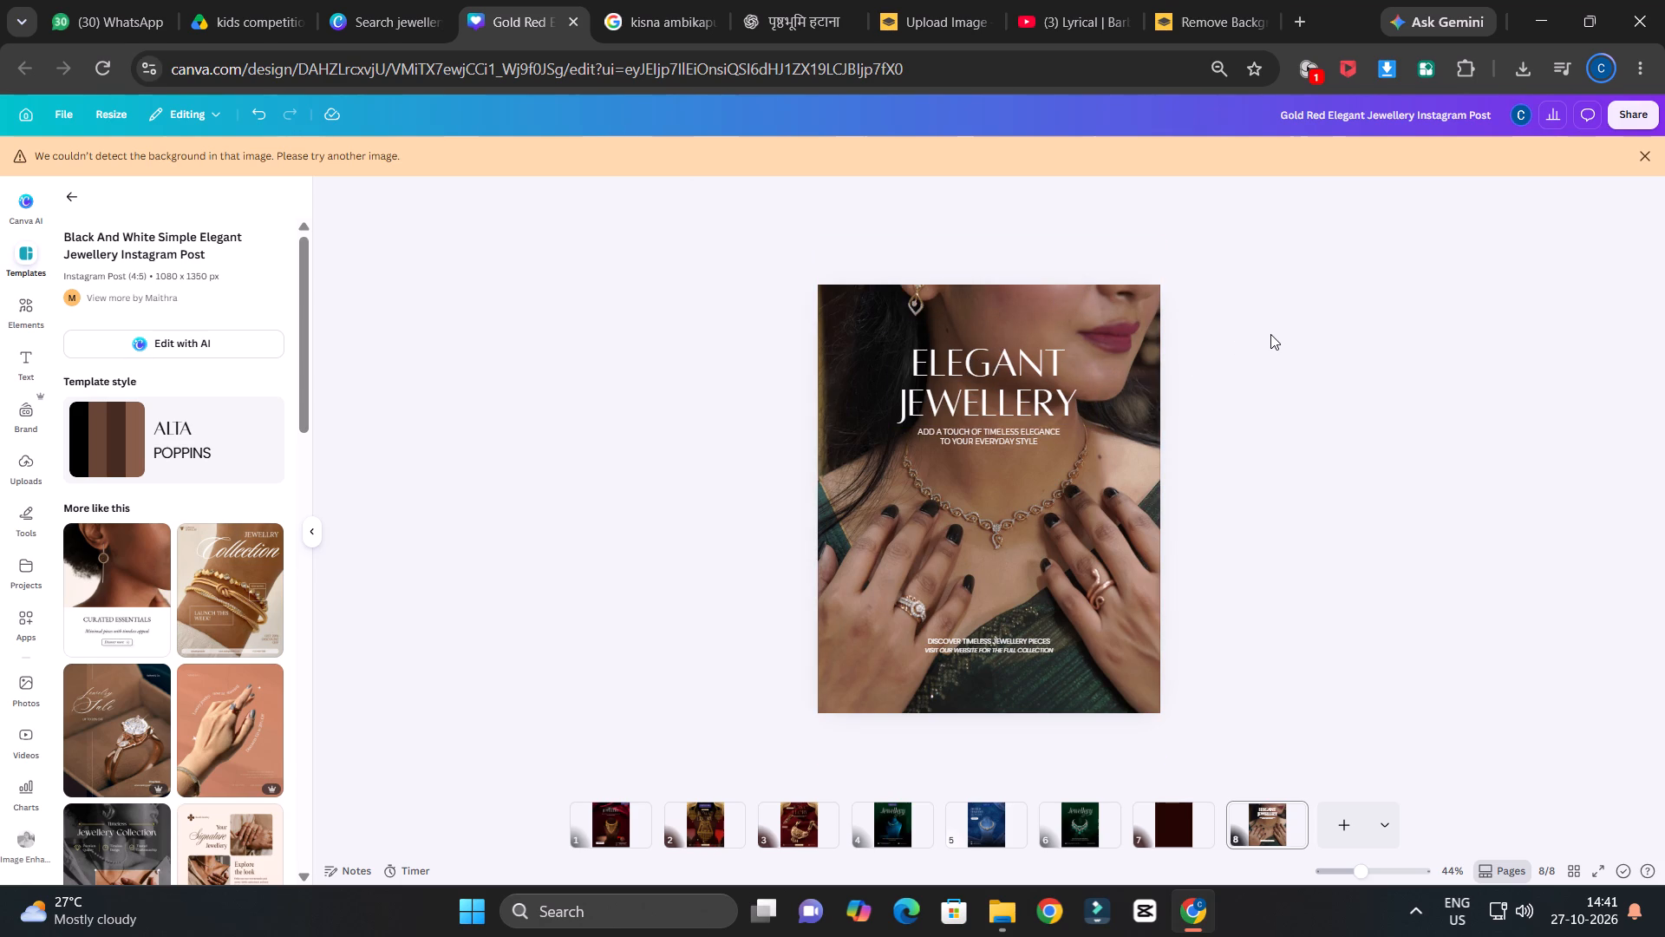
Open the Adjust settings for the whole model photo.
left_click(1111, 462)
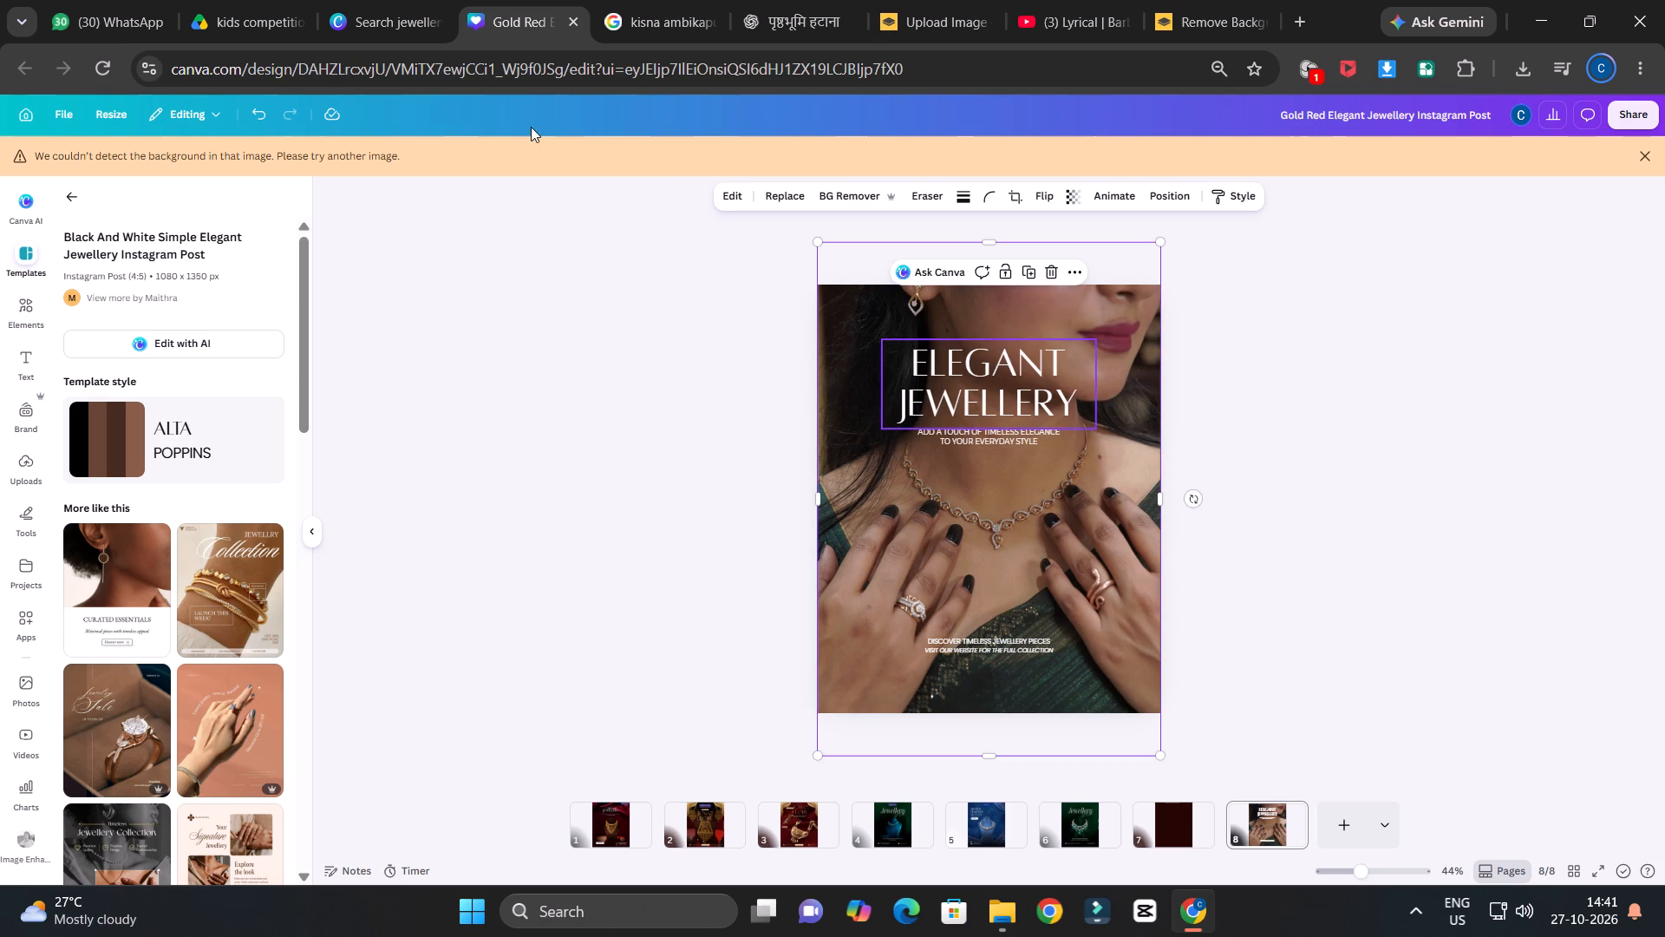
left_click(725, 196)
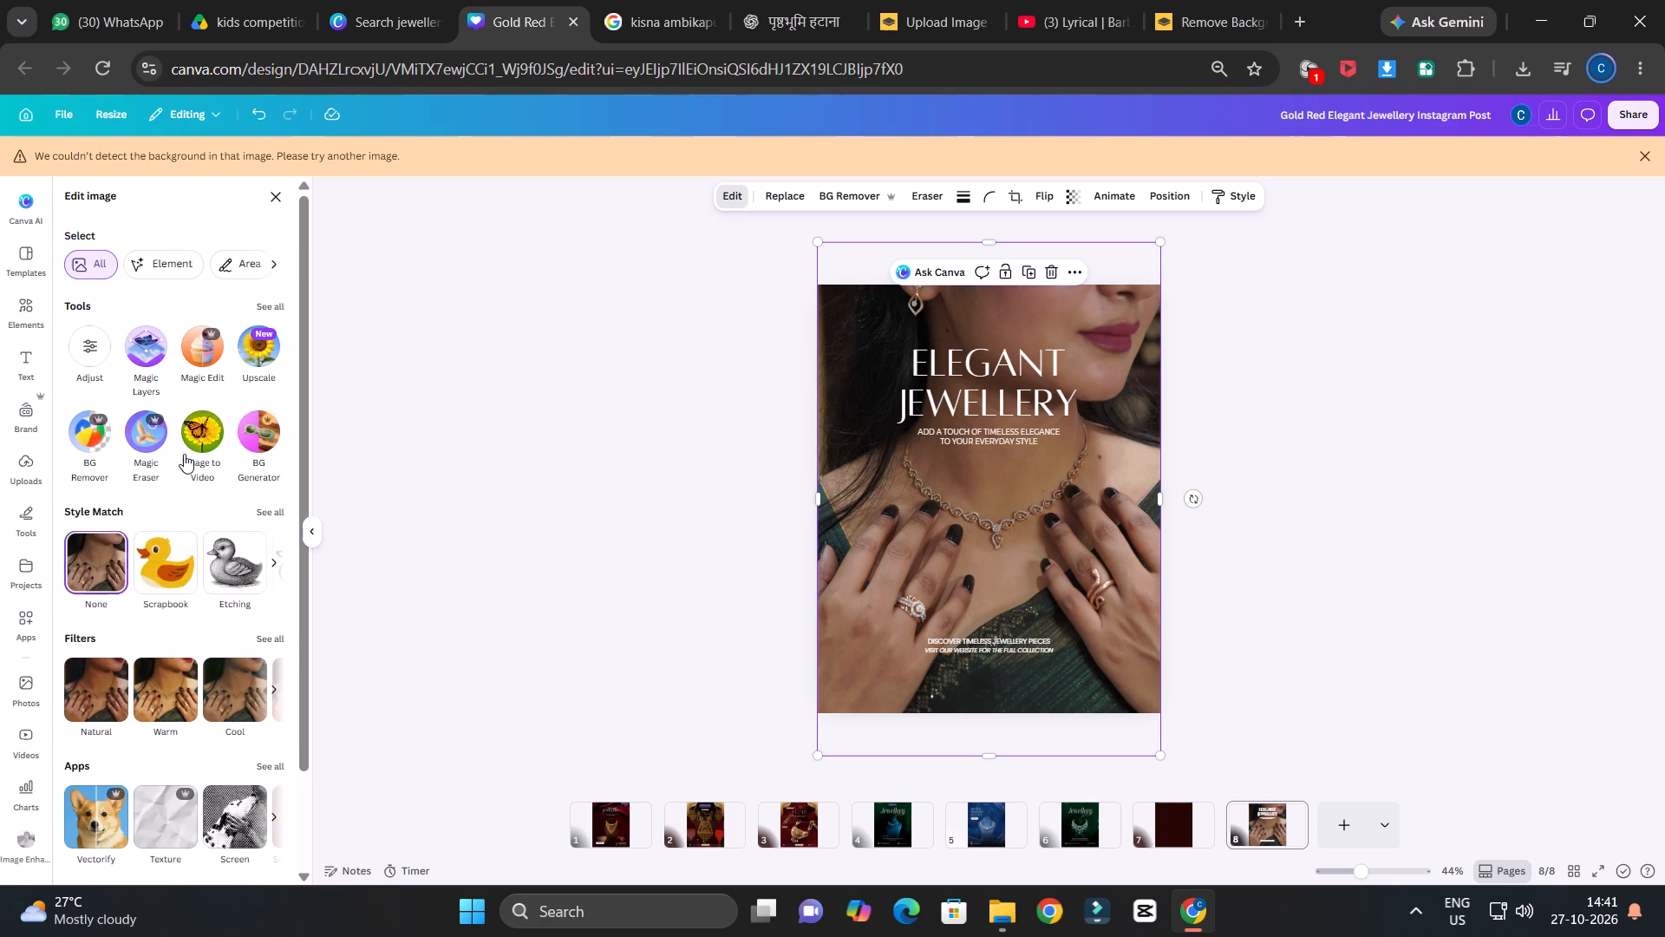
left_click(98, 268)
left_click(91, 360)
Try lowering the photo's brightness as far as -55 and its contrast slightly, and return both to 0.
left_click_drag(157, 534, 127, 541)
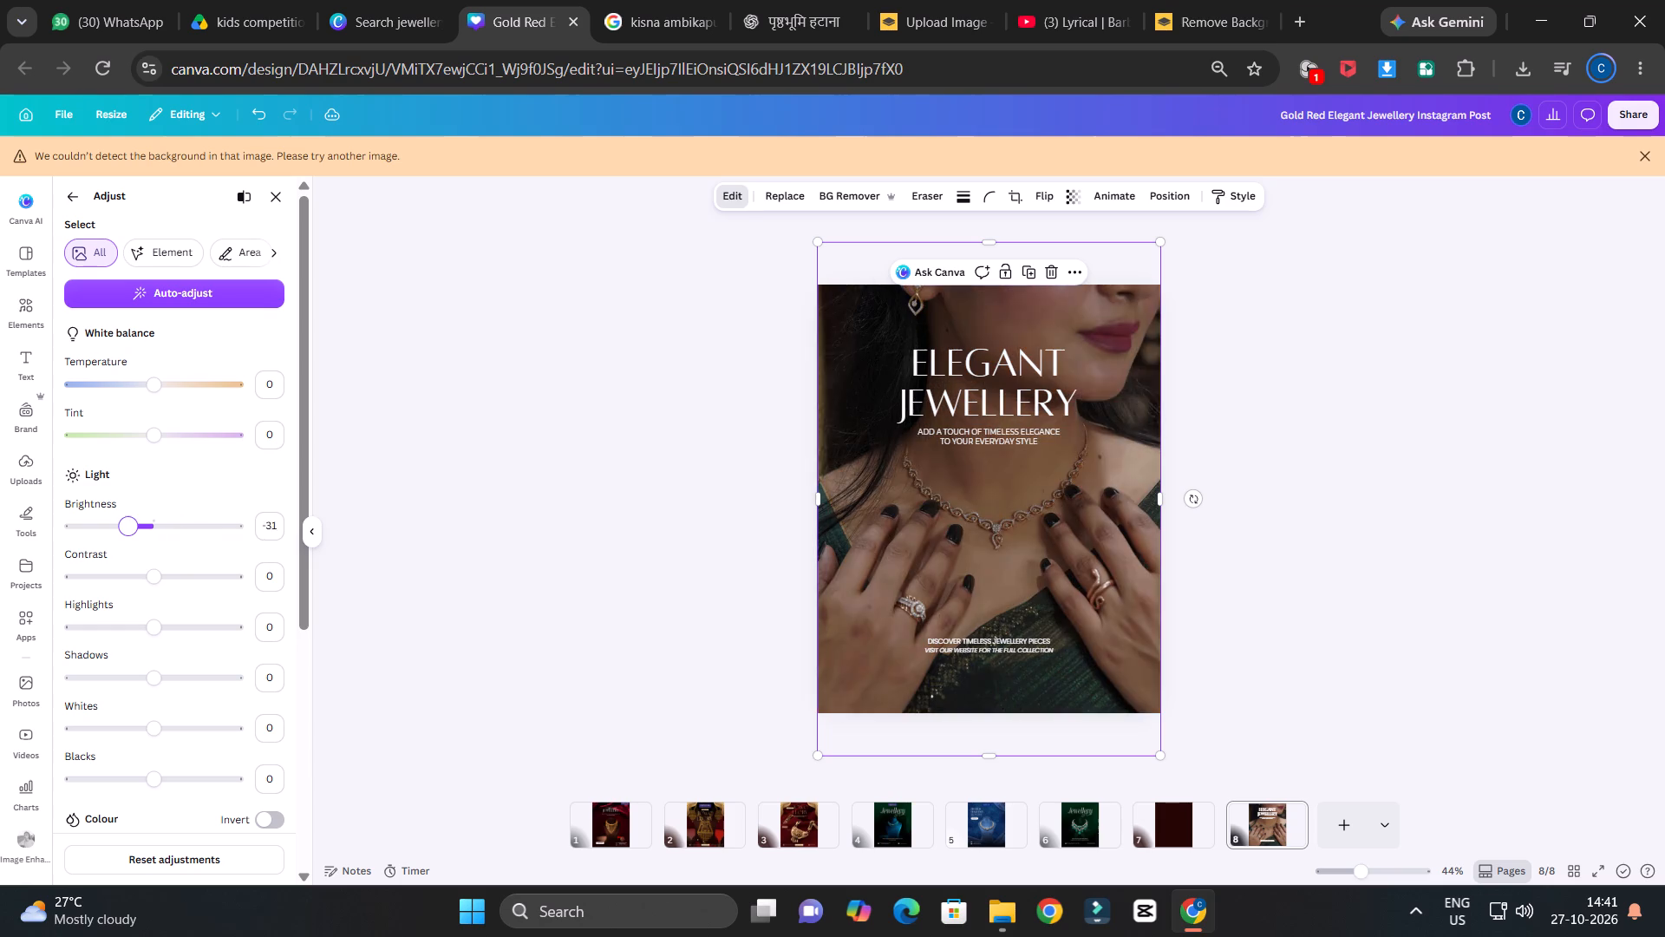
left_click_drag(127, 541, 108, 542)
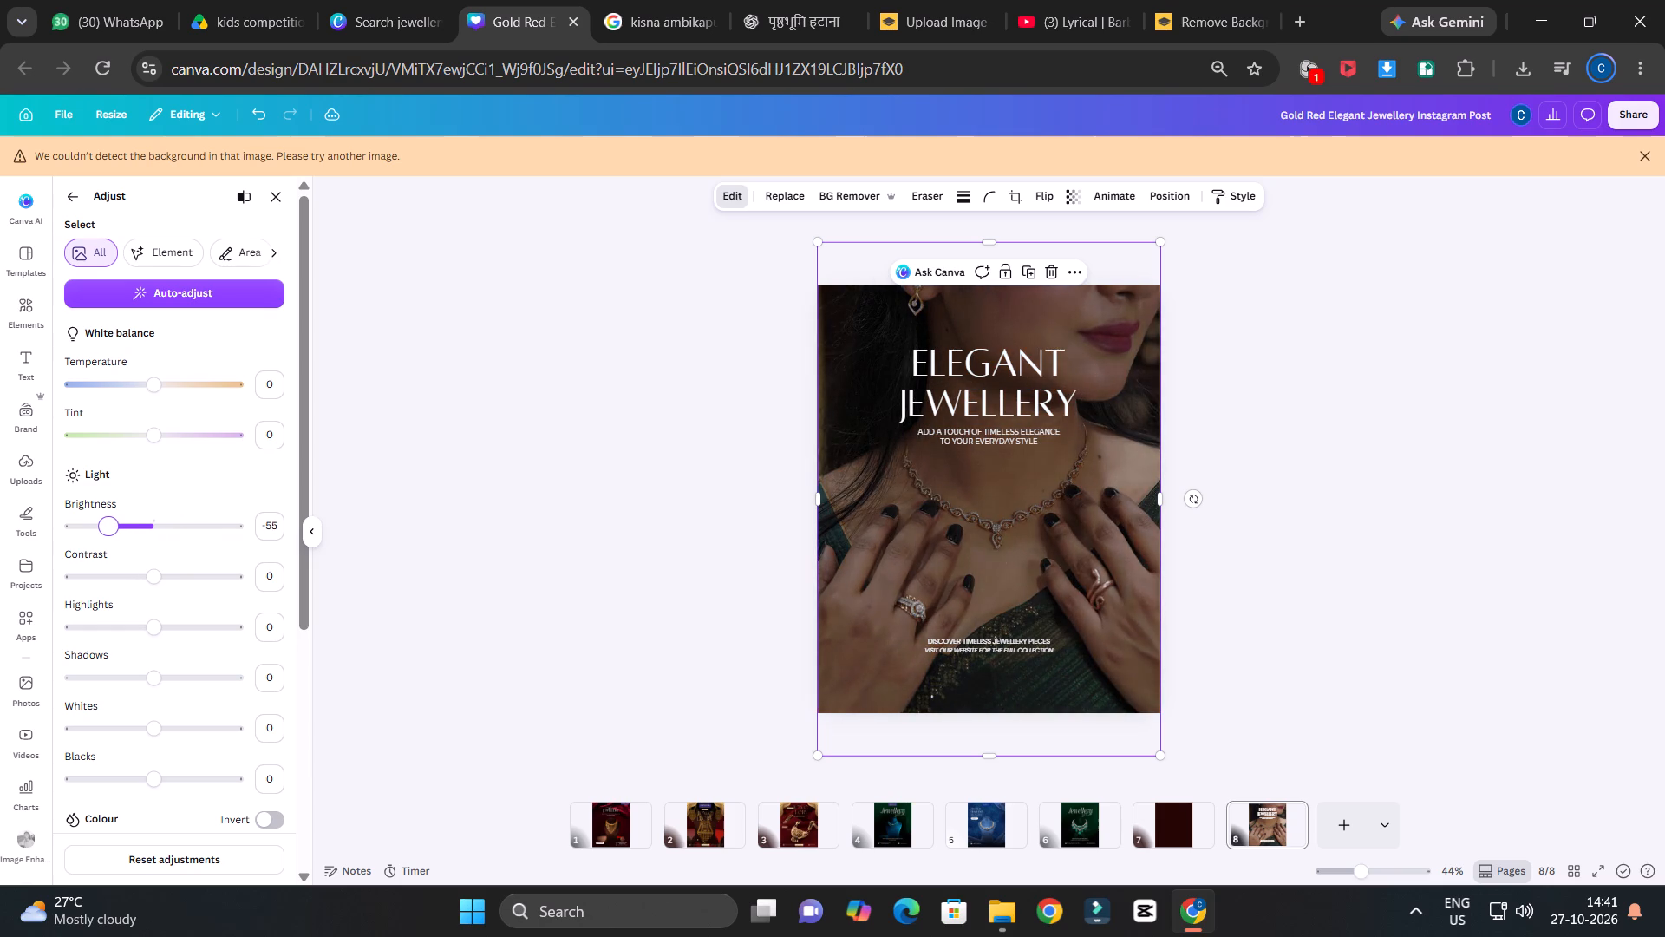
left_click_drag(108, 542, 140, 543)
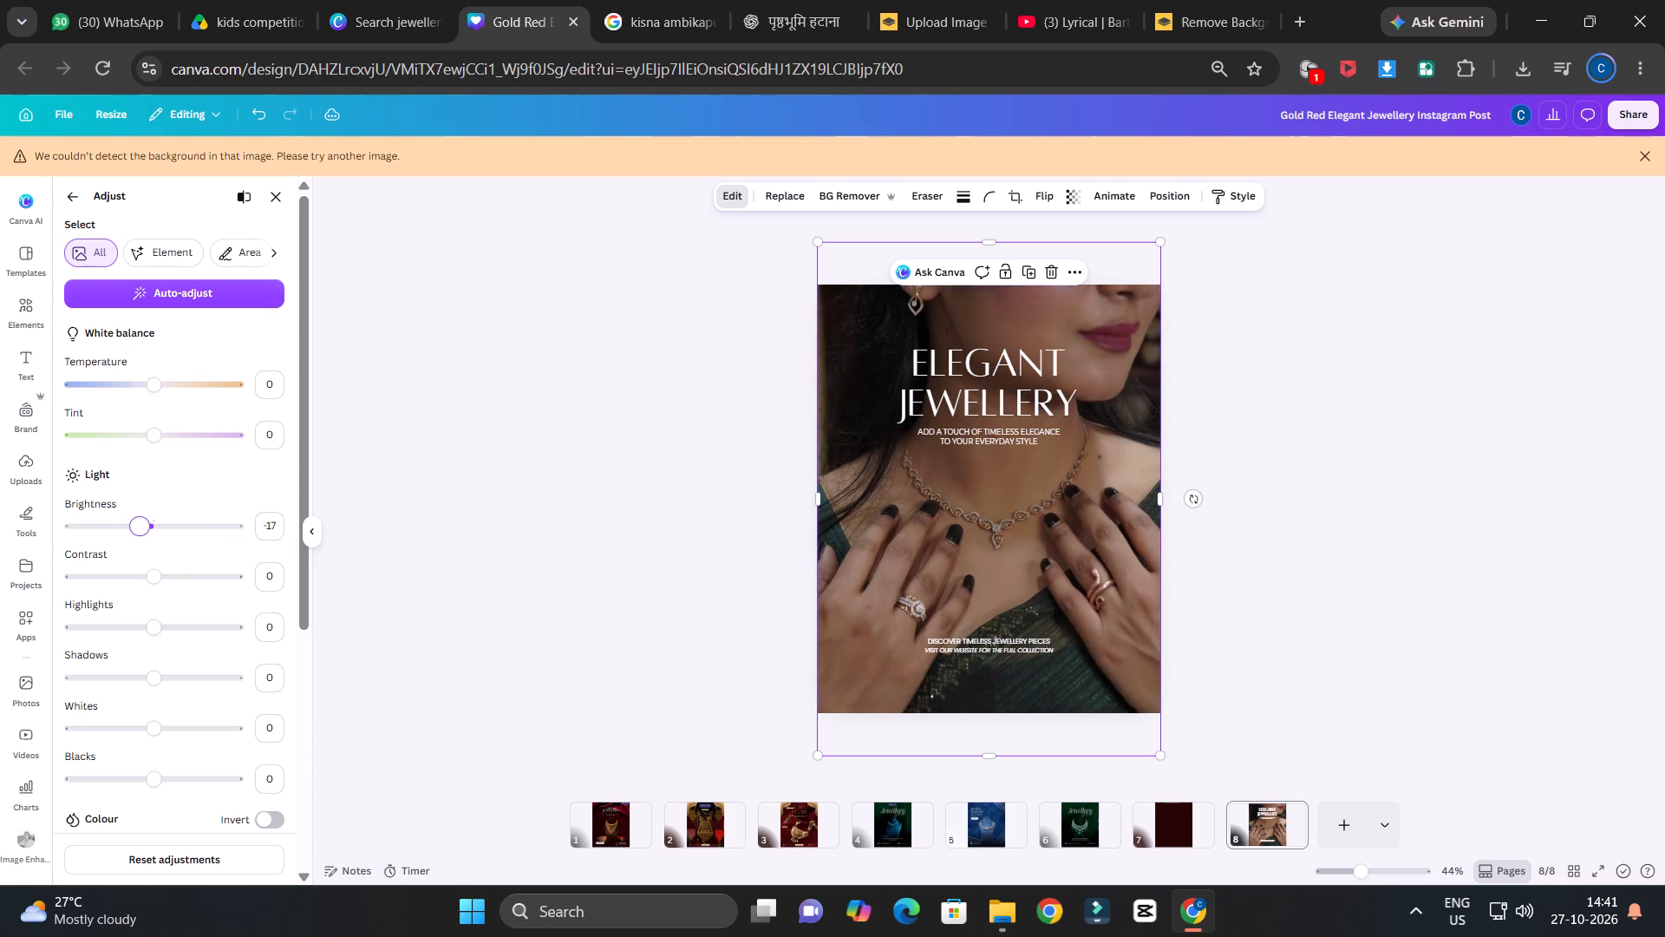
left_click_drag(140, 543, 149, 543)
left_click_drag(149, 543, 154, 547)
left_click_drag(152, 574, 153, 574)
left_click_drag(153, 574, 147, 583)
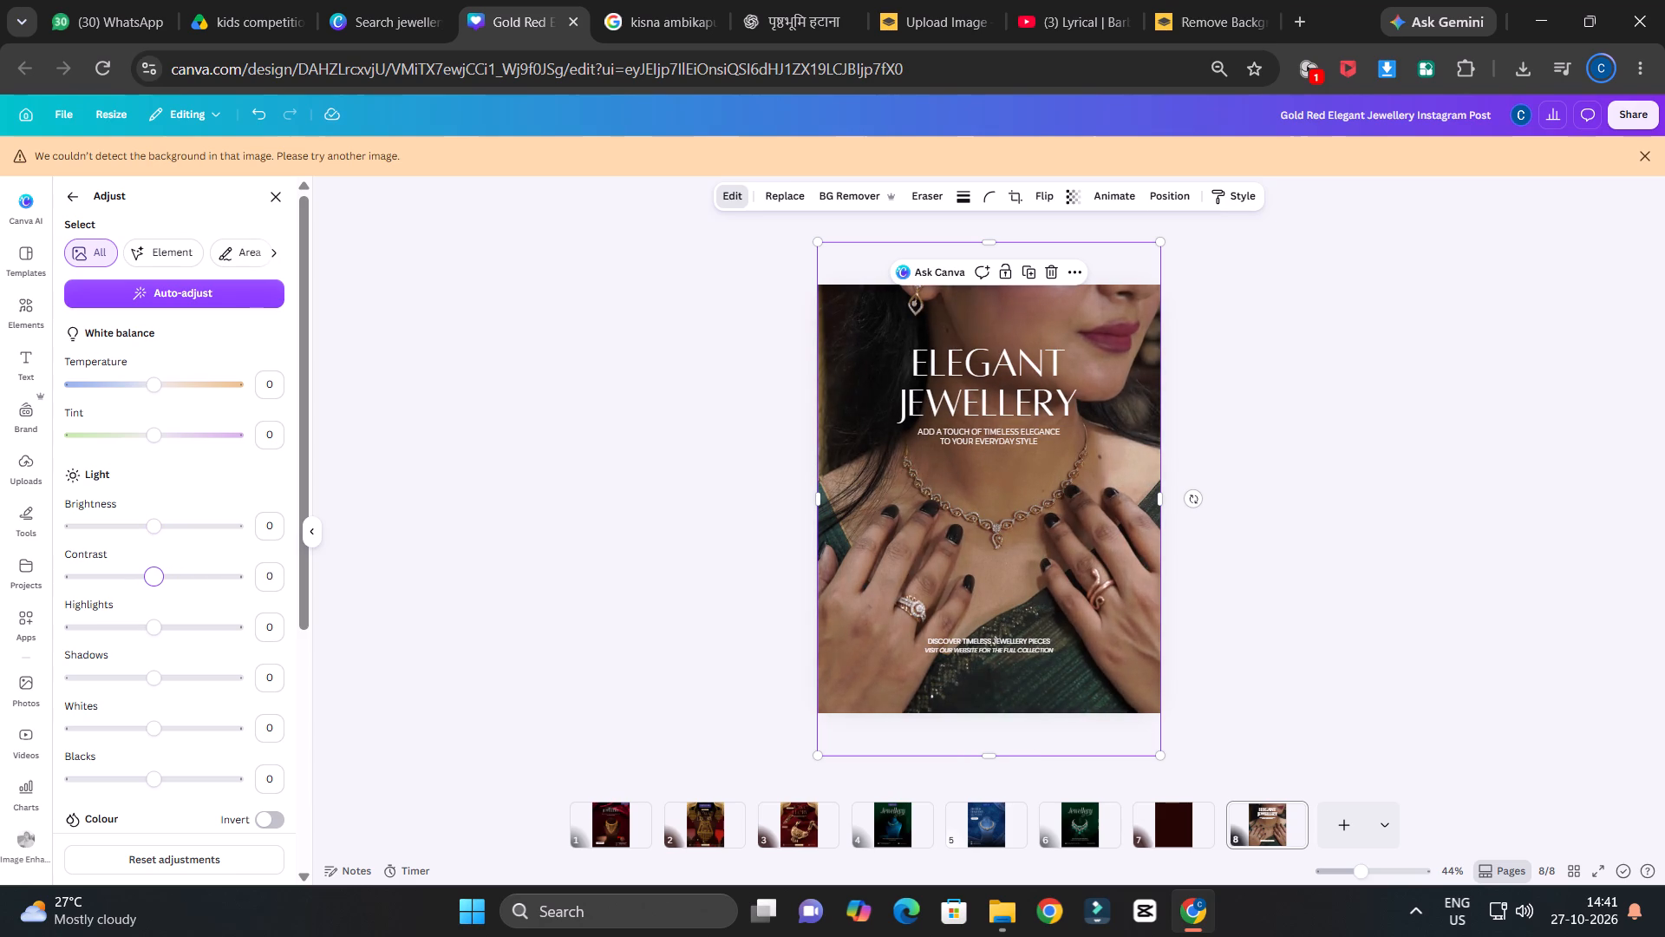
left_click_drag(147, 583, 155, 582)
Set the model photo's light adjustments to highlights 50, shadows 2 and blacks 13.
left_click_drag(159, 625, 186, 631)
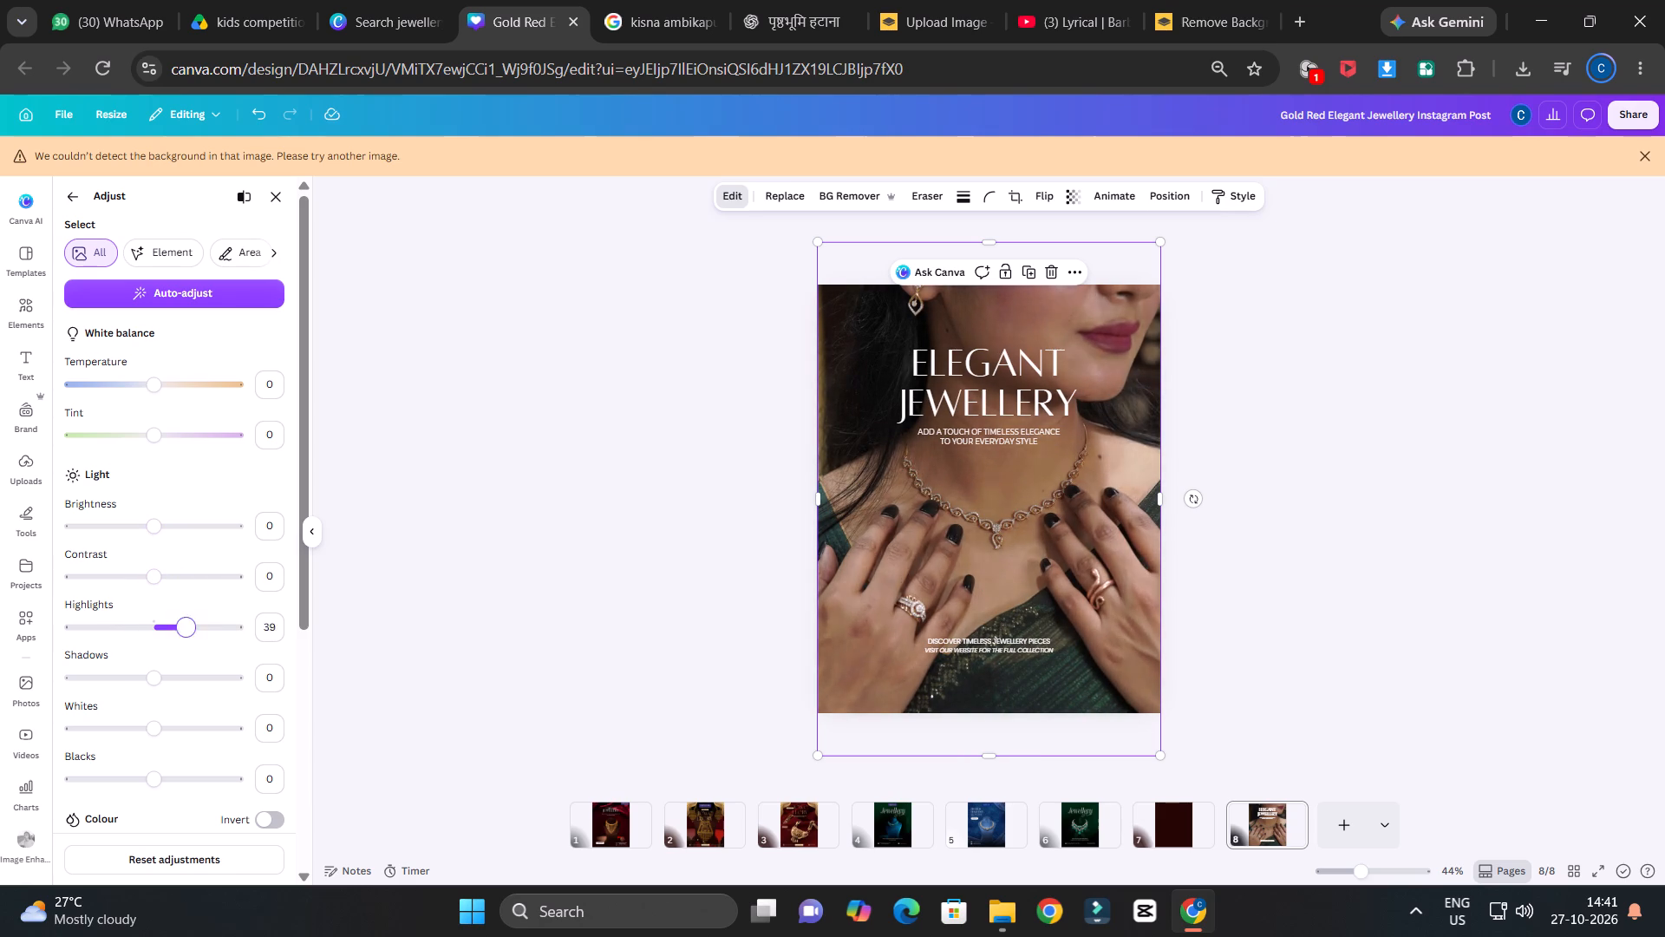
left_click_drag(186, 631, 198, 641)
left_click_drag(198, 641, 196, 641)
scroll(175, 654, "down", 1)
left_click_drag(158, 574, 130, 584)
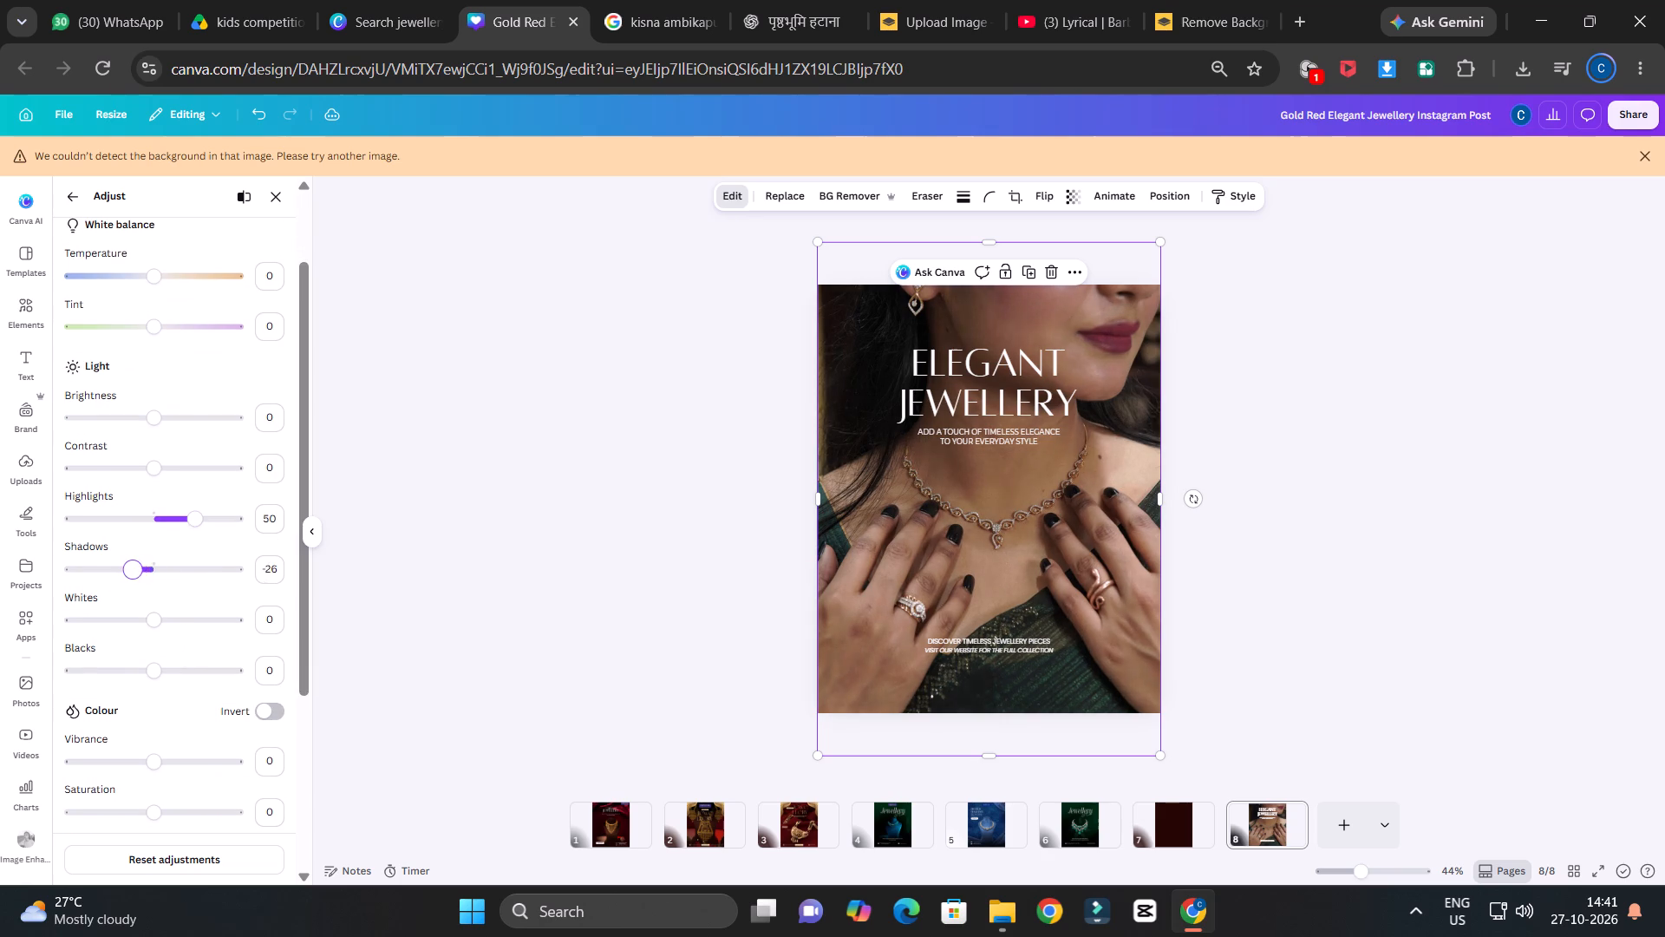
left_click_drag(130, 584, 155, 593)
scroll(189, 570, "down", 1)
left_click_drag(161, 568, 124, 569)
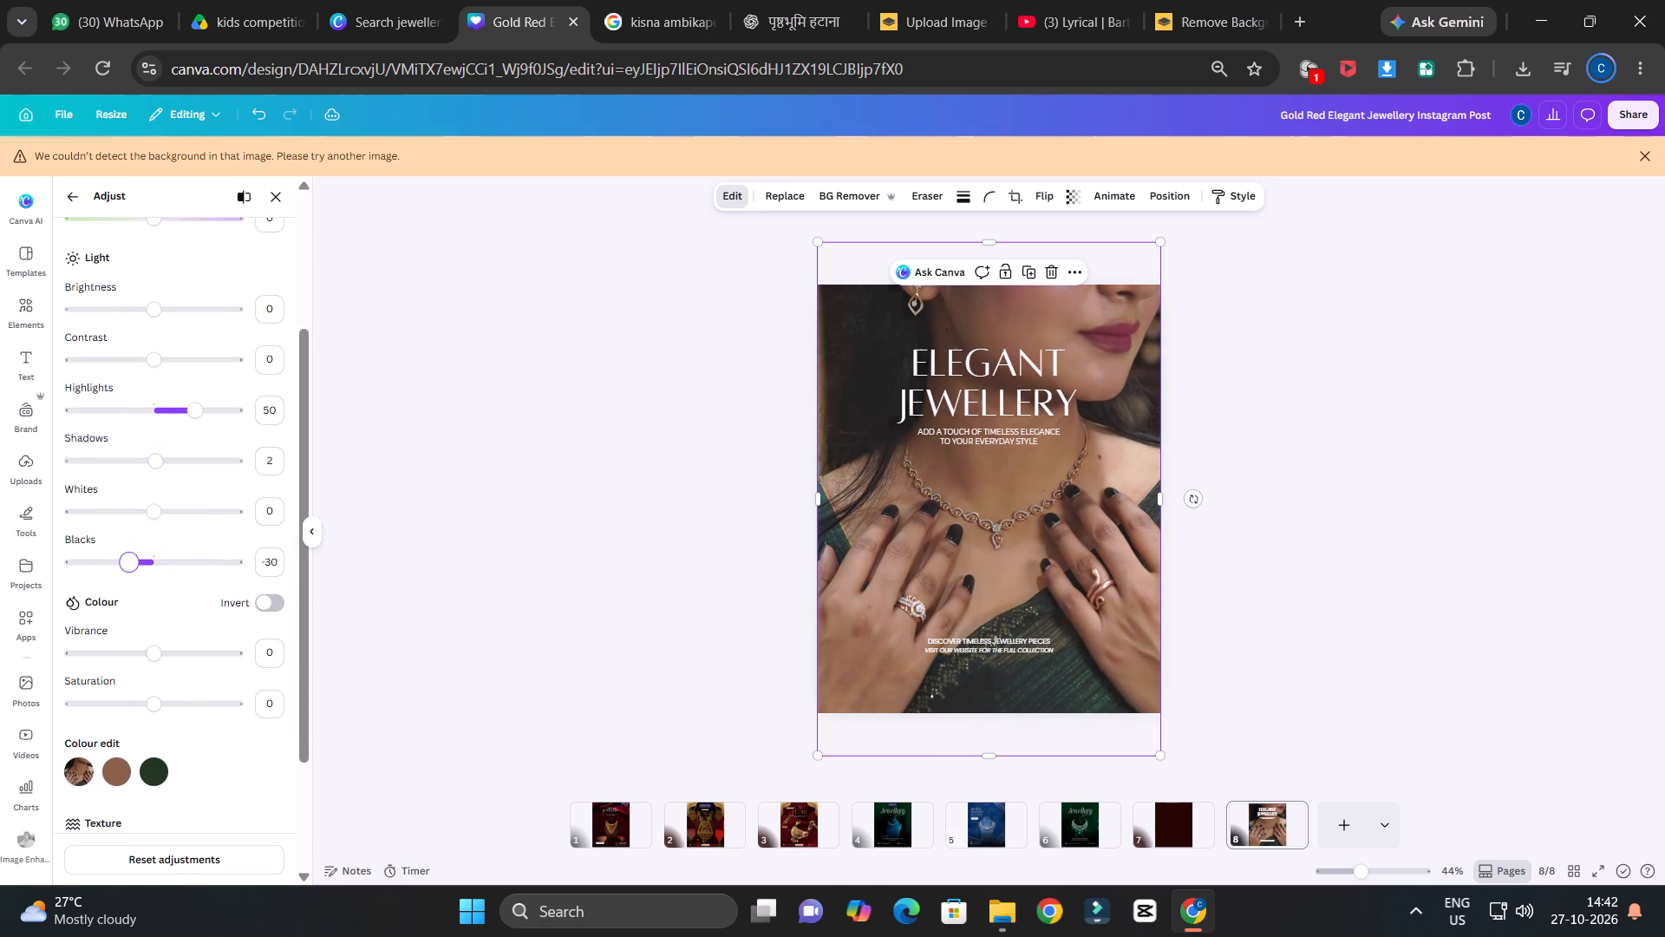
left_click_drag(124, 569, 181, 587)
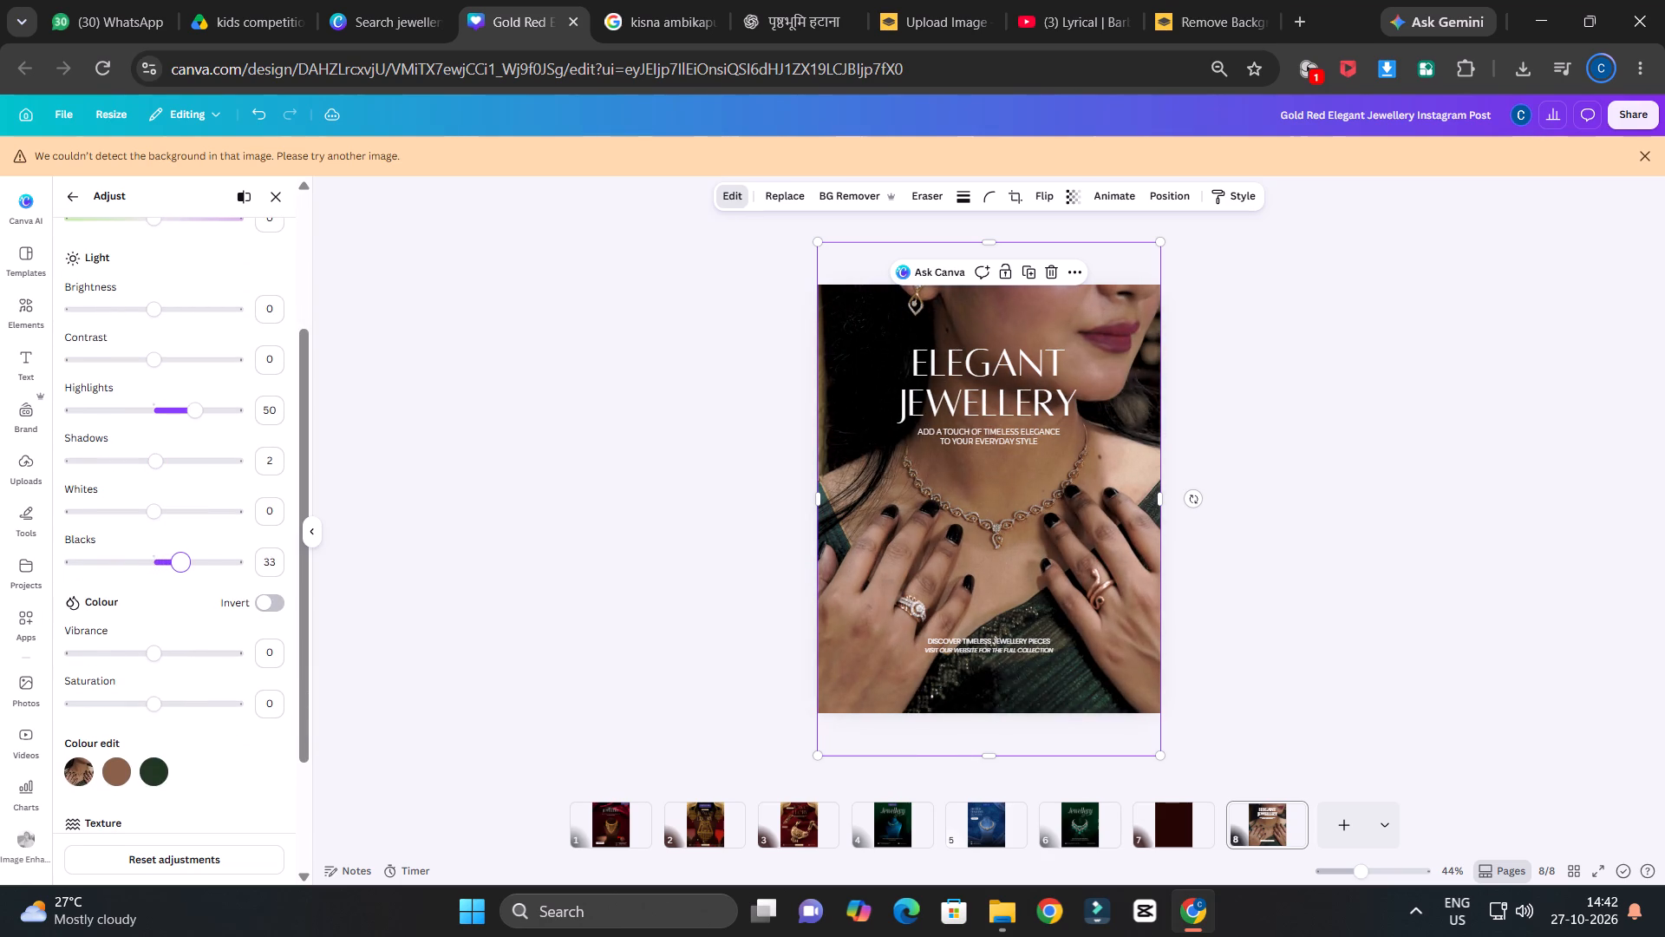
left_click_drag(181, 587, 165, 590)
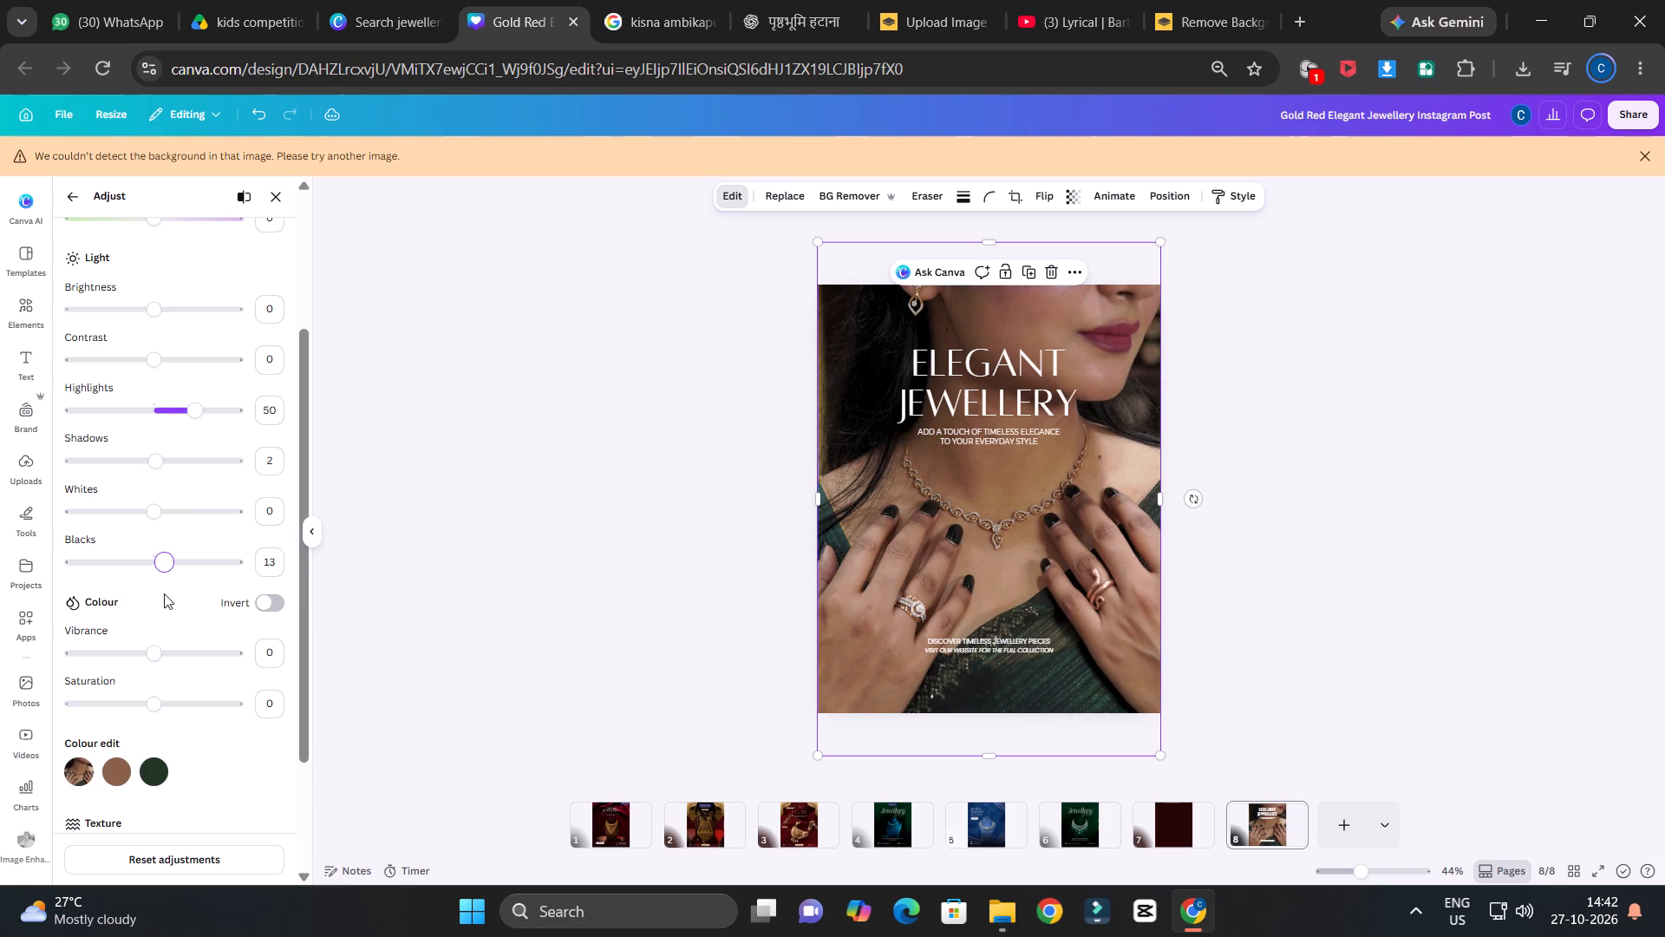
Mute the model photo's colours by lowering its vibrance and saturation below zero.
scroll(175, 600, "down", 1)
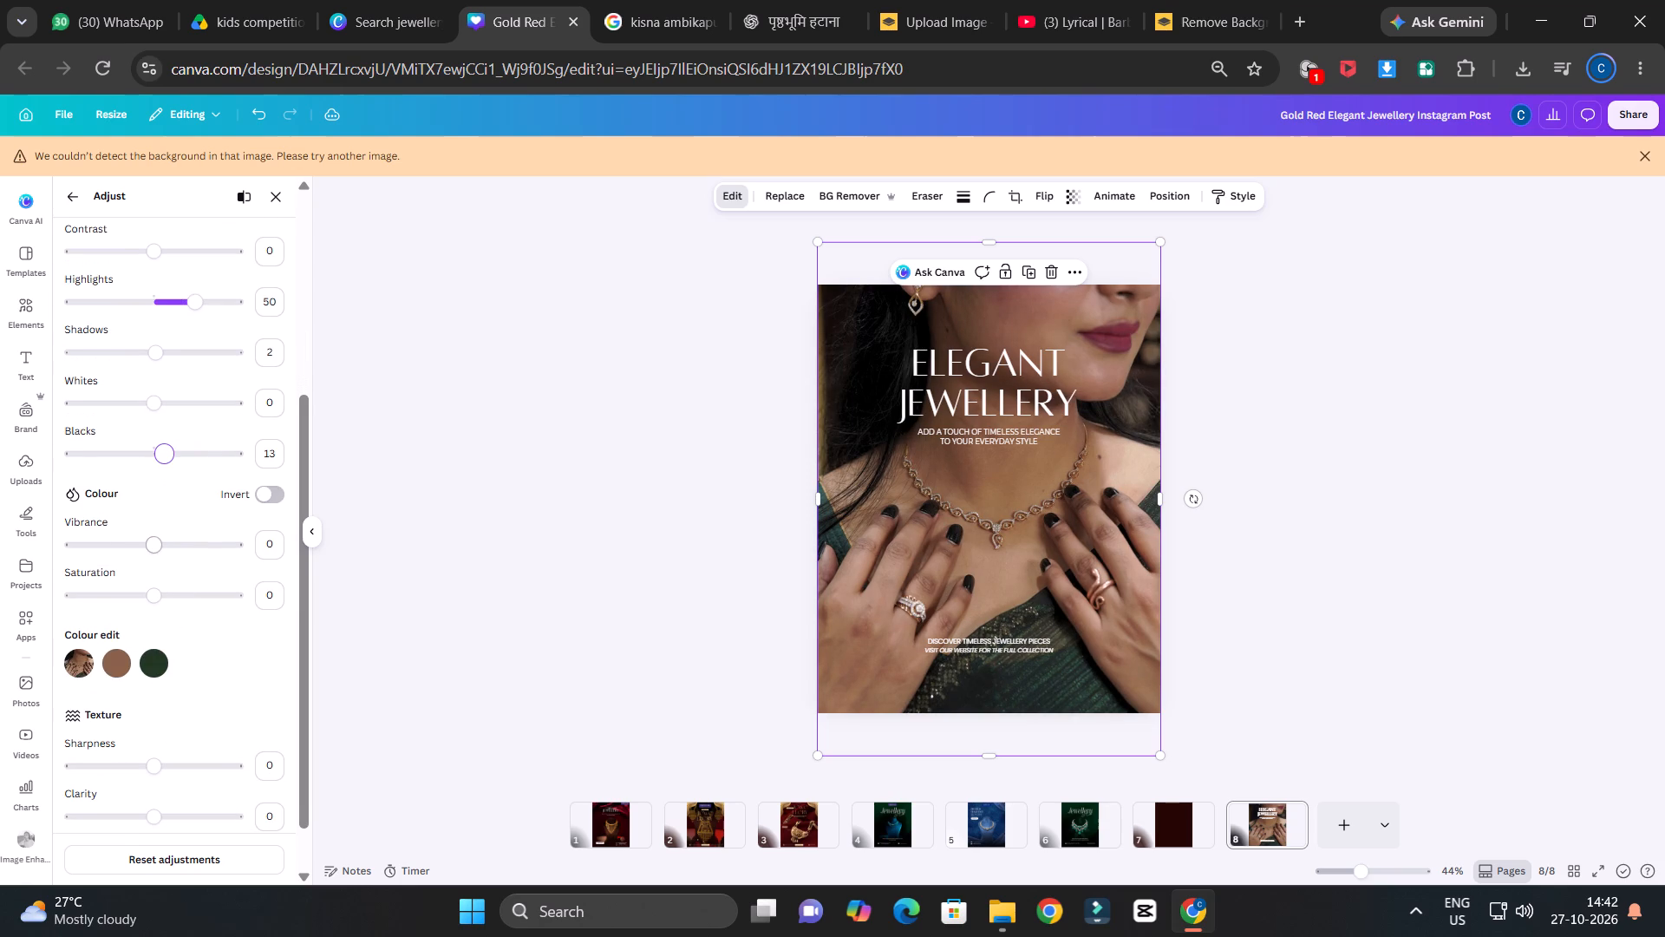
left_click_drag(151, 551, 83, 566)
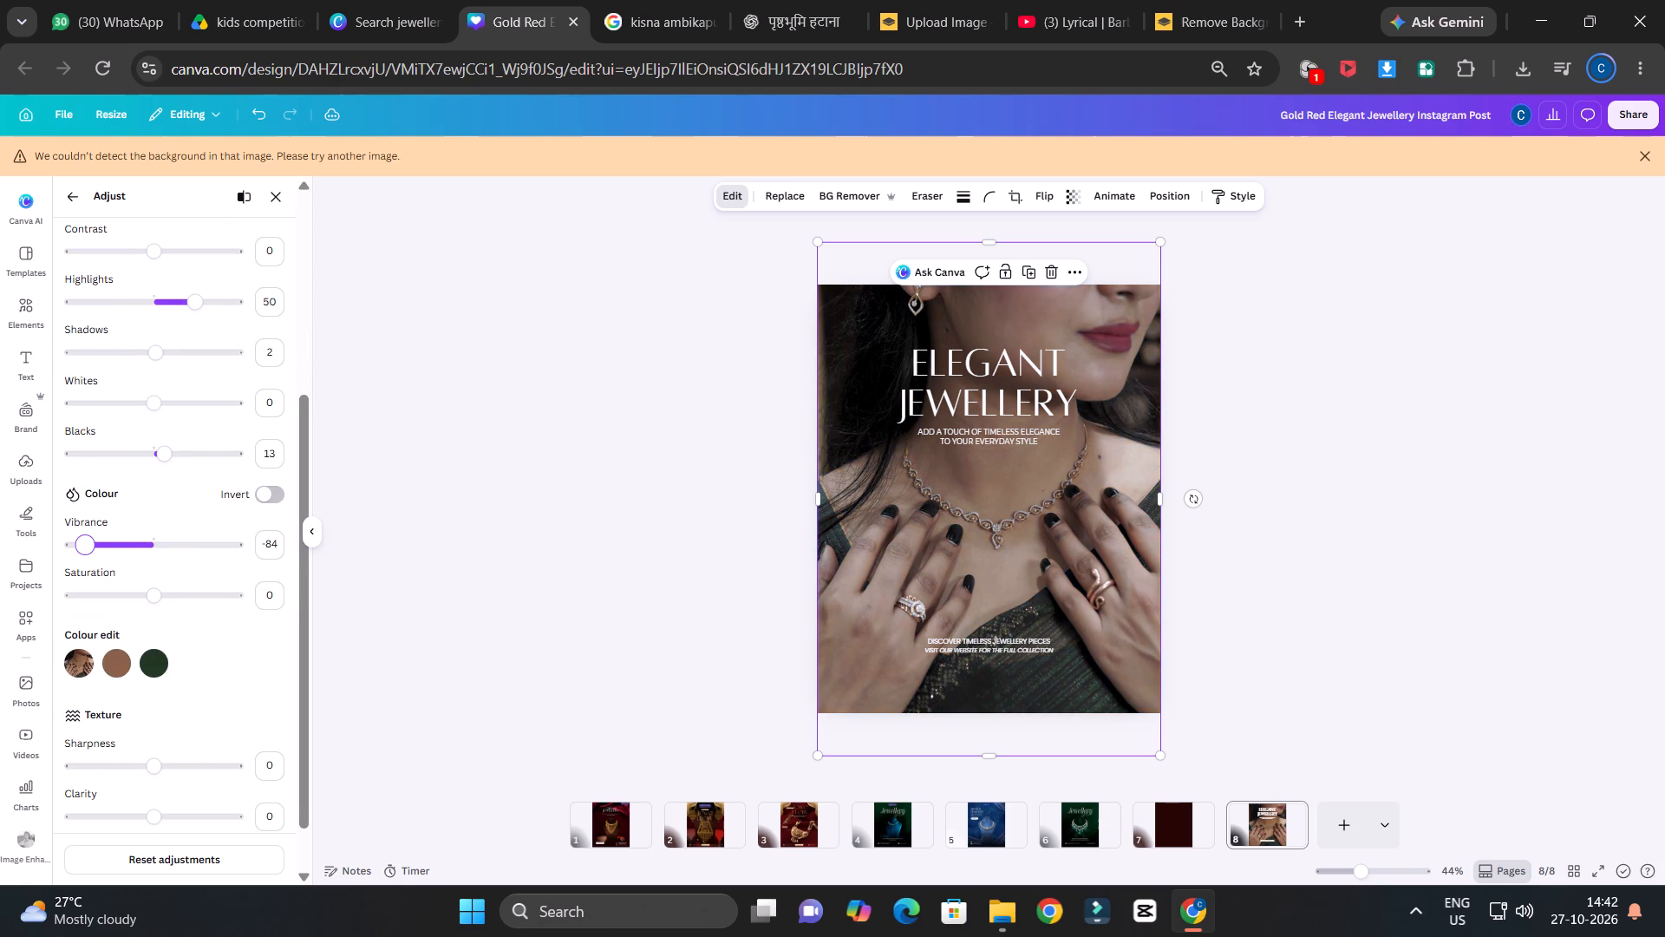
left_click_drag(83, 566, 93, 566)
left_click_drag(93, 566, 138, 572)
left_click_drag(150, 609, 112, 609)
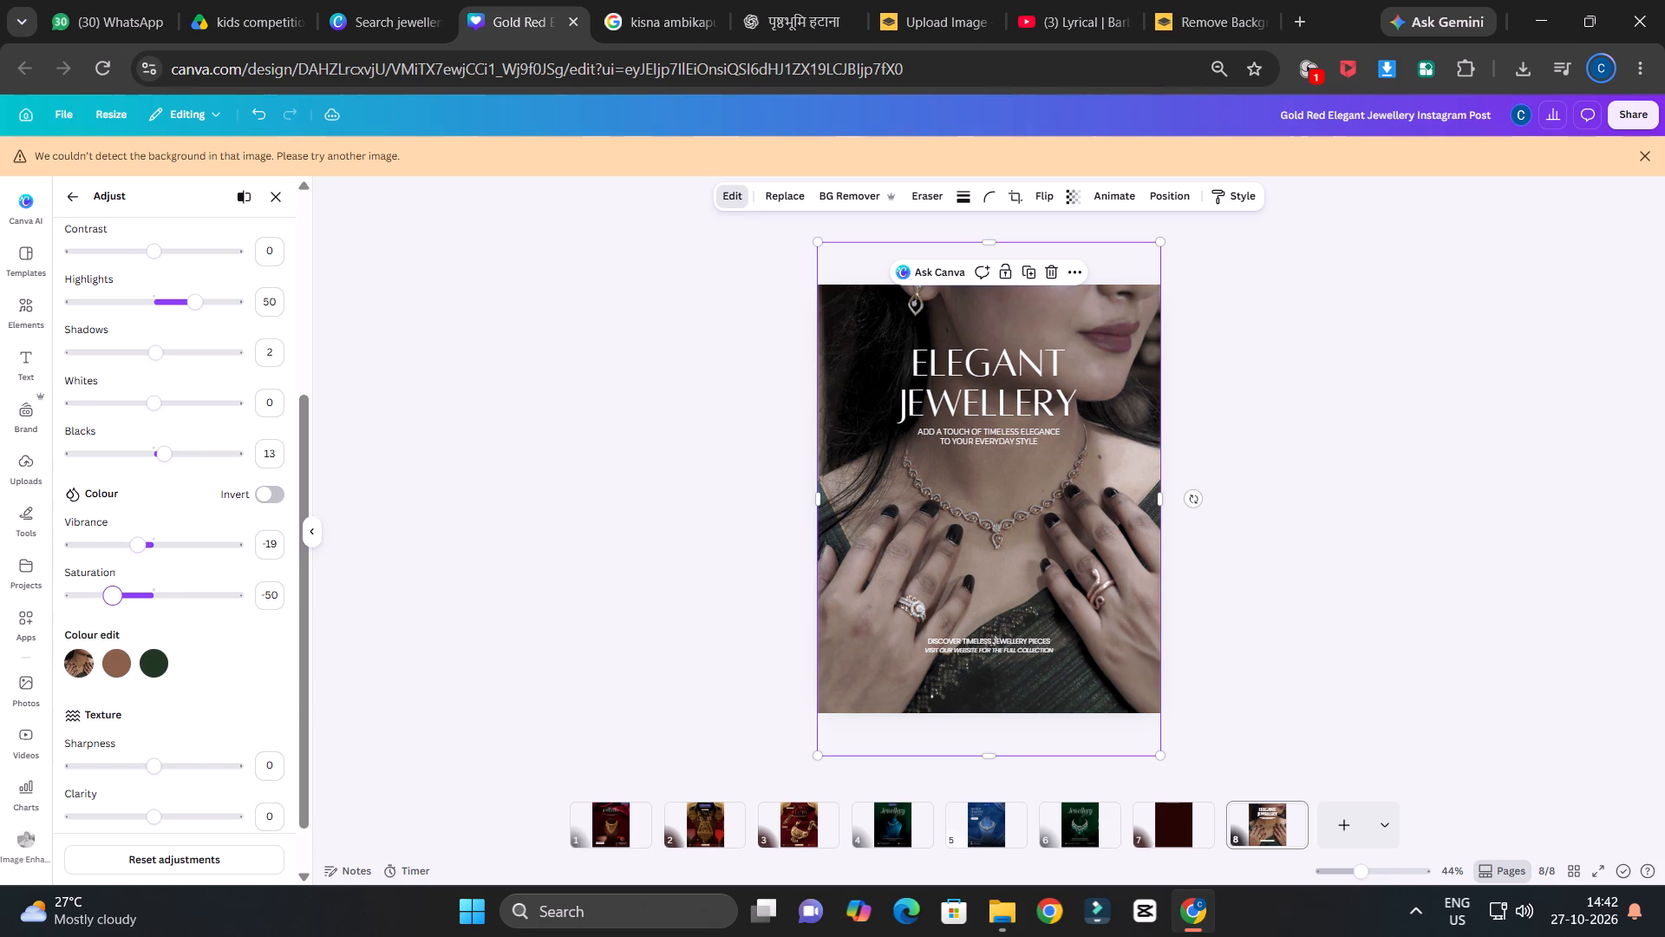
Set the model photo's saturation to -30.
left_click_drag(112, 609, 129, 610)
left_click_drag(129, 610, 129, 609)
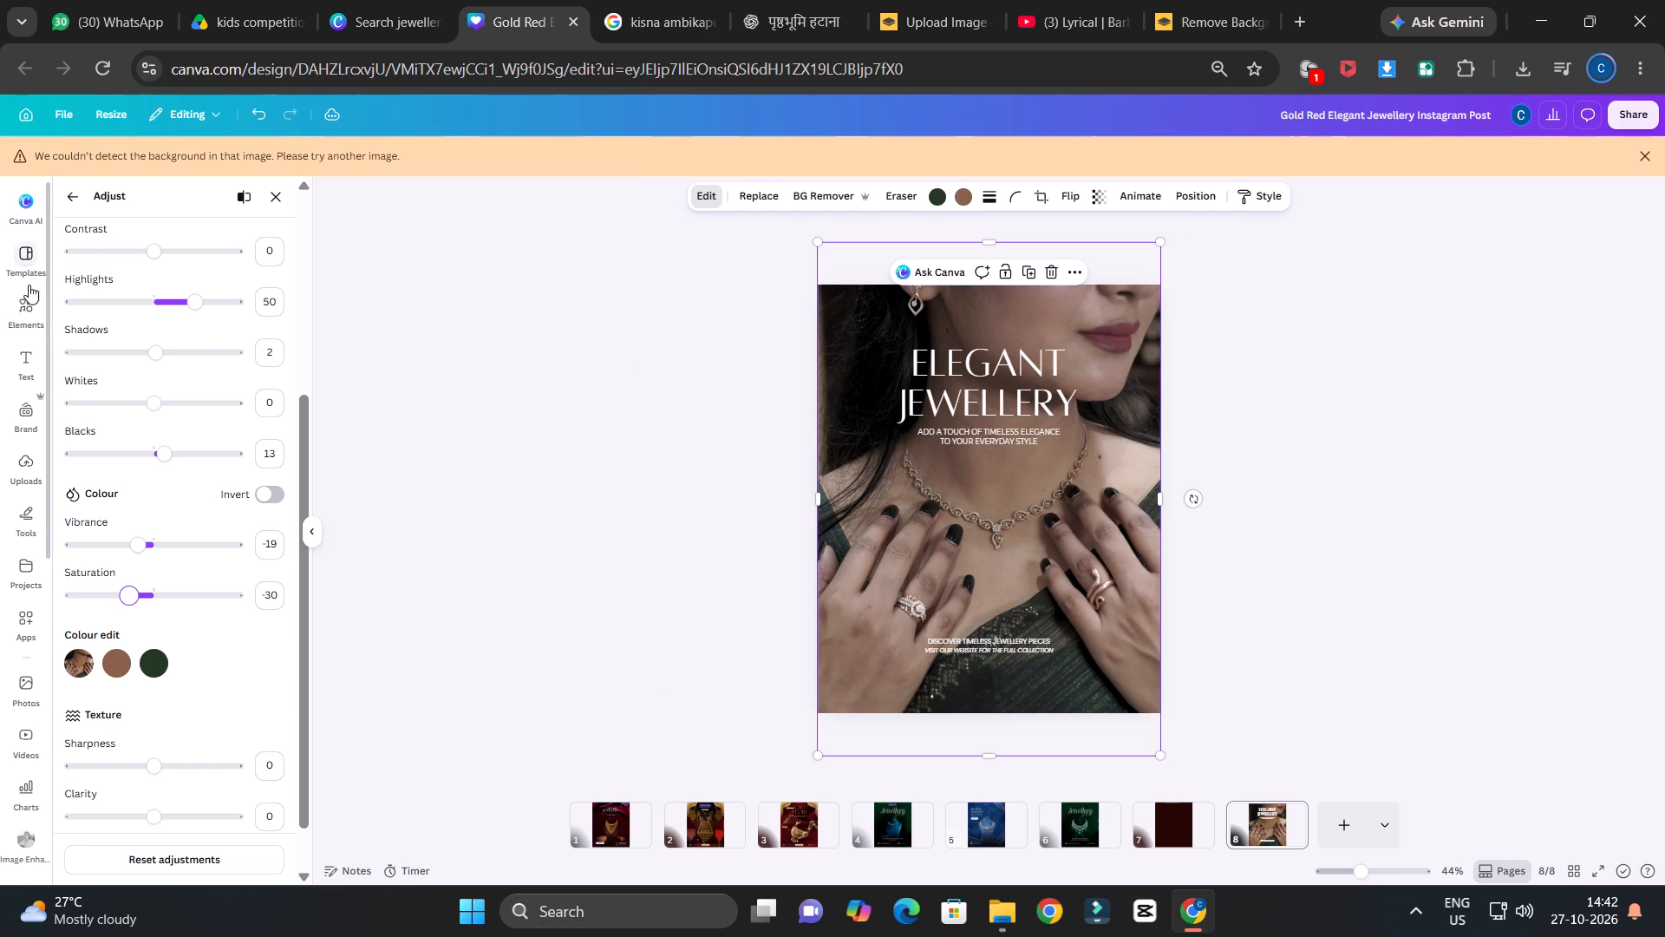
Add the recently used black gradient element to the poster and rotate it upside down so its dark edge faces the bottom.
left_click(33, 312)
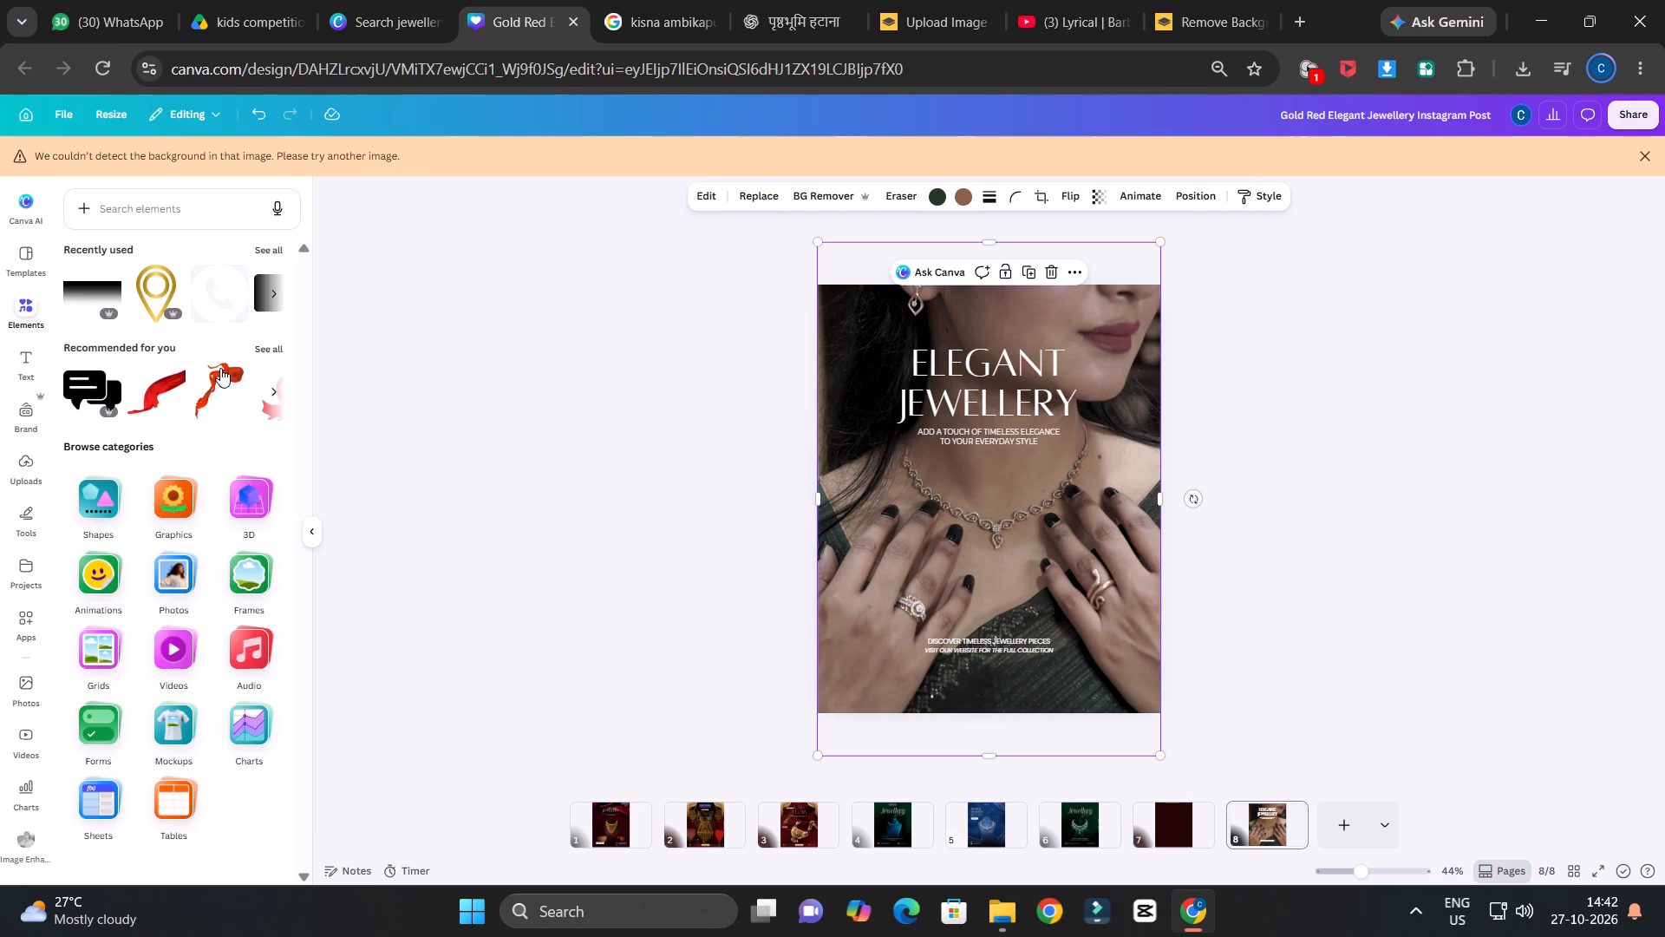
left_click(93, 296)
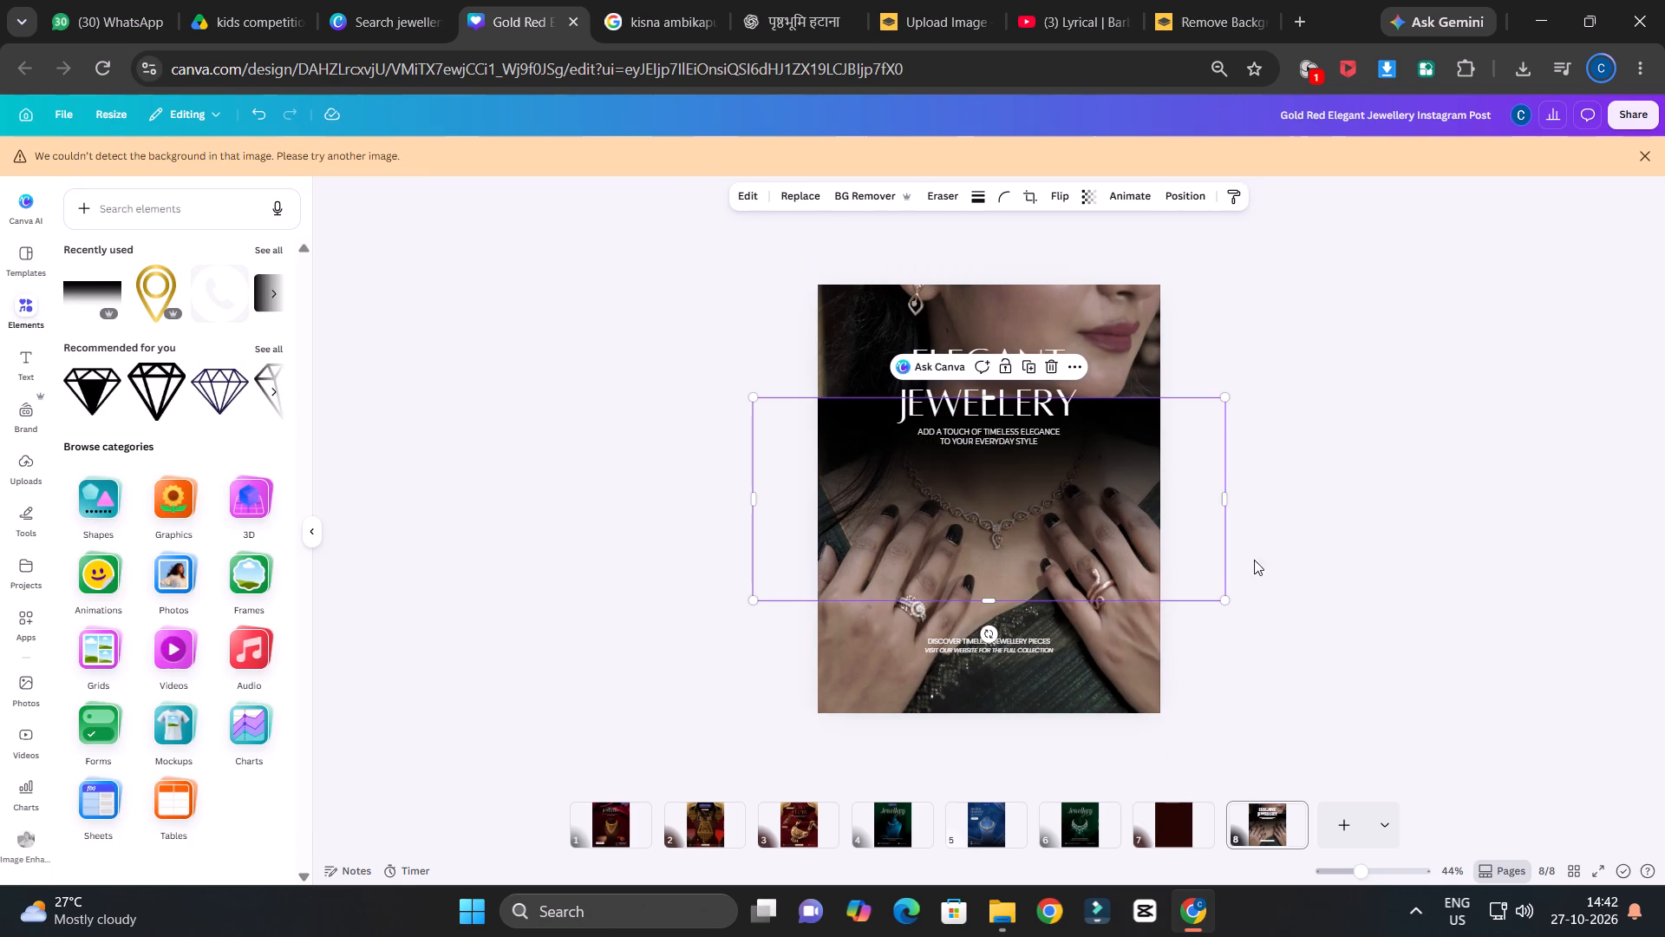
left_click_drag(983, 635, 984, 636)
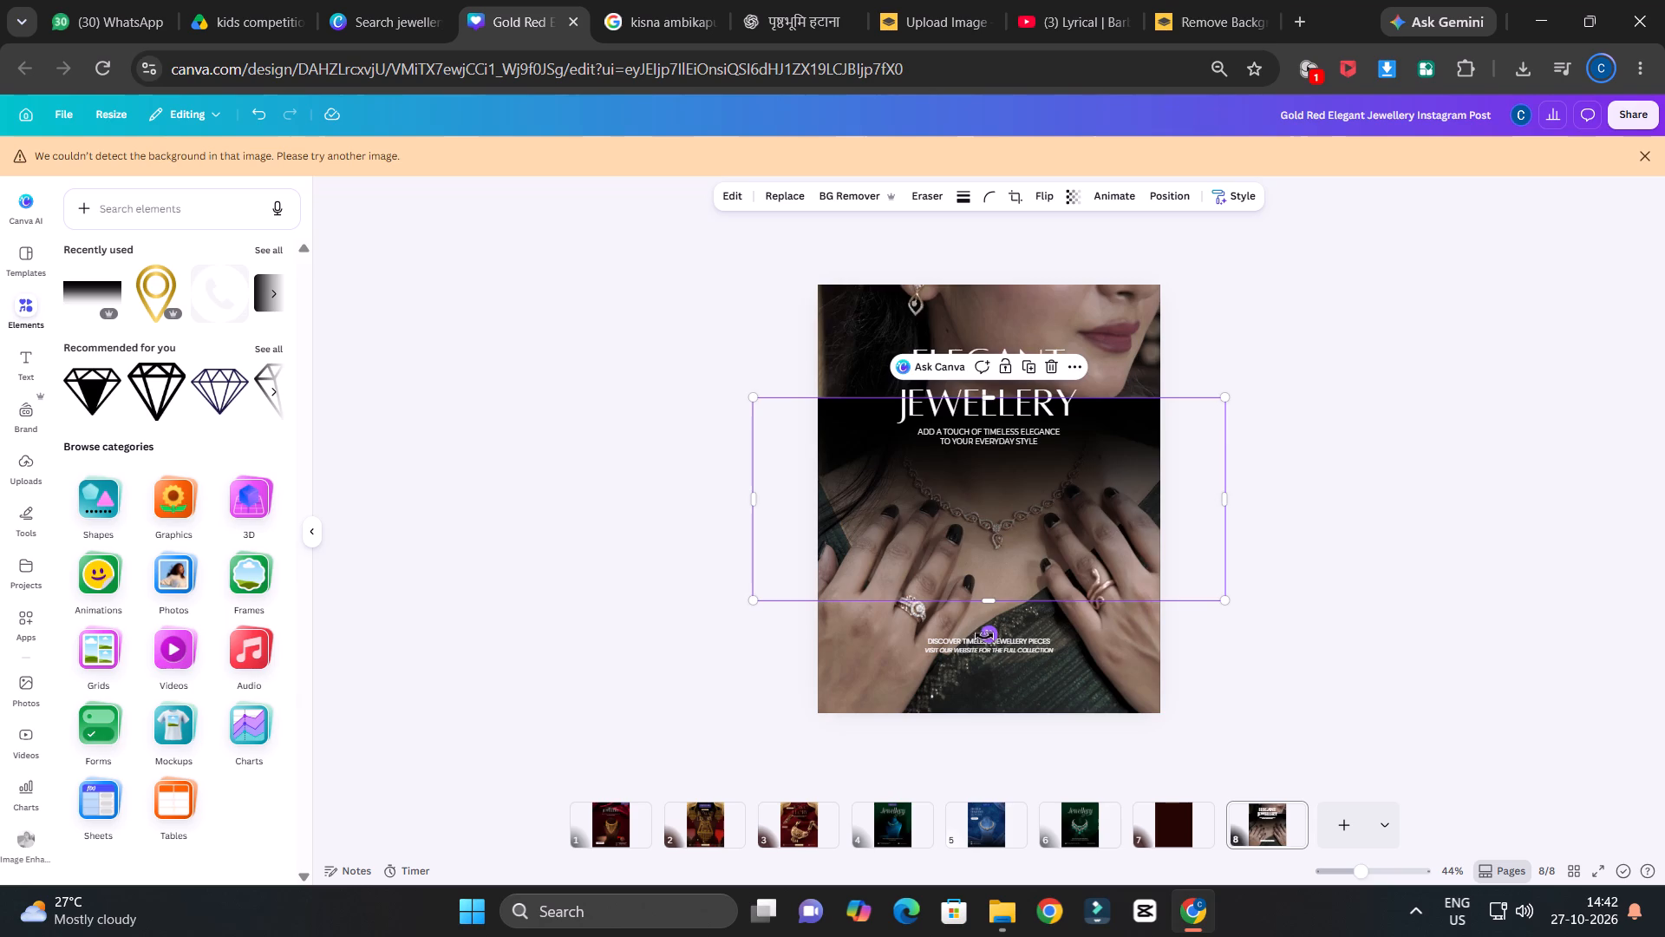
left_click_drag(984, 636, 1008, 135)
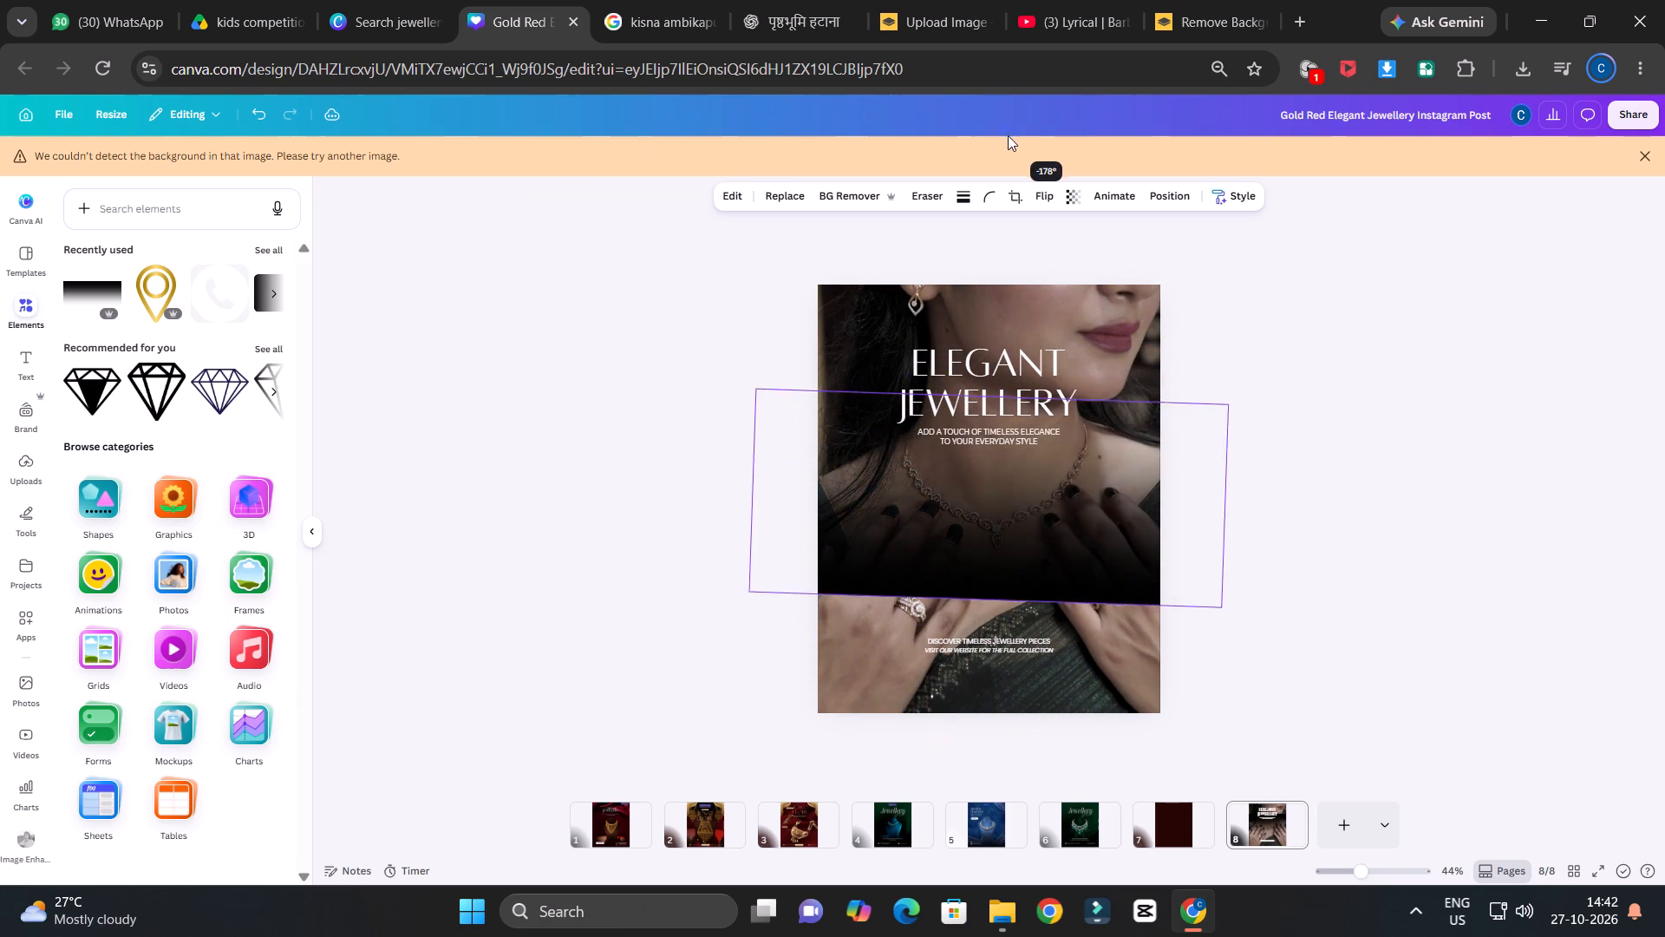
left_click_drag(1008, 135, 997, 151)
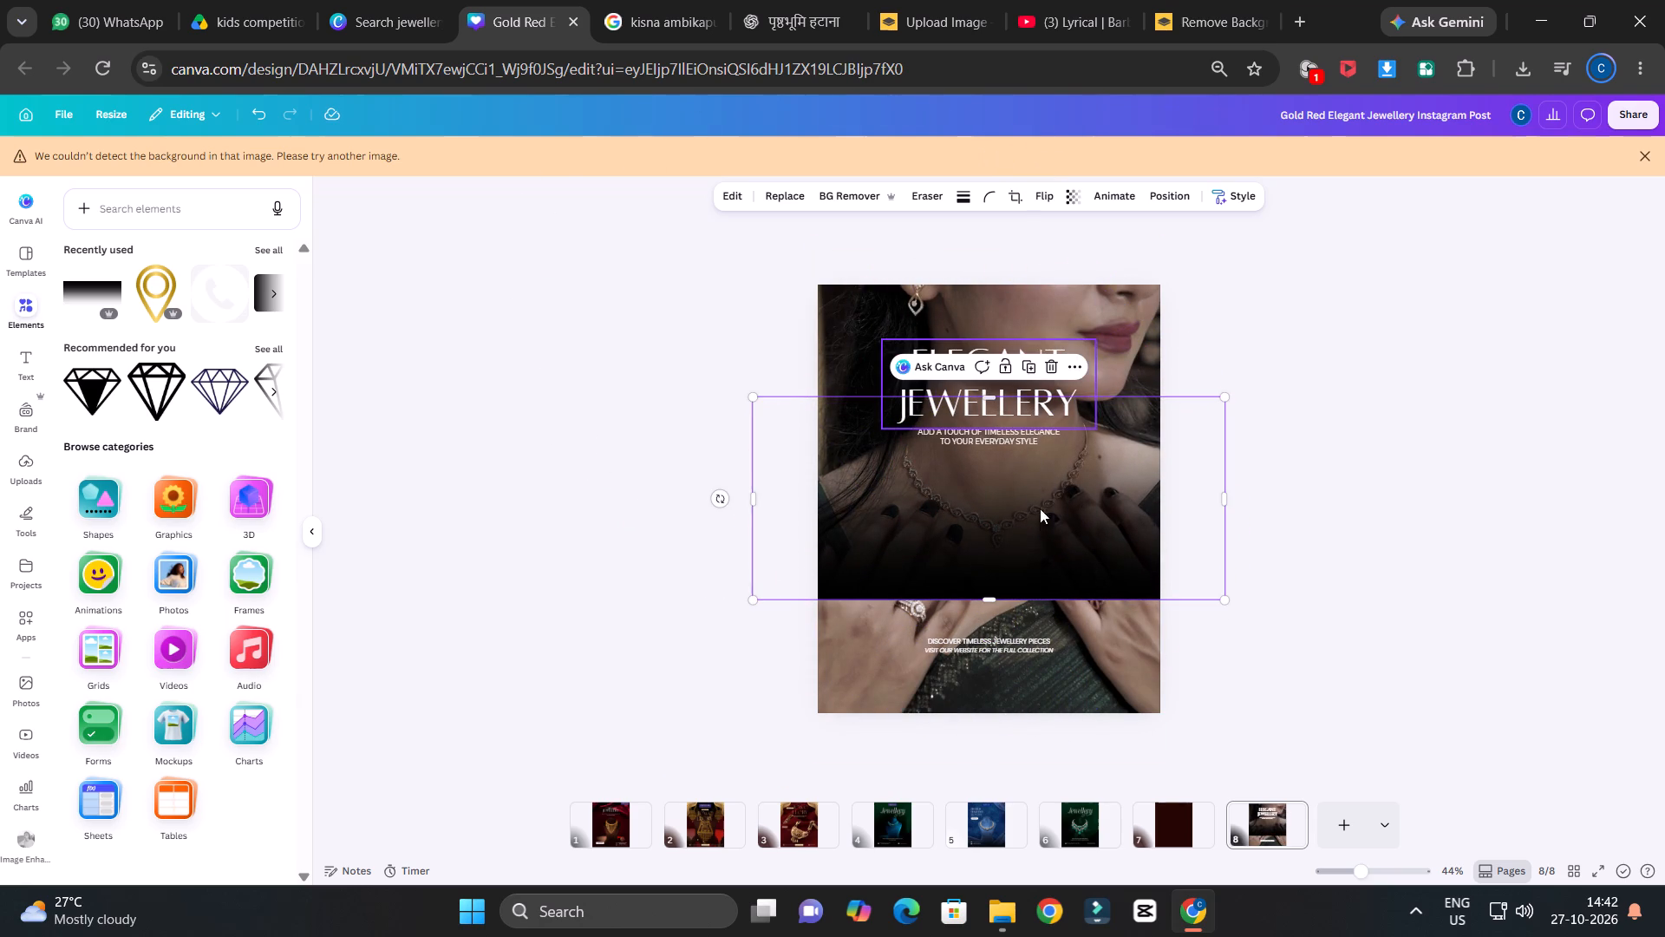
Move the black gradient over the poster's lower part and enlarge it past the page edges, centred behind the bottom text.
left_click_drag(1042, 521, 1035, 652)
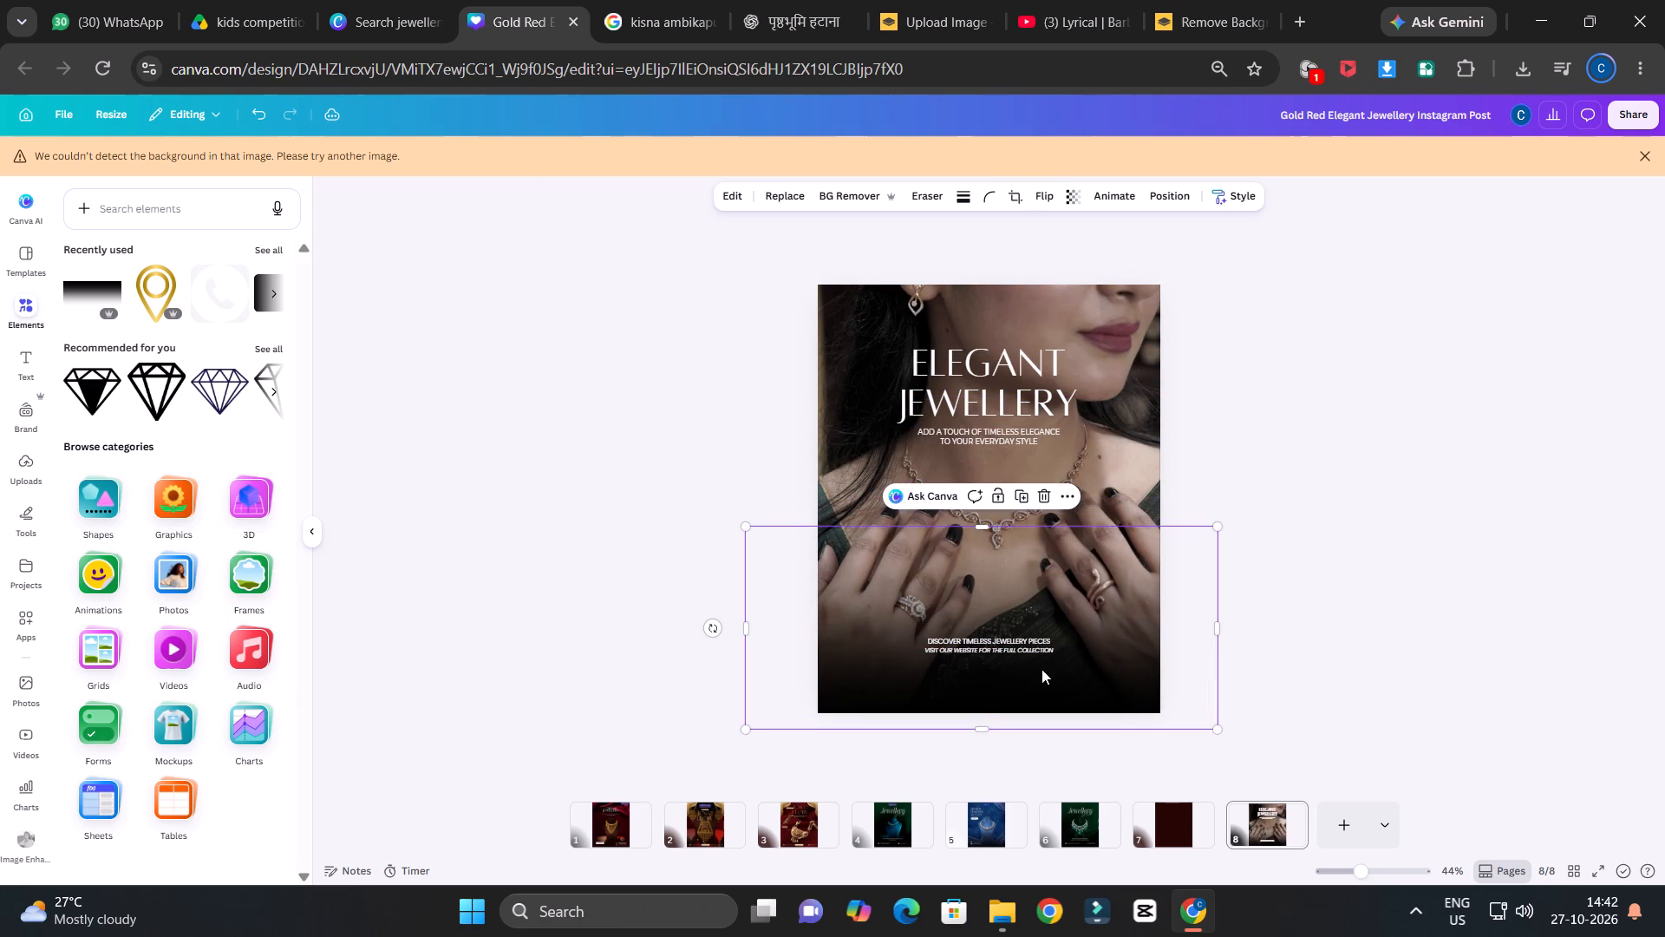
left_click_drag(1219, 729, 1301, 774)
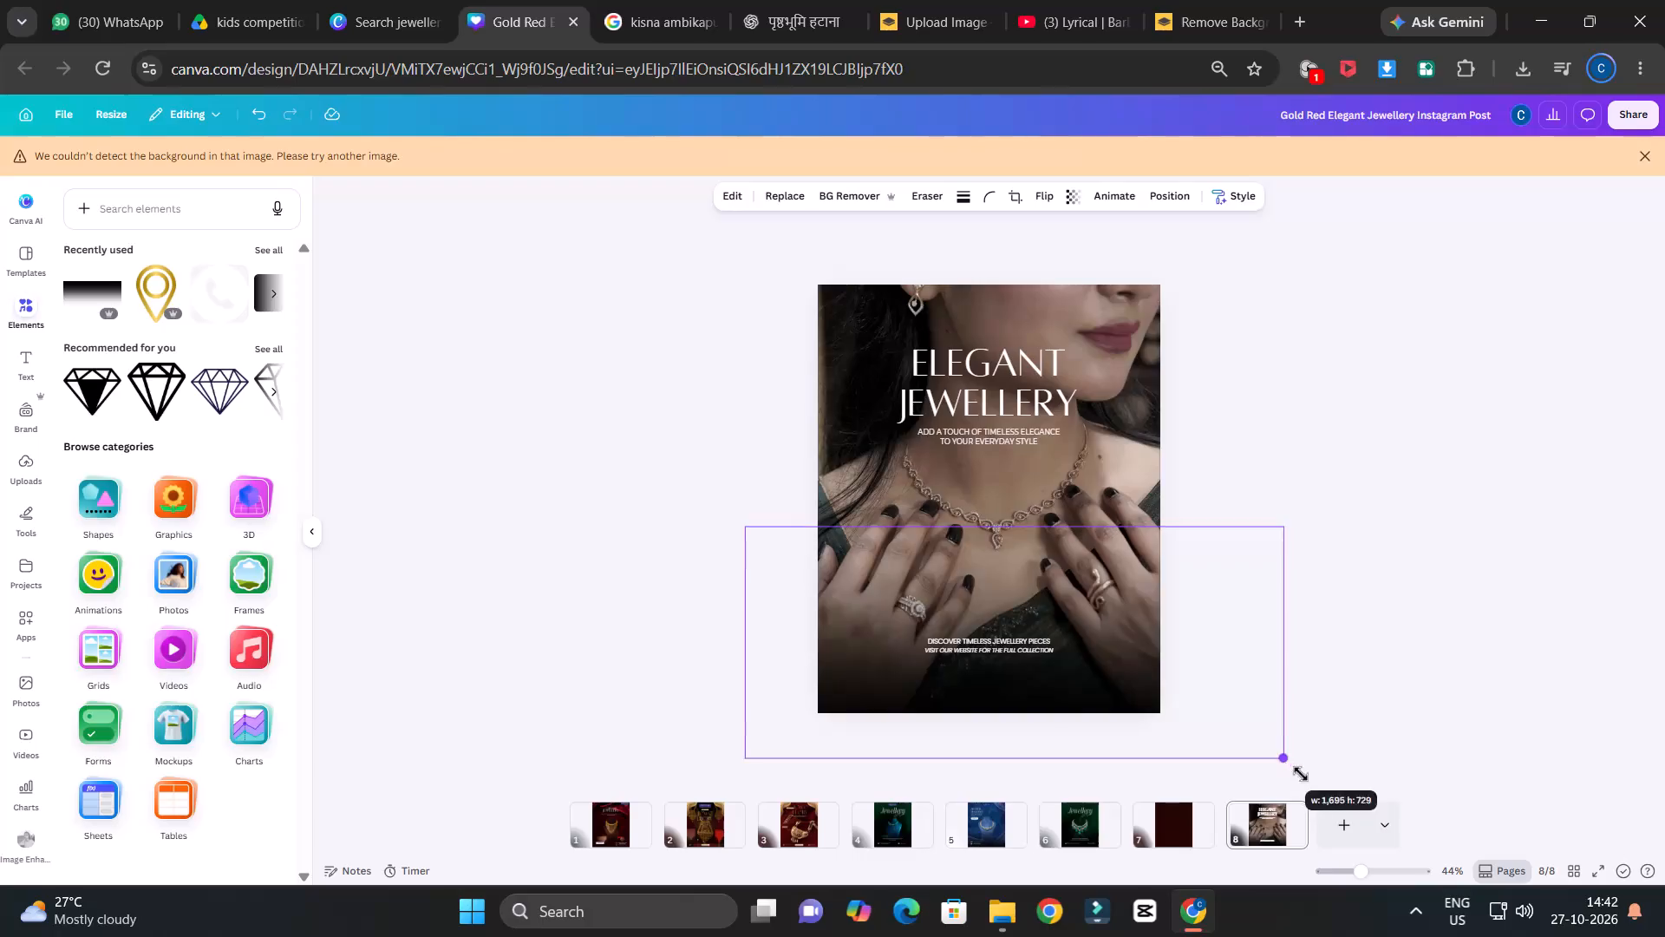
left_click_drag(1301, 774, 1342, 790)
left_click_drag(1243, 726, 1208, 696)
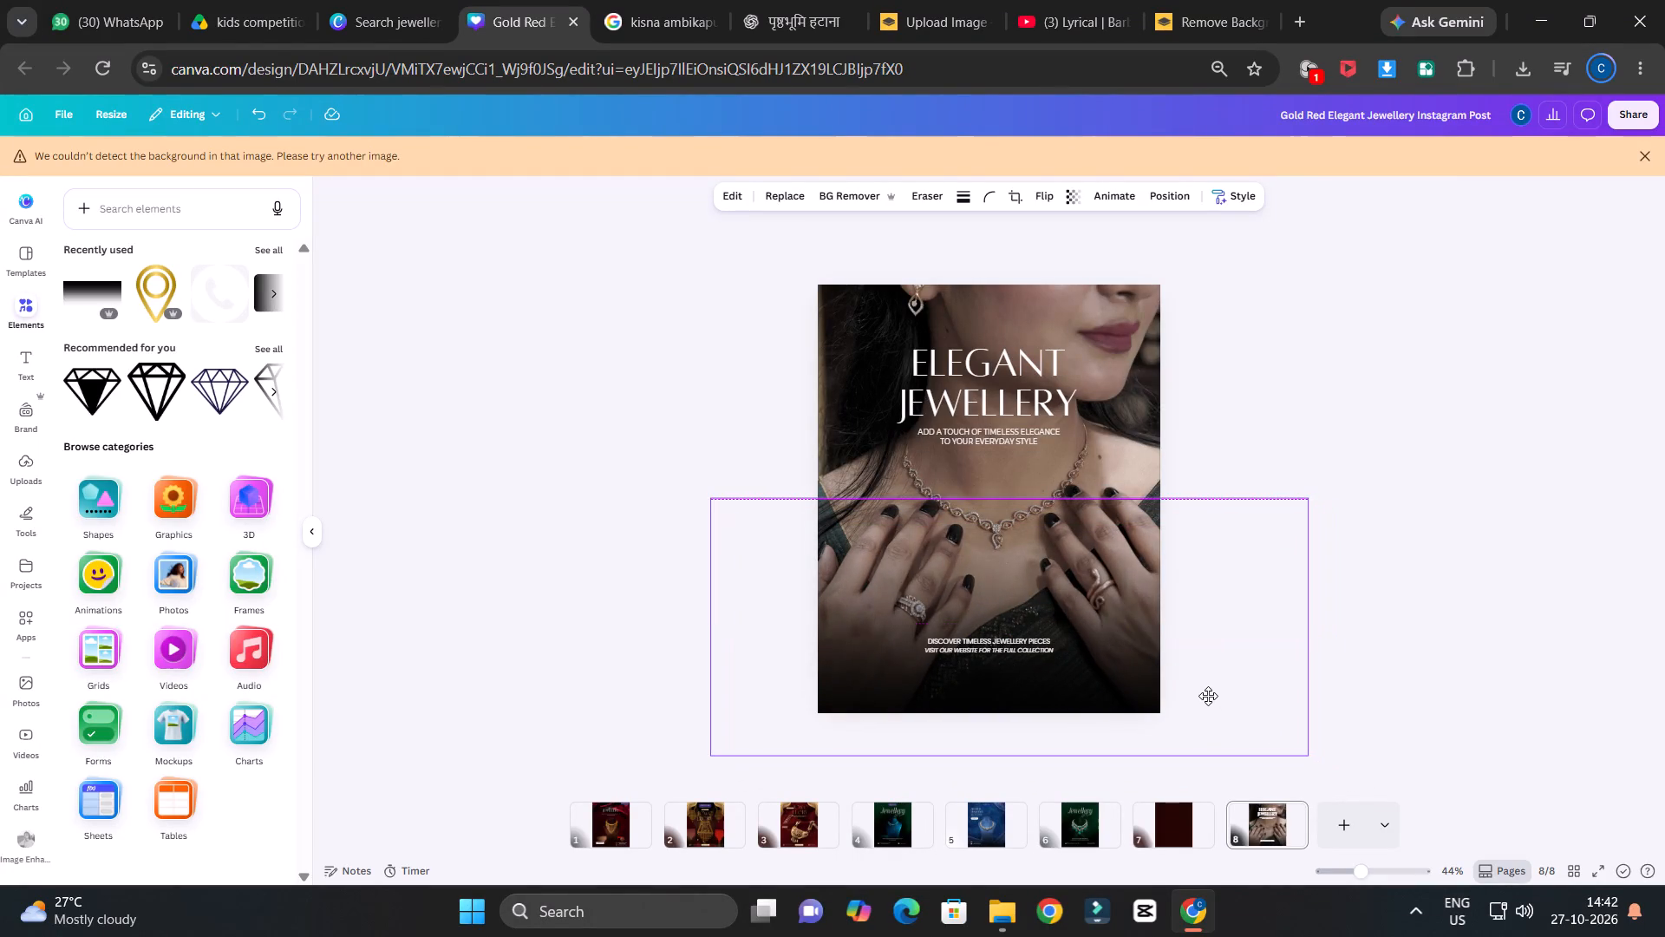
left_click_drag(1208, 696, 1205, 692)
left_click(1436, 488)
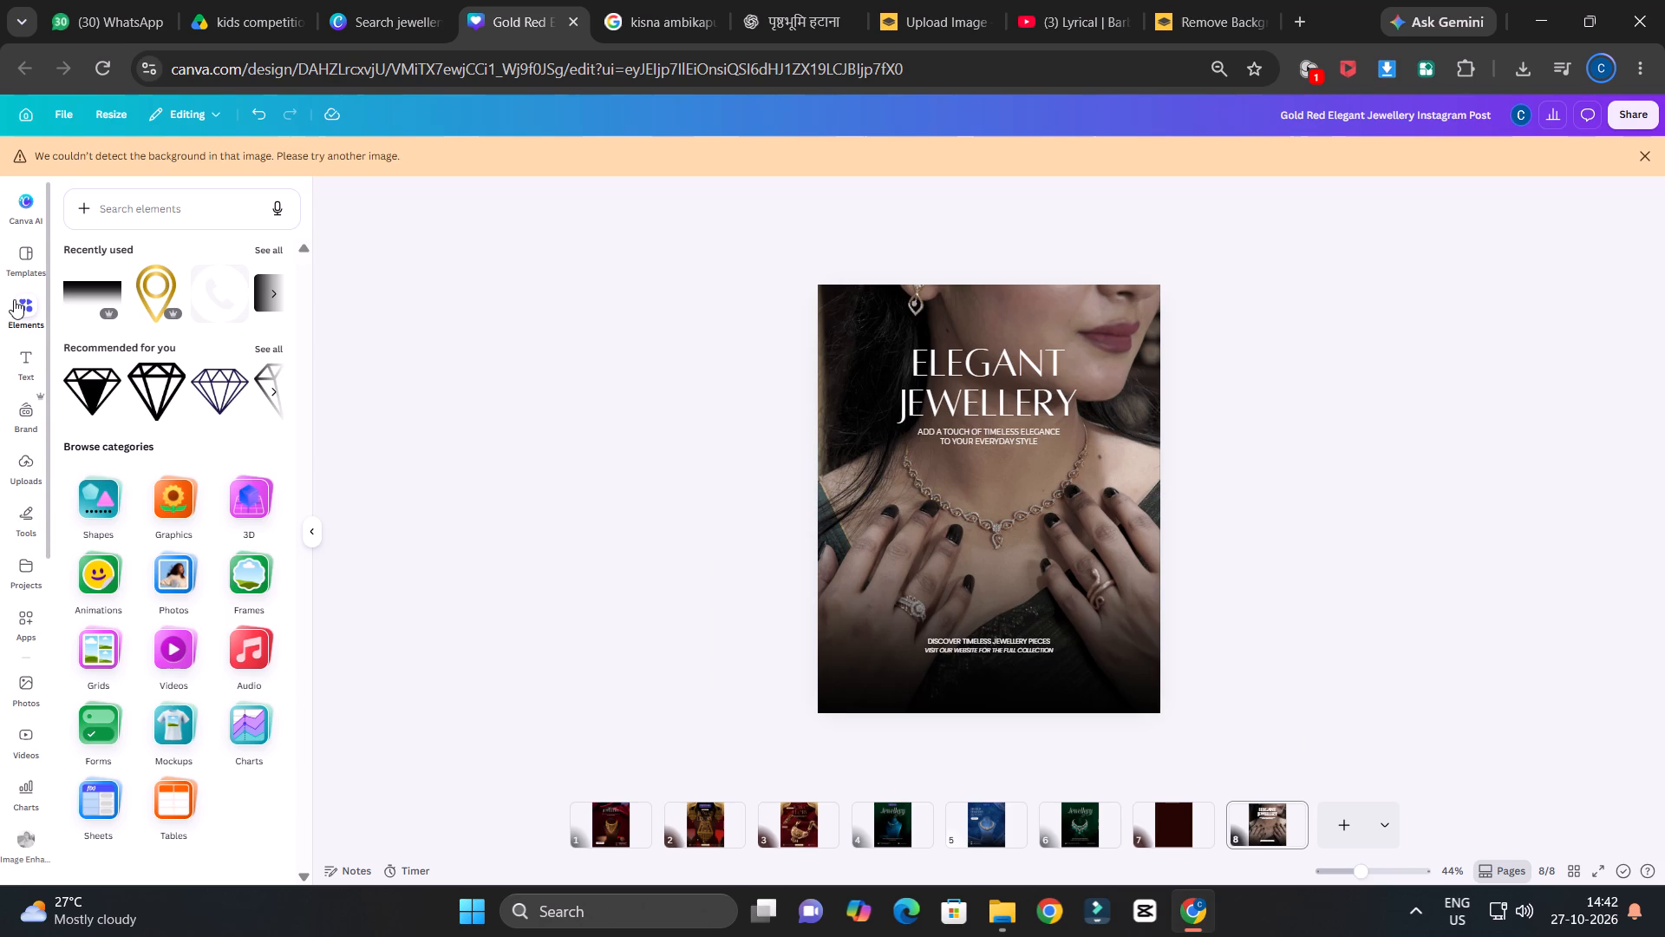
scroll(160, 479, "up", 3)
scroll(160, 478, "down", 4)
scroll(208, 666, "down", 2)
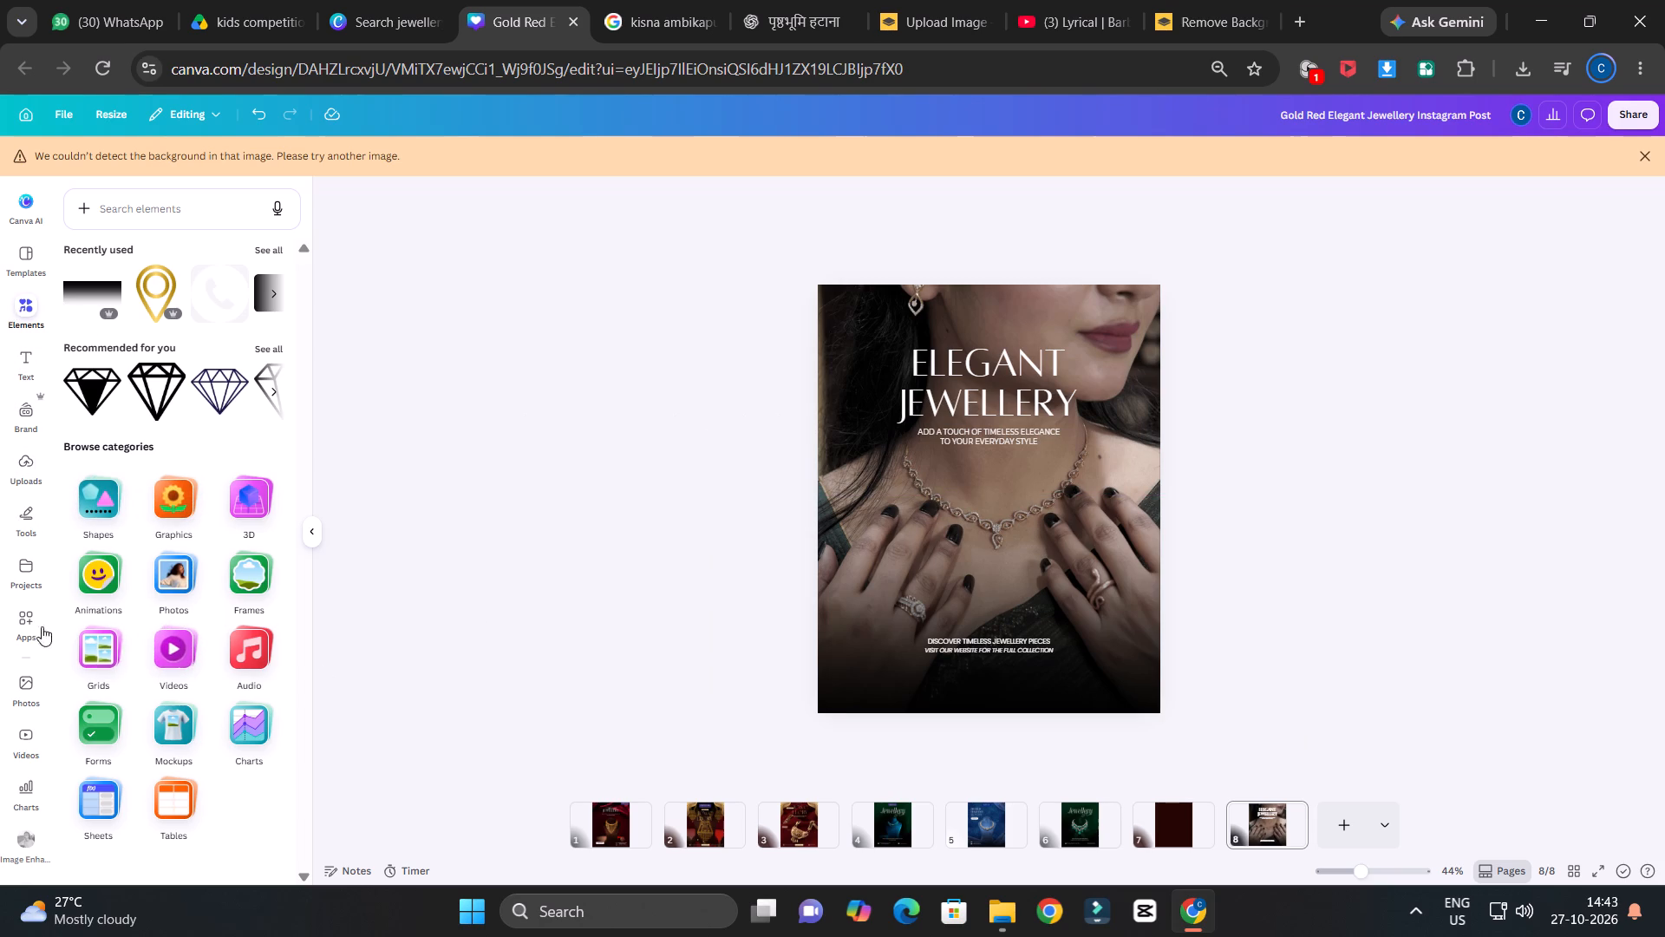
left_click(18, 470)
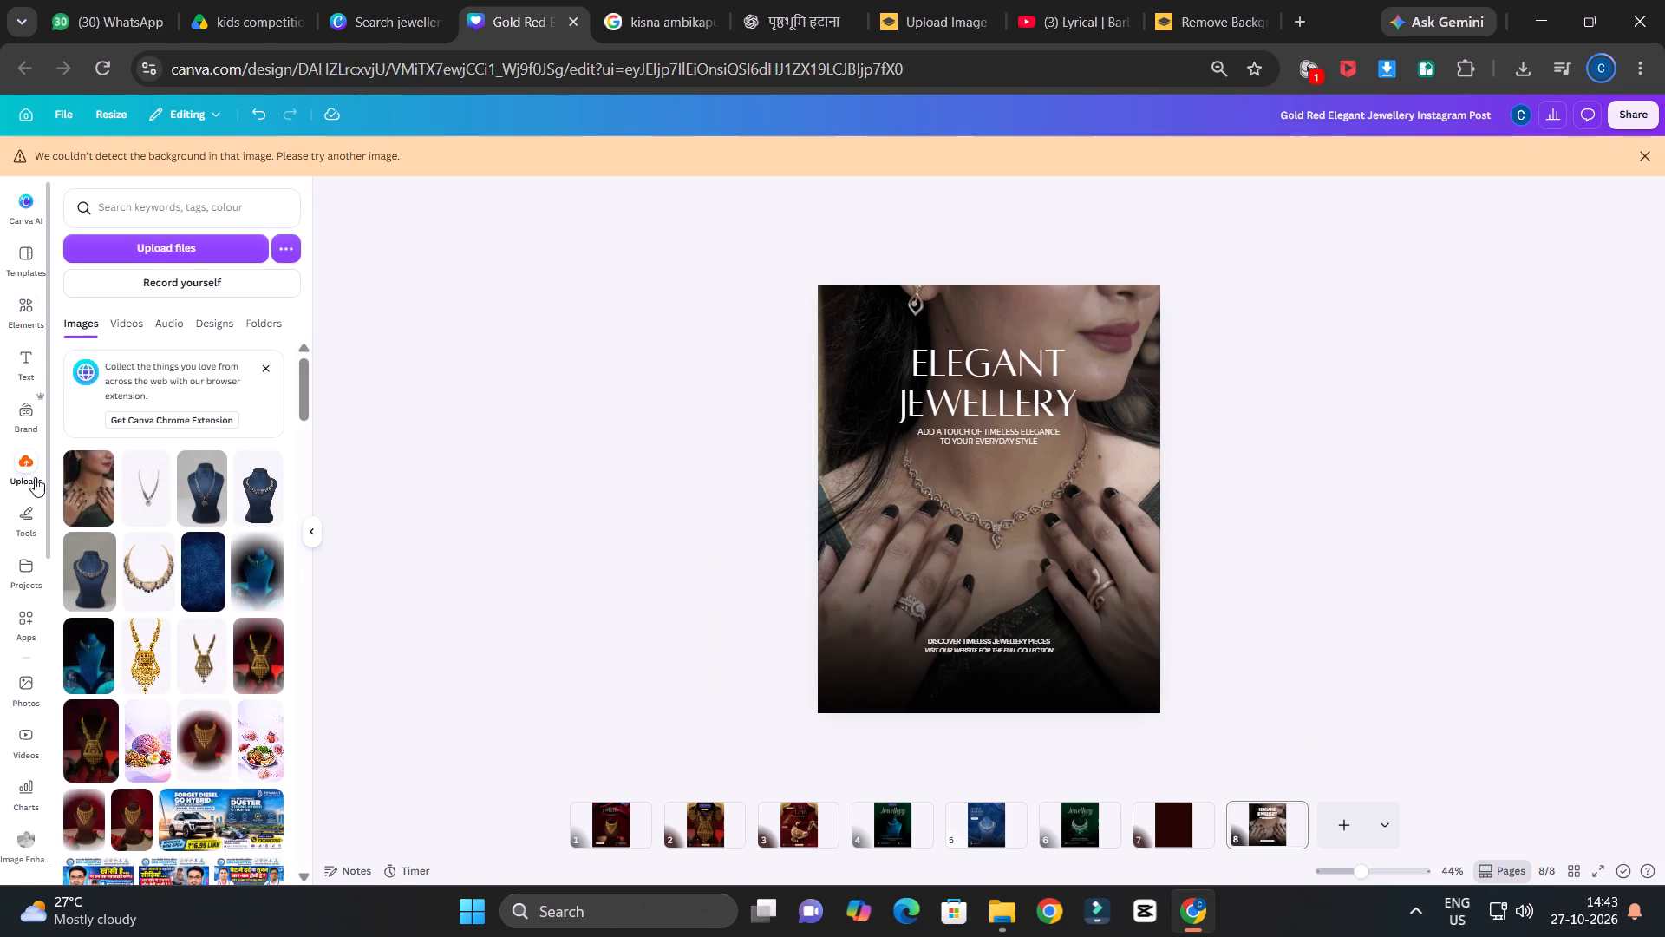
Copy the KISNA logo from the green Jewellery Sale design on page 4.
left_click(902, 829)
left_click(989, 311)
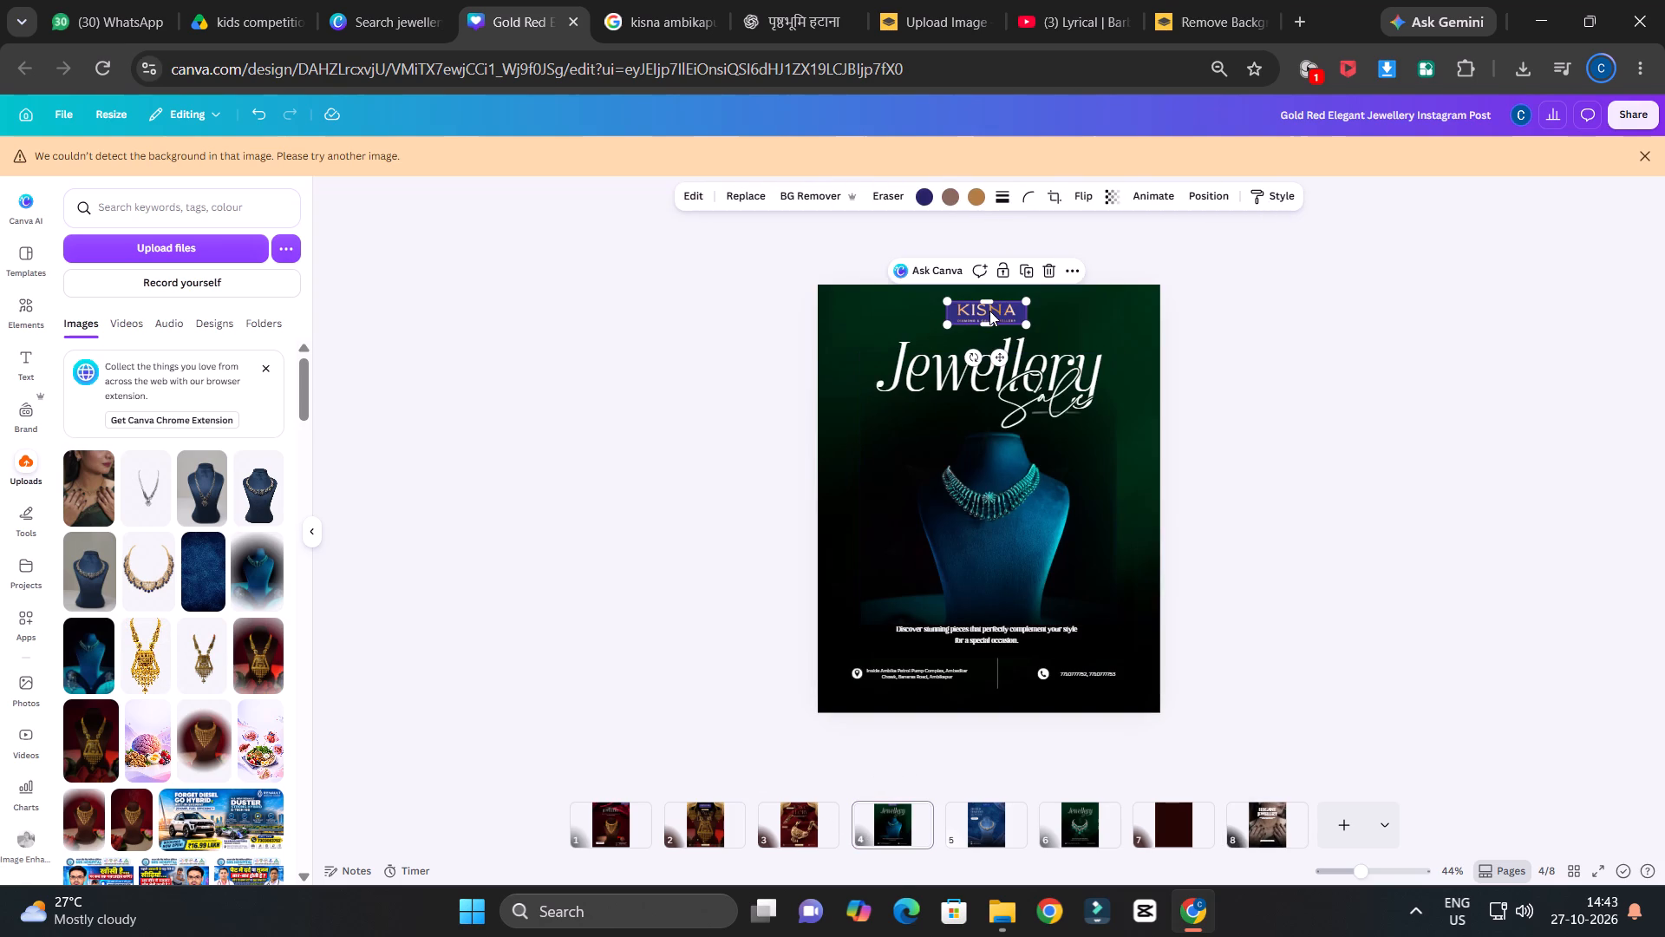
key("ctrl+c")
Look through the designs on pages 1 to 6 to compare their KISNA logos.
left_click(1086, 822)
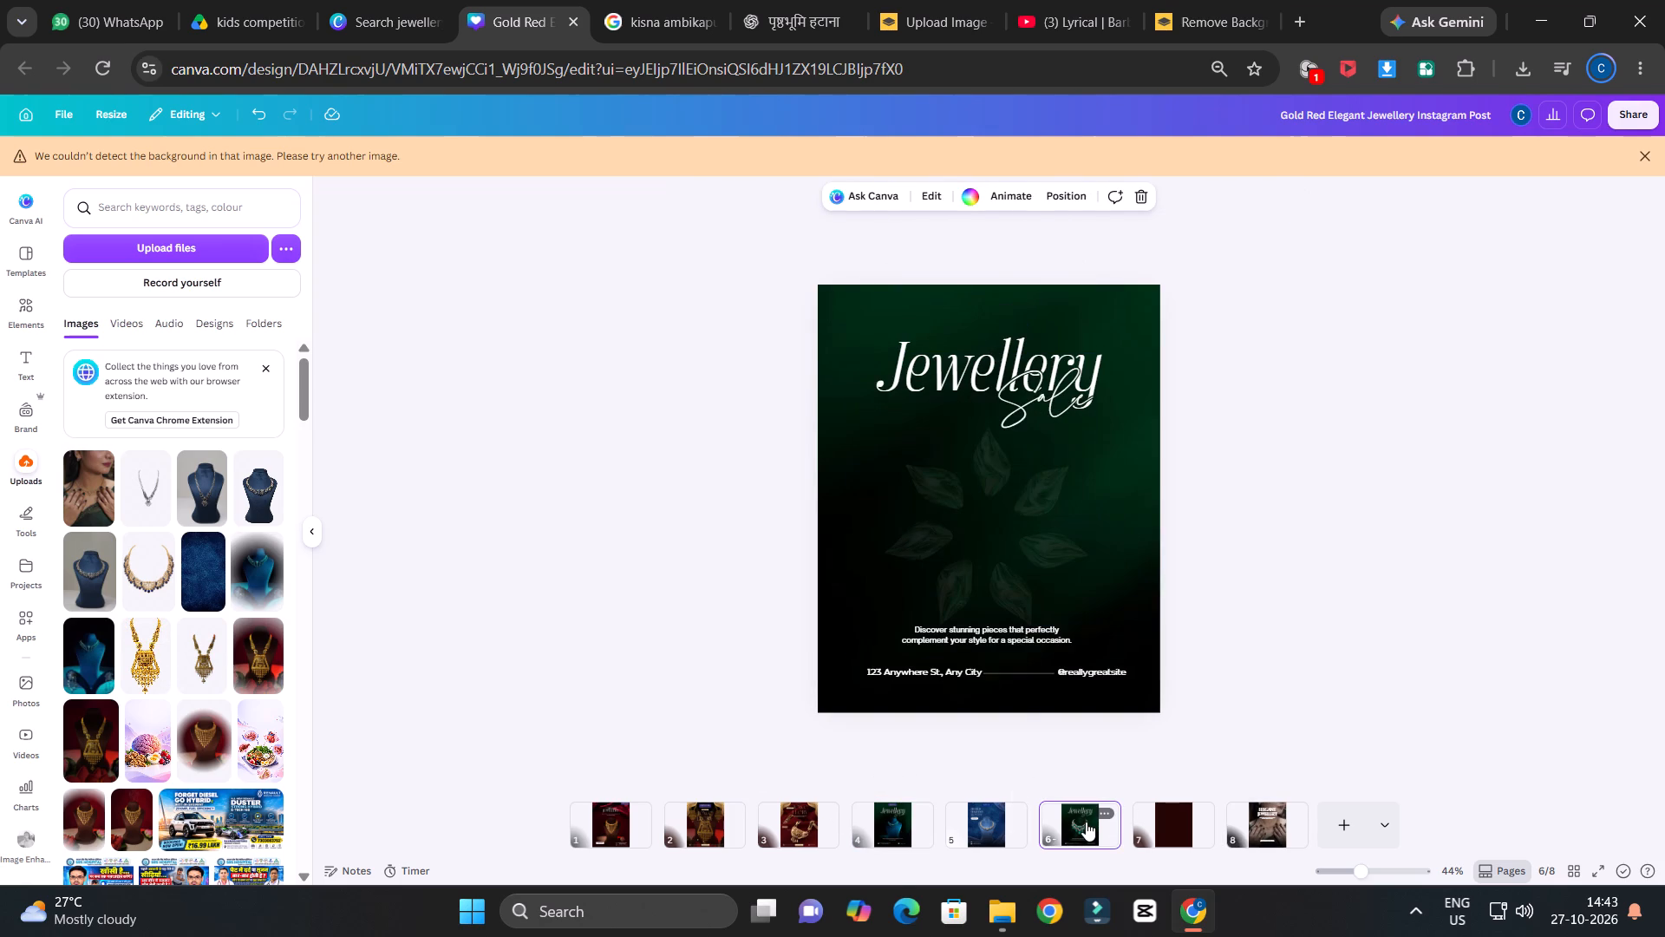
left_click(1009, 819)
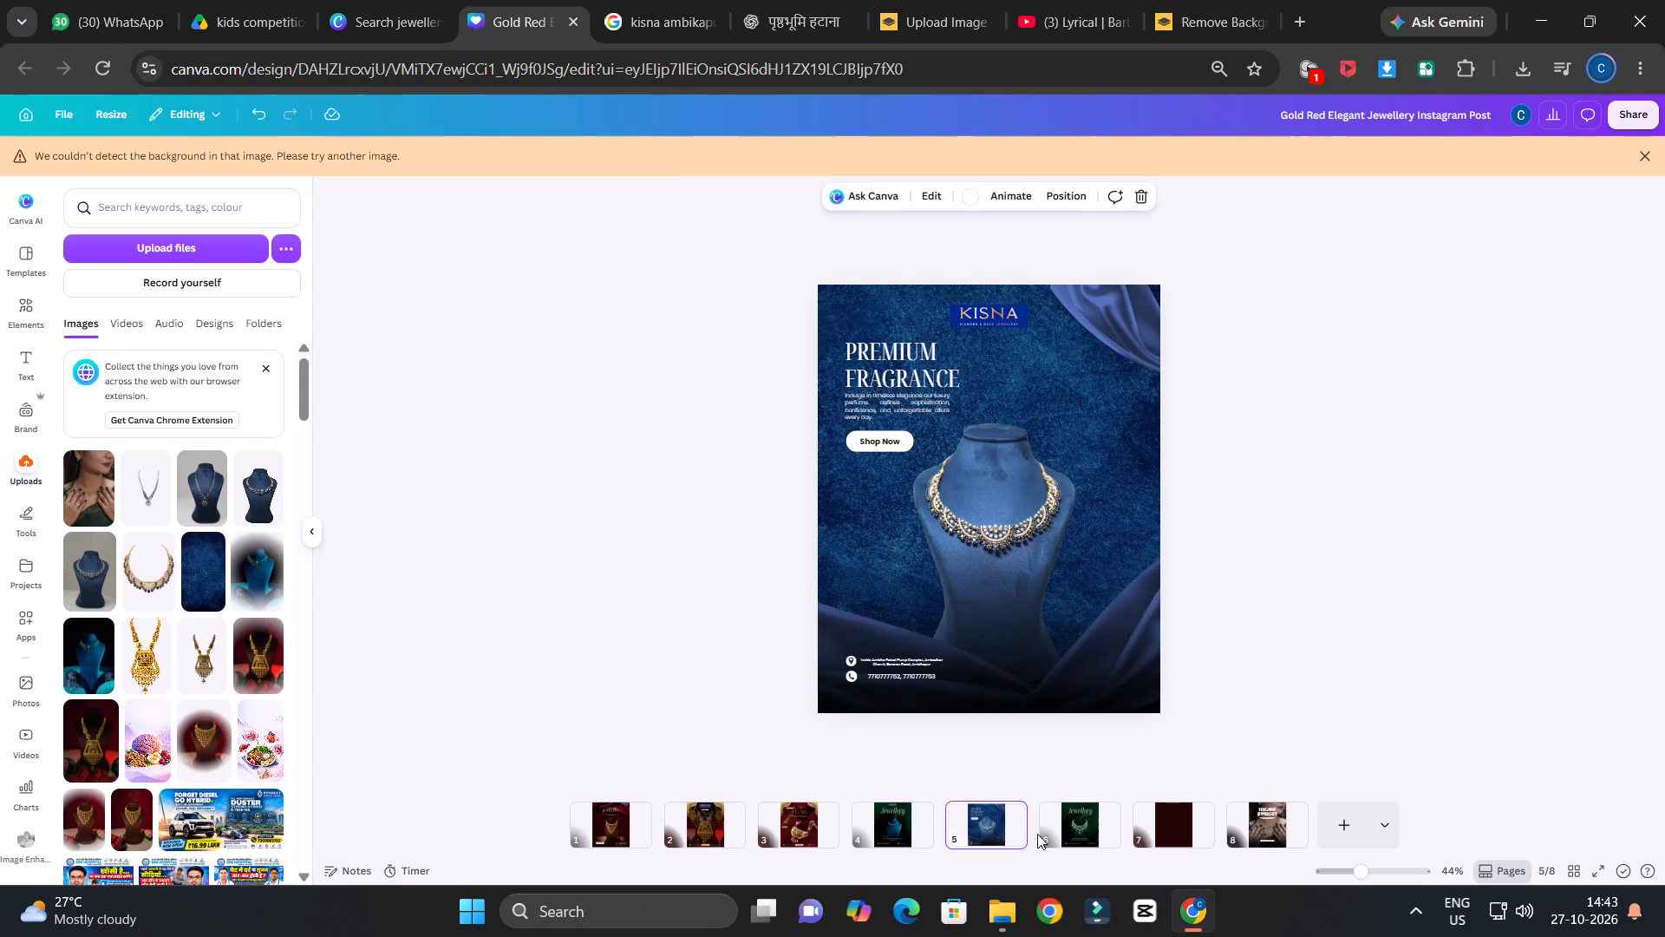
left_click(1072, 818)
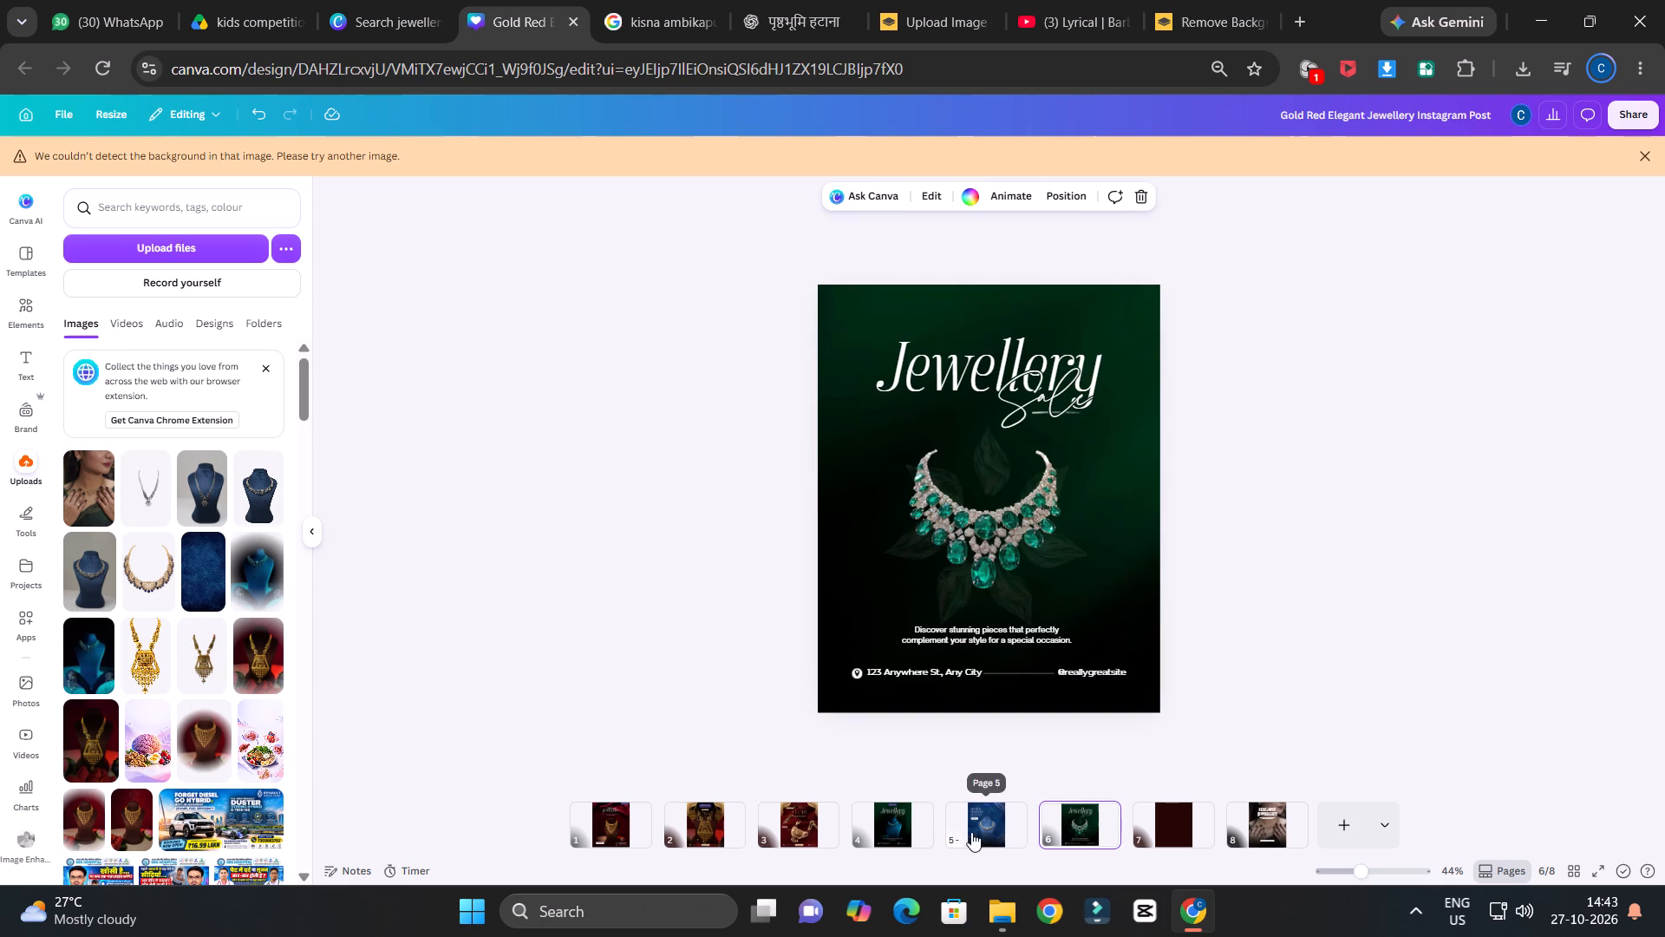
left_click(886, 832)
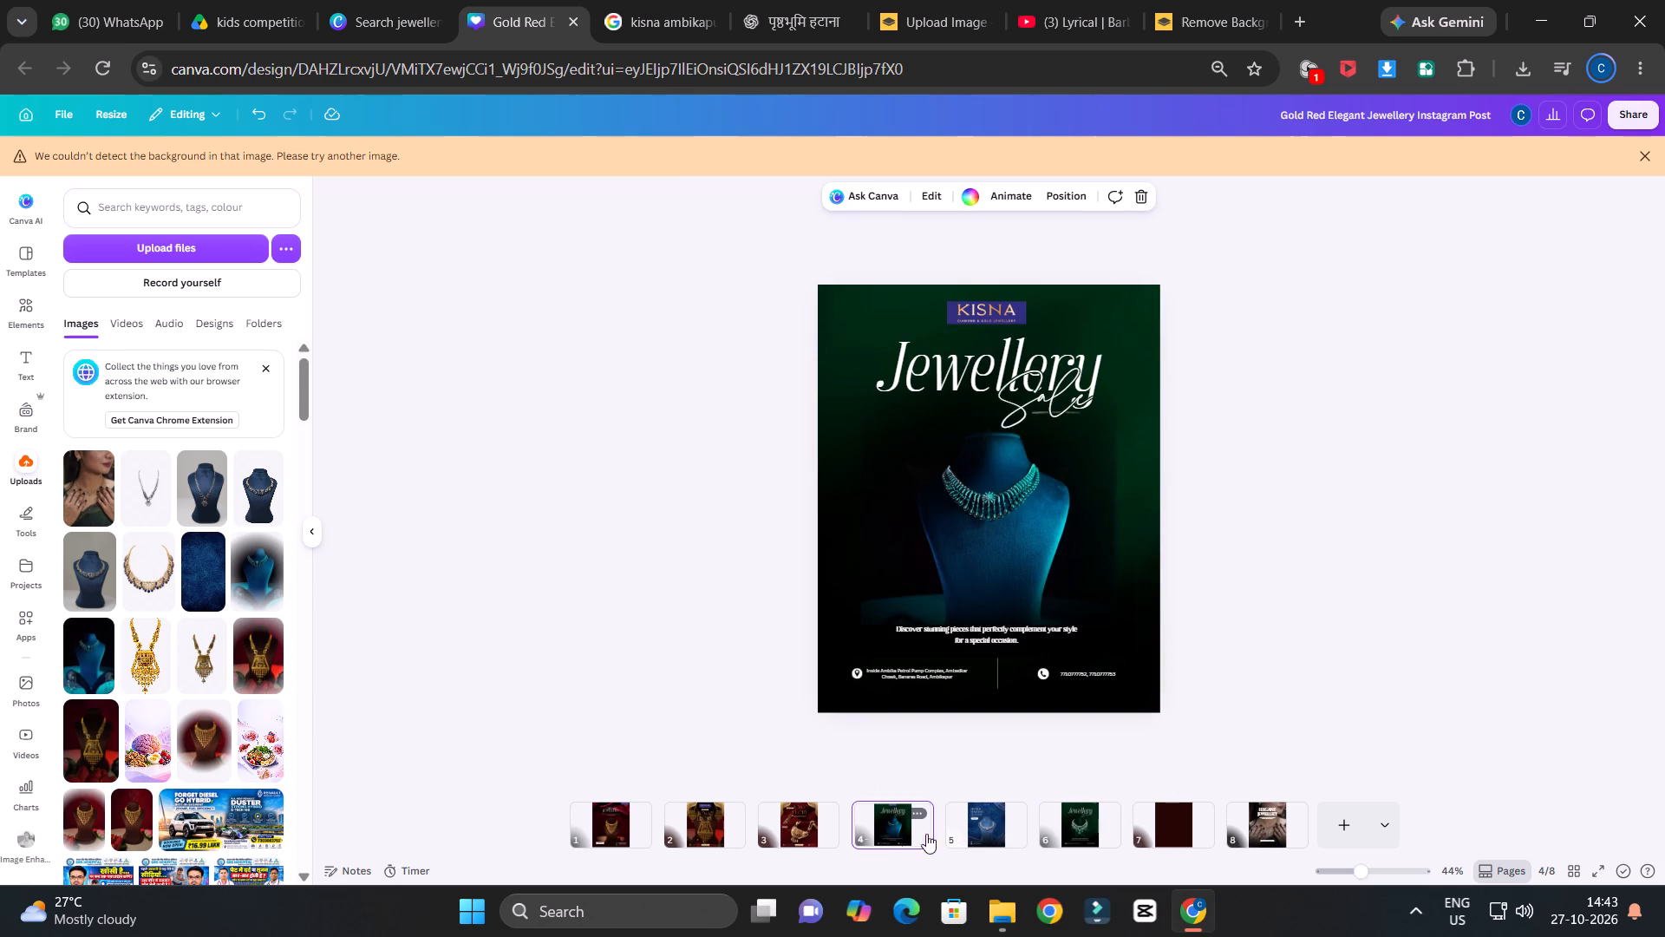
left_click(975, 827)
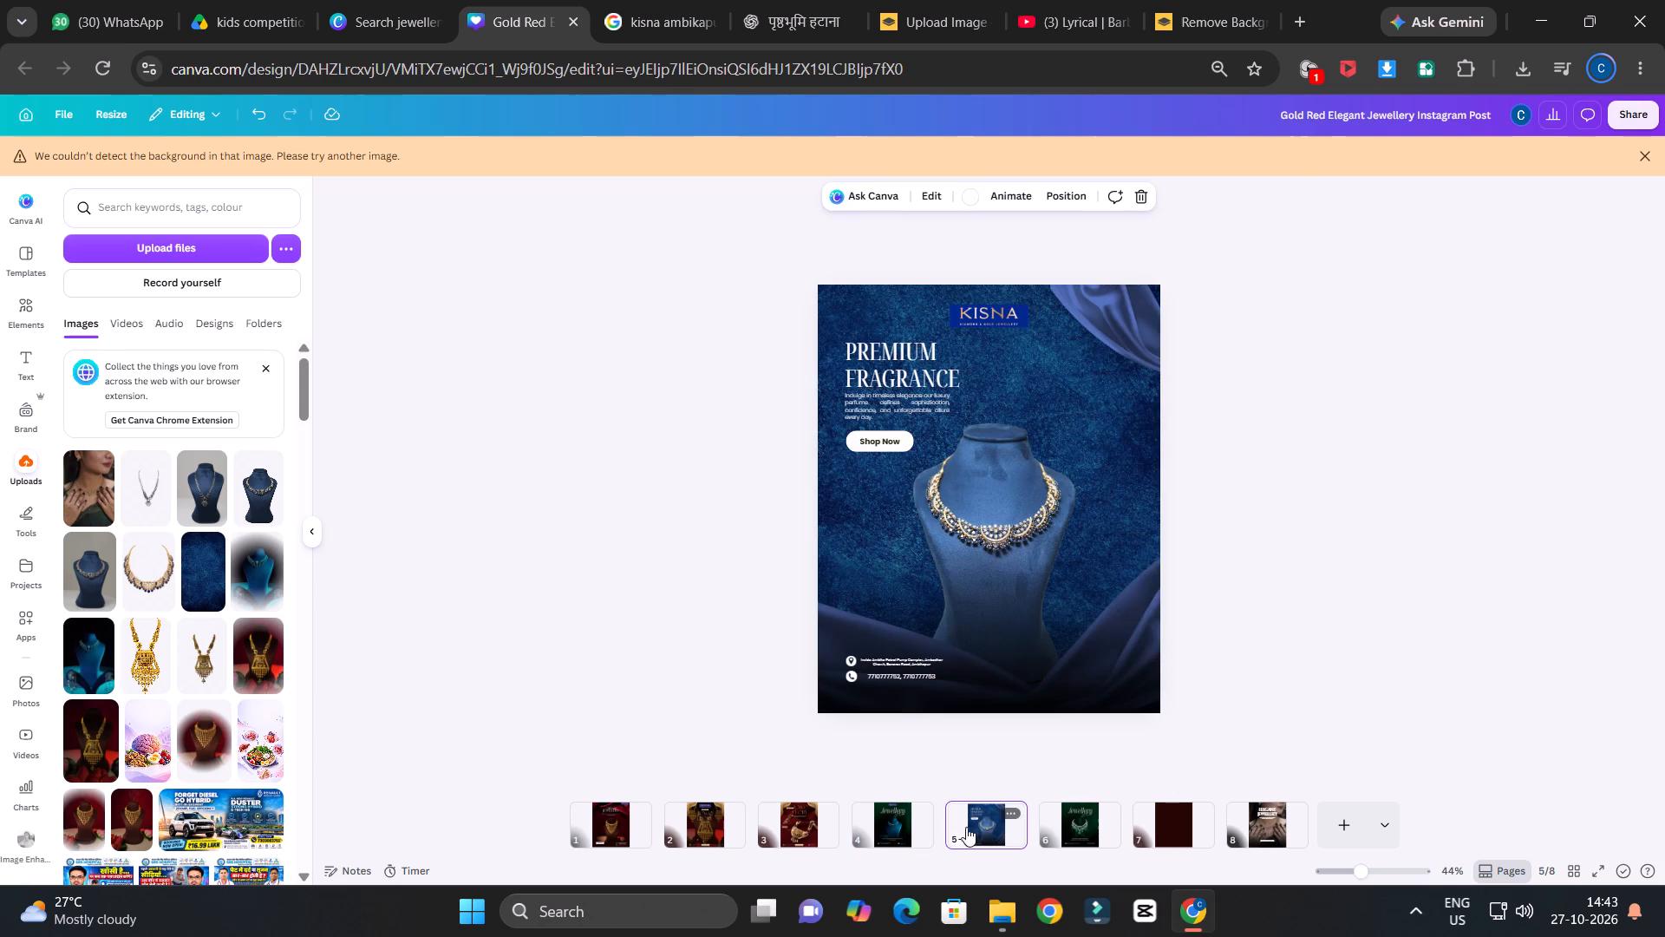
left_click(820, 831)
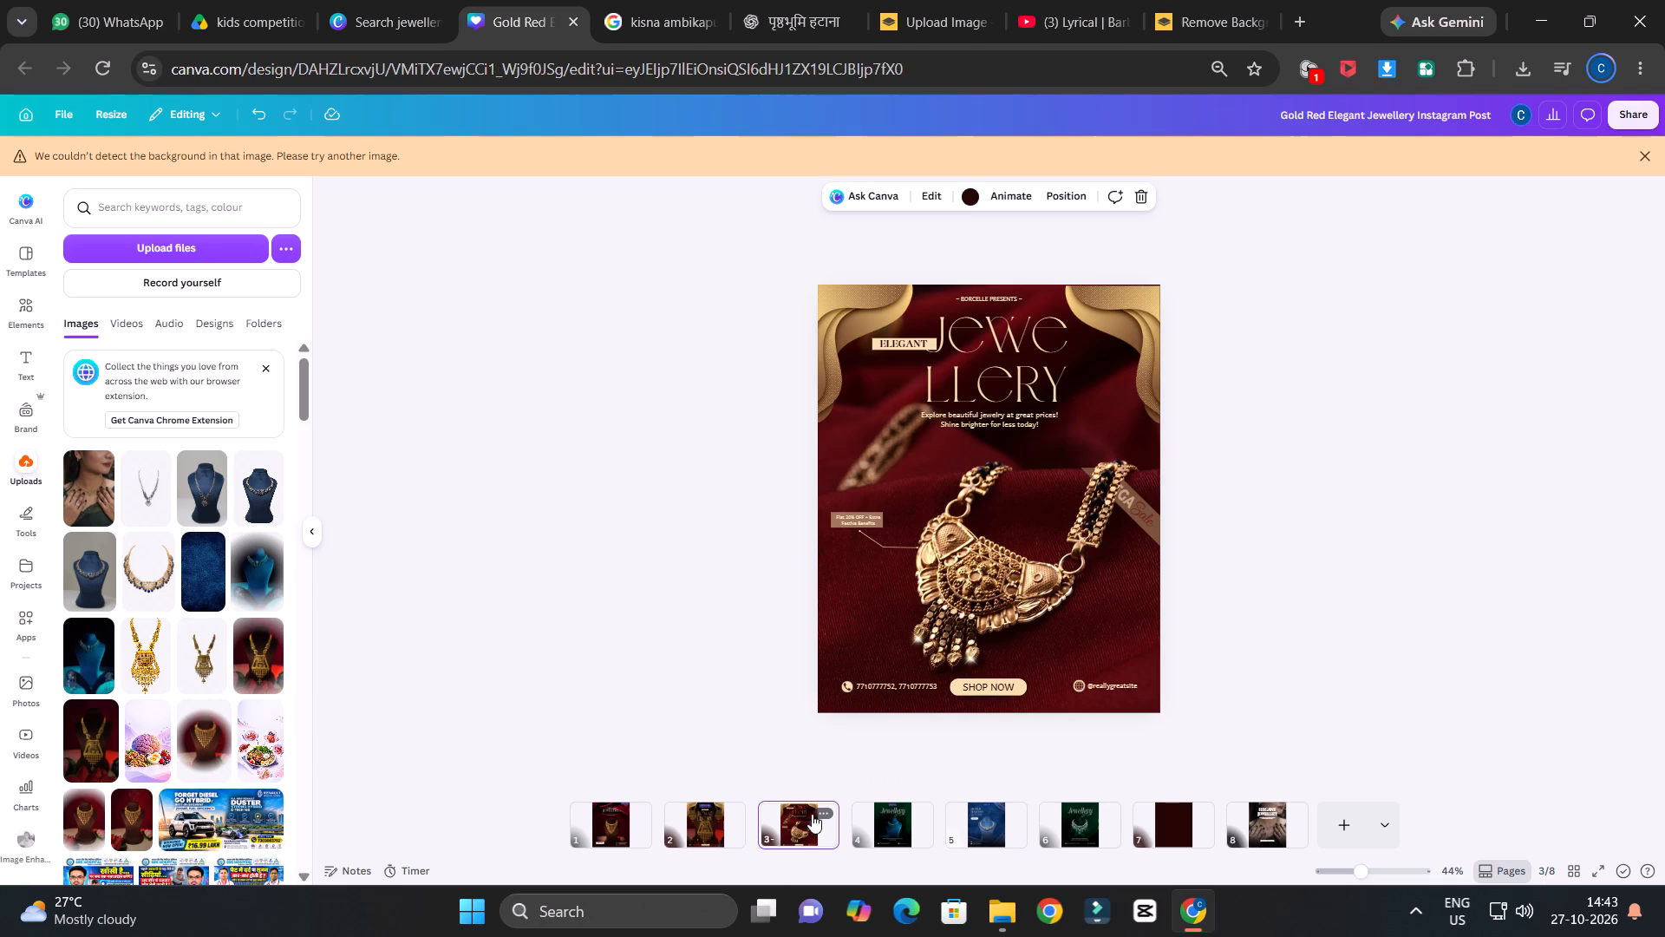
left_click(711, 824)
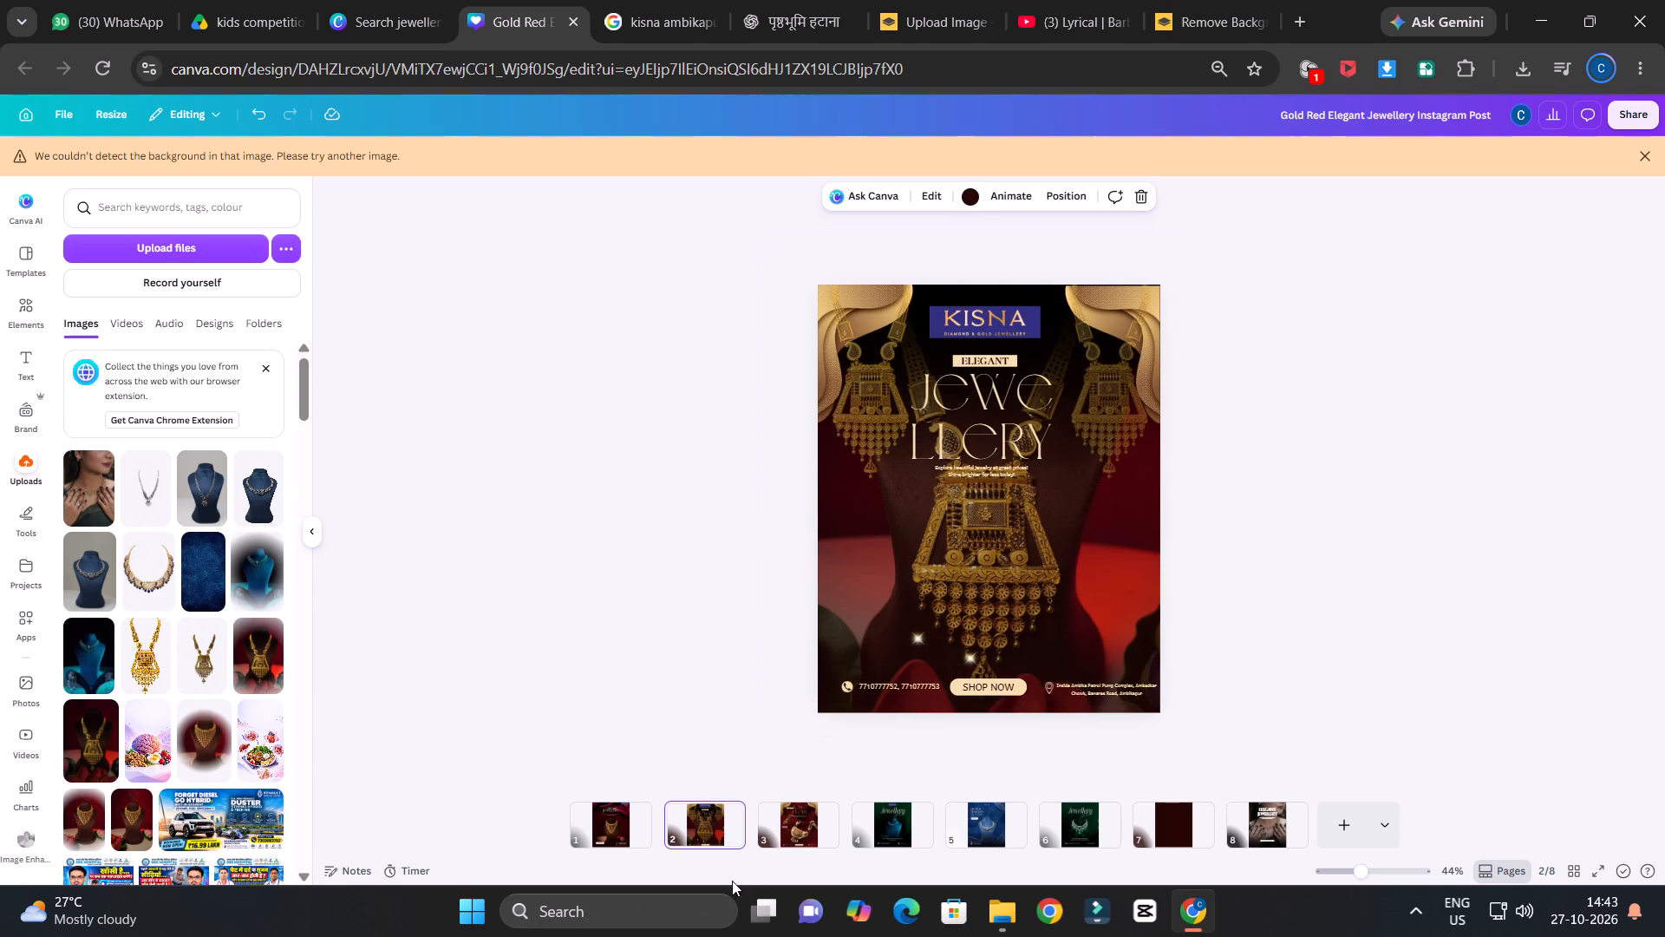
left_click(613, 833)
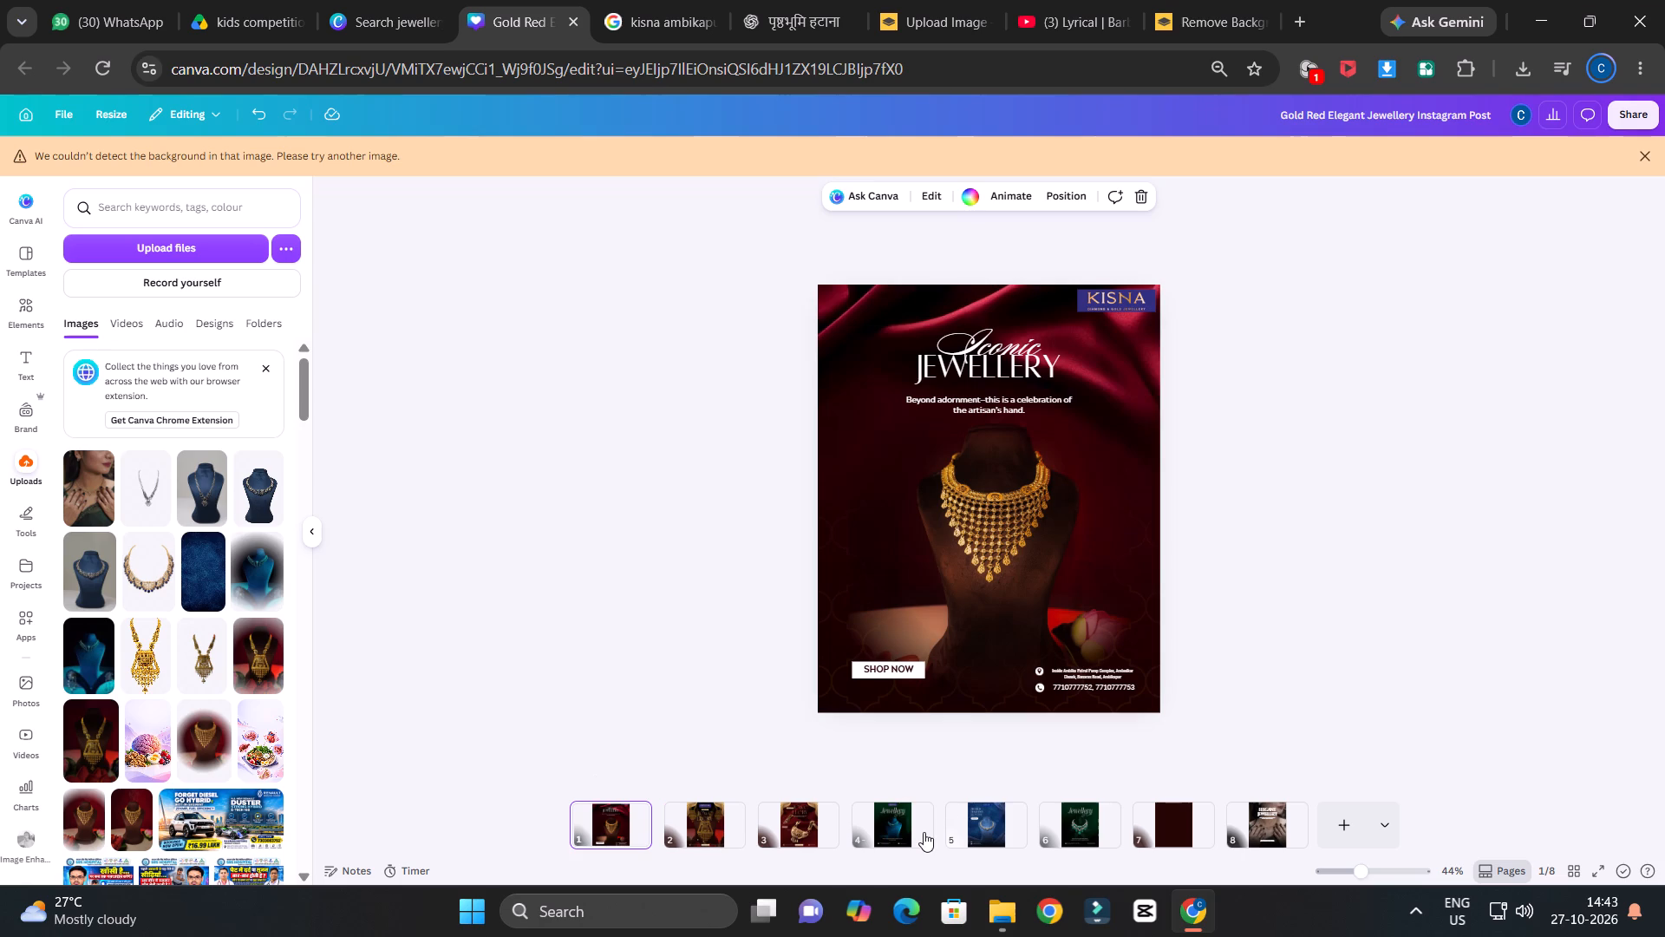
Copy the KISNA logo from the blue Premium Fragrance design on page 5 onto the Elegant Jewellery design on page 8.
left_click(984, 821)
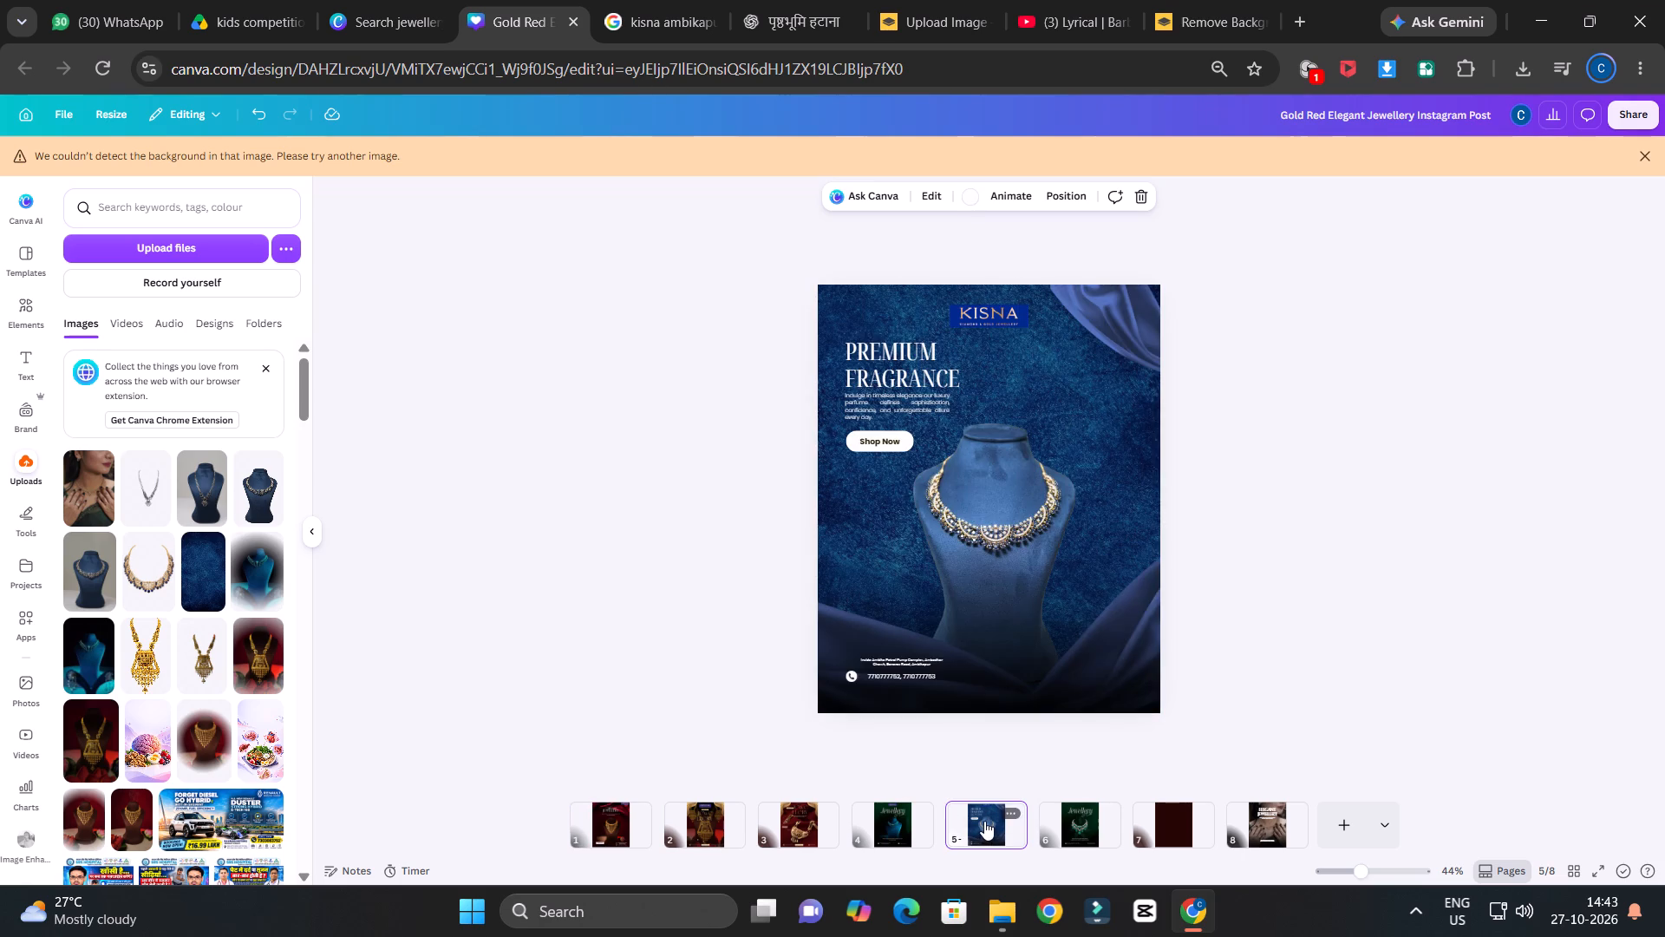
left_click(981, 317)
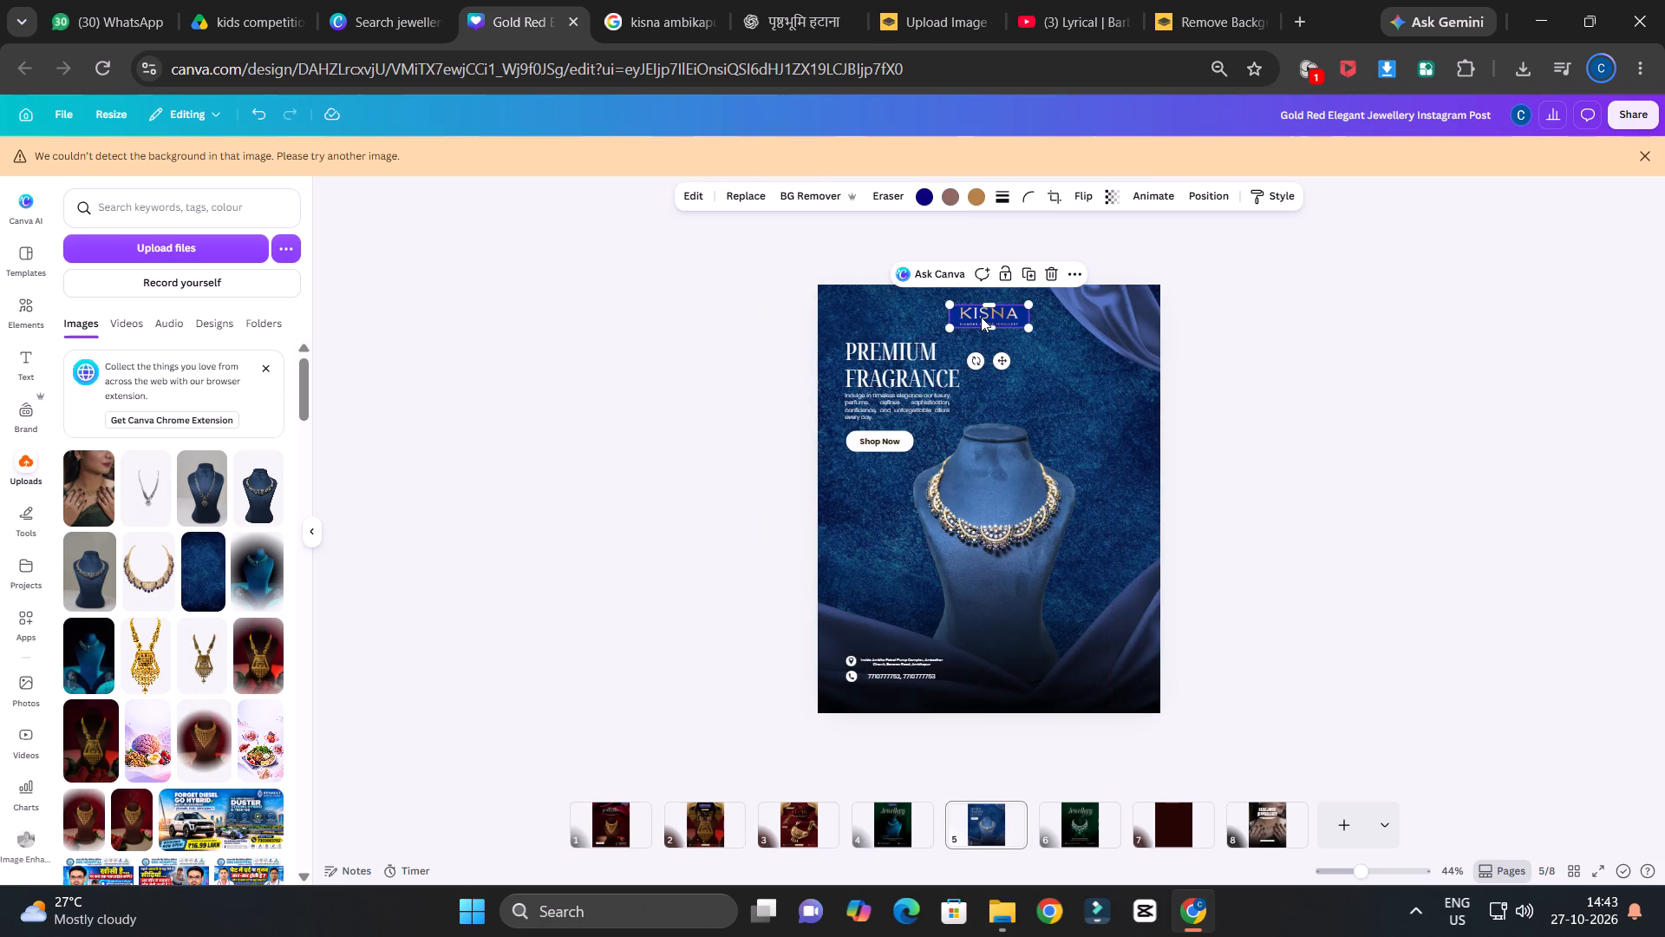
key("ctrl+c")
left_click(1254, 823)
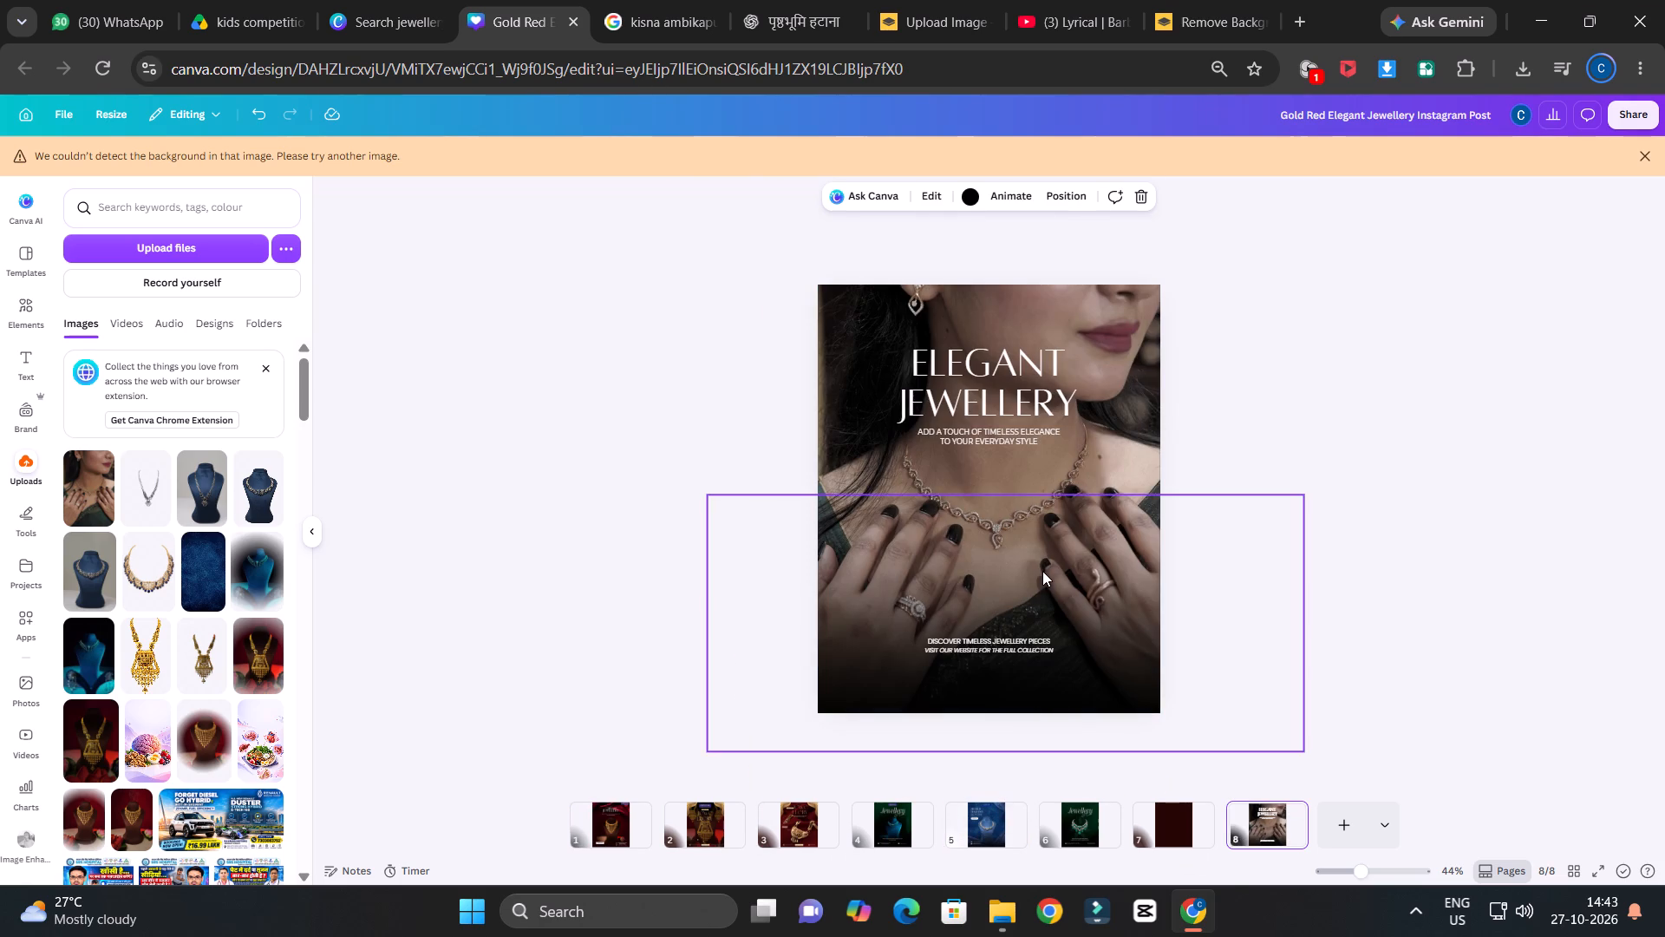
key("ctrl+v")
left_click(1368, 364)
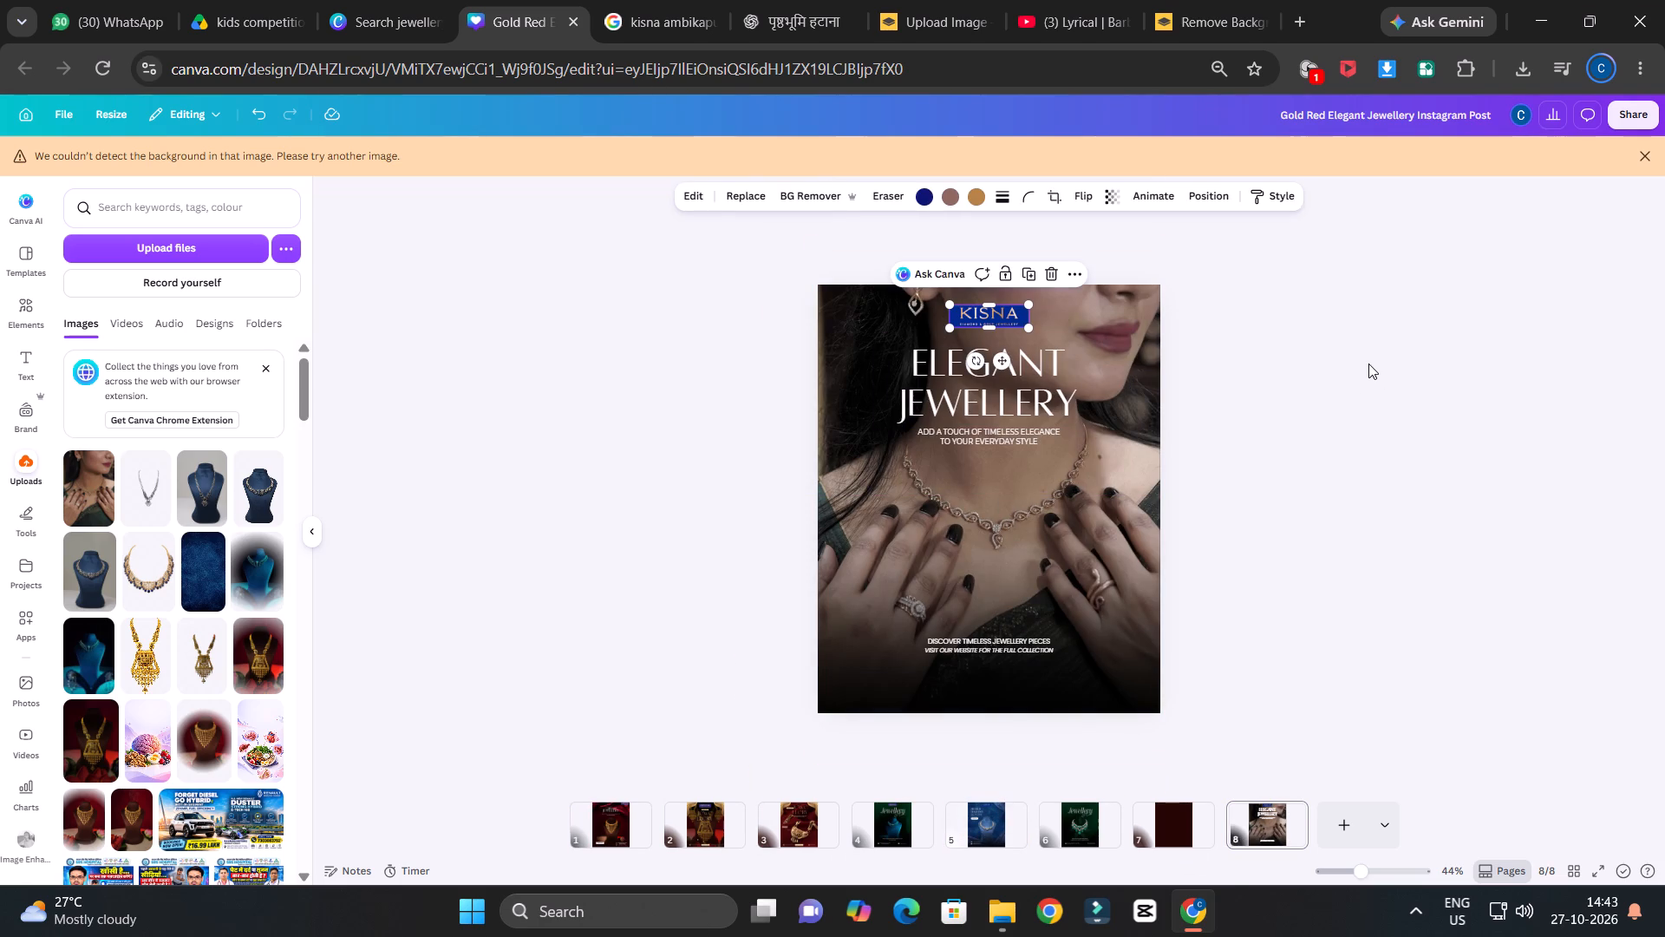
Move the KISNA logo slightly down, keeping it horizontally centred just above the ELEGANT JEWELLERY heading.
left_click(984, 311)
left_click_drag(996, 317, 993, 315)
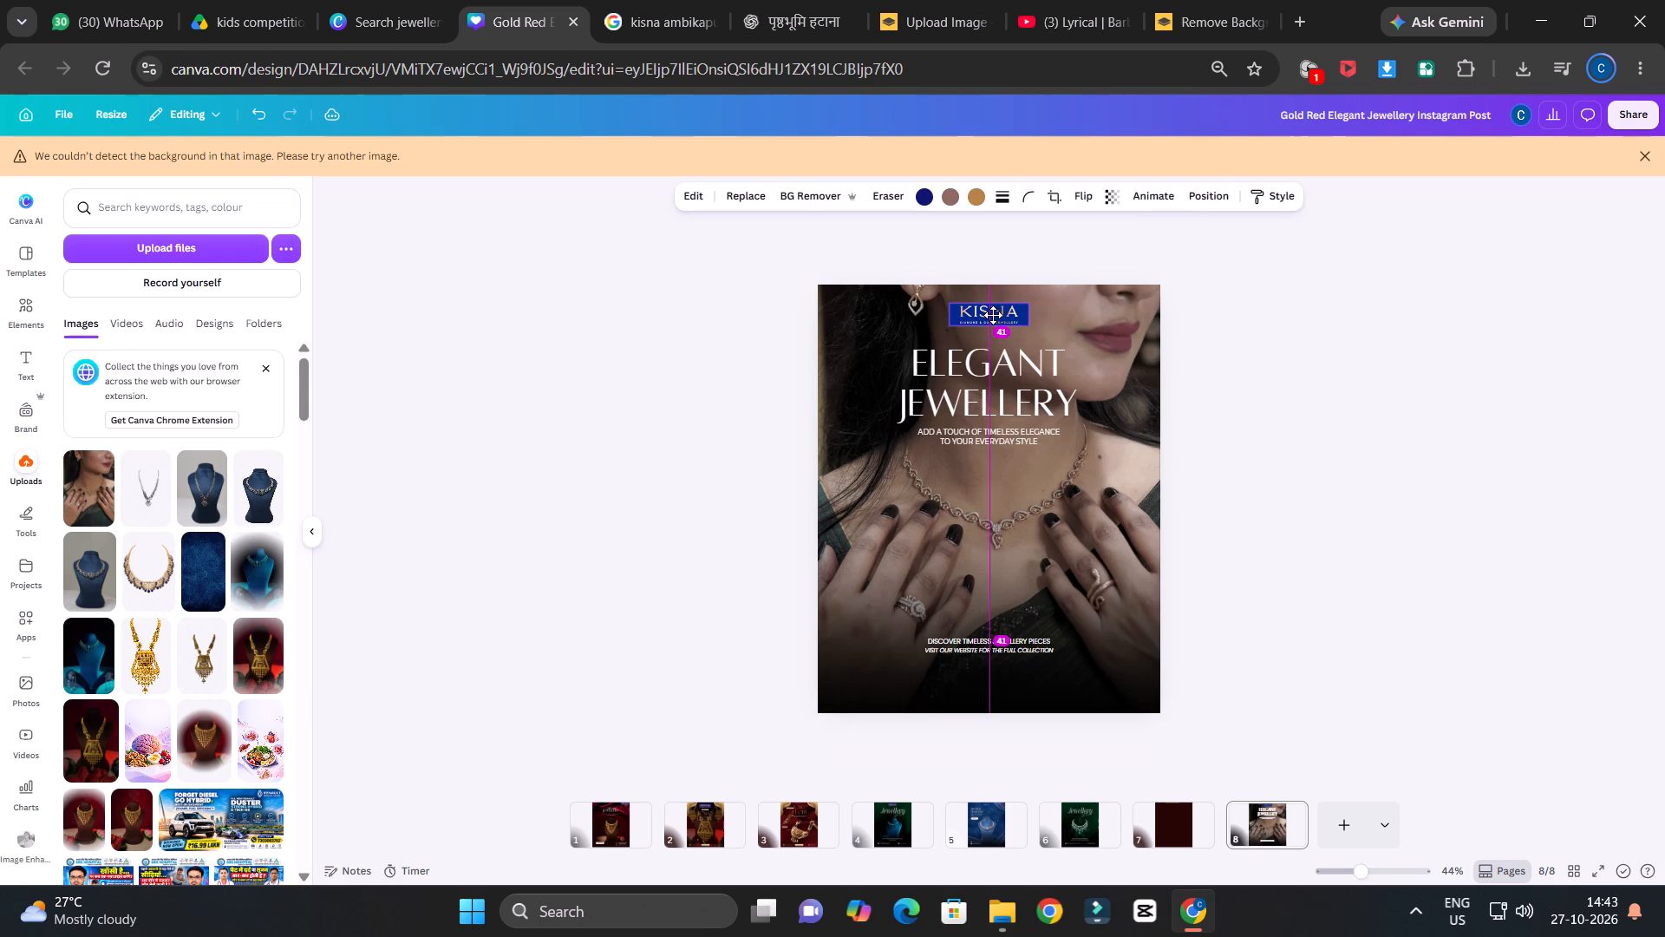
left_click_drag(993, 315, 994, 325)
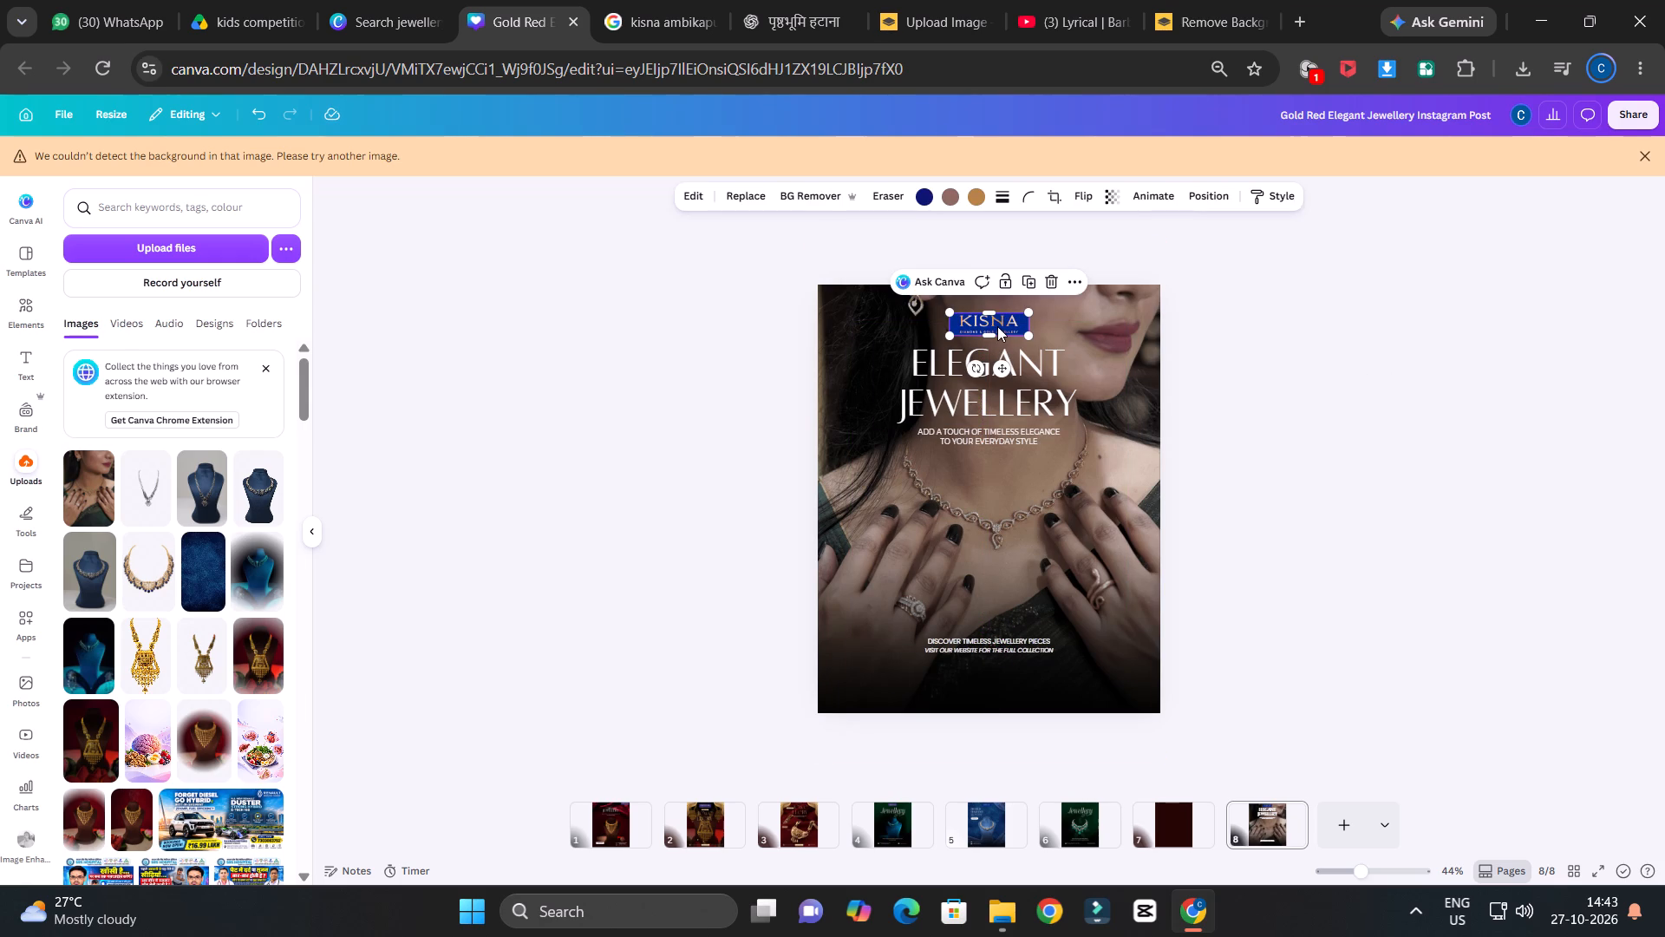
right_click(997, 326)
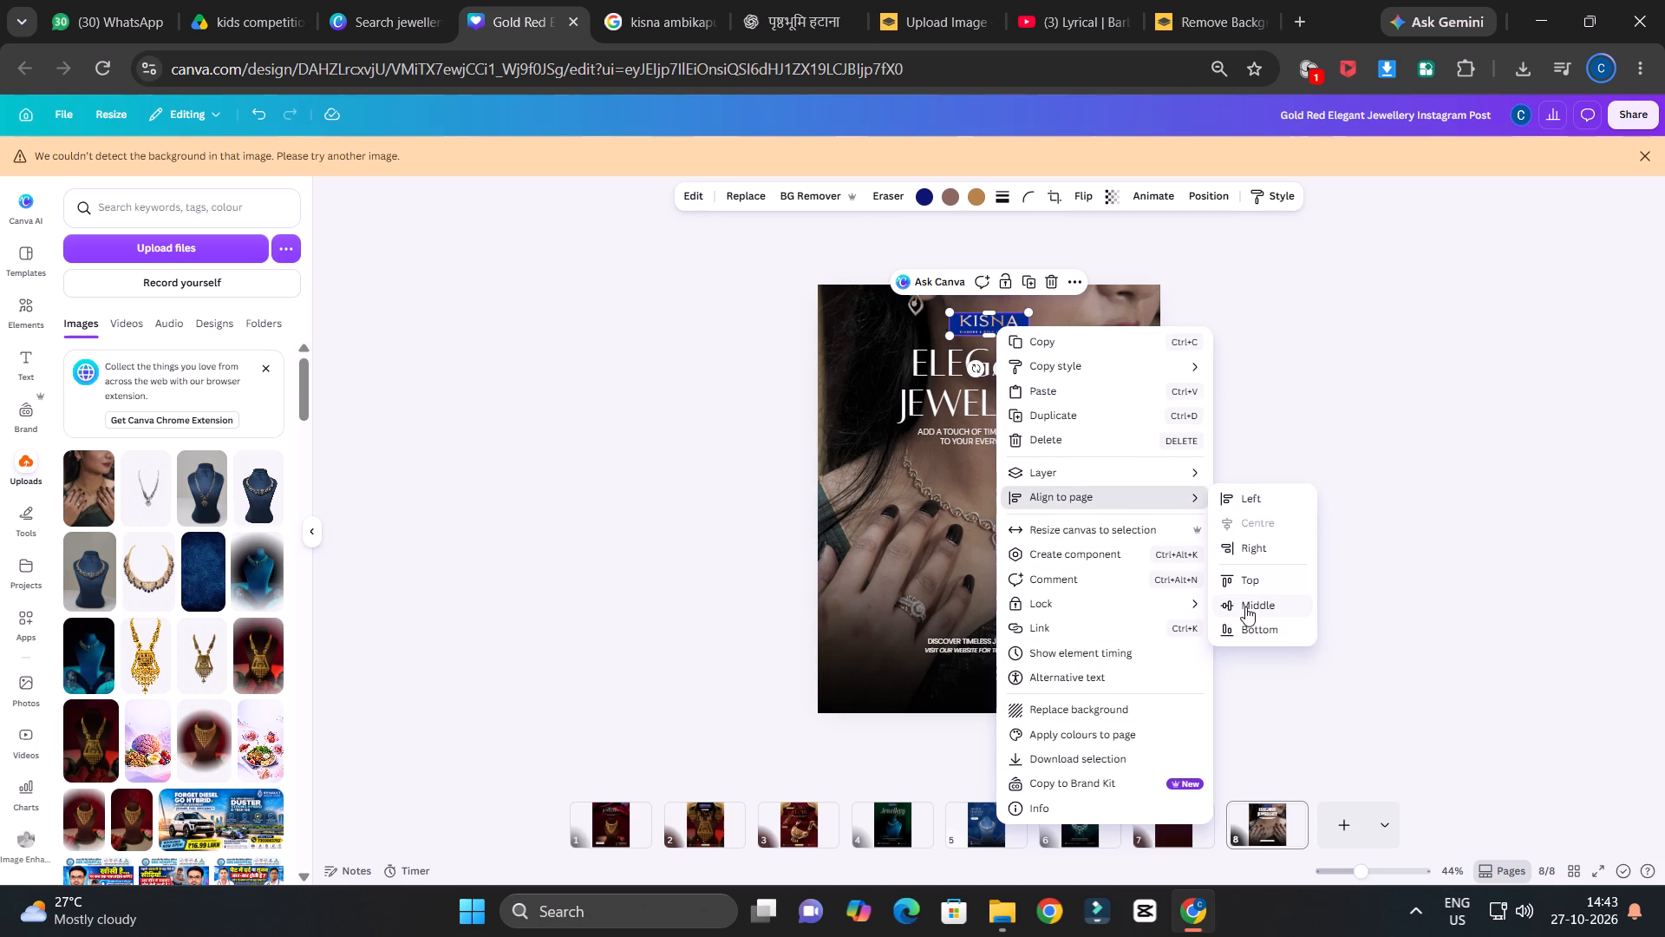
left_click(1368, 430)
scroll(1367, 429, "up", 1, "ctrl")
left_click(1367, 429)
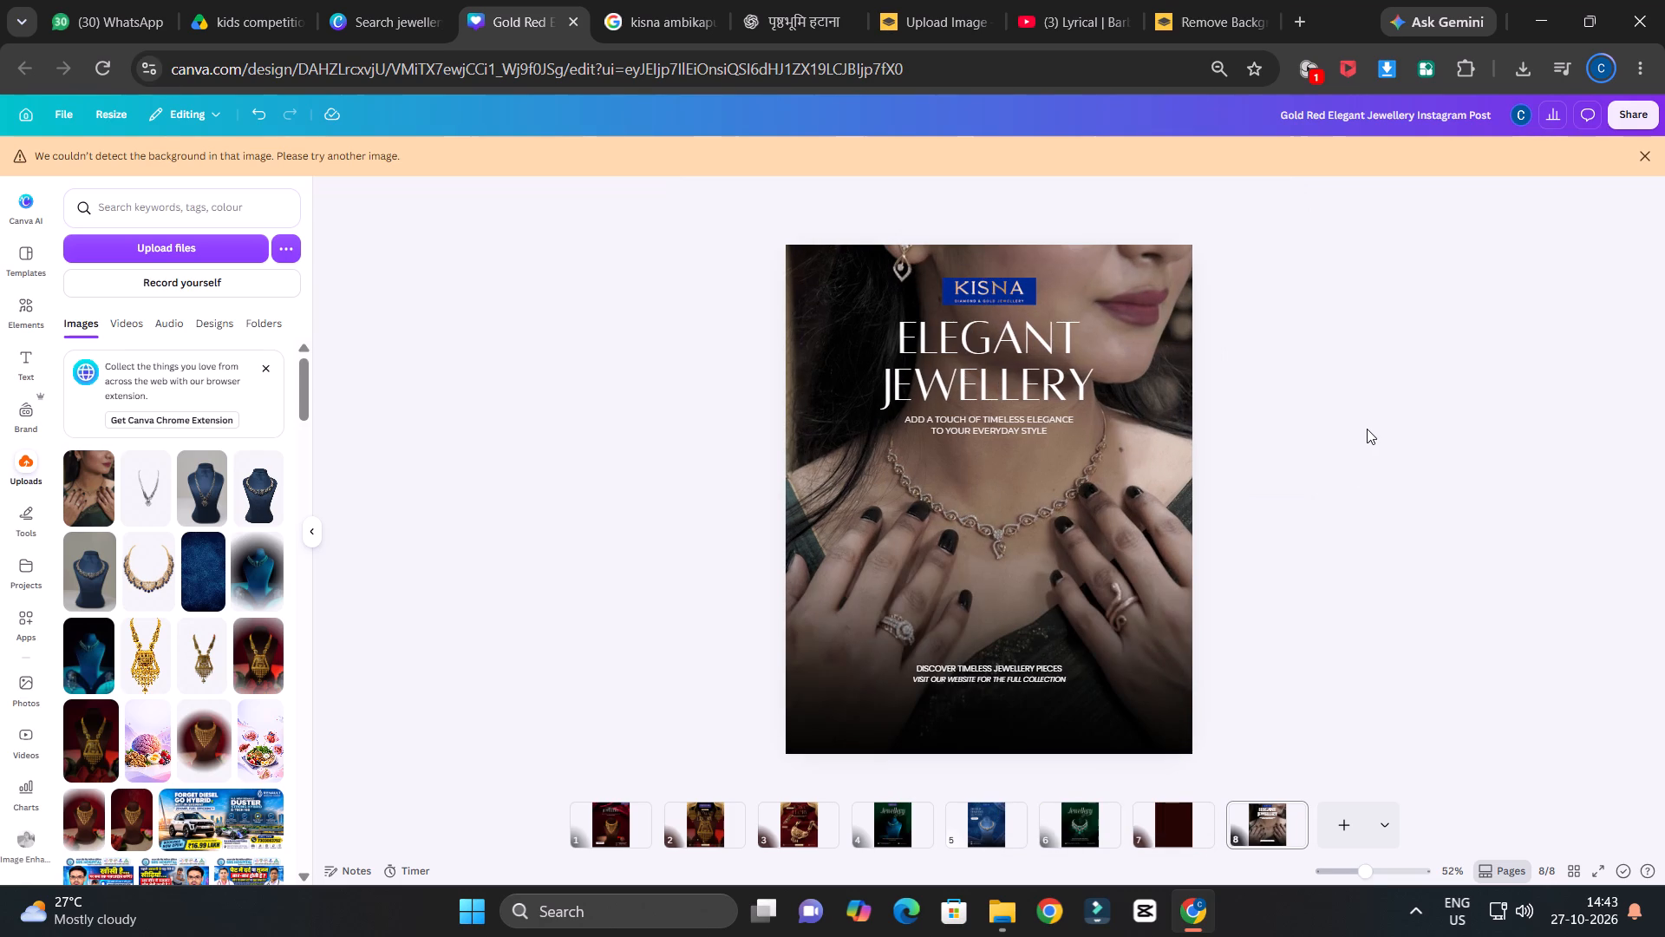
Nudge the ELEGANT JEWELLERY heading slightly upward toward the logo.
left_click(1063, 377)
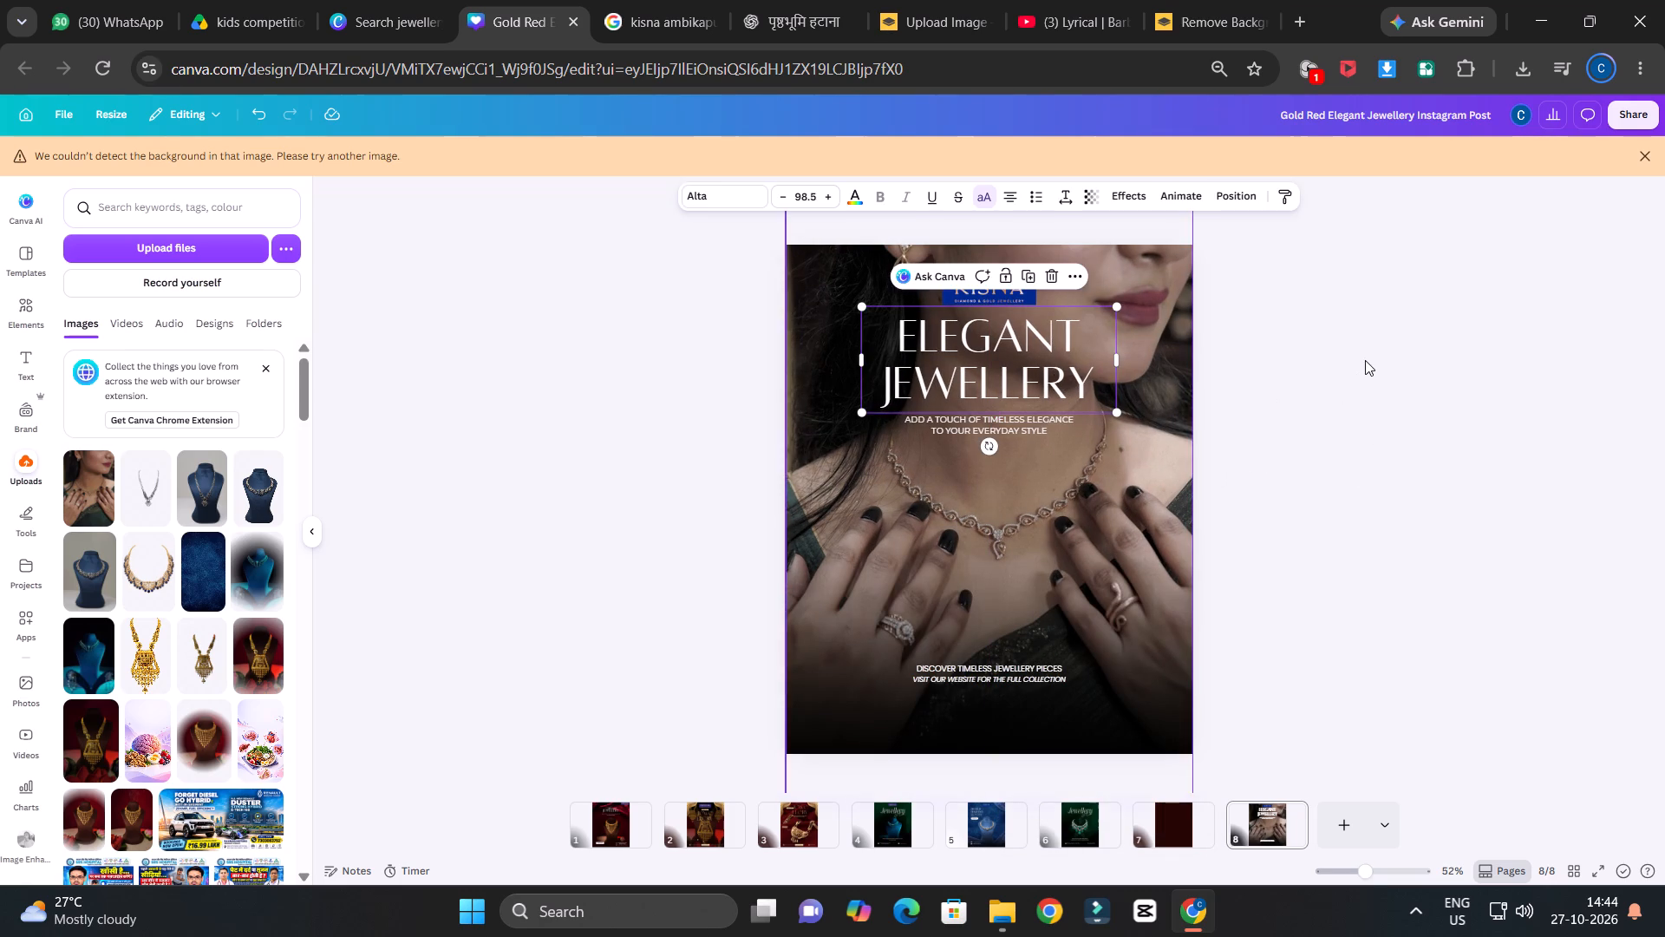
left_click(1365, 360)
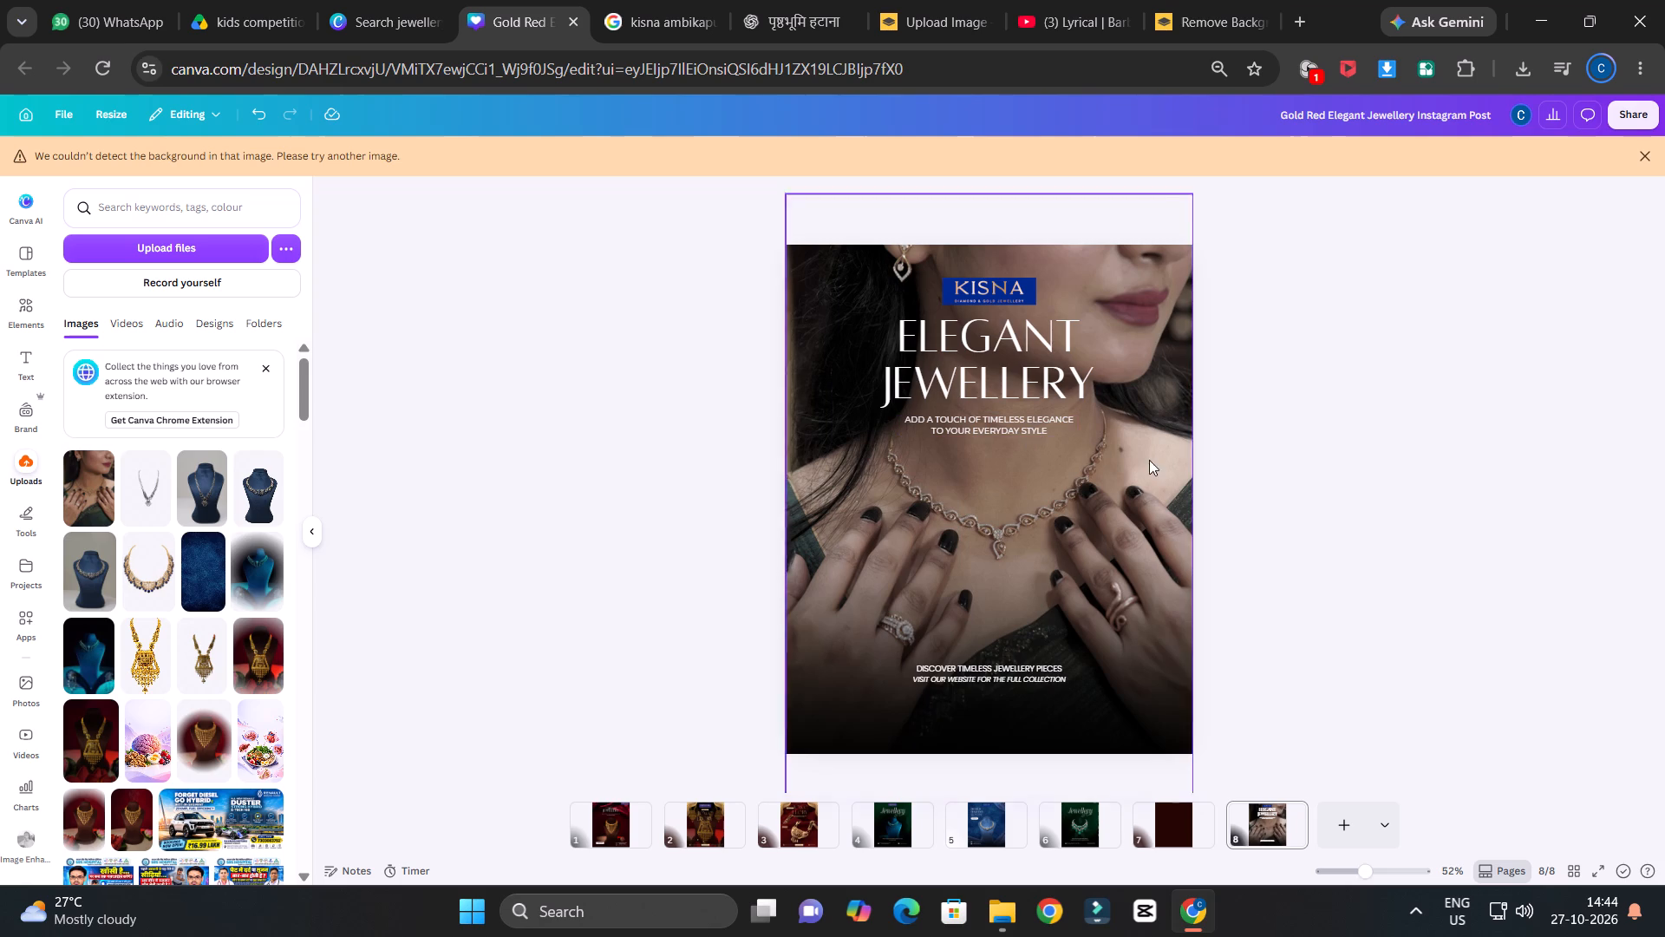
Copy the location pin icon and store address text from page 5 to the bottom of the page 8 design.
scroll(1335, 437, "down", 1, "ctrl")
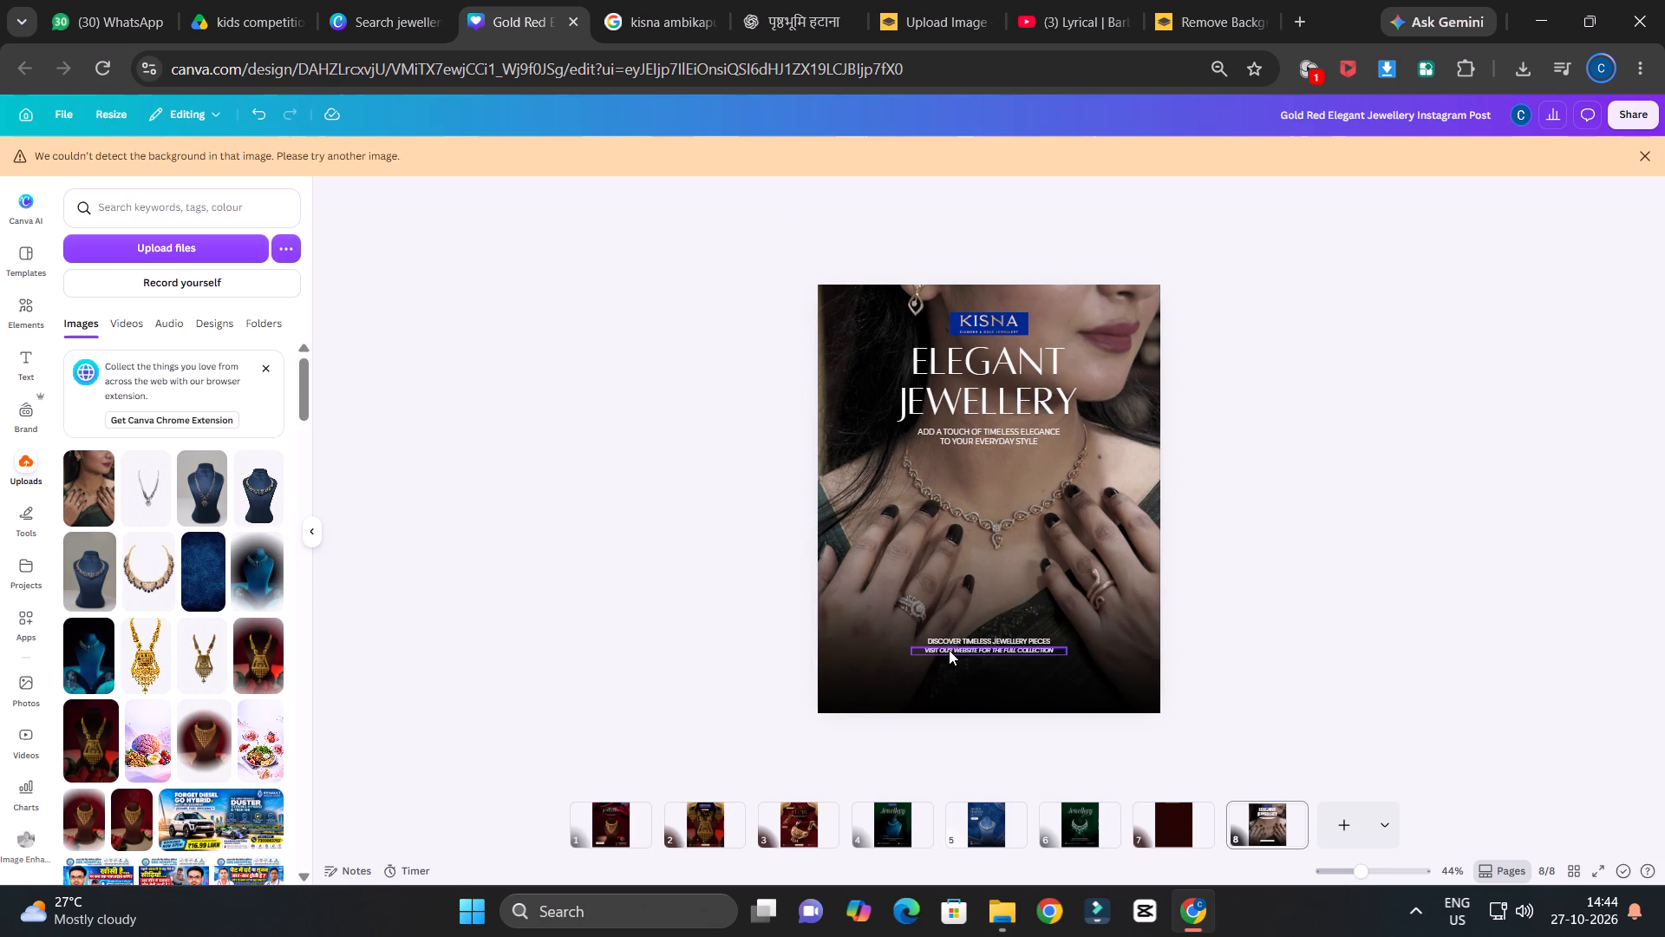
left_click(987, 823)
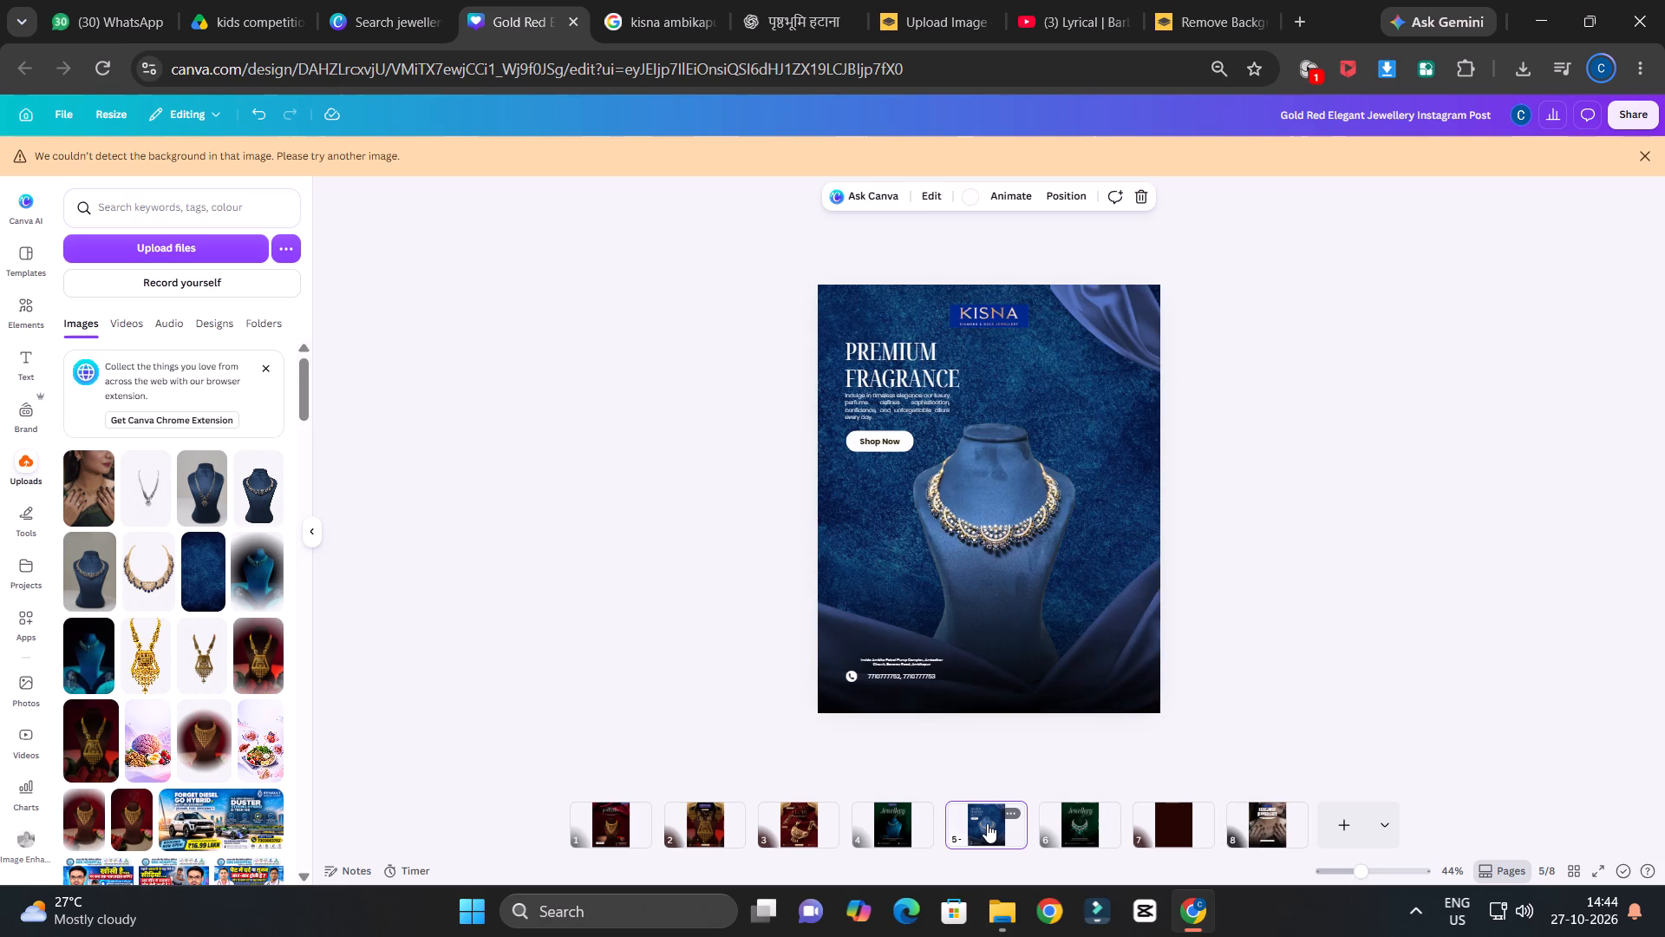
scroll(890, 668, "up", 3, "ctrl")
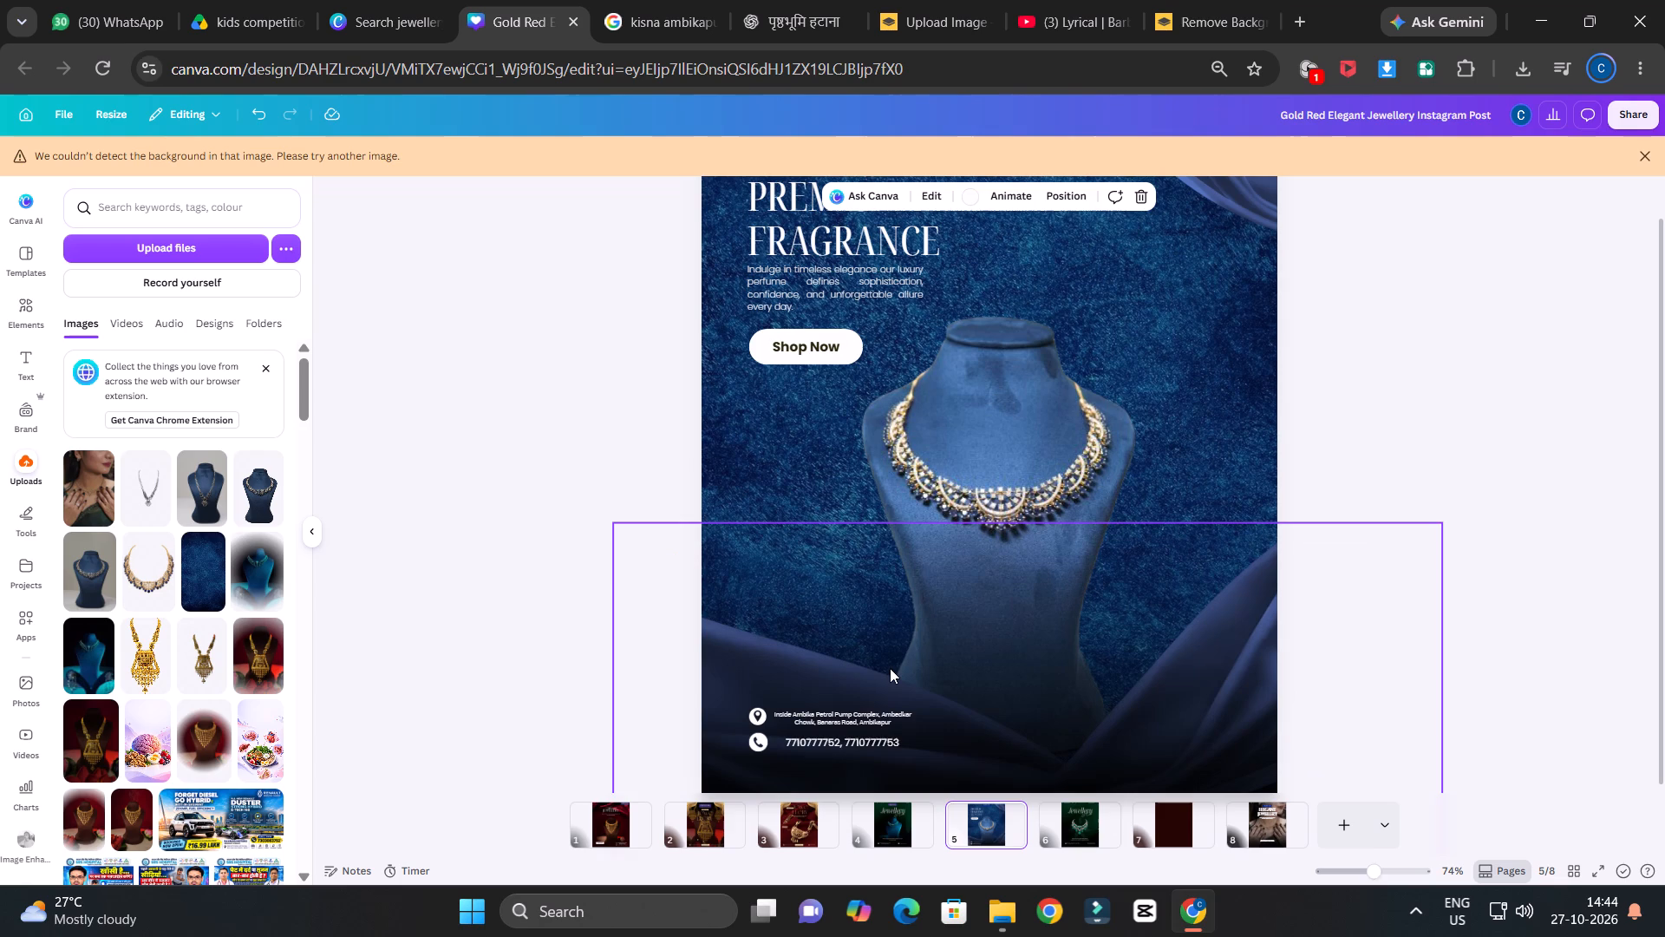
left_click(754, 718)
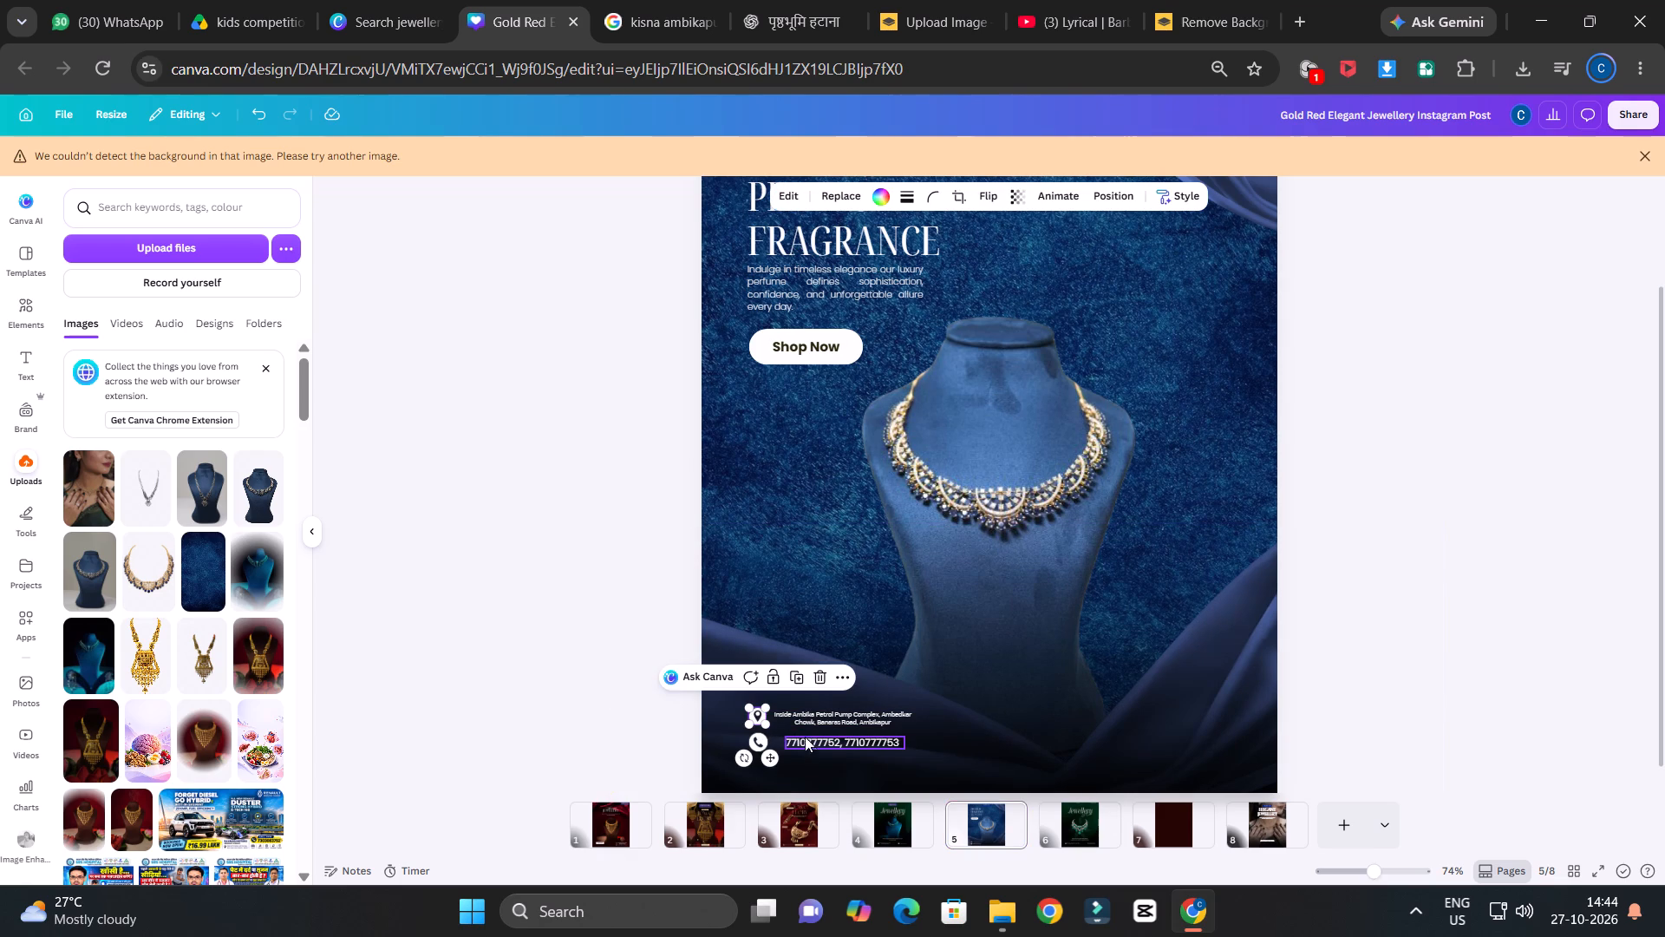
Copy the location pin icon from page 5 onto page 8 and place it near the poster's lower-left corner, below the tagline.
key("ctrl+c")
left_click(1259, 816)
key("ctrl+v")
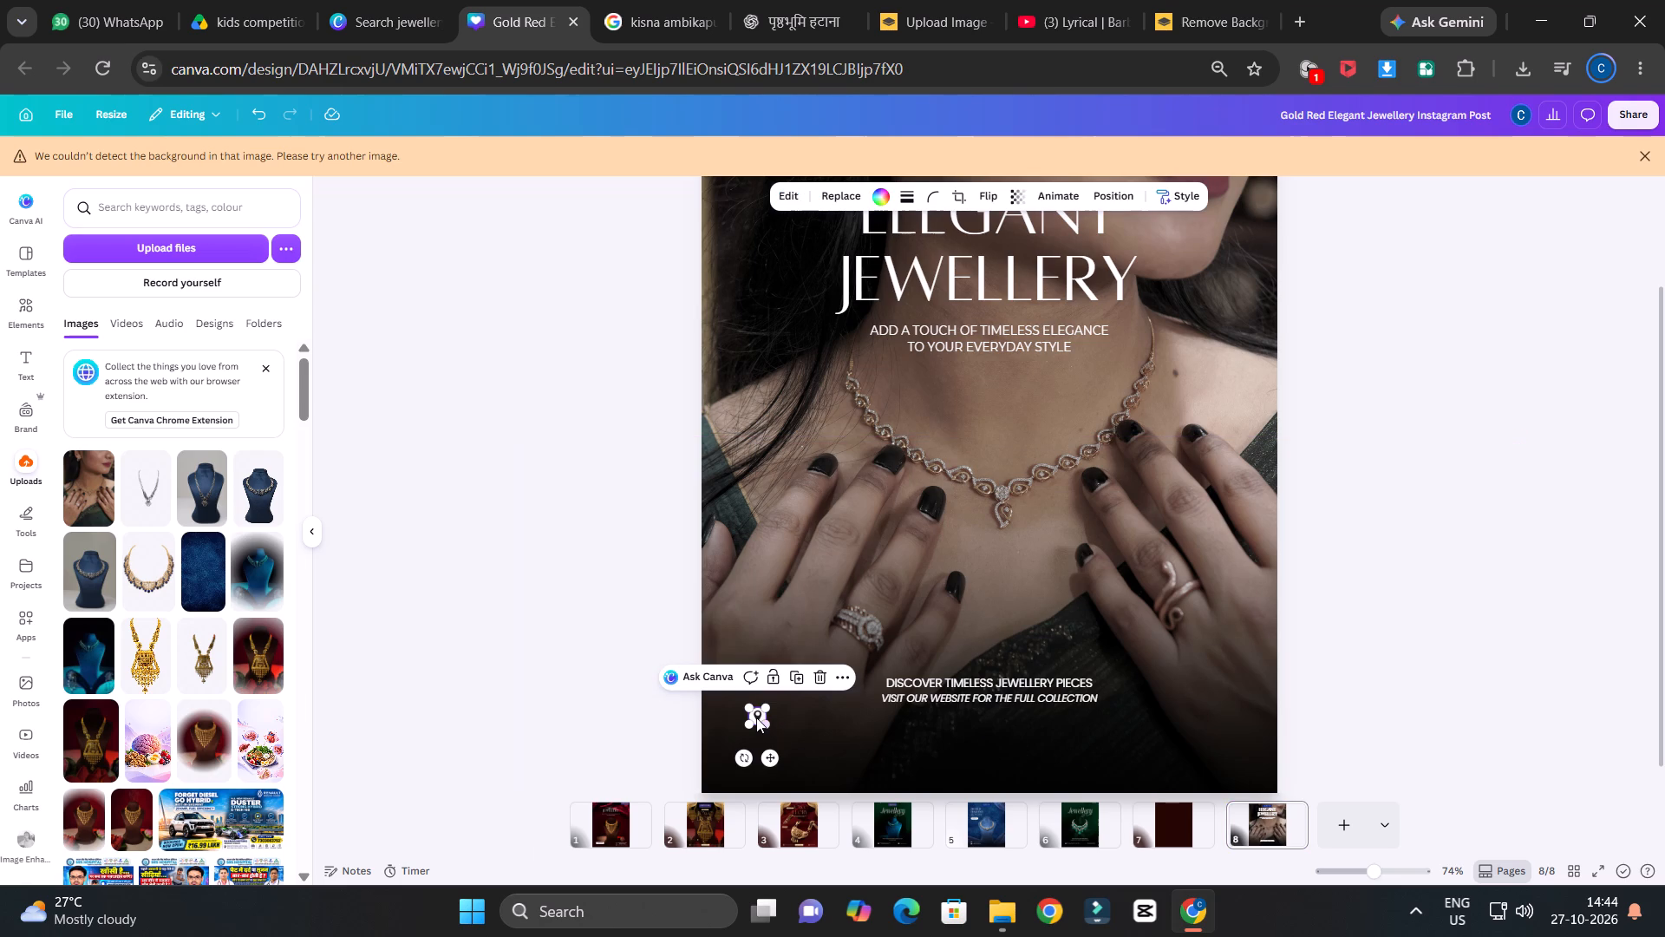
left_click_drag(754, 715, 853, 704)
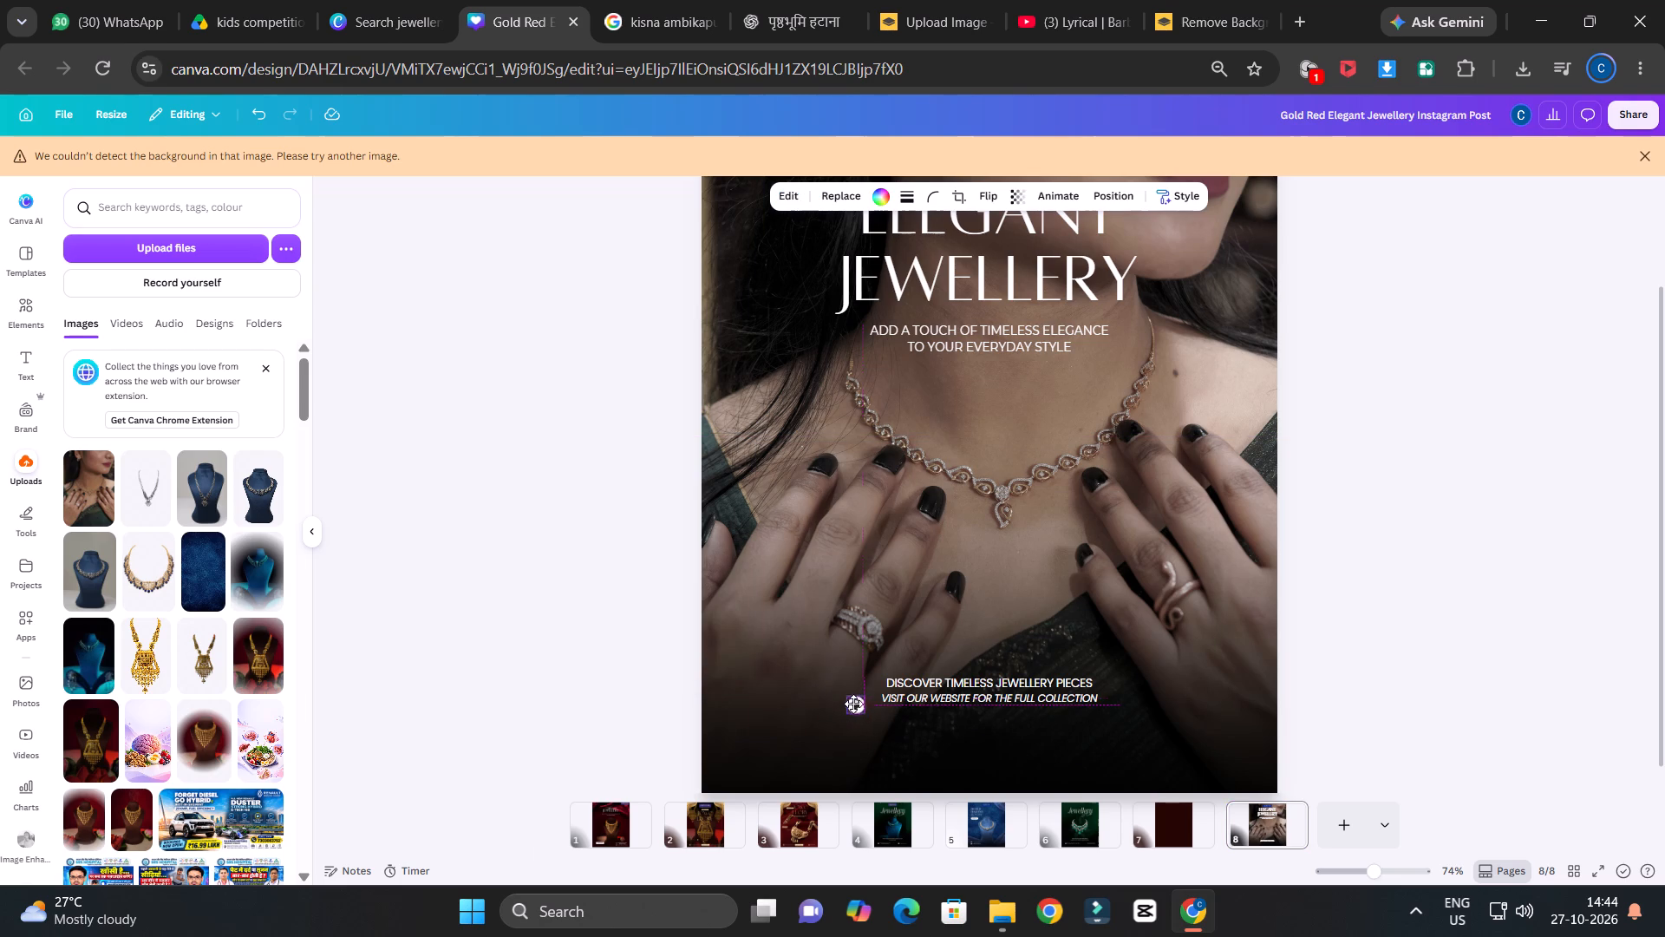
left_click_drag(853, 704, 866, 683)
left_click_drag(866, 683, 807, 739)
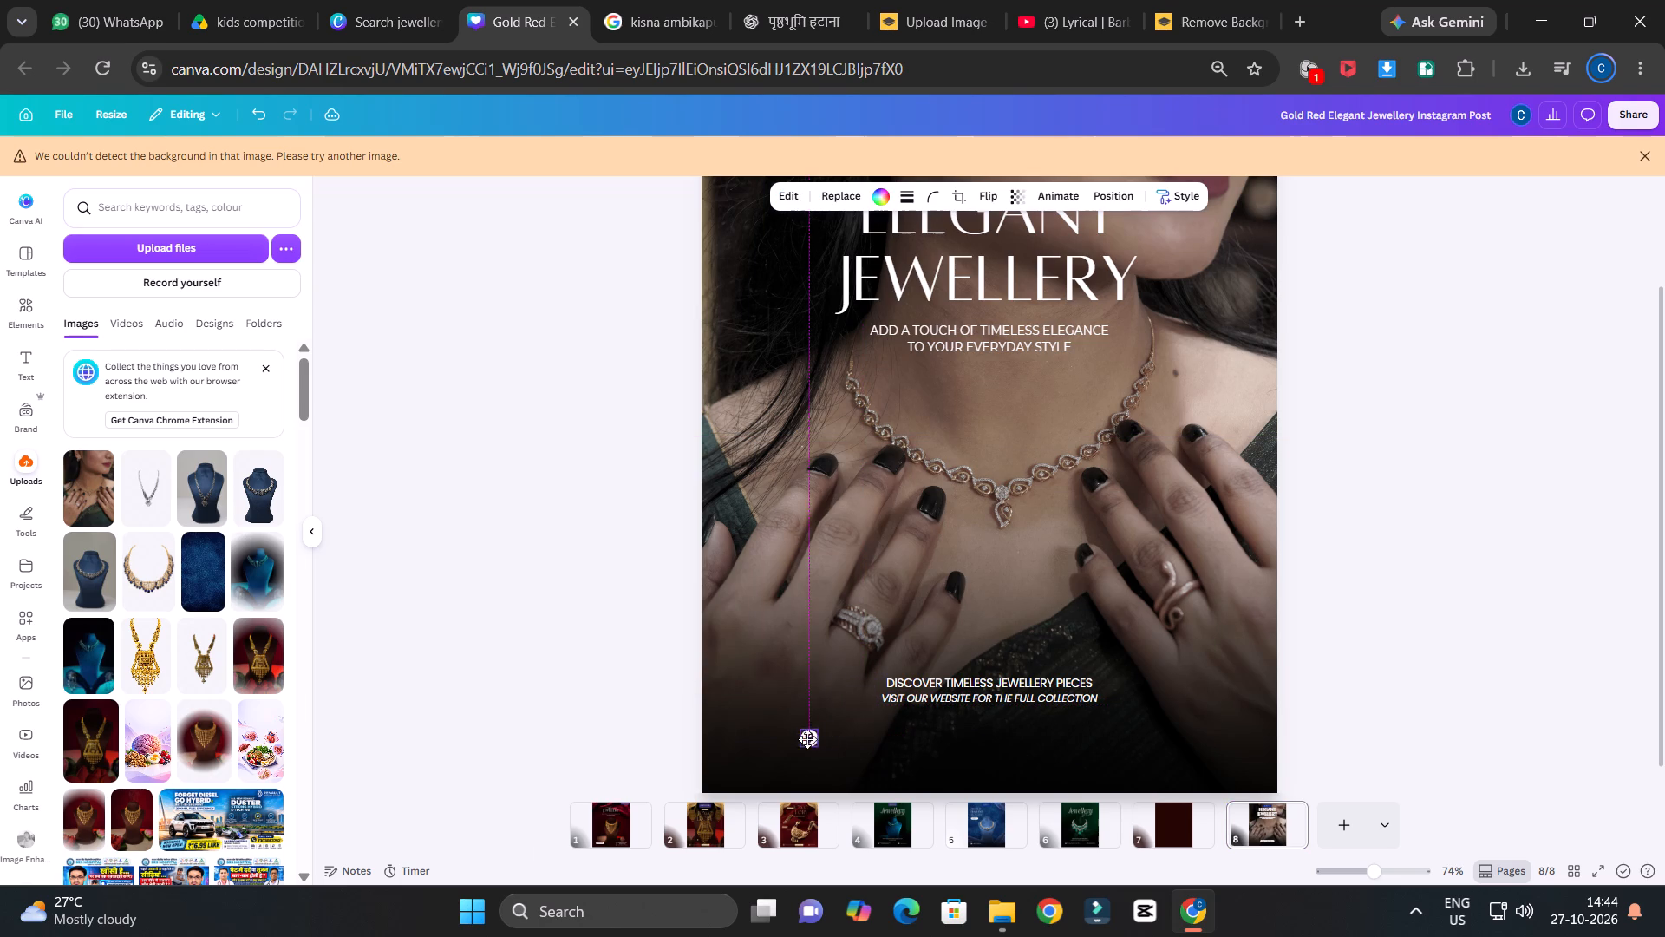
left_click_drag(807, 739, 767, 740)
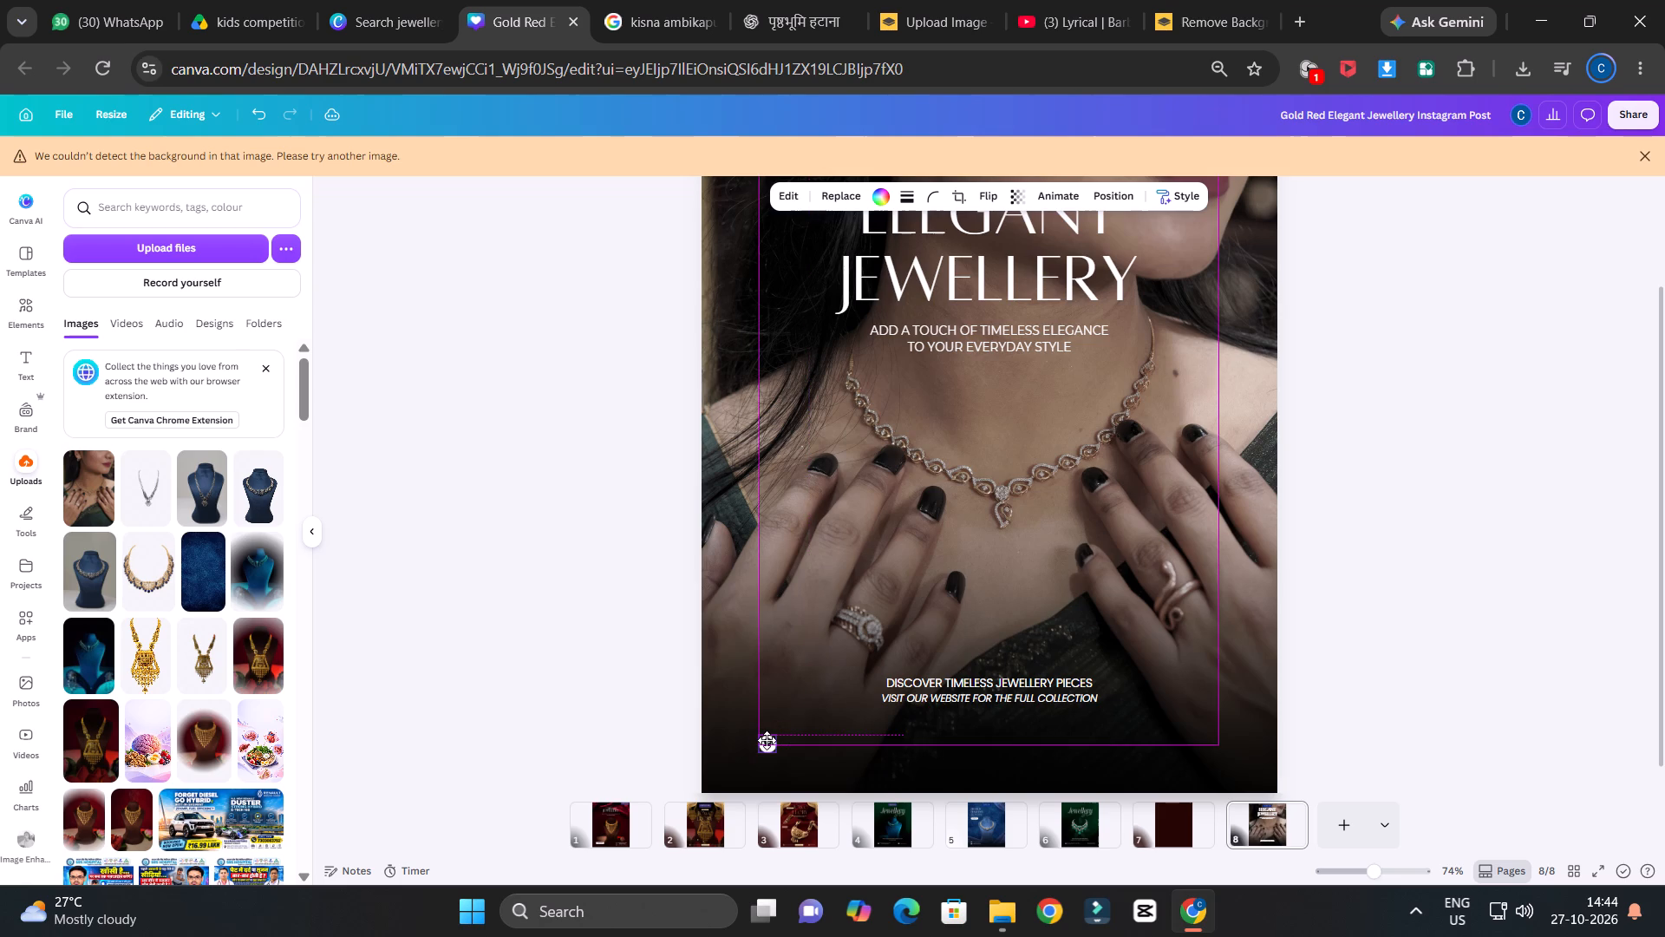
left_click_drag(767, 740, 764, 744)
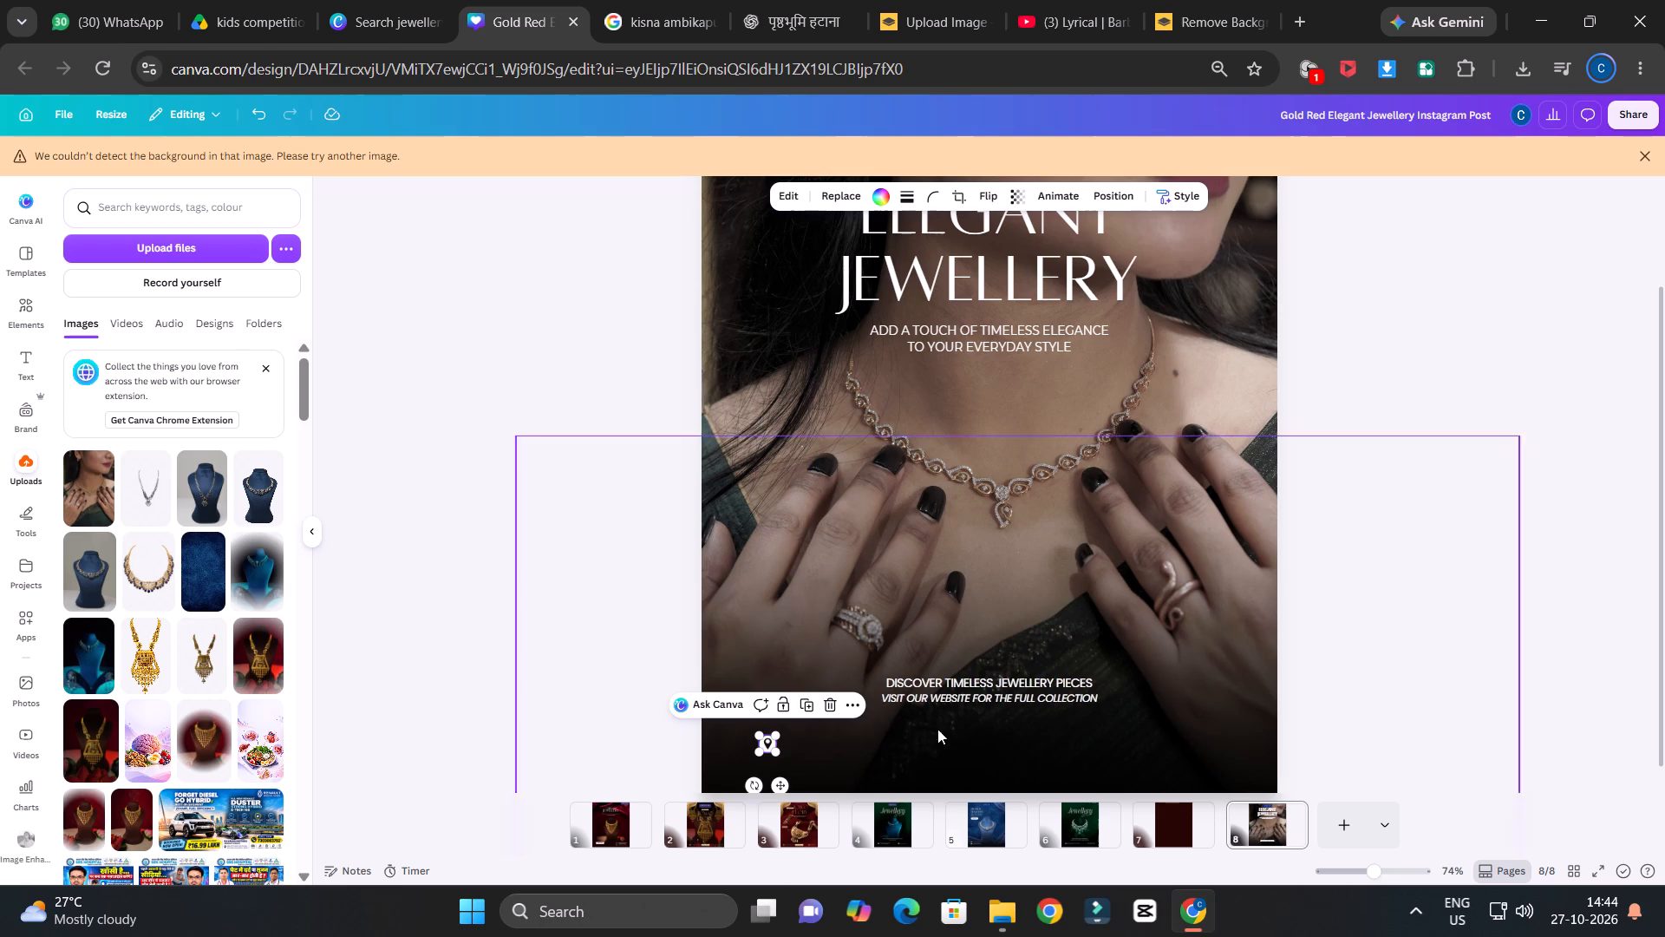
Copy the store address text from page 5 onto page 8 and align it just right of the location pin icon.
left_click(994, 828)
left_click(832, 718)
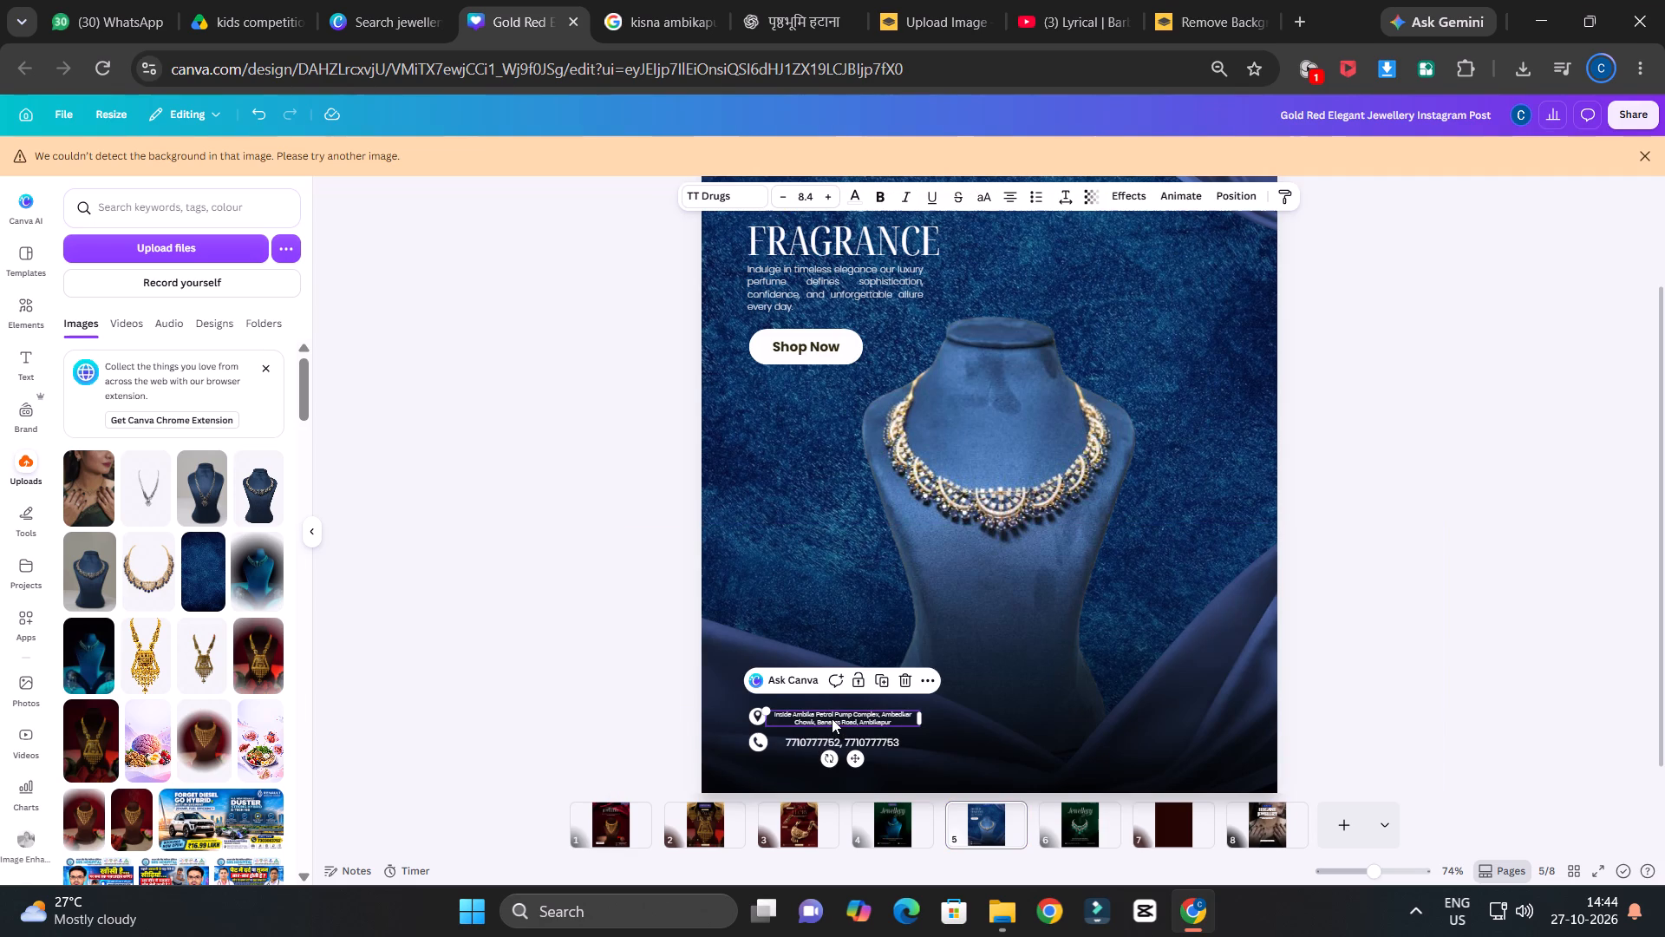
key("ctrl+c")
left_click(1245, 825)
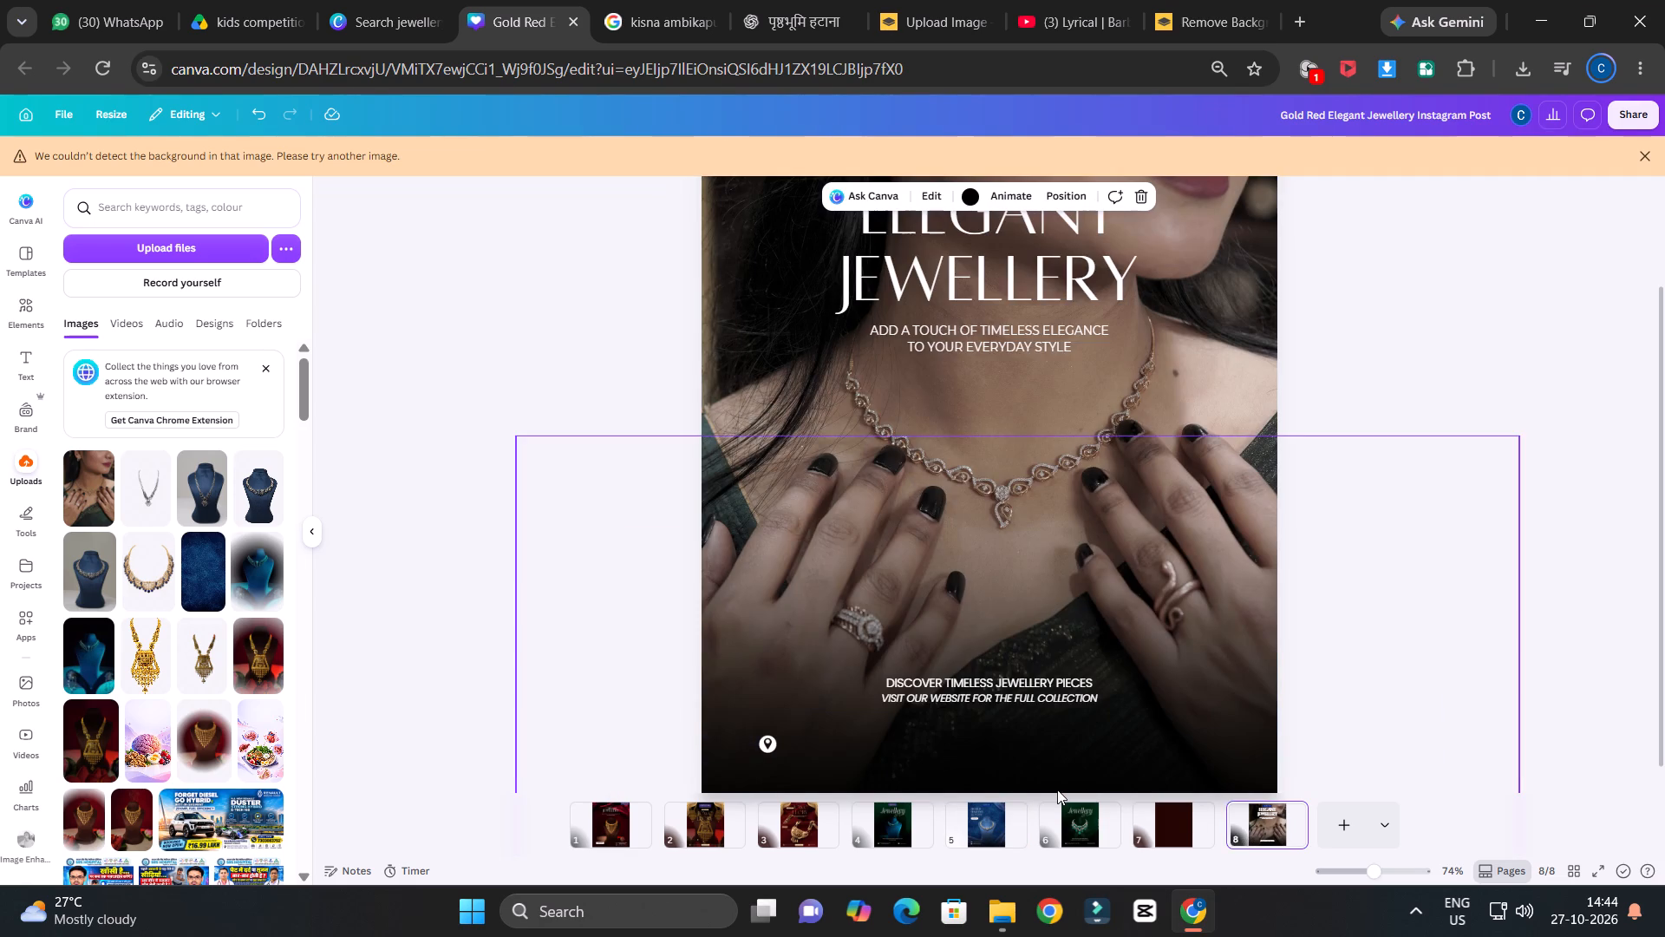
key("ctrl+v")
left_click_drag(865, 719, 883, 751)
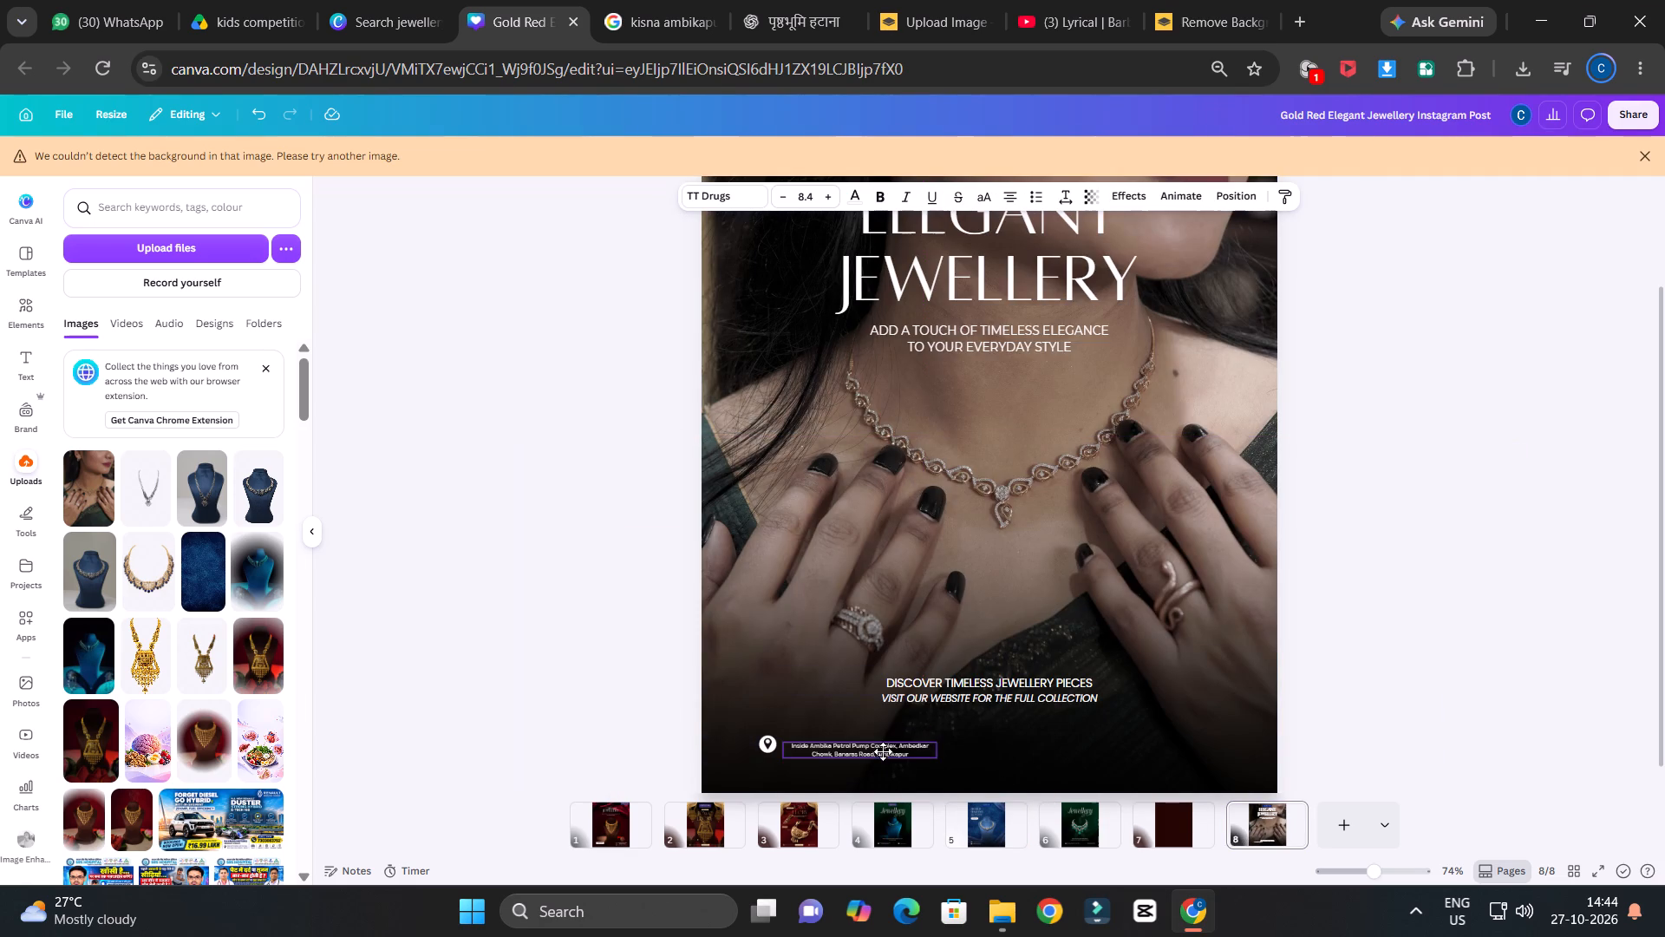
left_click_drag(883, 751, 879, 745)
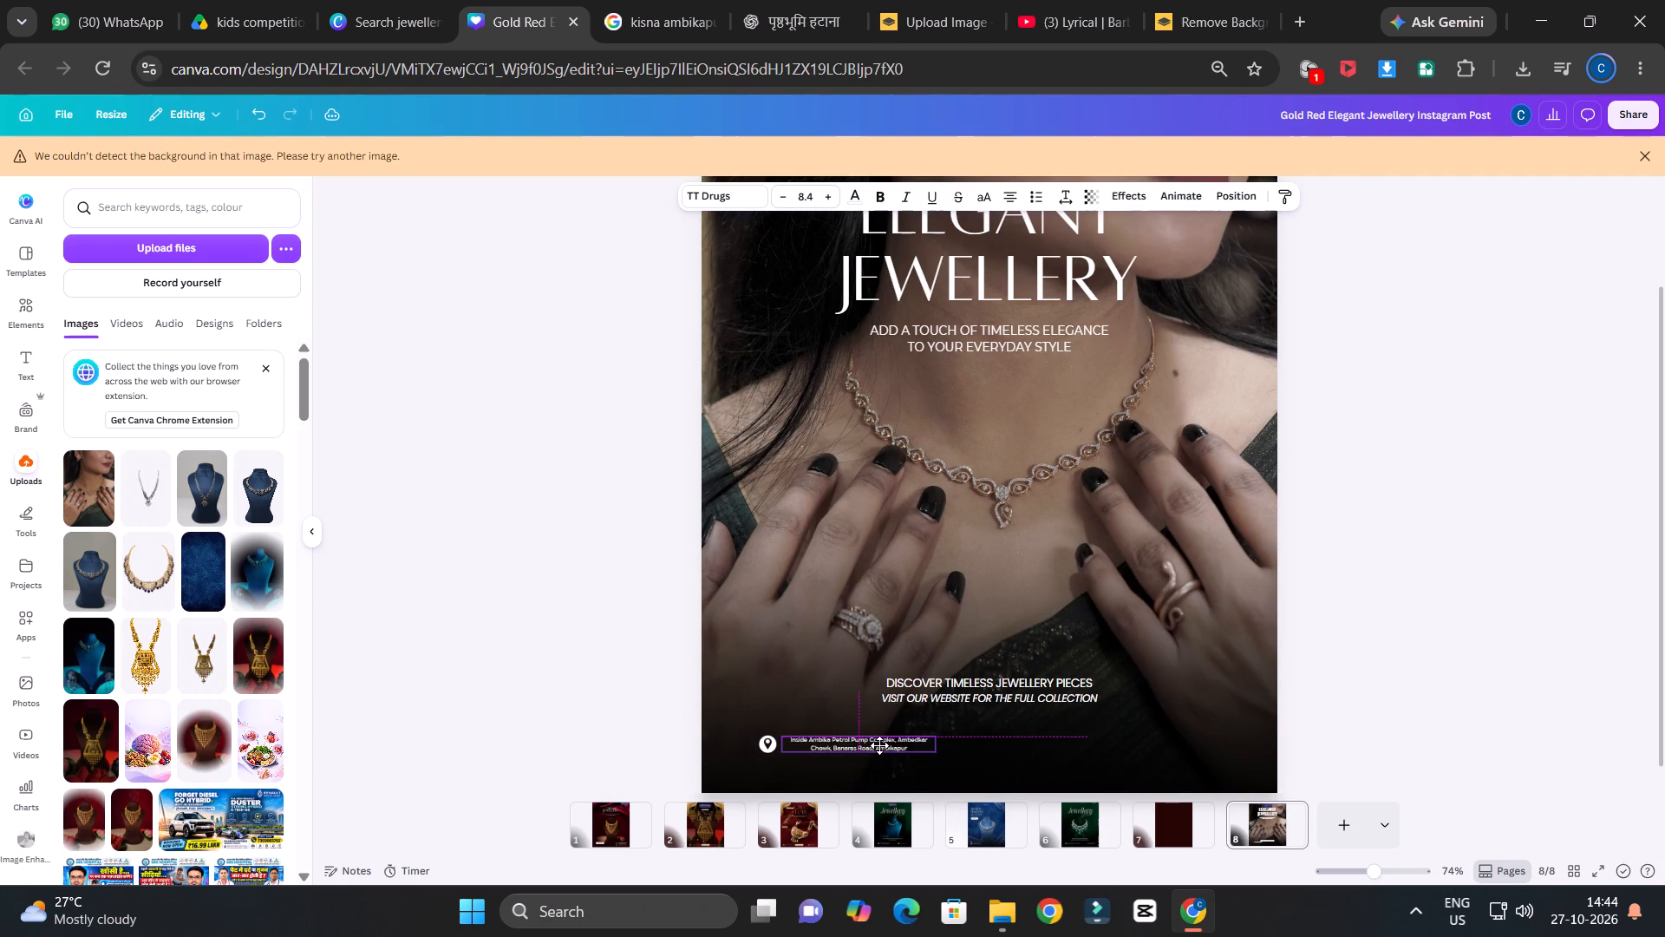
Enlarge the store address text to size 10.4 and place it beside the location pin icon.
left_click_drag(879, 745, 883, 749)
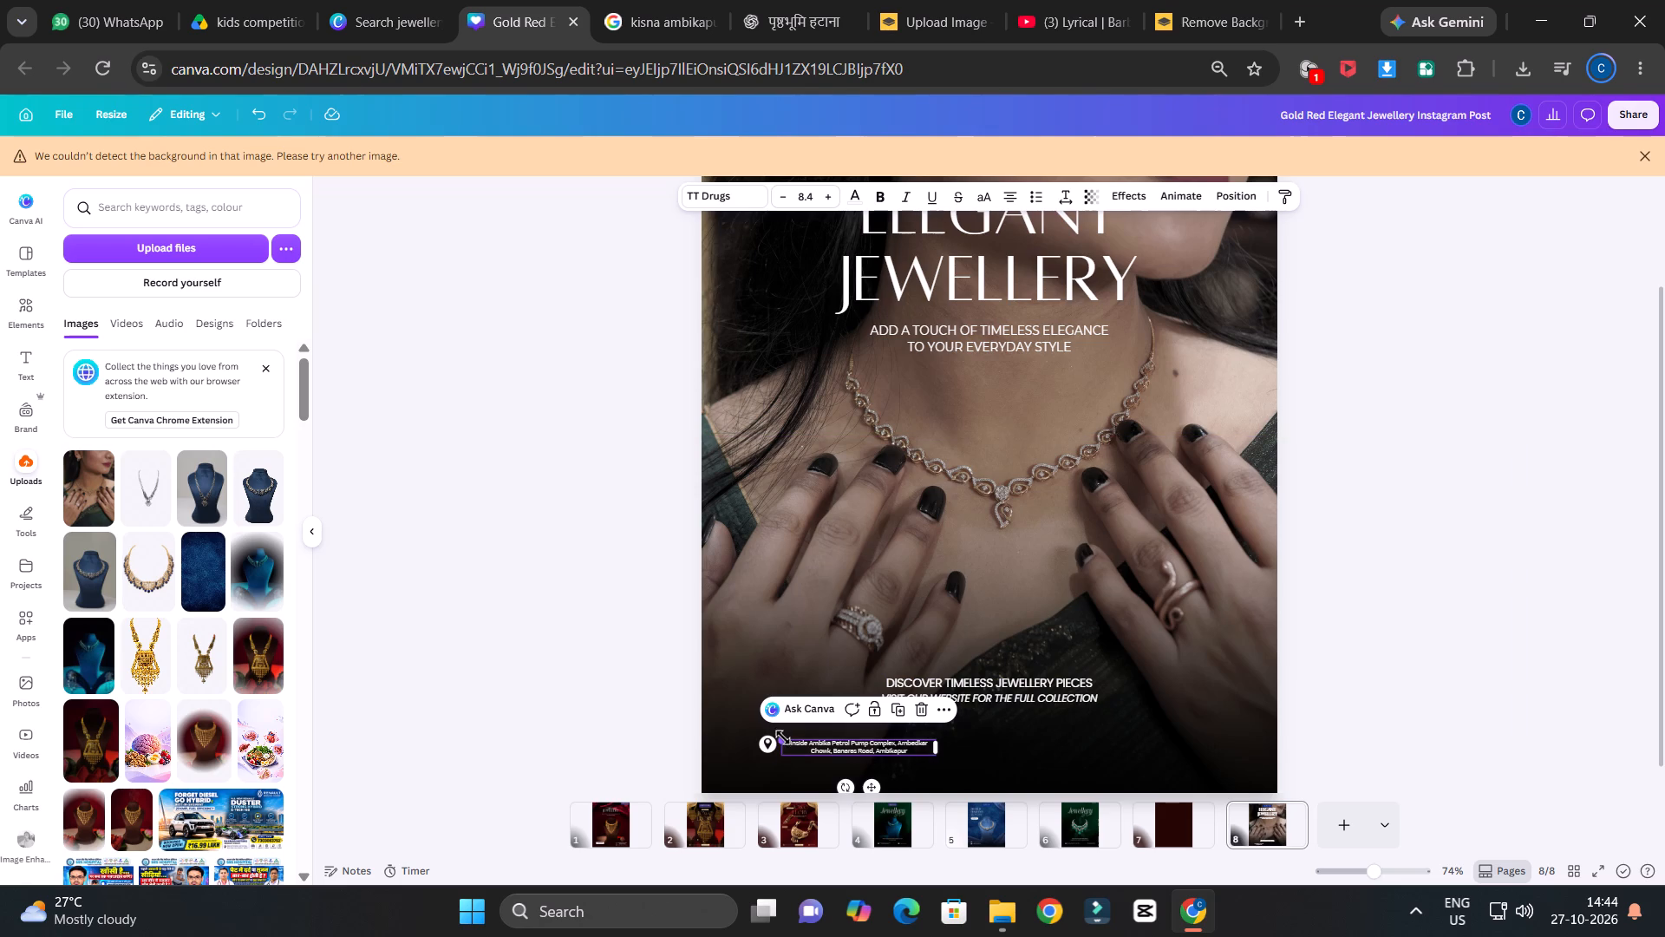
left_click_drag(783, 737, 750, 707)
left_click_drag(868, 741, 881, 739)
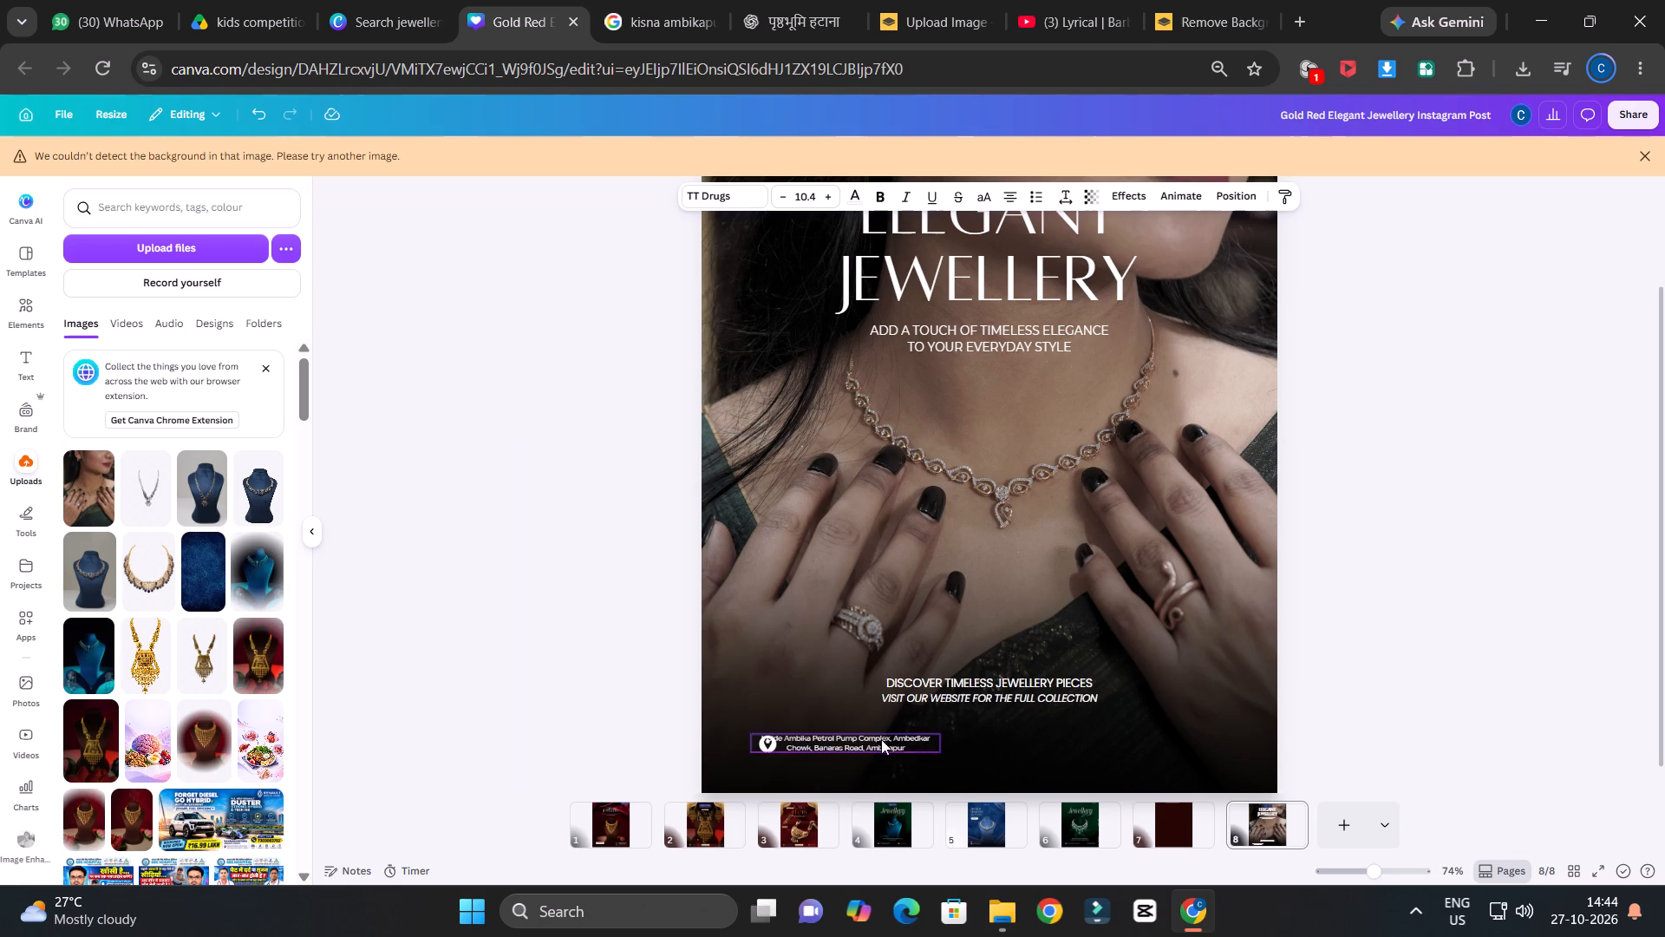
left_click_drag(881, 739, 898, 743)
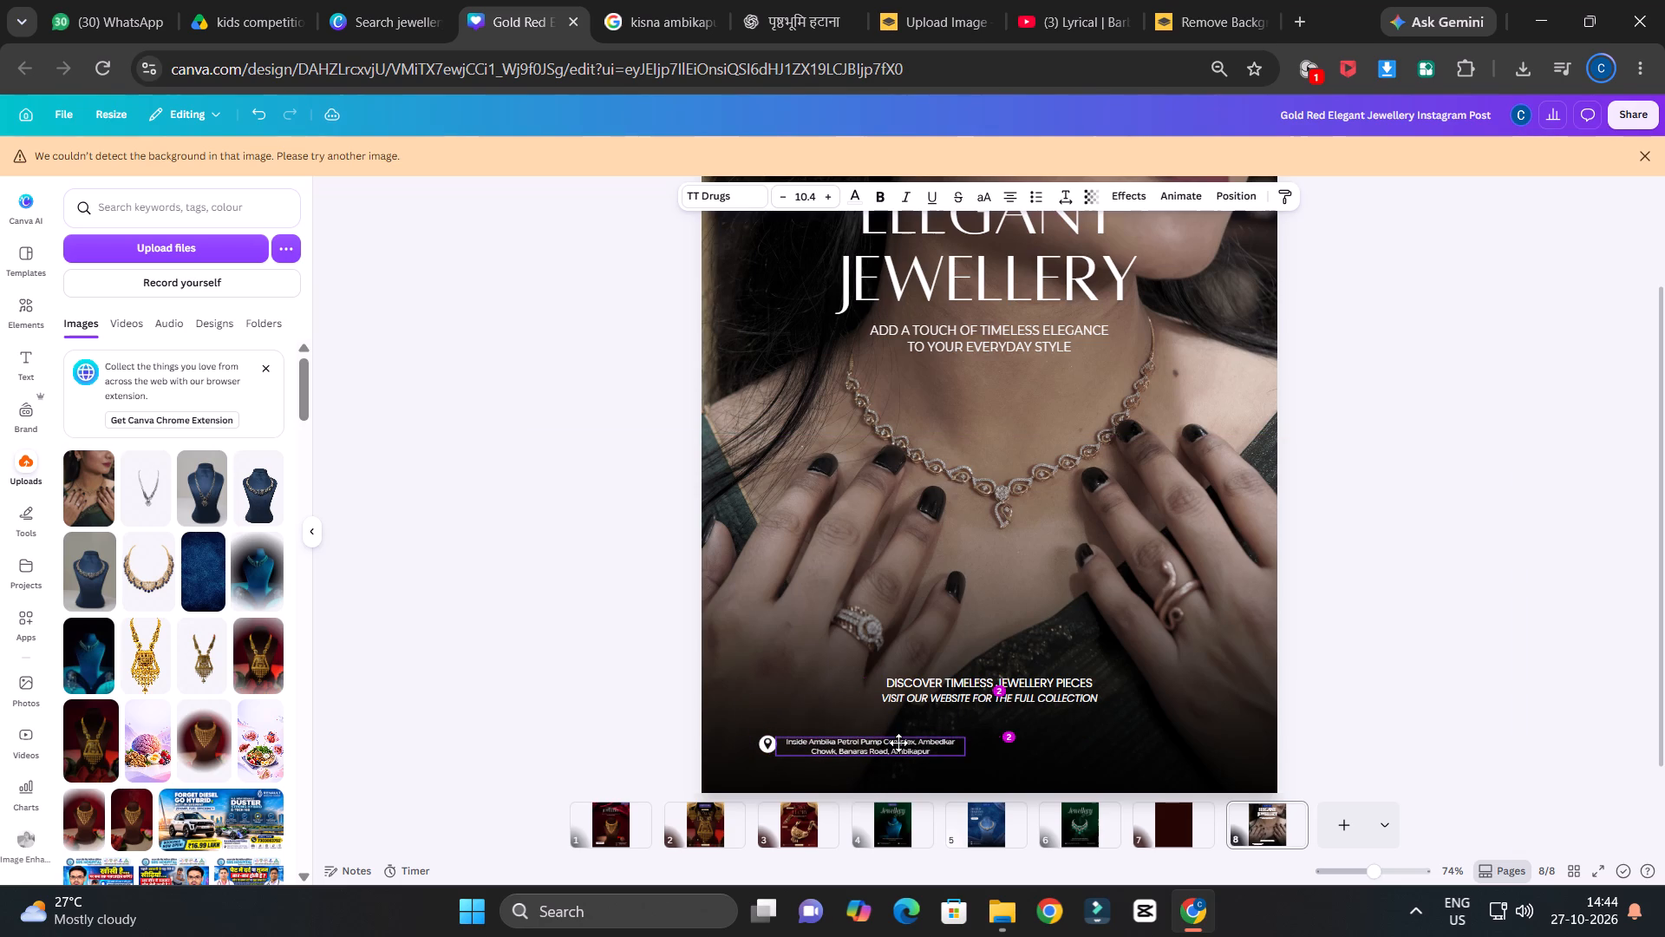
left_click_drag(898, 743, 897, 741)
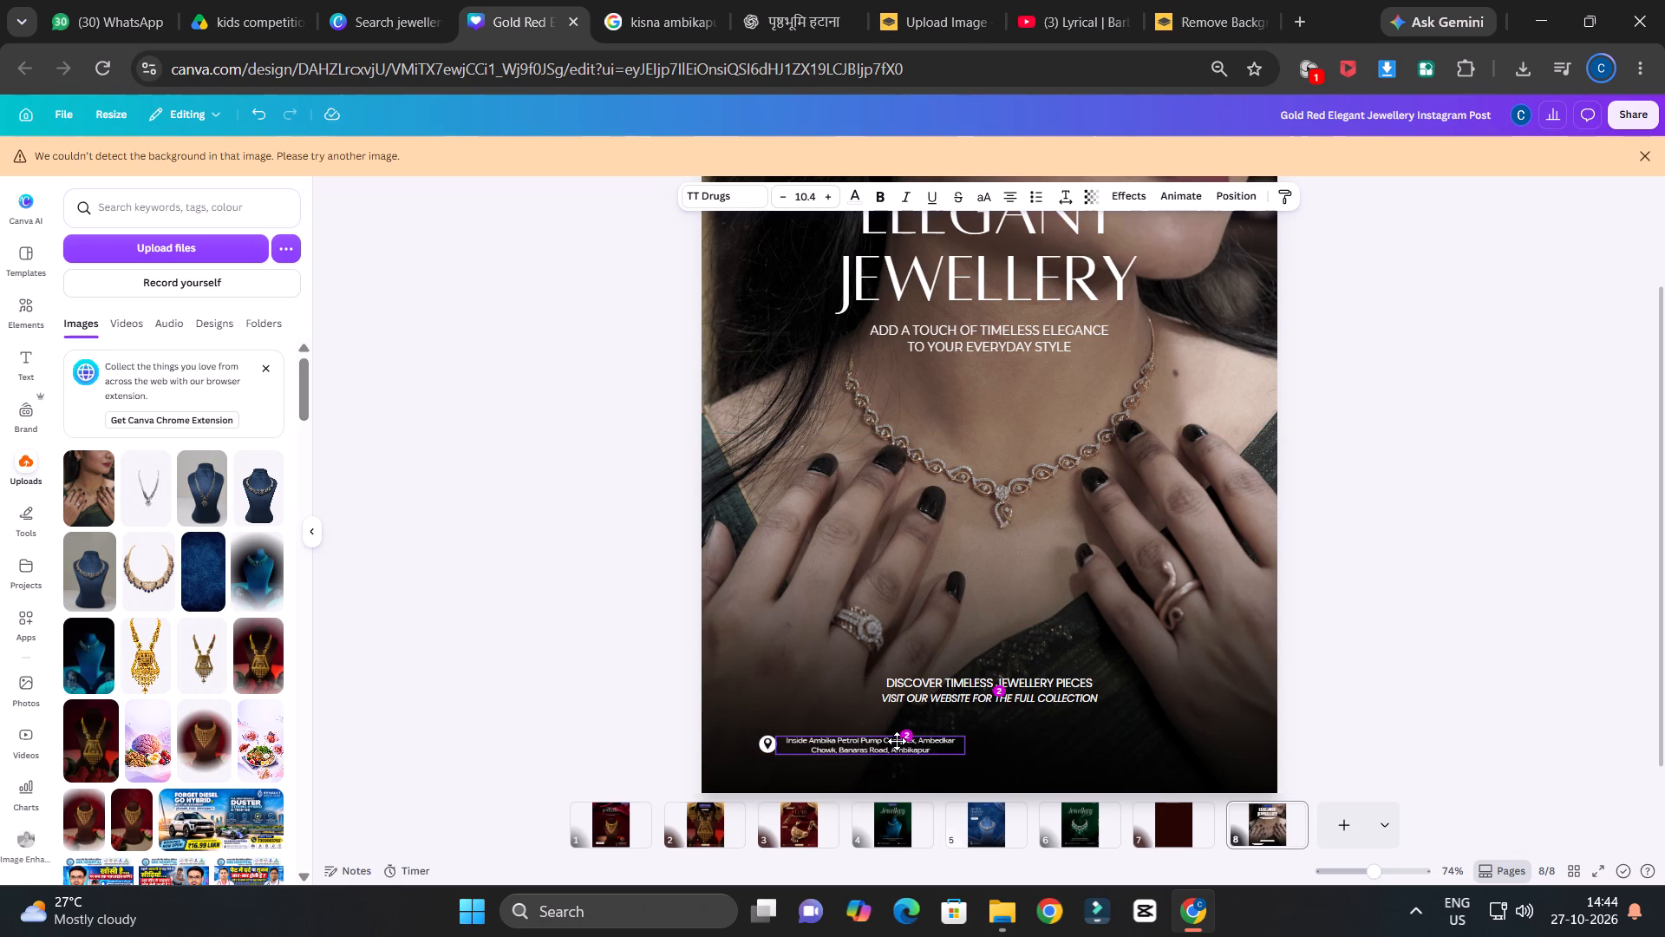
Shift the store address text and location pin icon slightly down, keeping them level near the page's bottom edge.
left_click_drag(897, 741, 896, 742)
left_click(1433, 600)
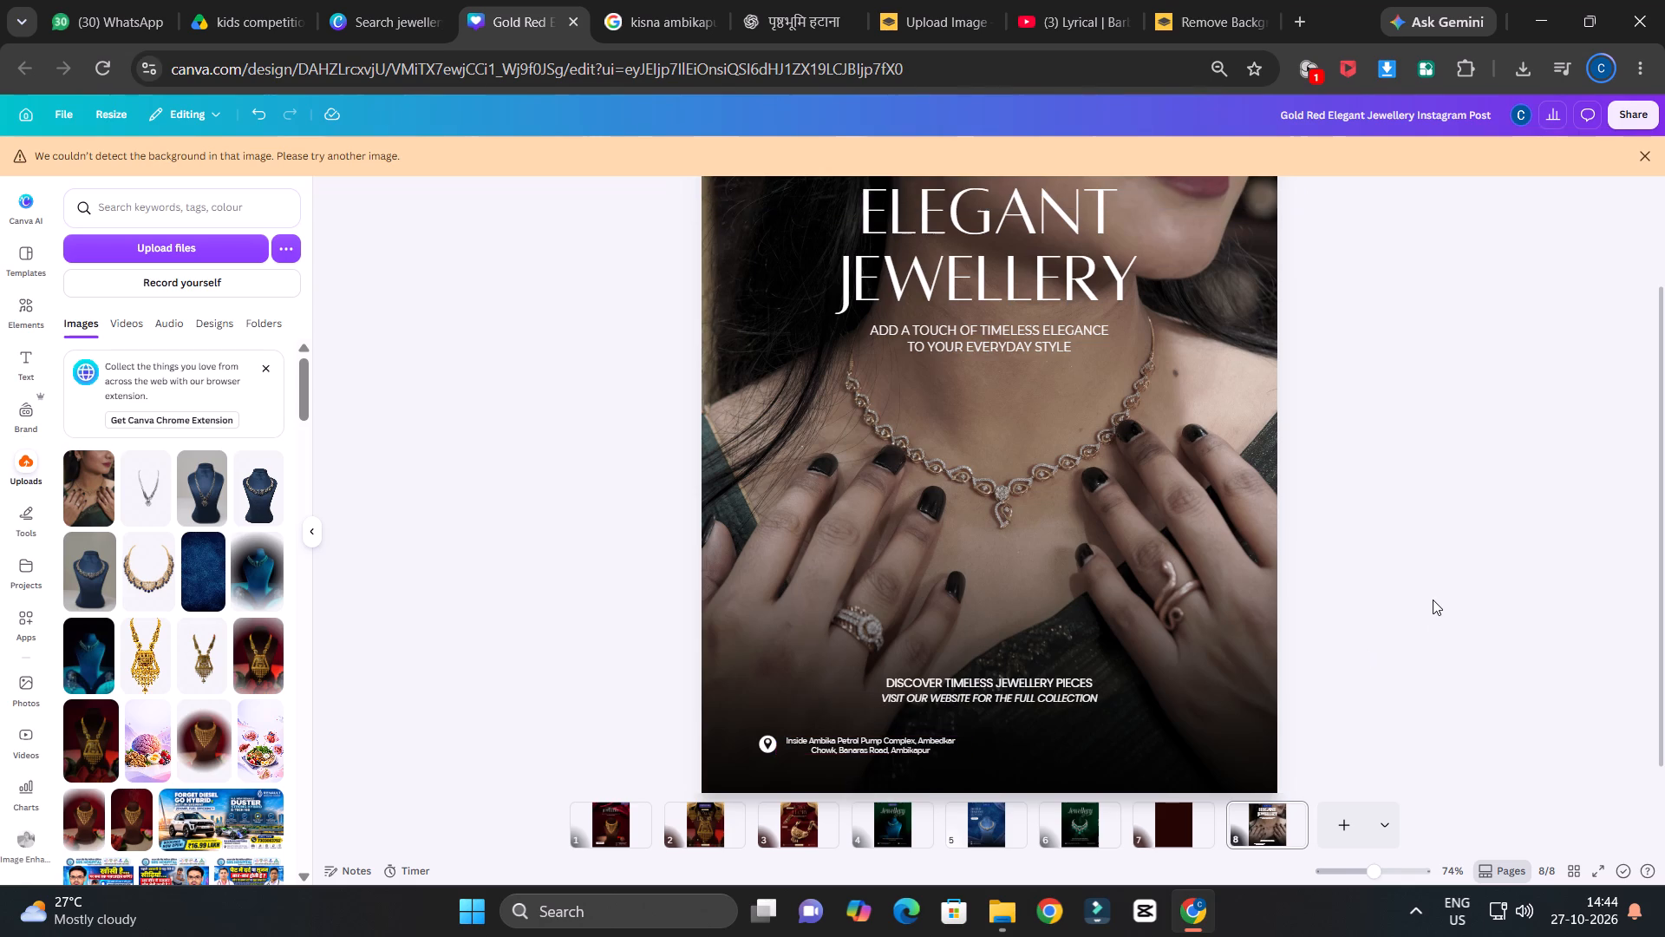
scroll(1433, 600, "down", 3, "ctrl")
scroll(1433, 599, "up", 1, "ctrl")
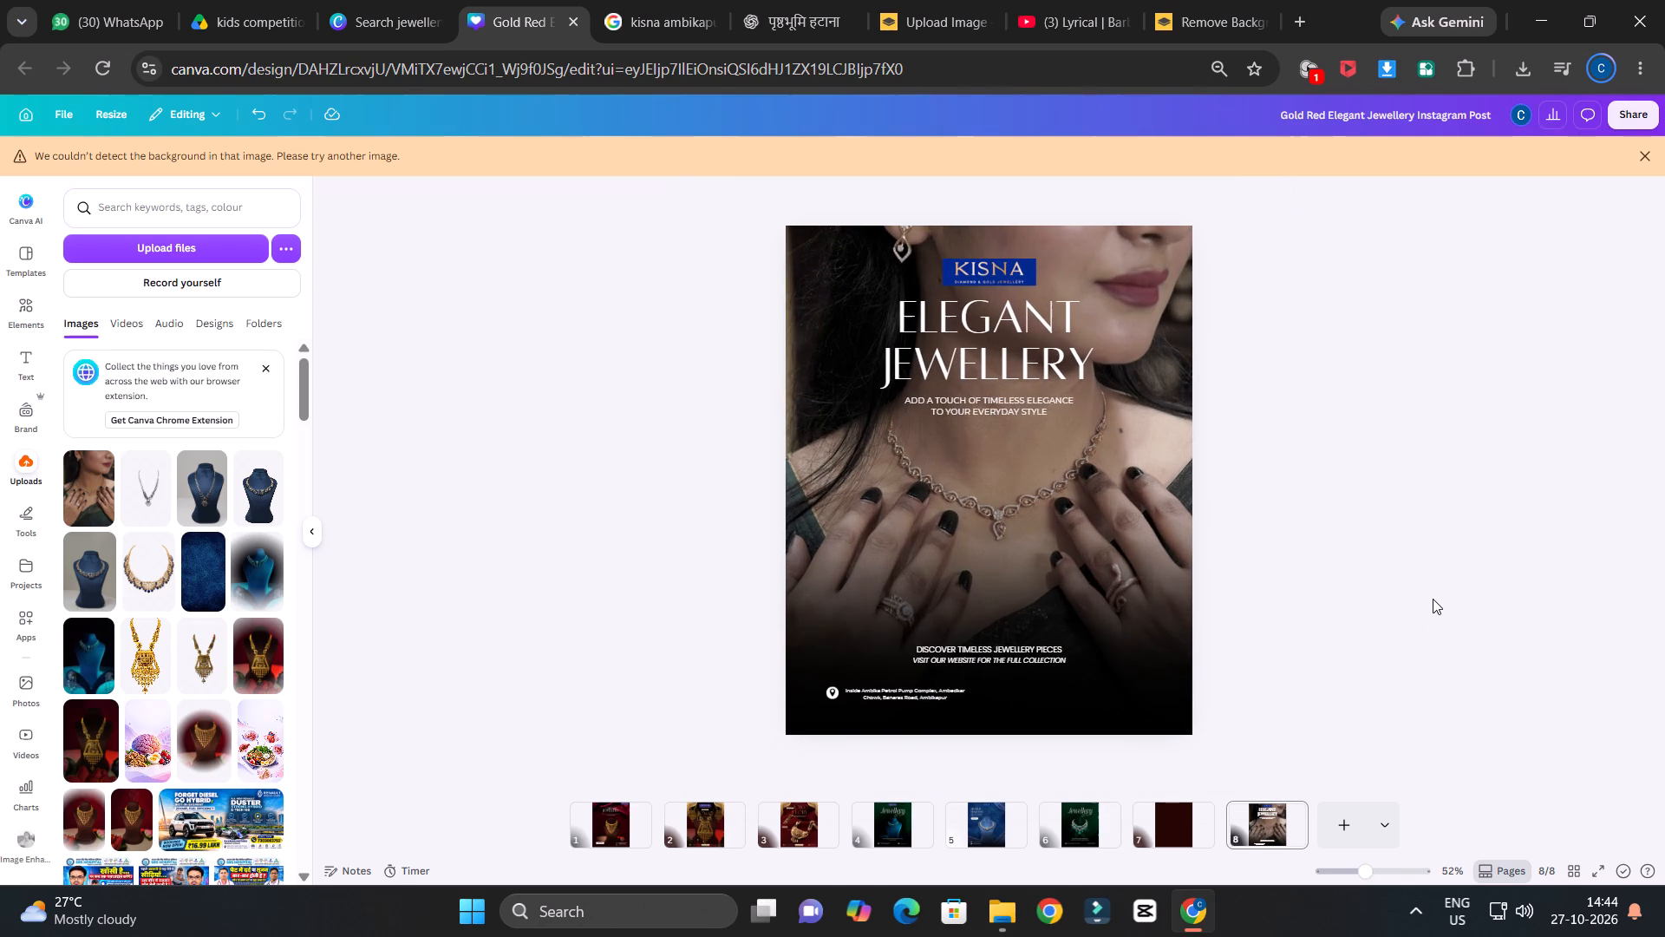
scroll(1433, 599, "up", 1, "ctrl")
left_click_drag(891, 728, 891, 741)
left_click_drag(800, 731, 800, 744)
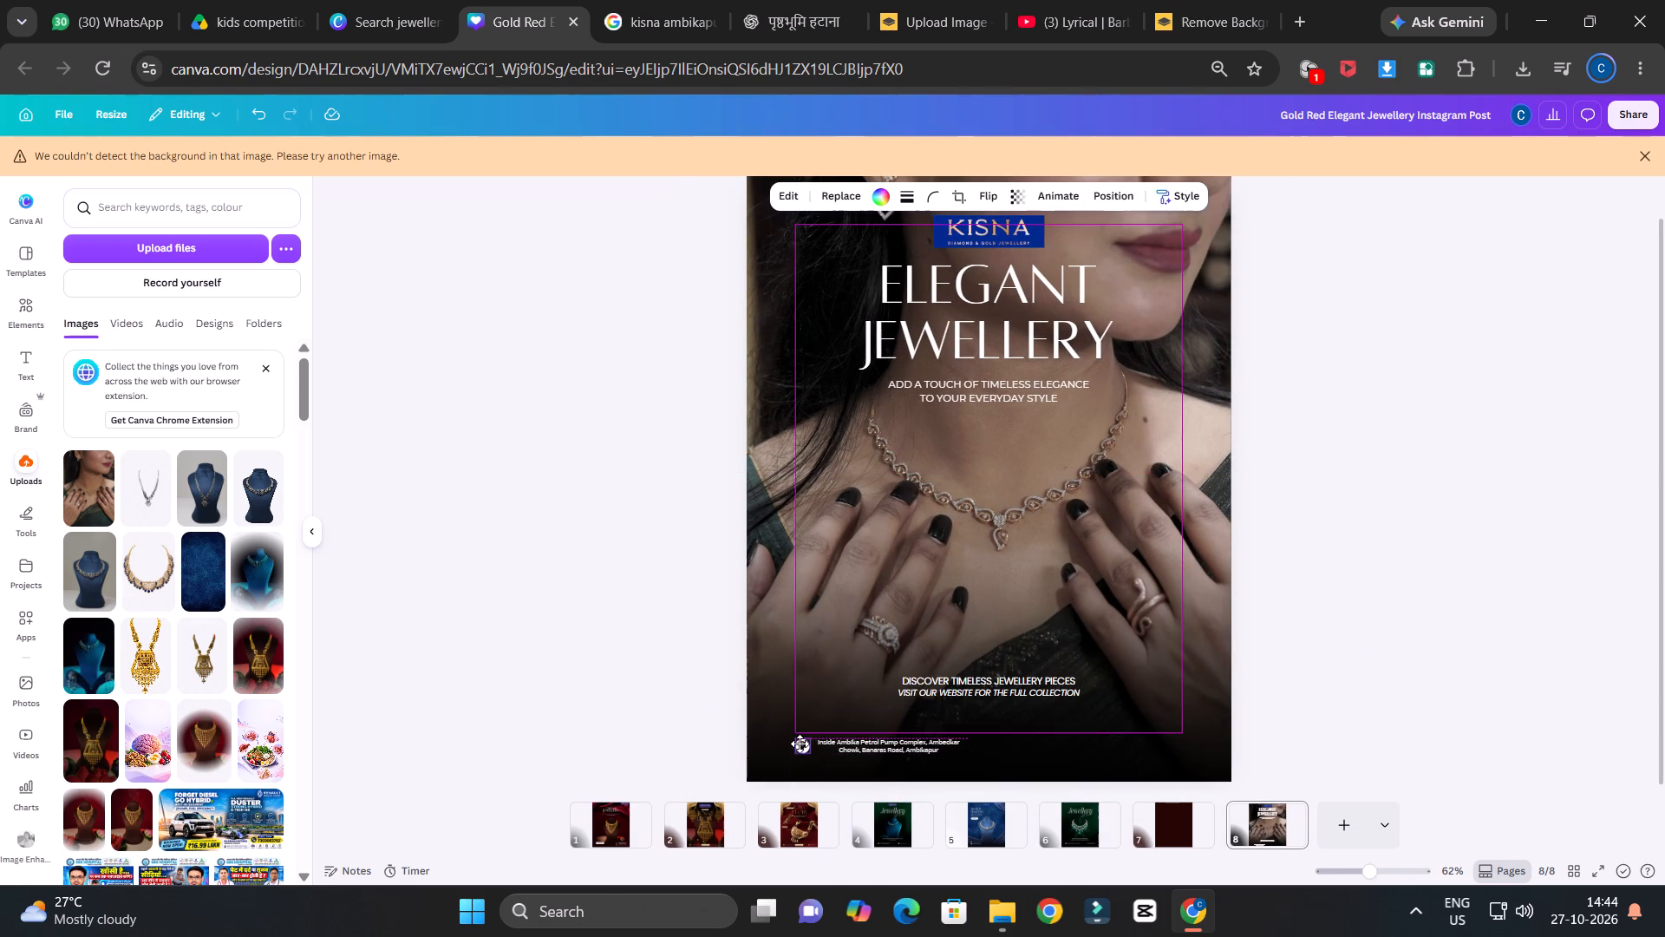
left_click_drag(800, 744, 800, 744)
left_click(1423, 571)
Copy the phone icon from page 5 to page 8 and place it level with the pin icon, just after the address text.
scroll(1423, 570, "down", 1, "ctrl")
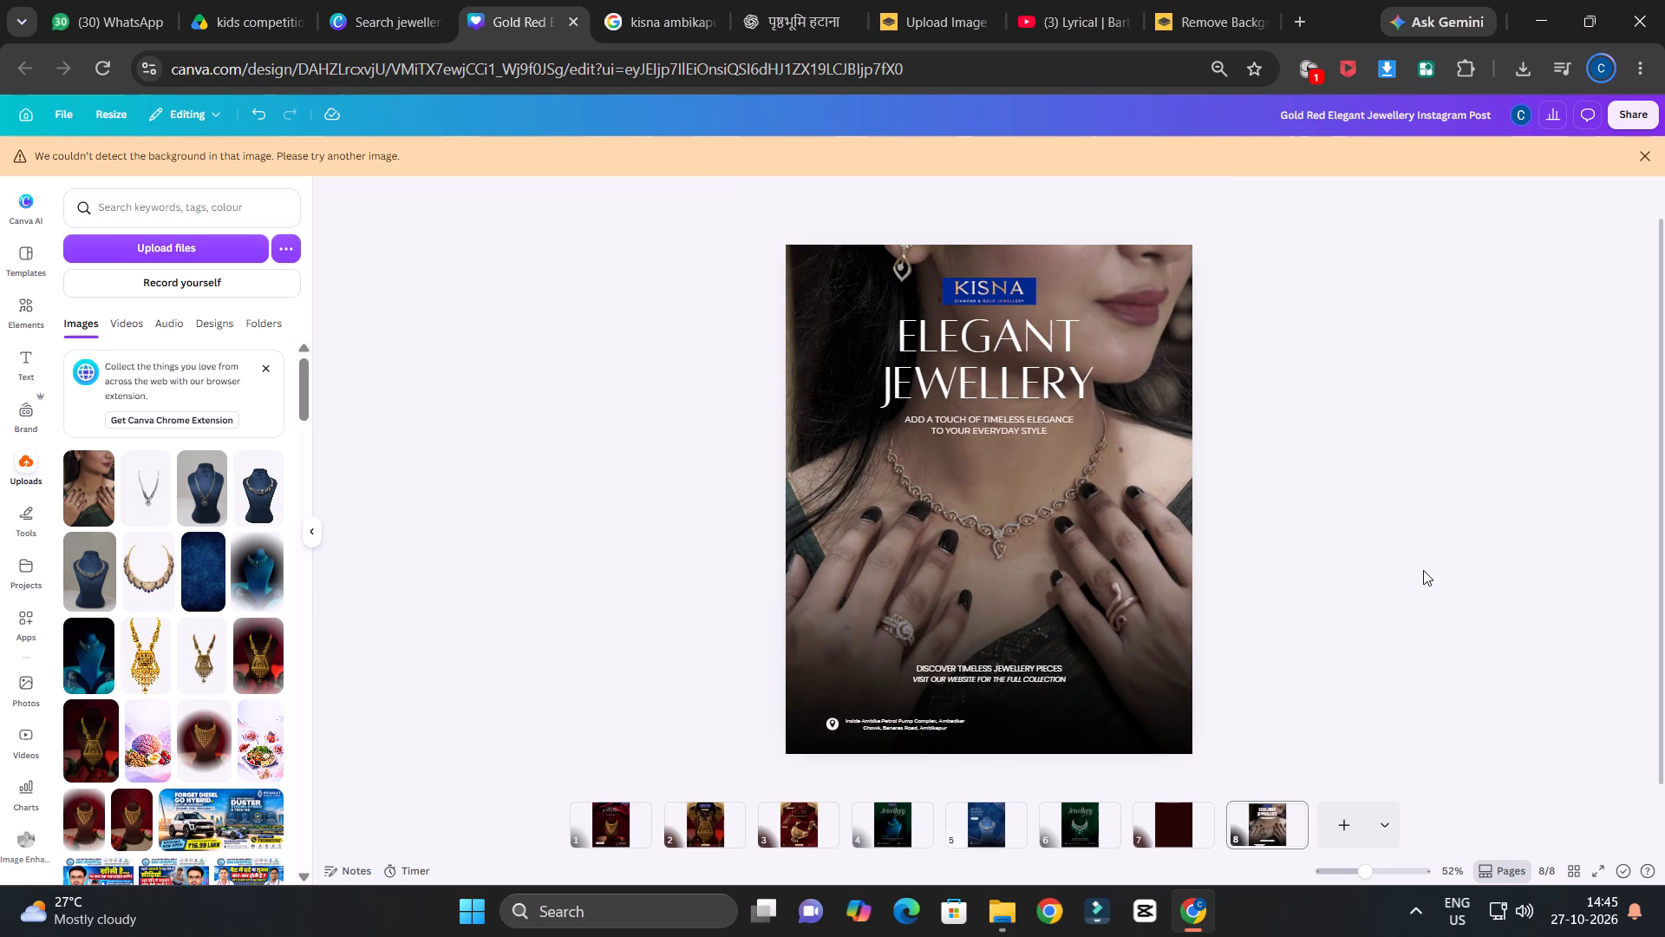
scroll(1423, 570, "up", 1, "ctrl")
scroll(1423, 570, "down", 2, "ctrl")
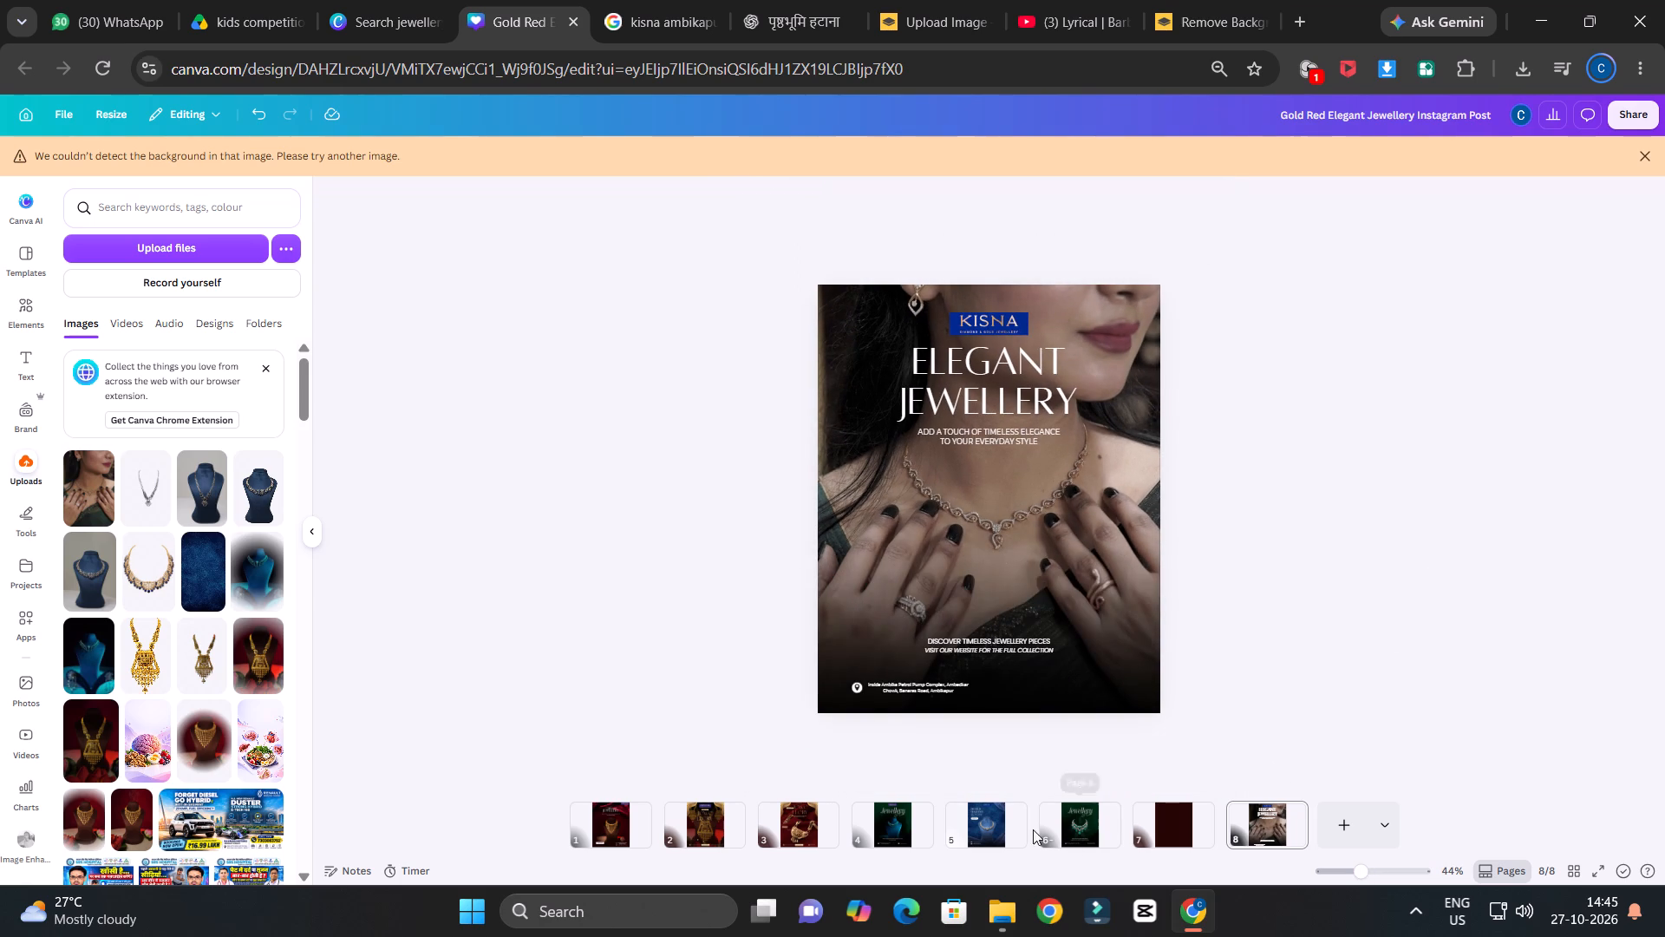
left_click(994, 826)
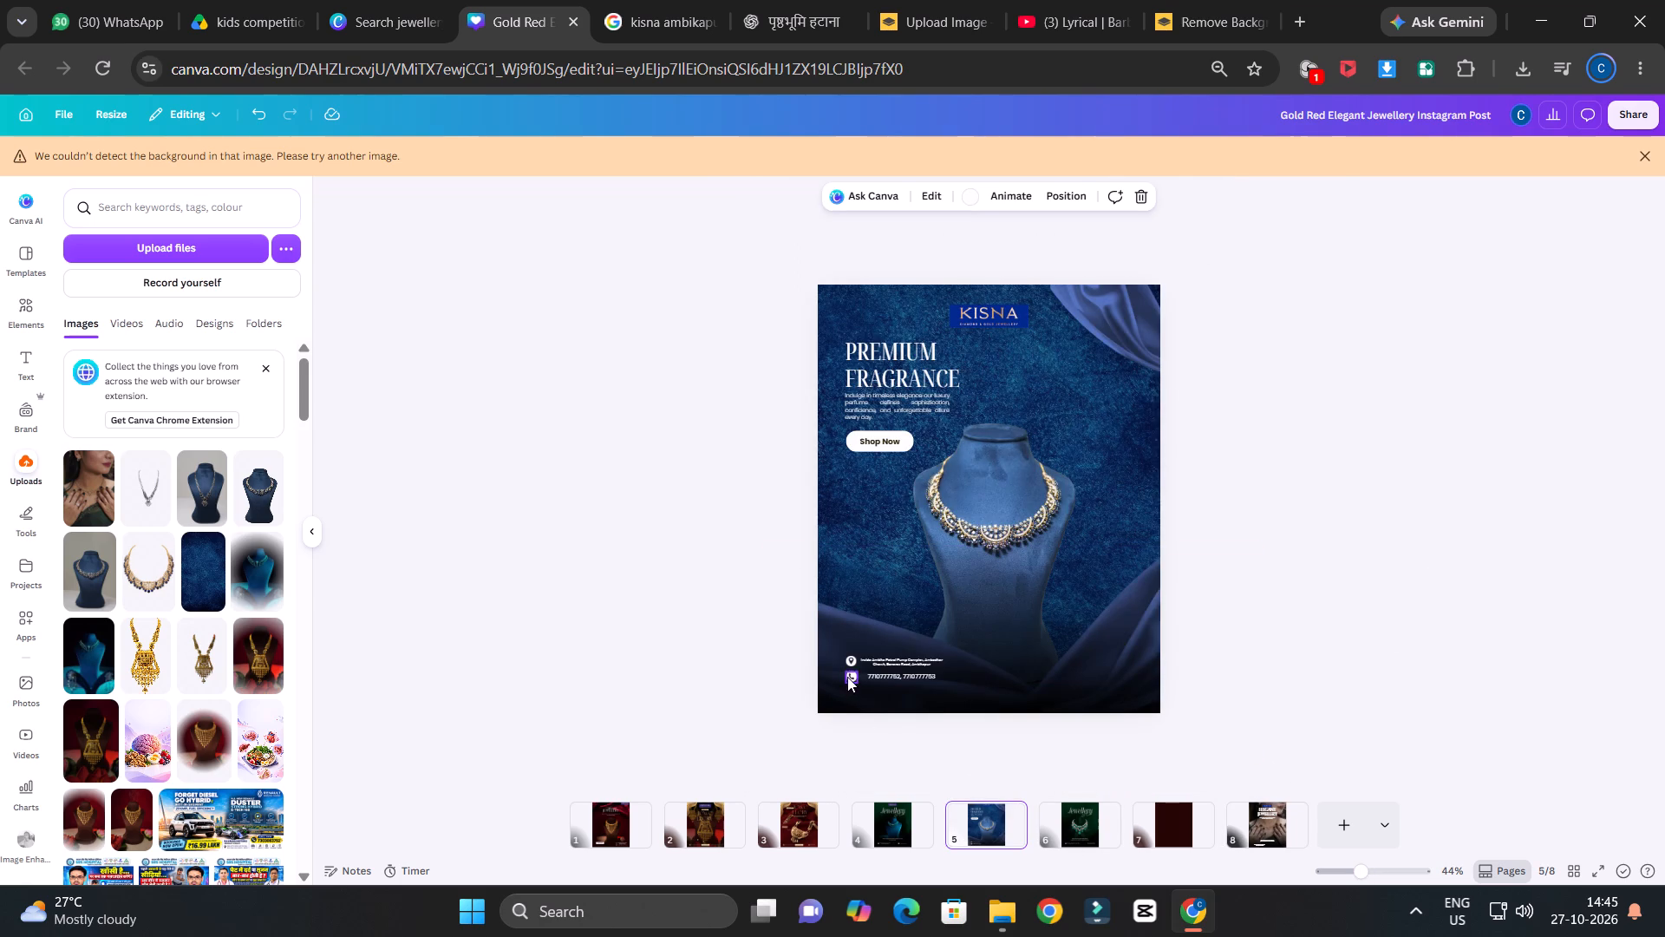
left_click(847, 677)
key("ctrl+c")
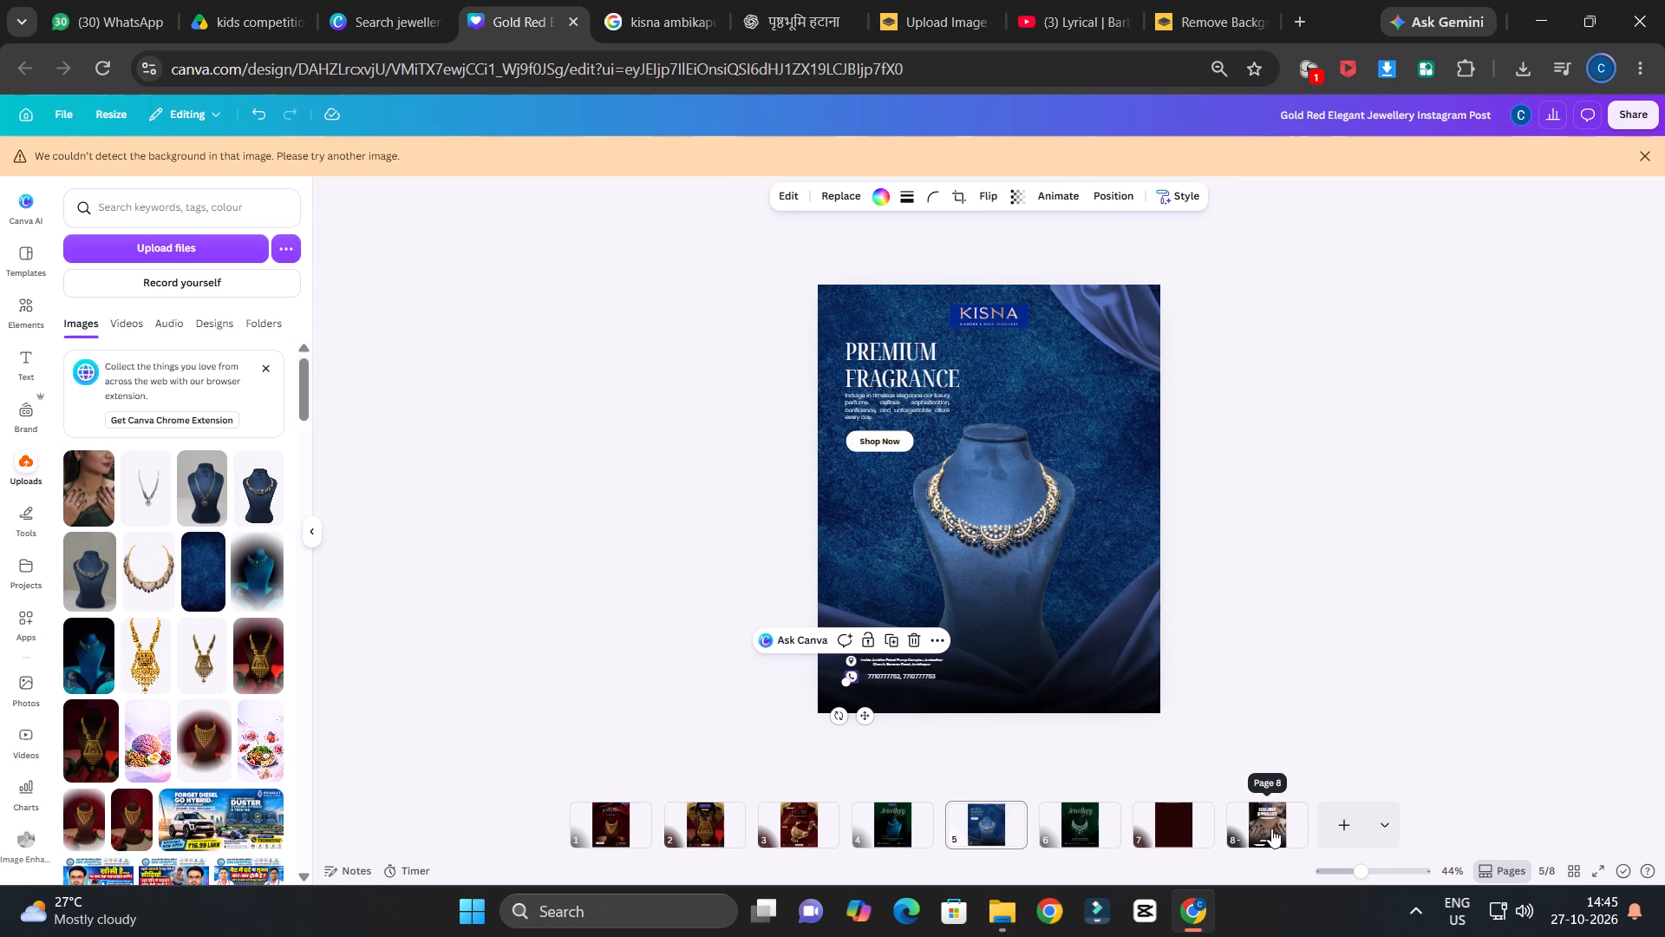
left_click(1270, 828)
key("ctrl+v")
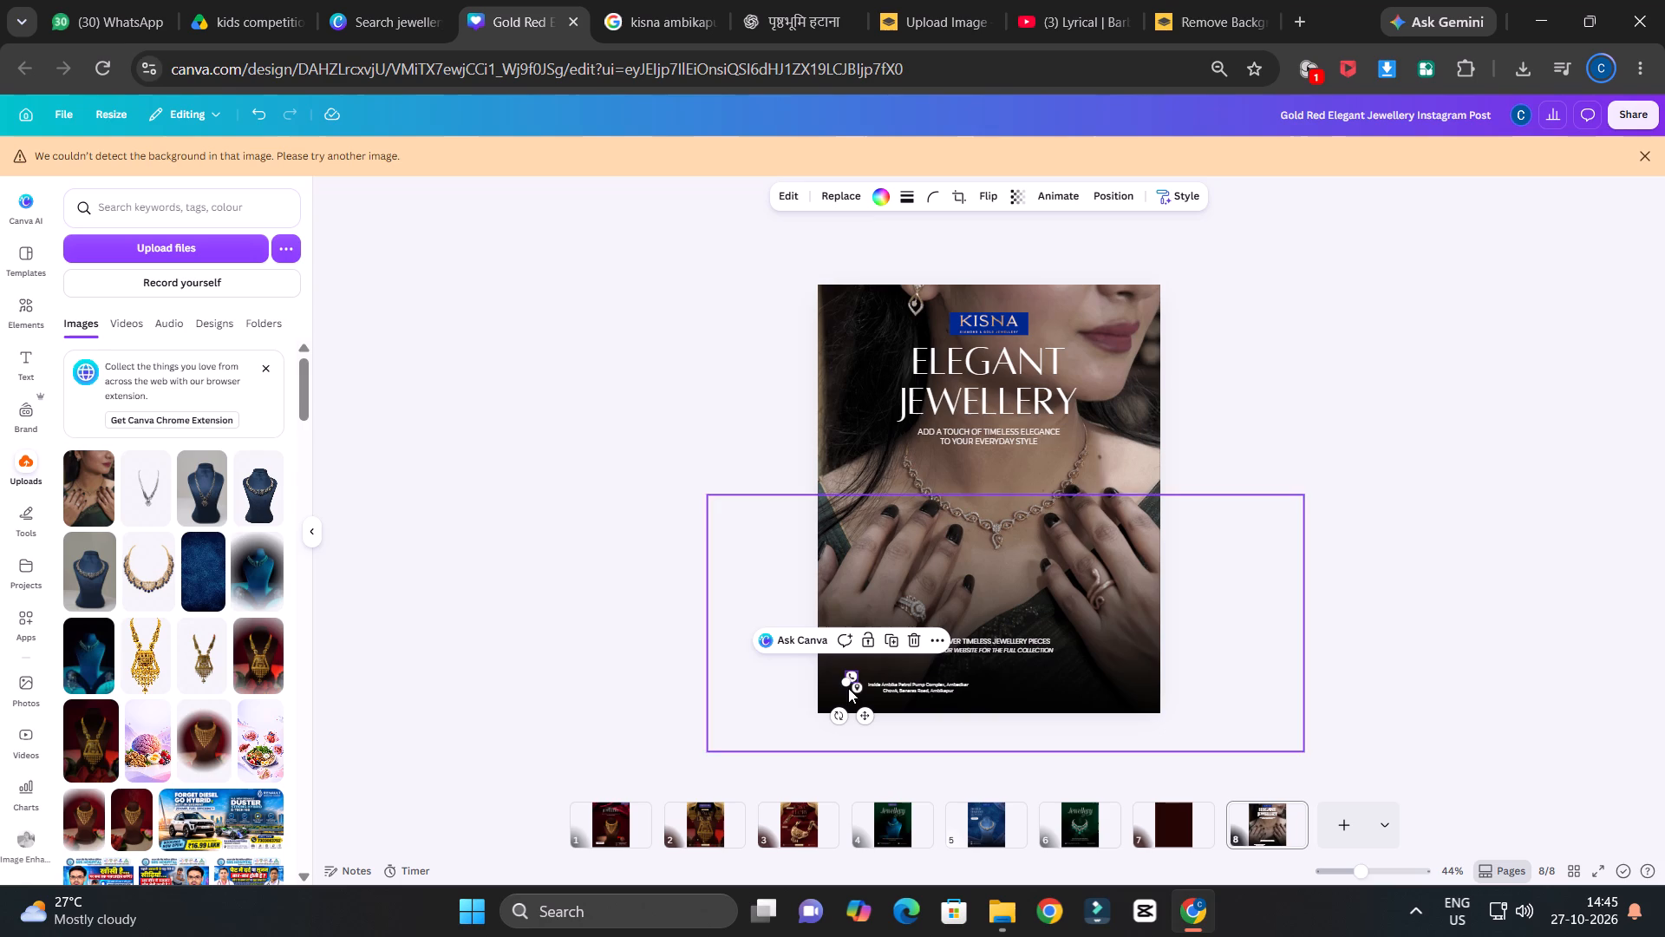
scroll(1255, 609, "up", 2, "ctrl")
scroll(1255, 609, "down", 1)
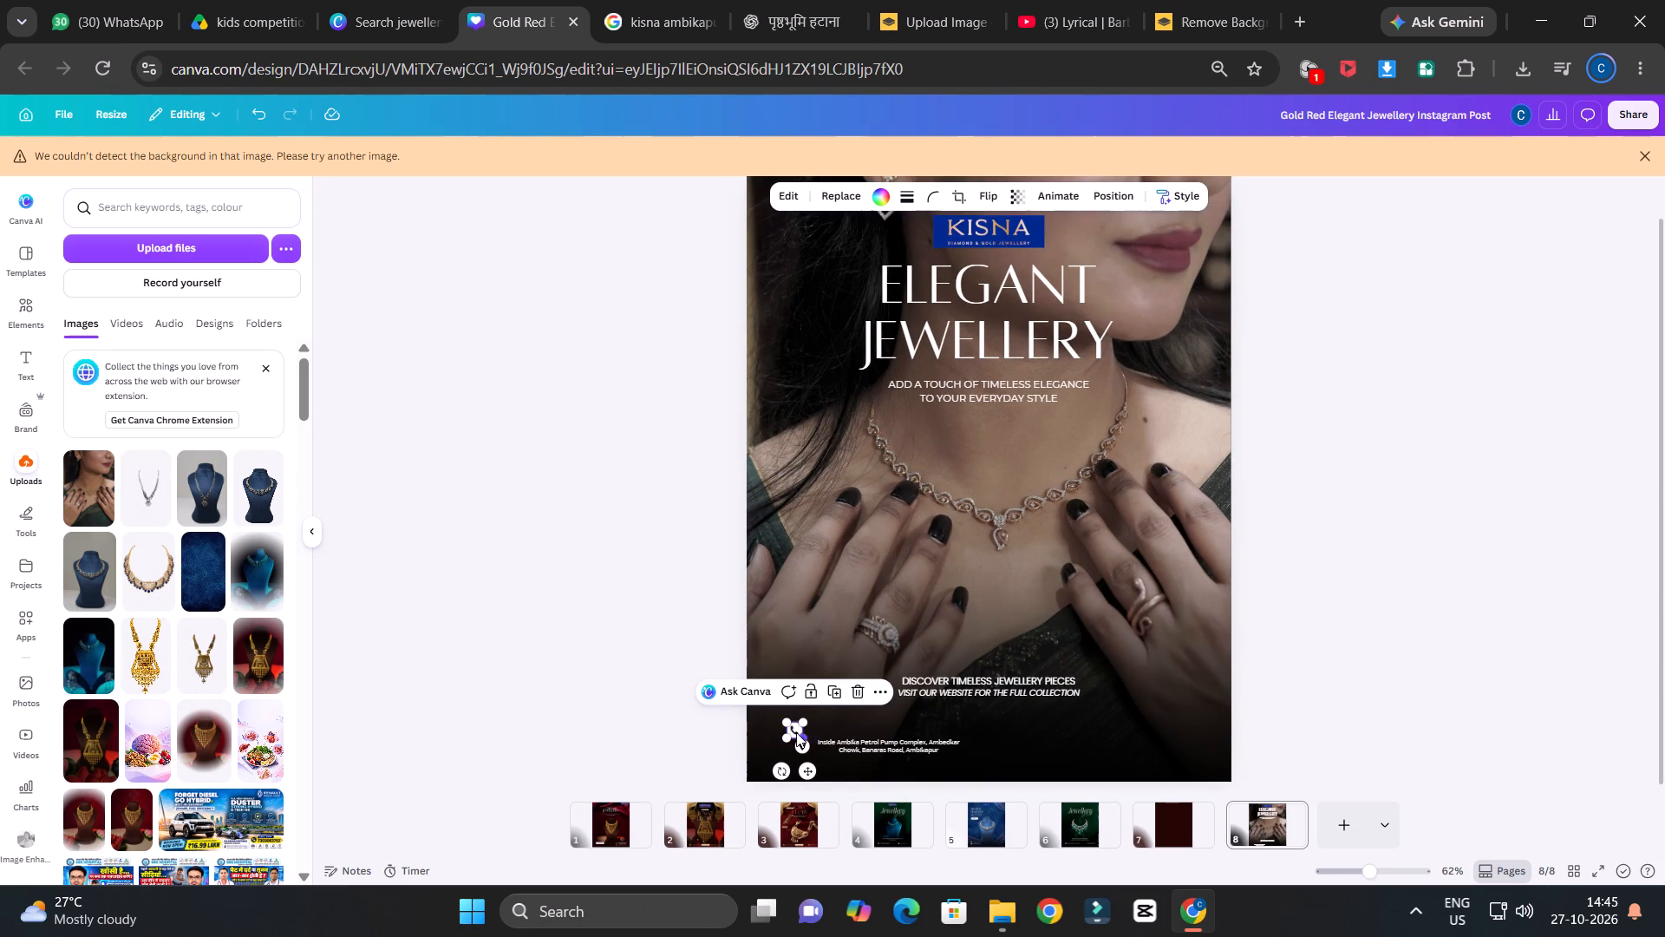
left_click_drag(794, 731, 998, 748)
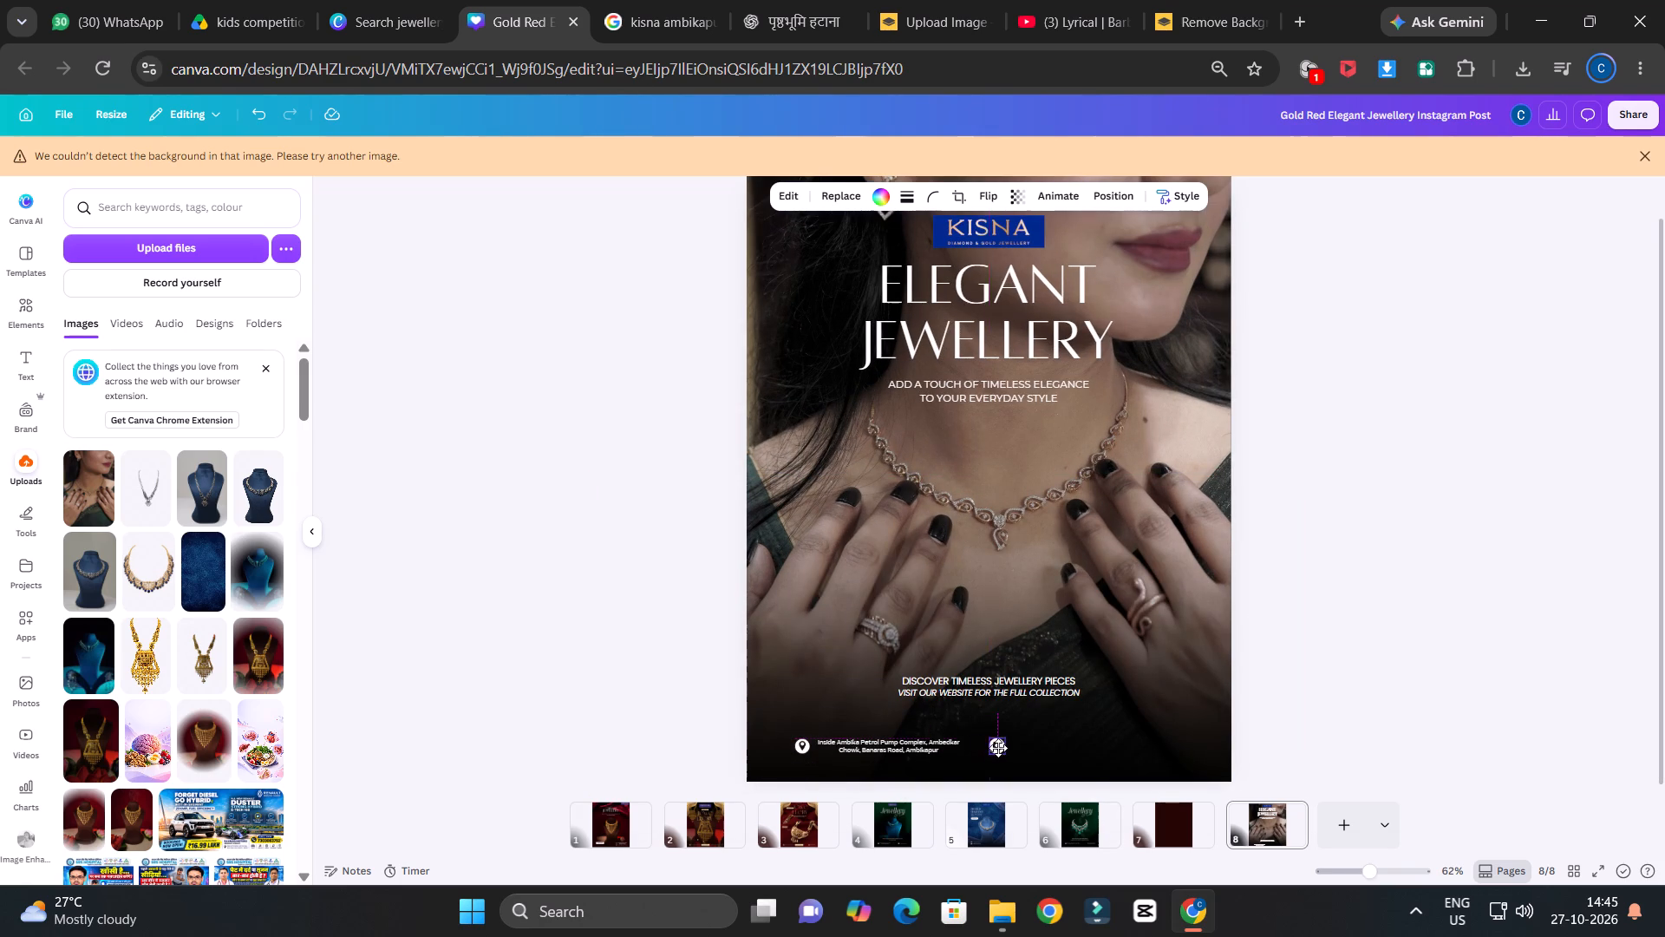
left_click_drag(998, 748, 1016, 748)
left_click(1392, 606)
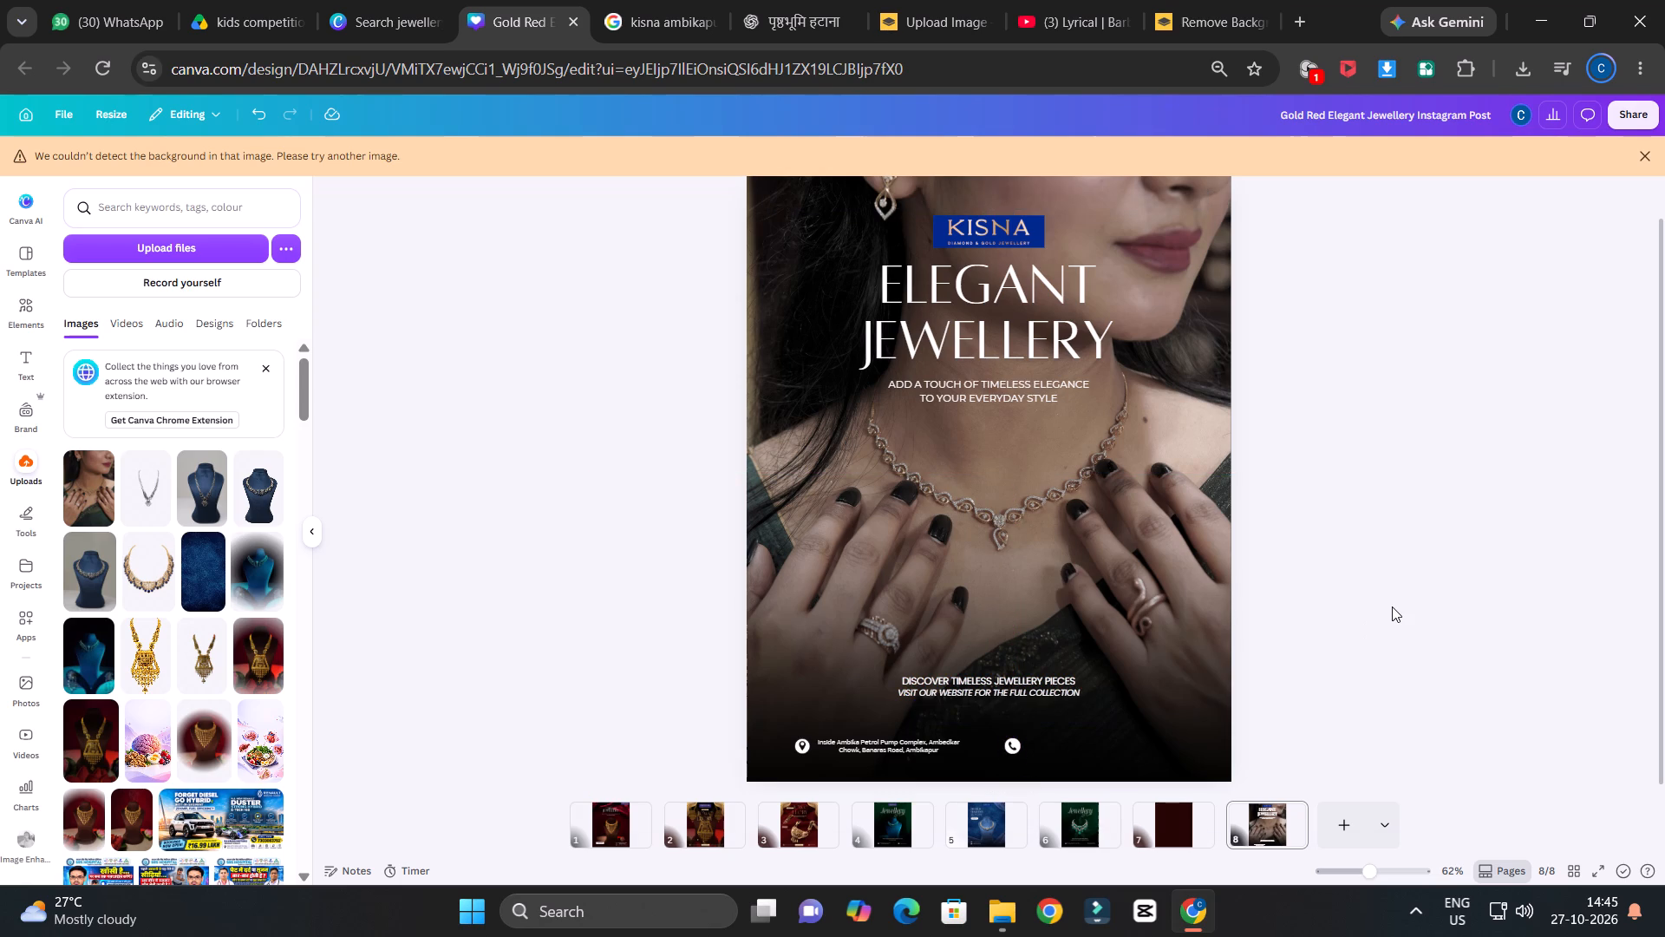
Copy the phone number text from page 5 to page 8 and place it in the bottom-right corner, level with the address row.
scroll(1392, 606, "down", 2, "ctrl")
scroll(1392, 606, "up", 1, "ctrl")
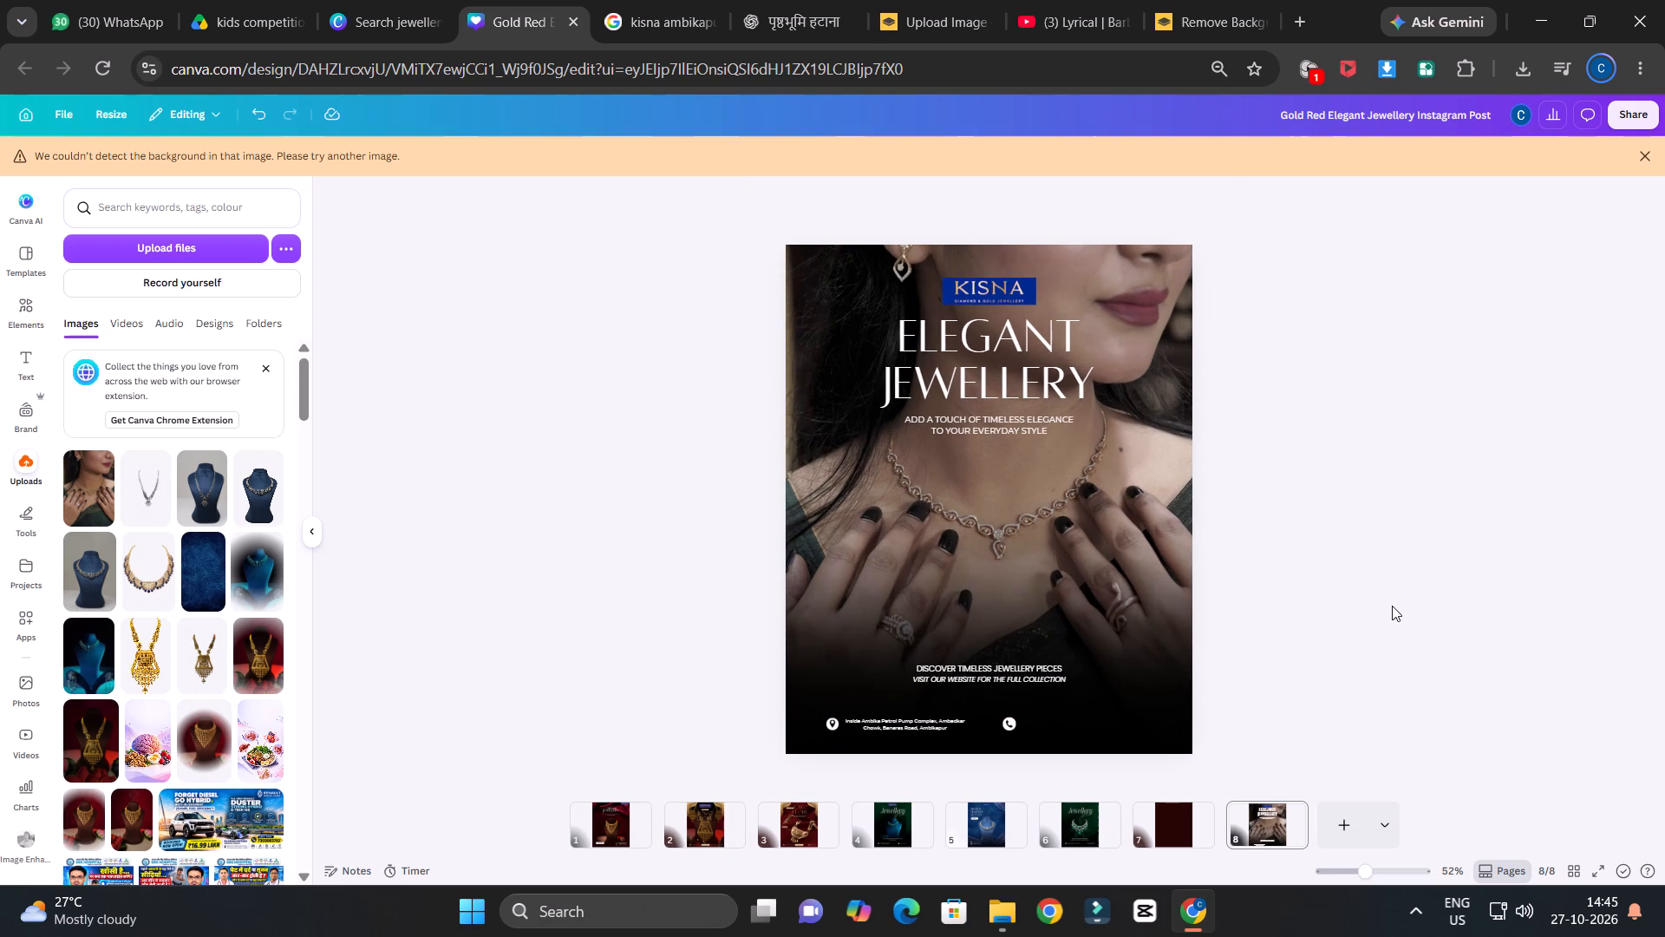
left_click(972, 826)
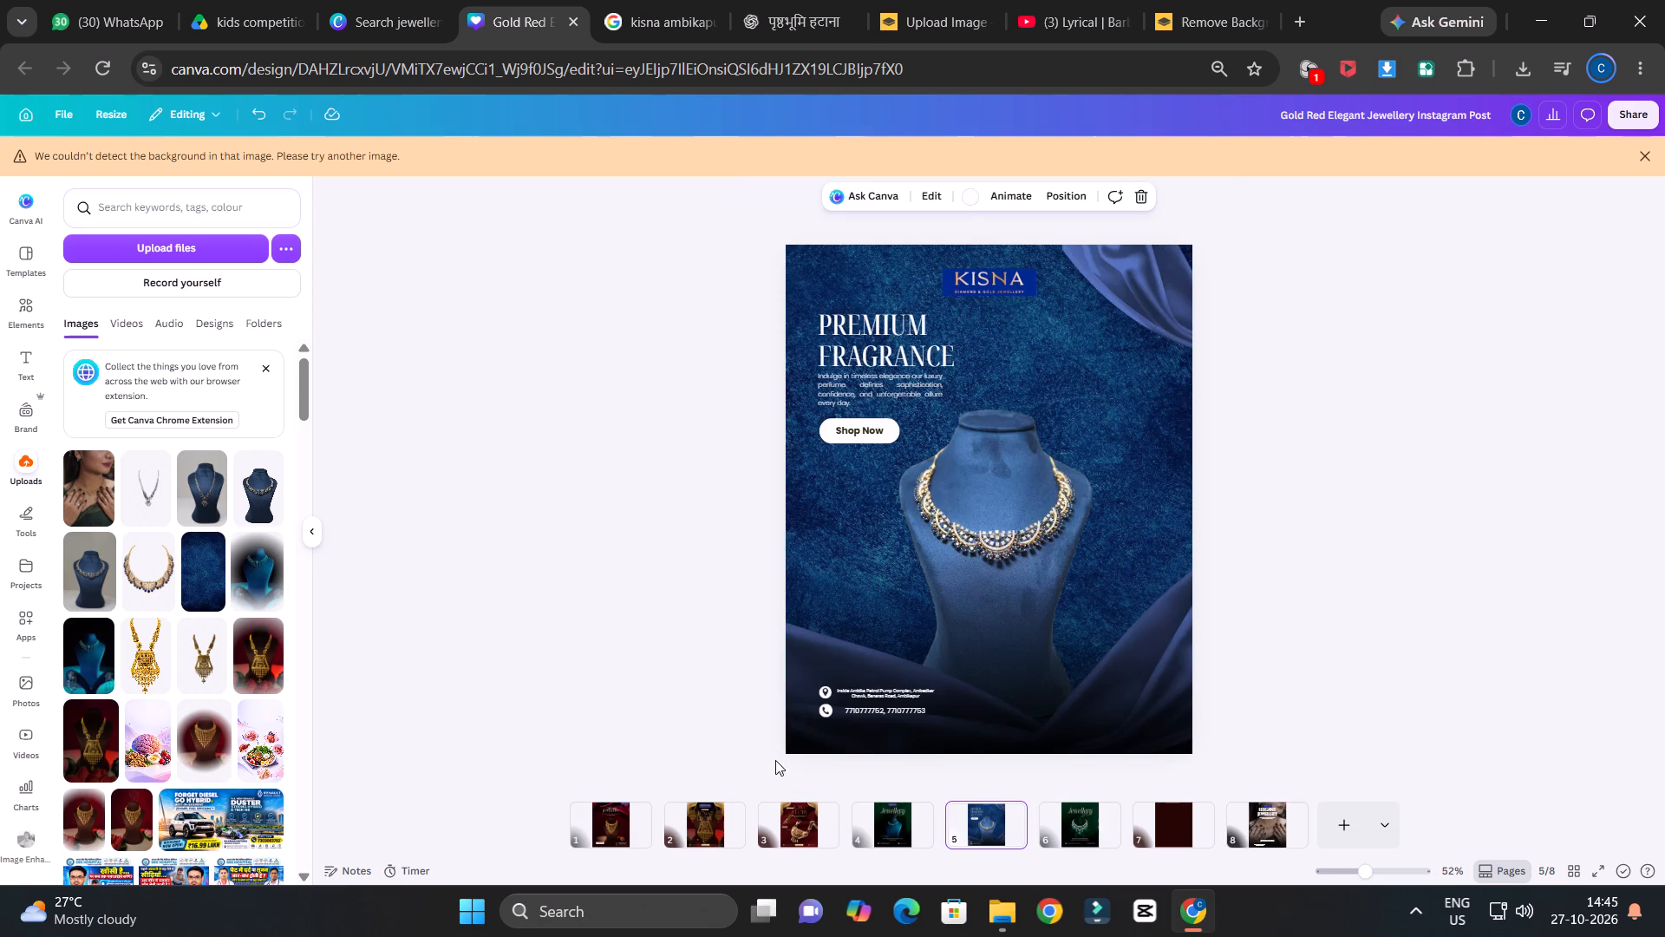
left_click(895, 712)
key("ctrl+c")
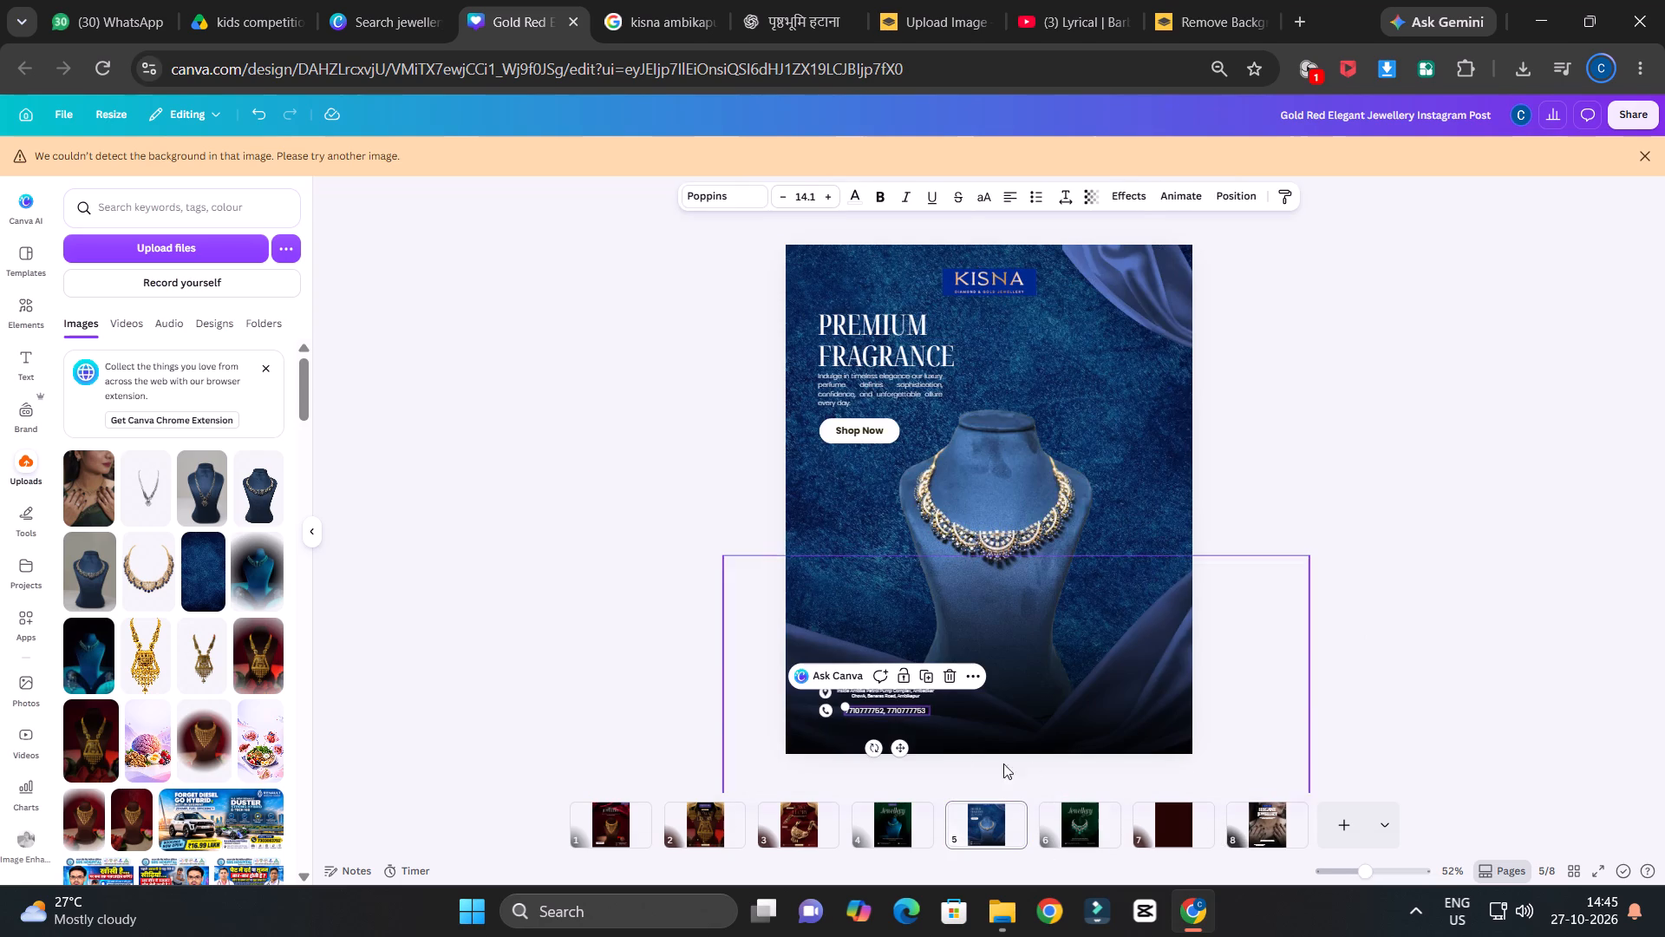
left_click(1260, 824)
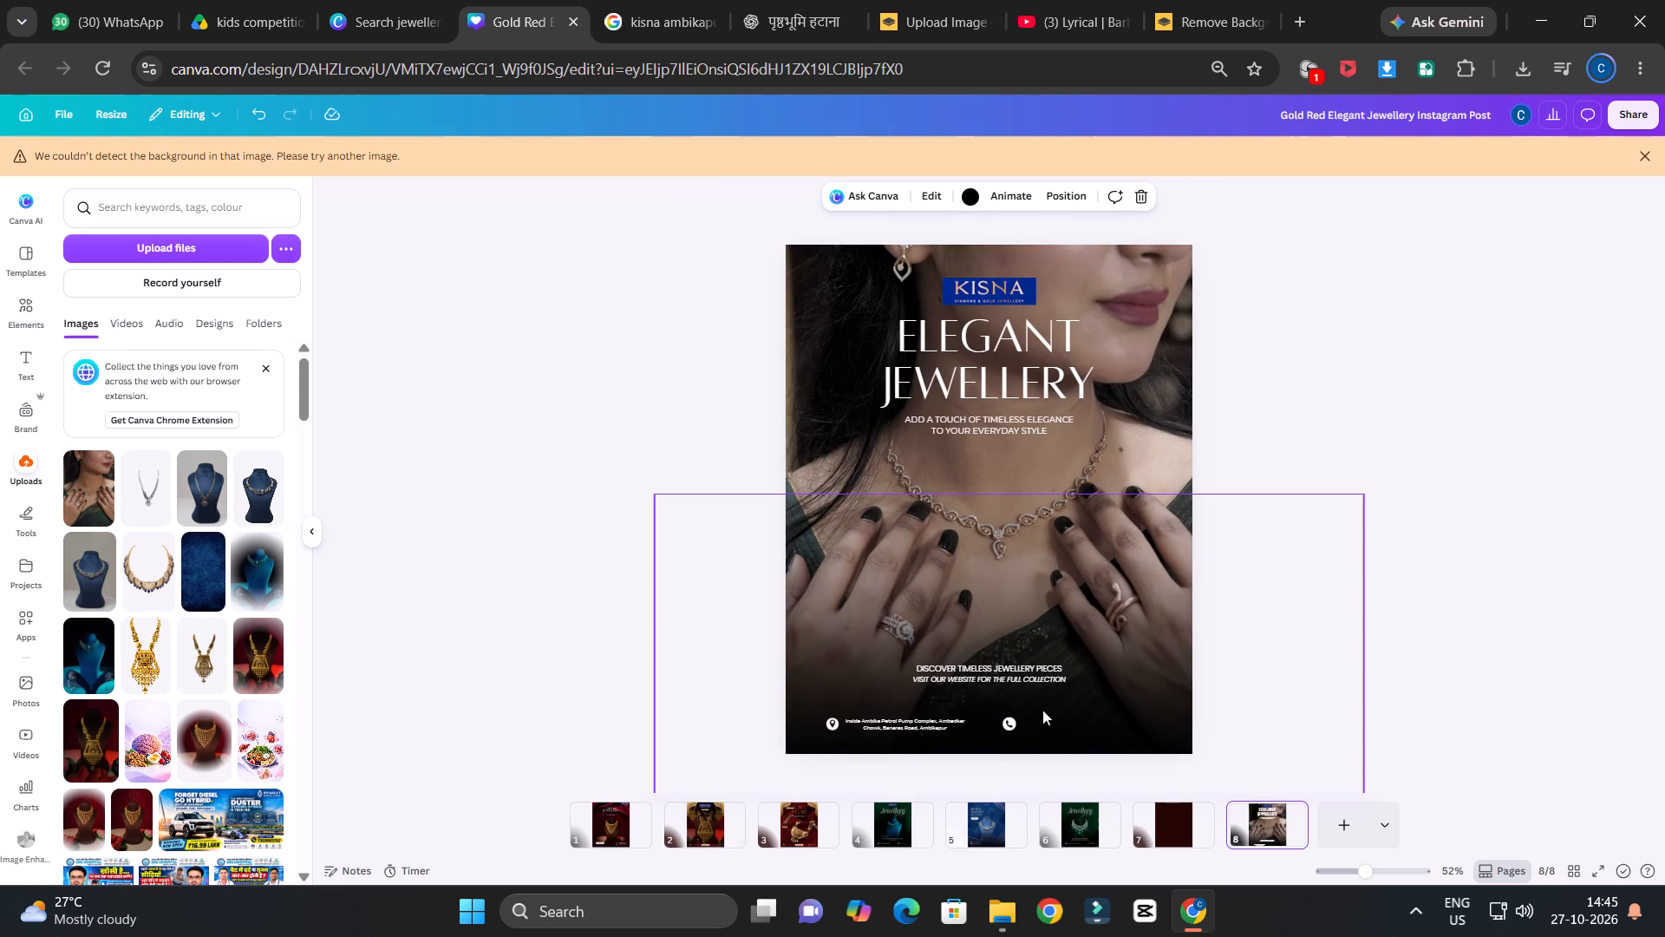
key("ctrl+v")
left_click_drag(883, 707, 1082, 733)
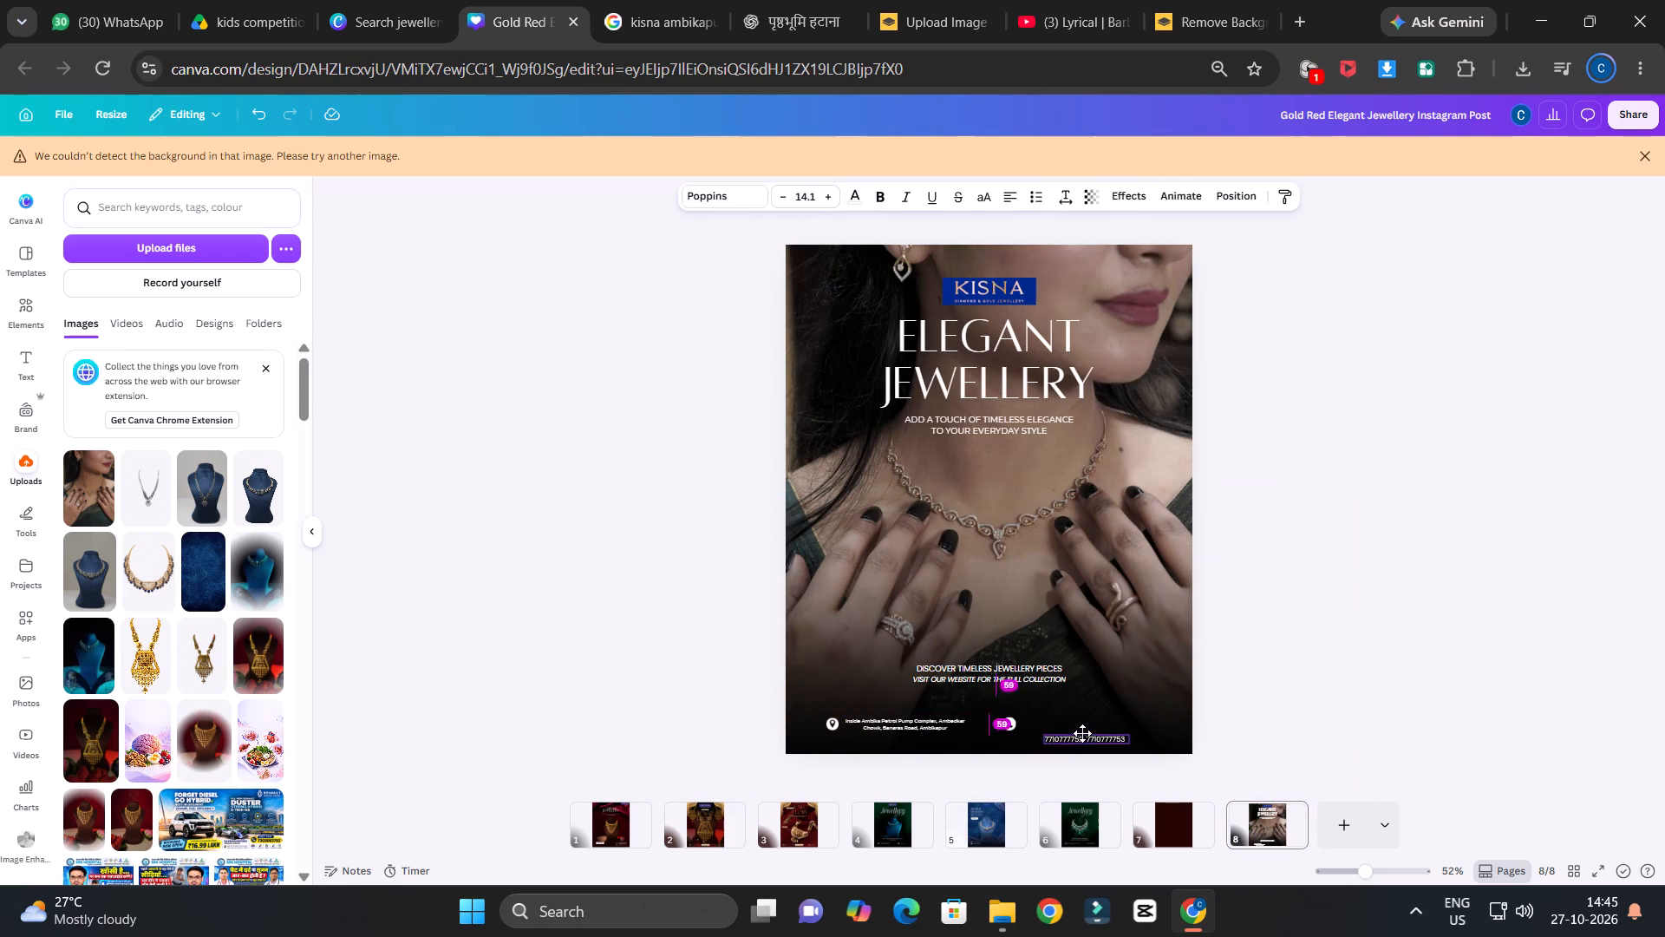
left_click_drag(1082, 733, 1072, 722)
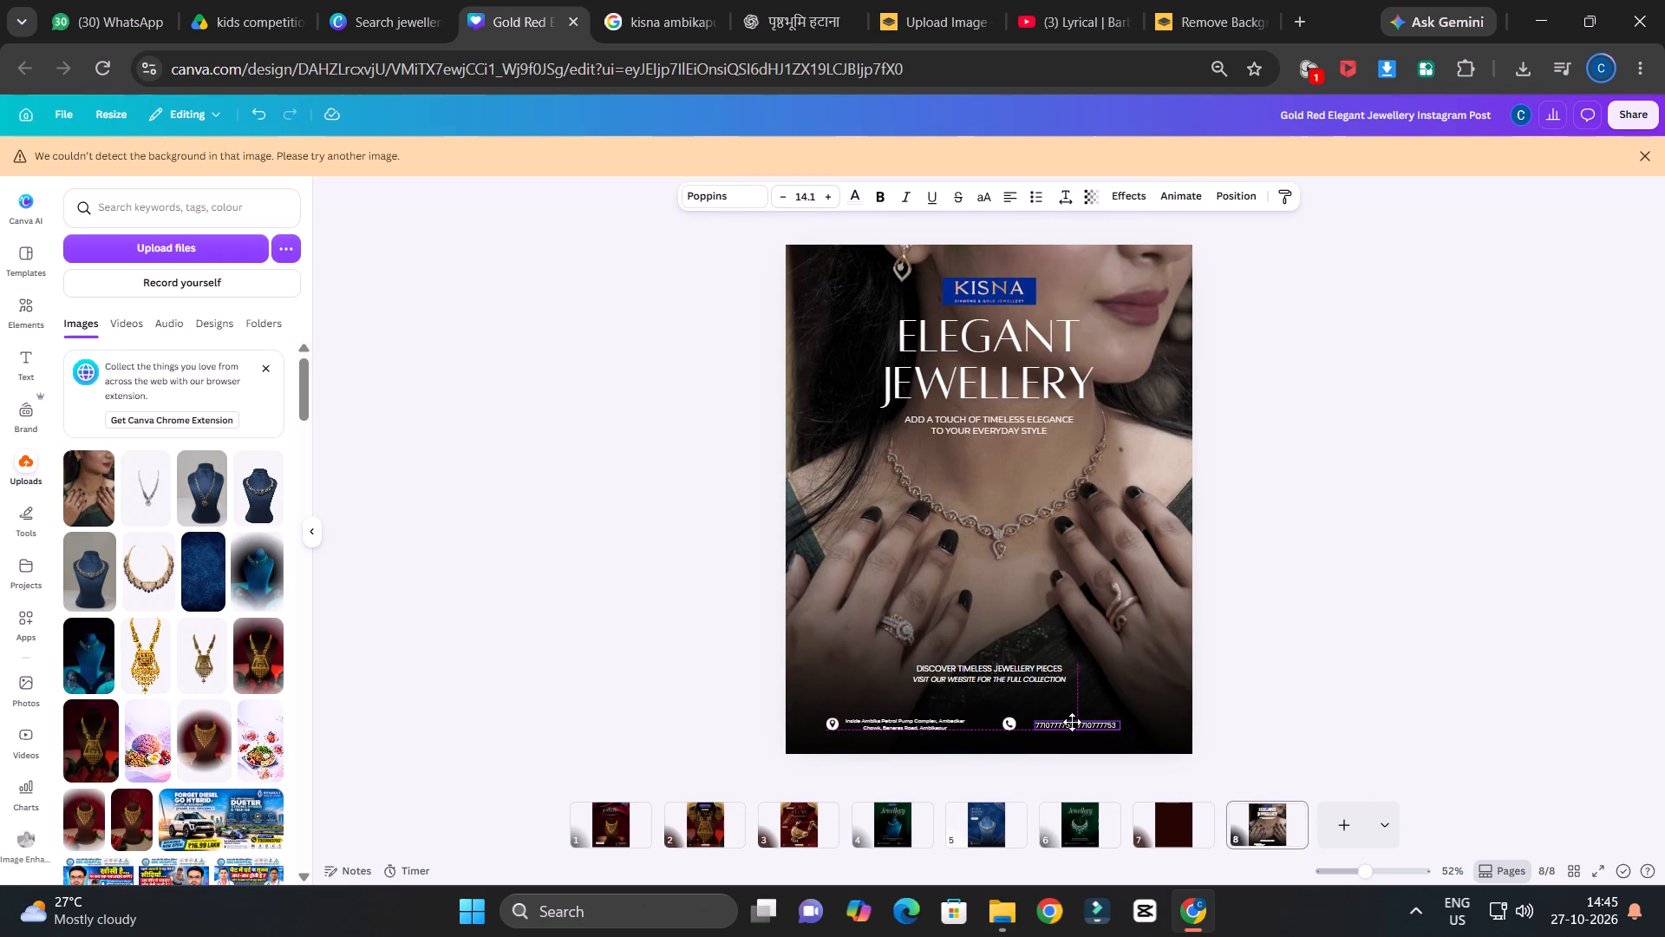
left_click_drag(1072, 722, 1097, 718)
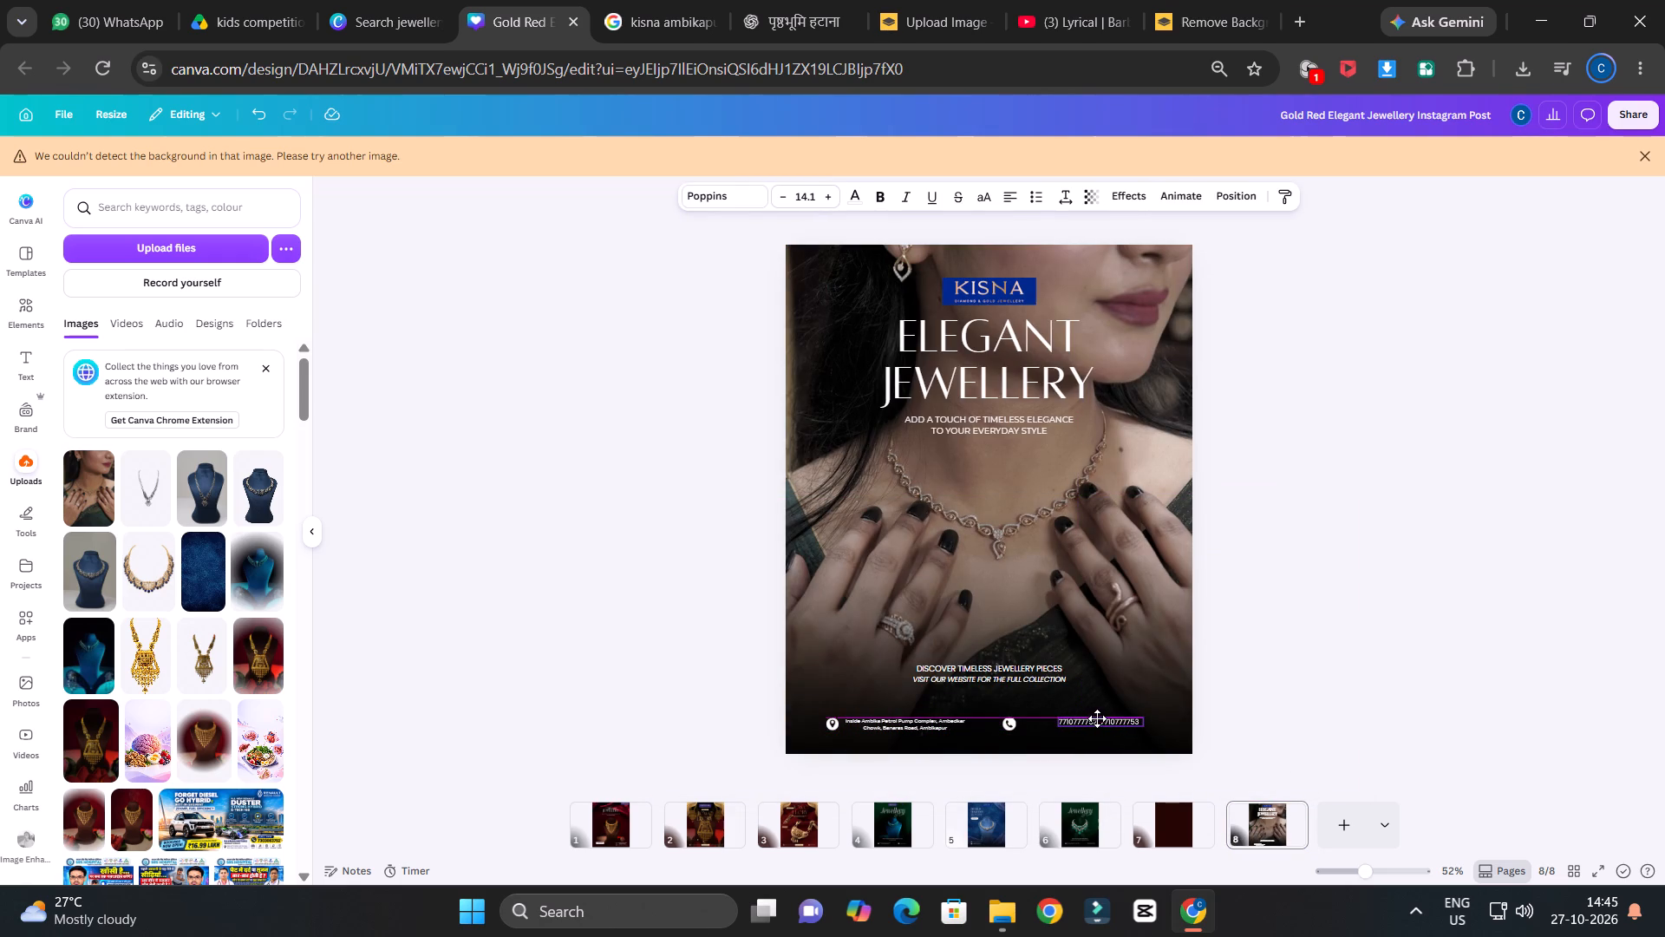
left_click_drag(1097, 718, 1112, 720)
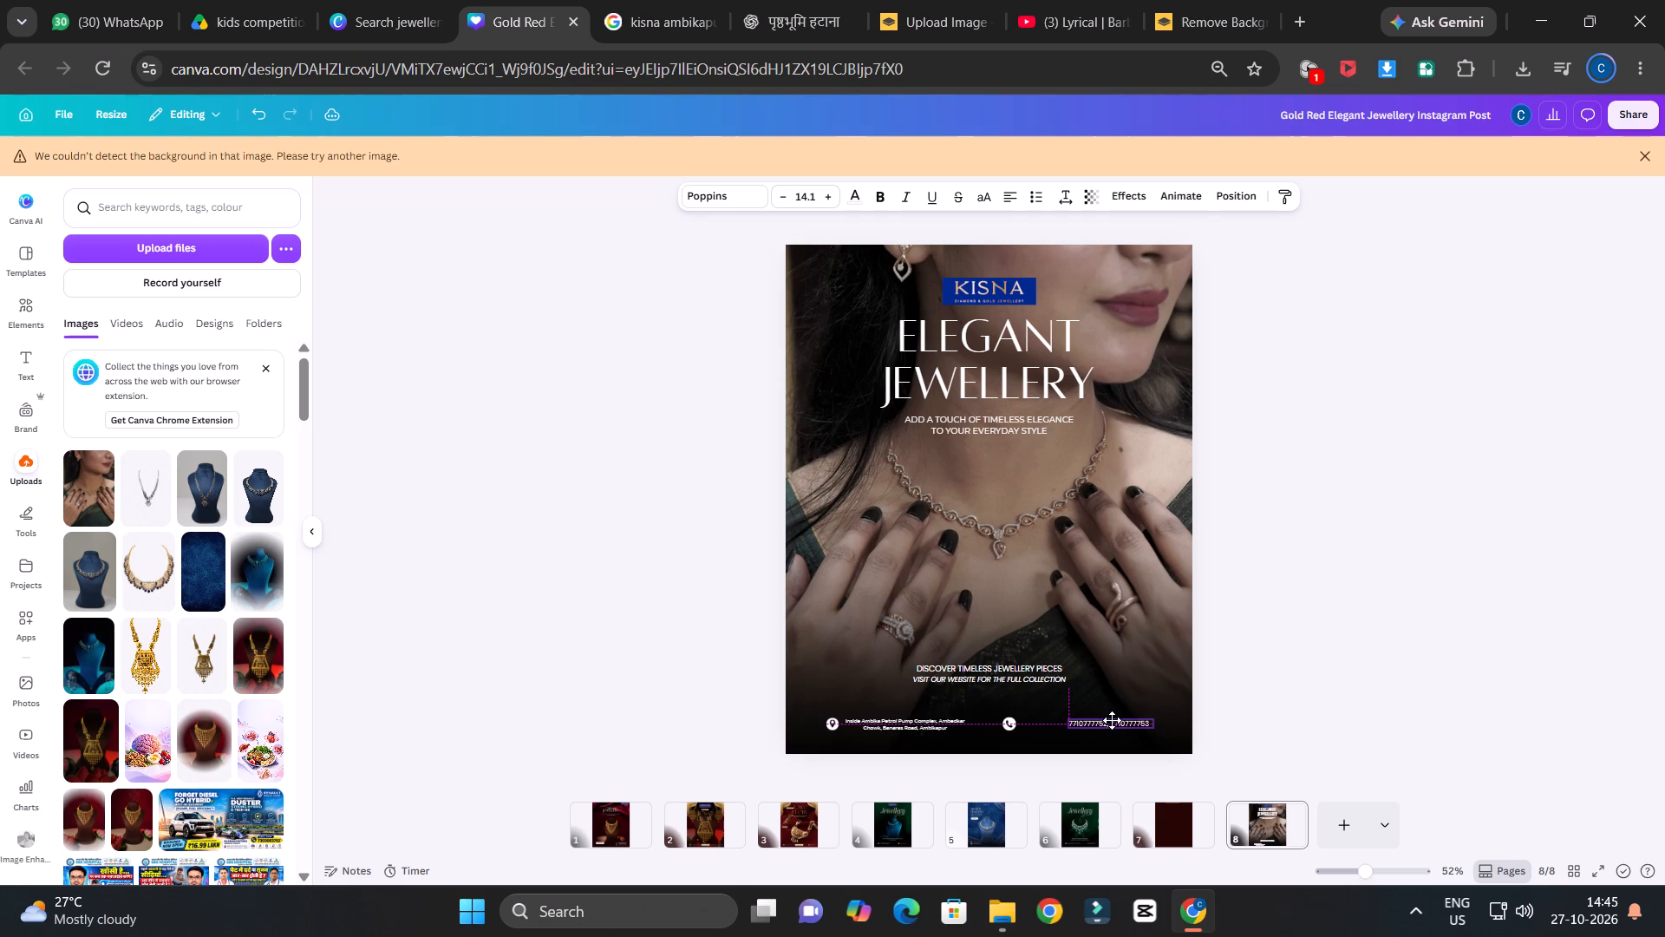
left_click_drag(1112, 720, 1107, 719)
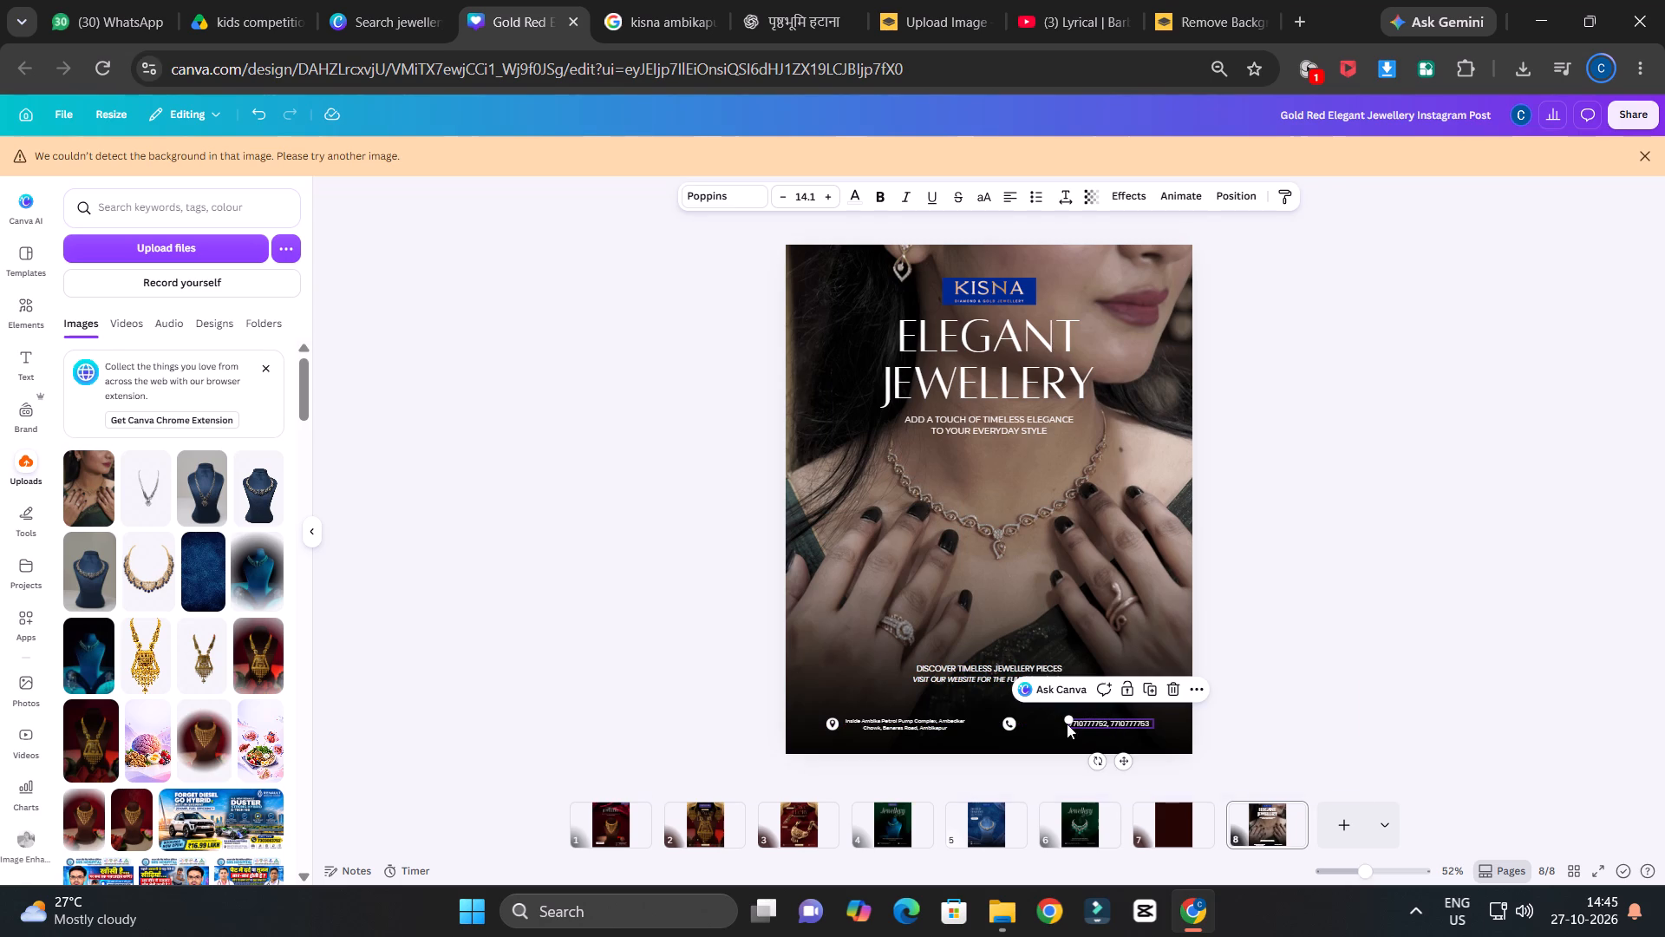
Move the phone icon directly beside the start of the phone number, leaving a small gap and keeping them level.
left_click_drag(1011, 723, 1016, 721)
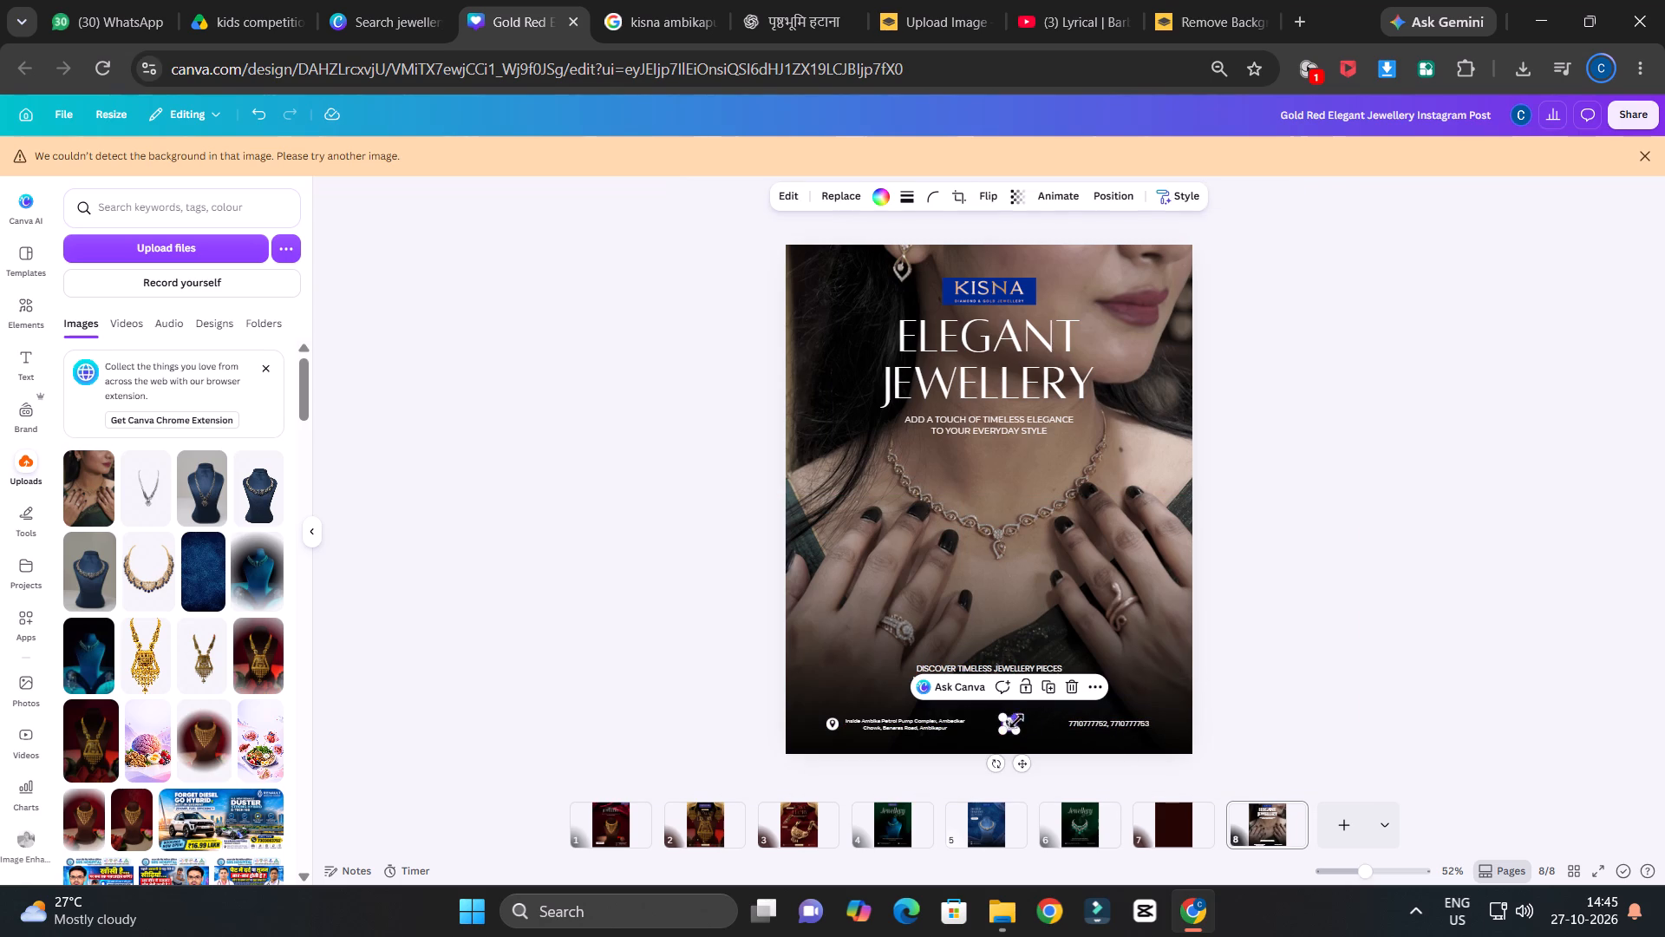
left_click_drag(1016, 721, 1063, 722)
left_click(1284, 651)
scroll(1279, 648, "up", 3, "ctrl")
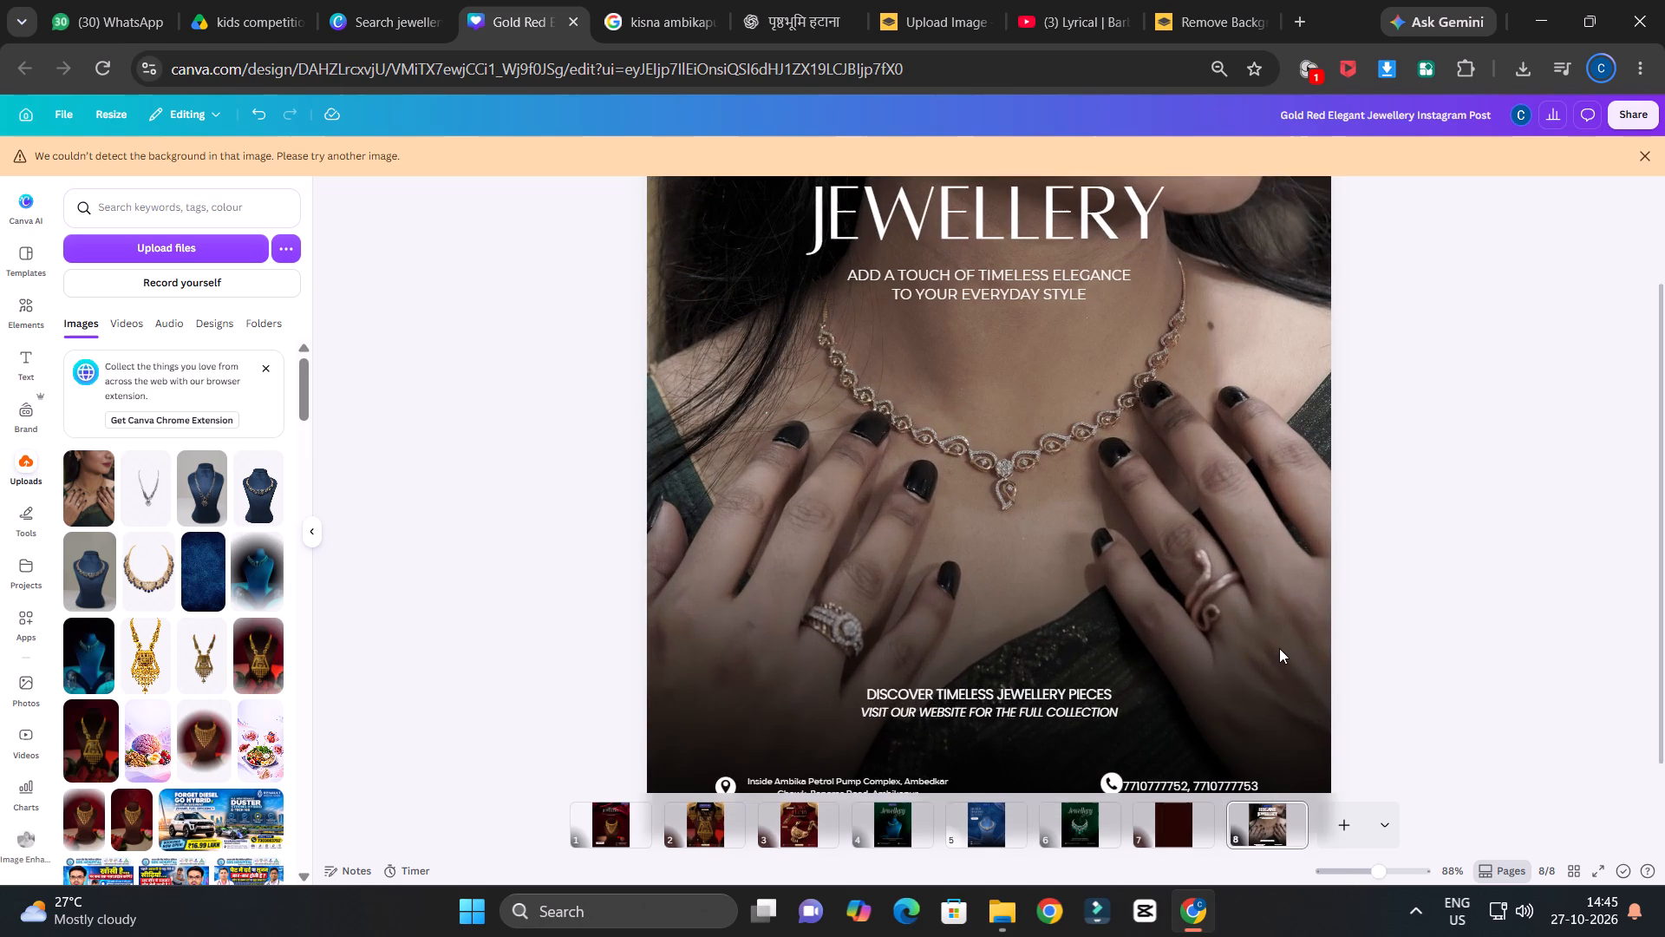
scroll(1279, 648, "down", 6)
left_click_drag(1112, 726, 1104, 728)
left_click(1542, 577)
Move the KISNA logo slightly up, away from the ELEGANT JEWELLERY heading, keeping it horizontally centred.
scroll(1532, 574, "down", 5, "ctrl")
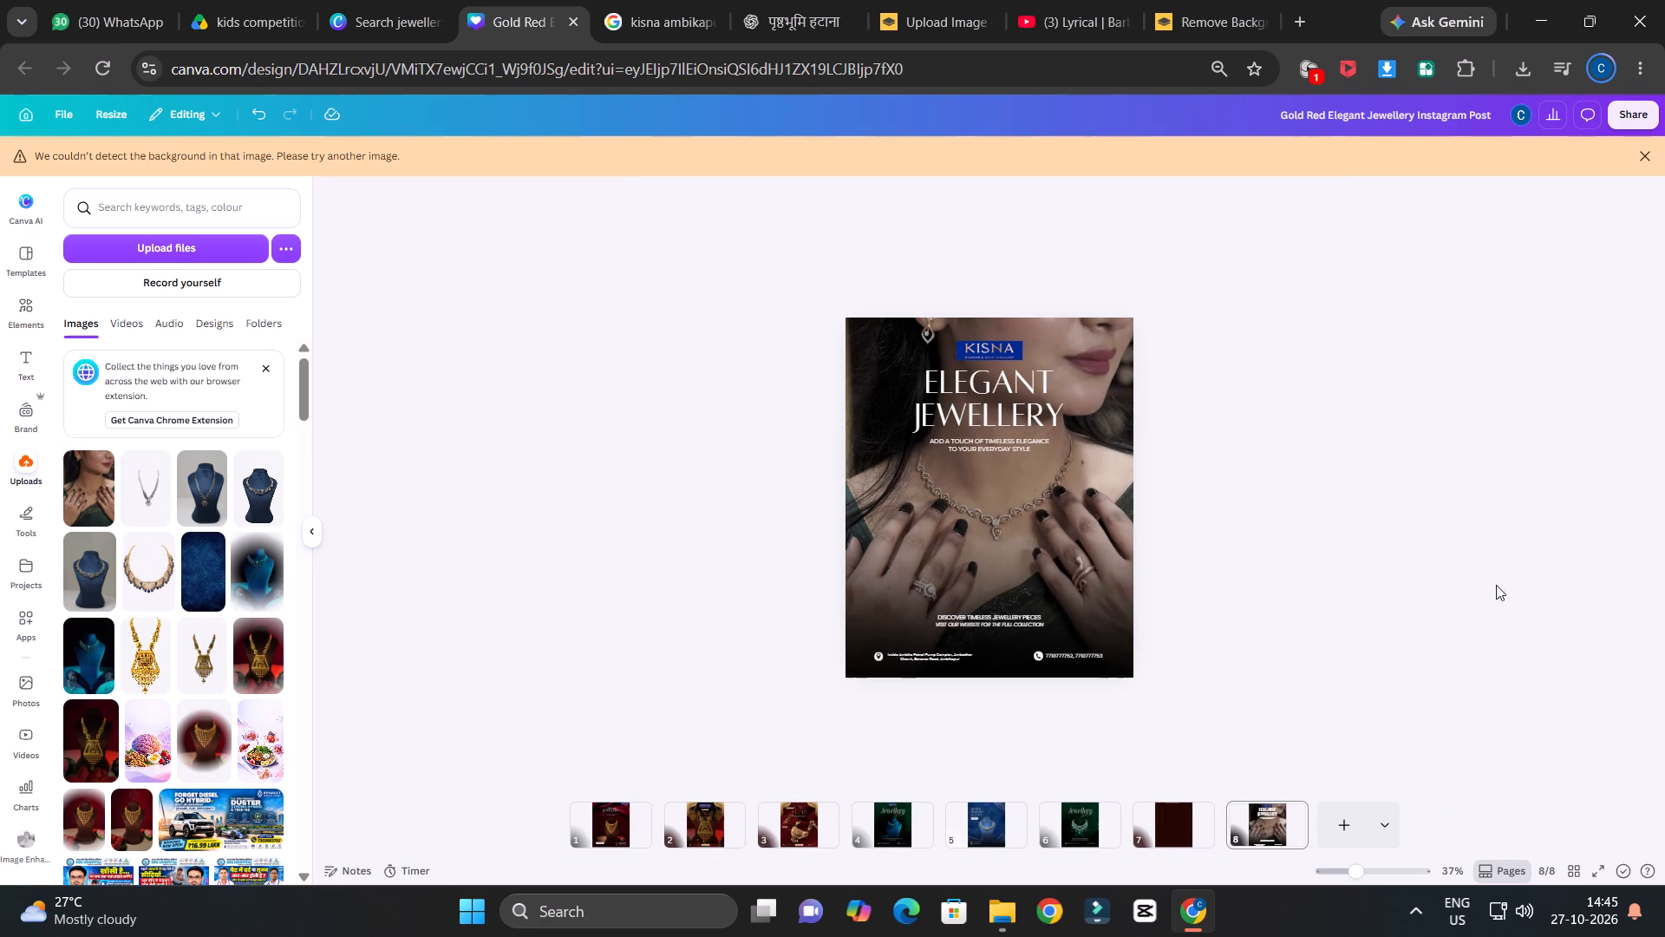
scroll(1387, 616, "up", 1)
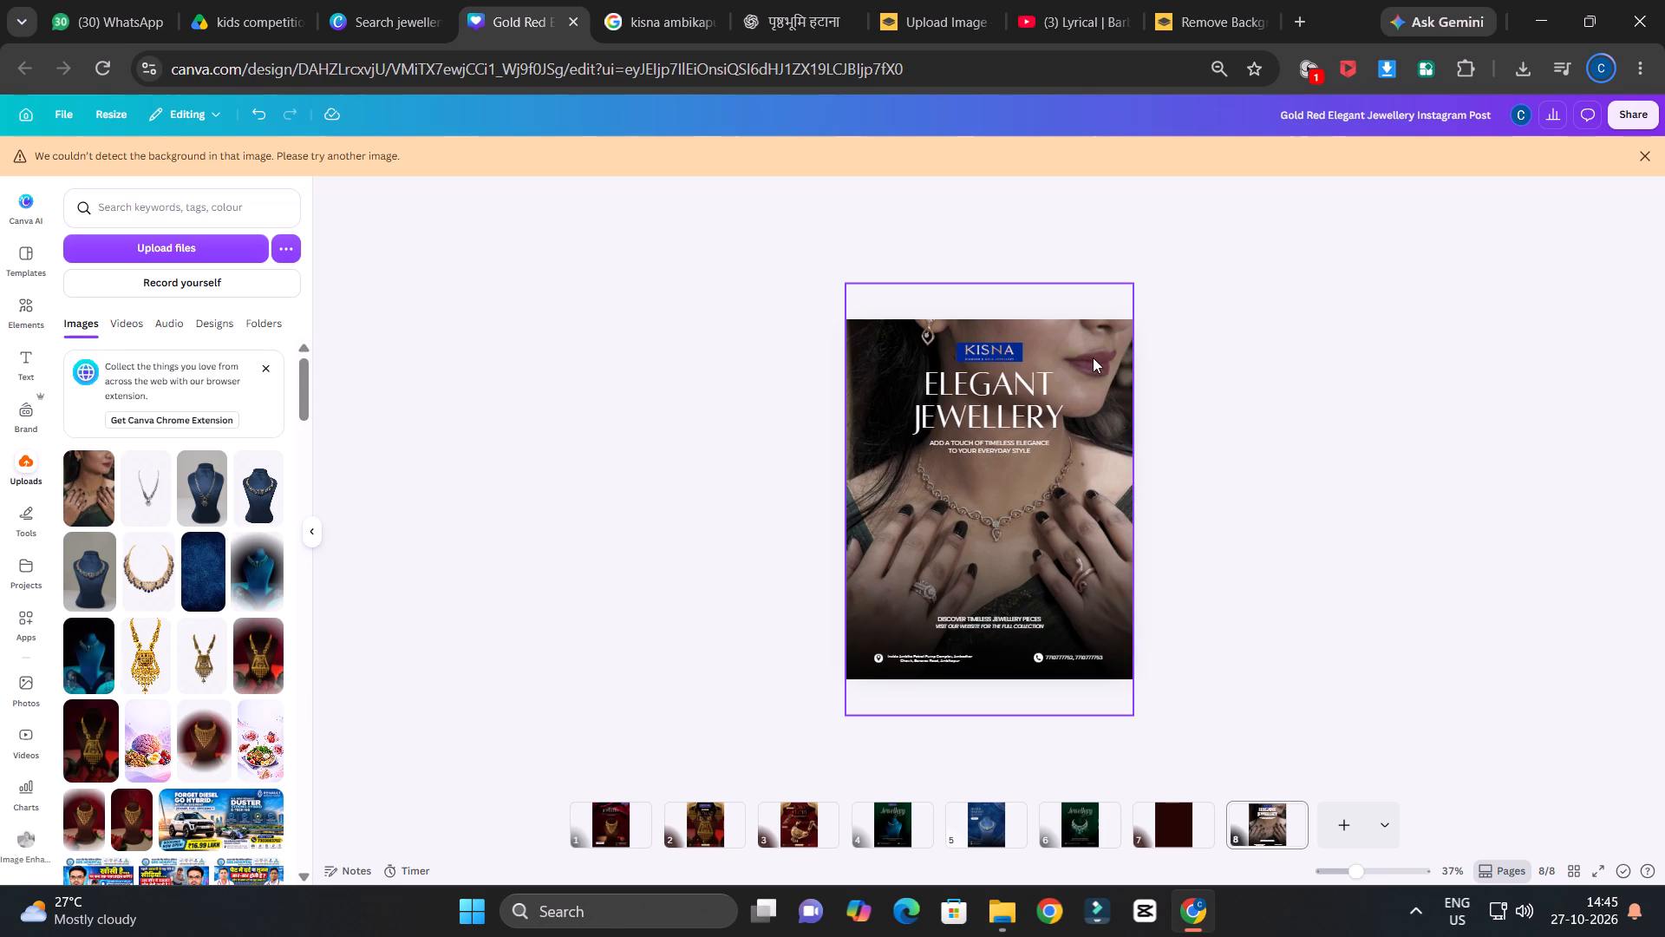
left_click_drag(1009, 350, 1008, 342)
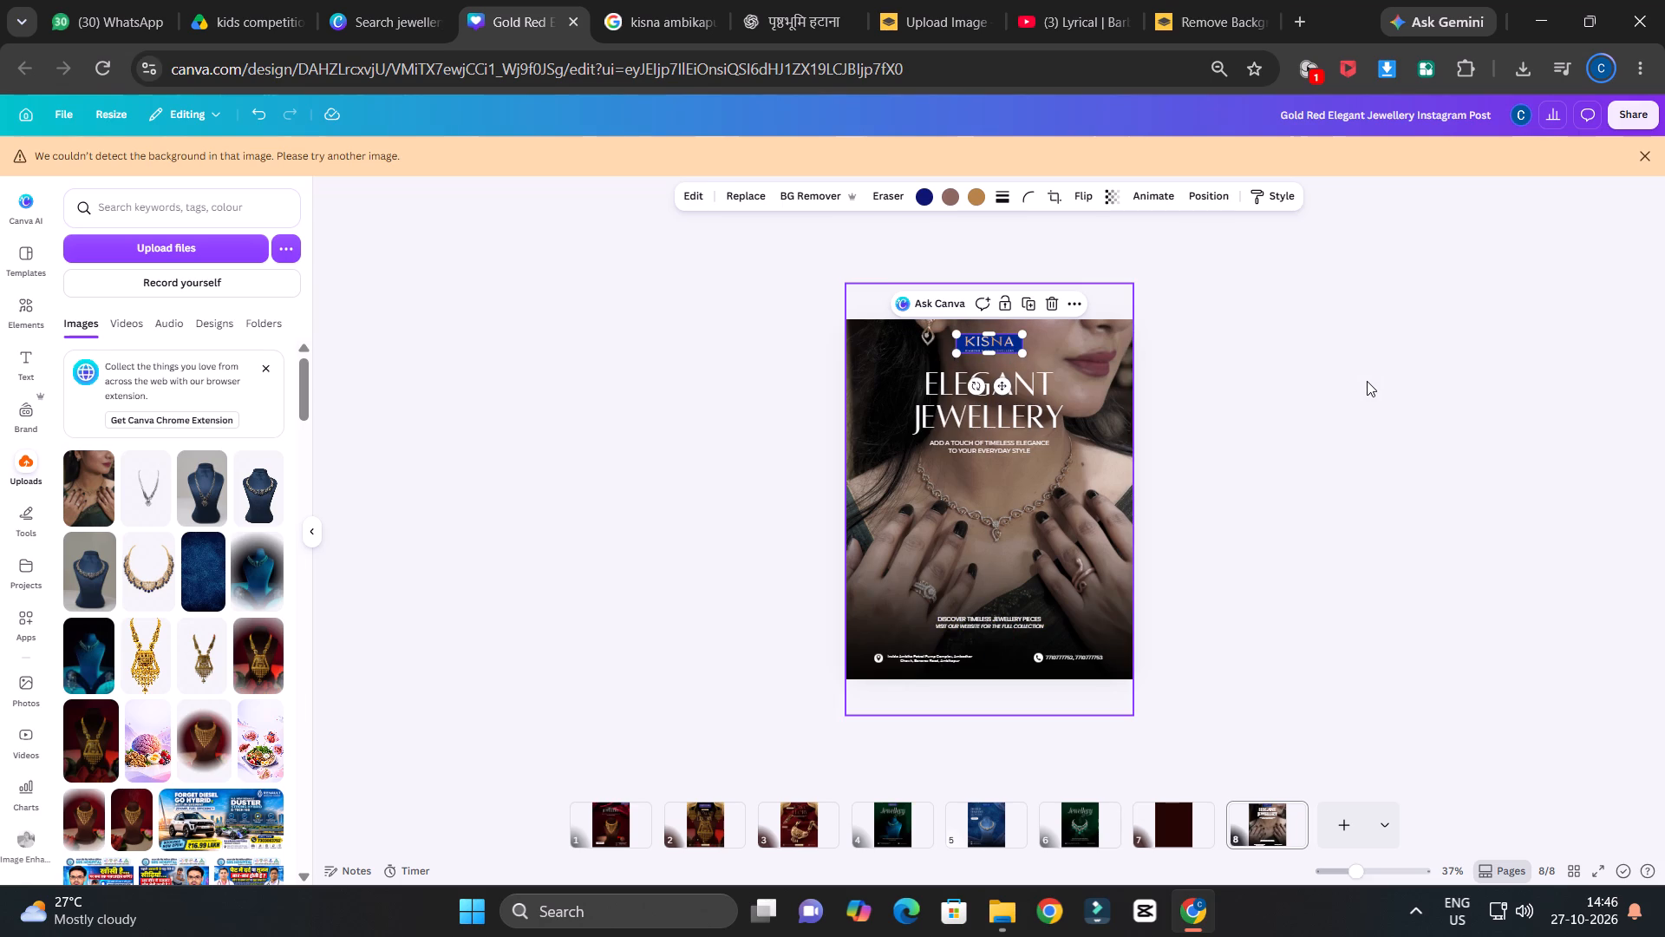
left_click(1089, 717)
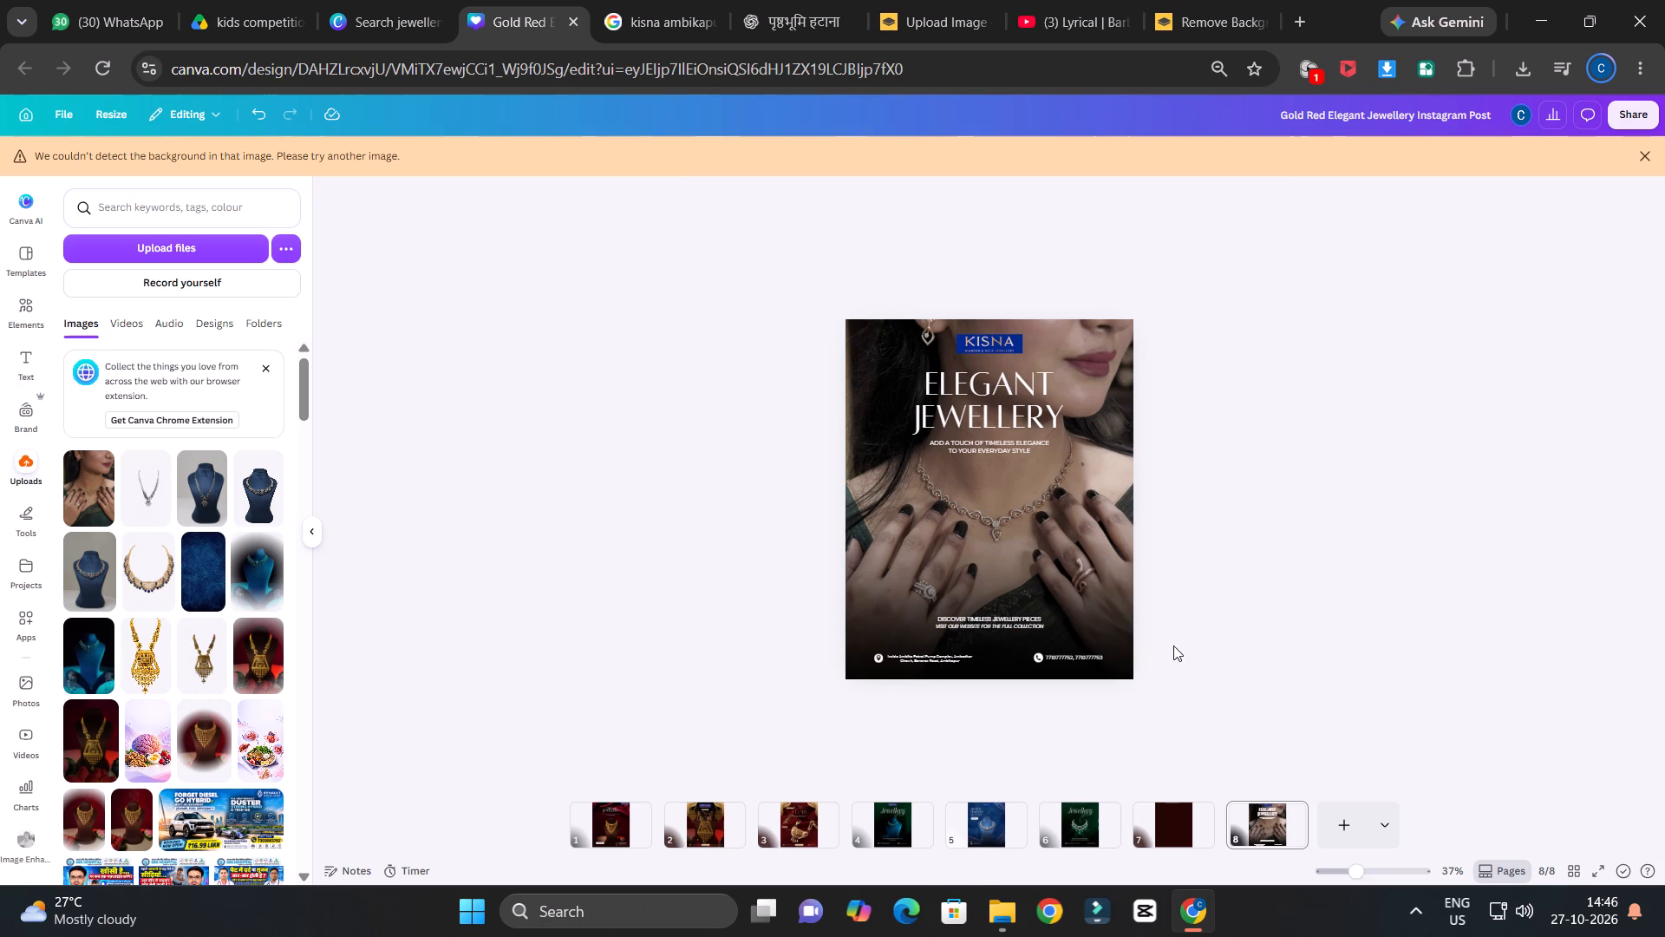
Duplicate the bottom dark gradient overlay over the page's upper part, rotated half a turn so its dark side faces up.
left_click(1163, 633)
left_click_drag(1115, 629, 1100, 419, "alt")
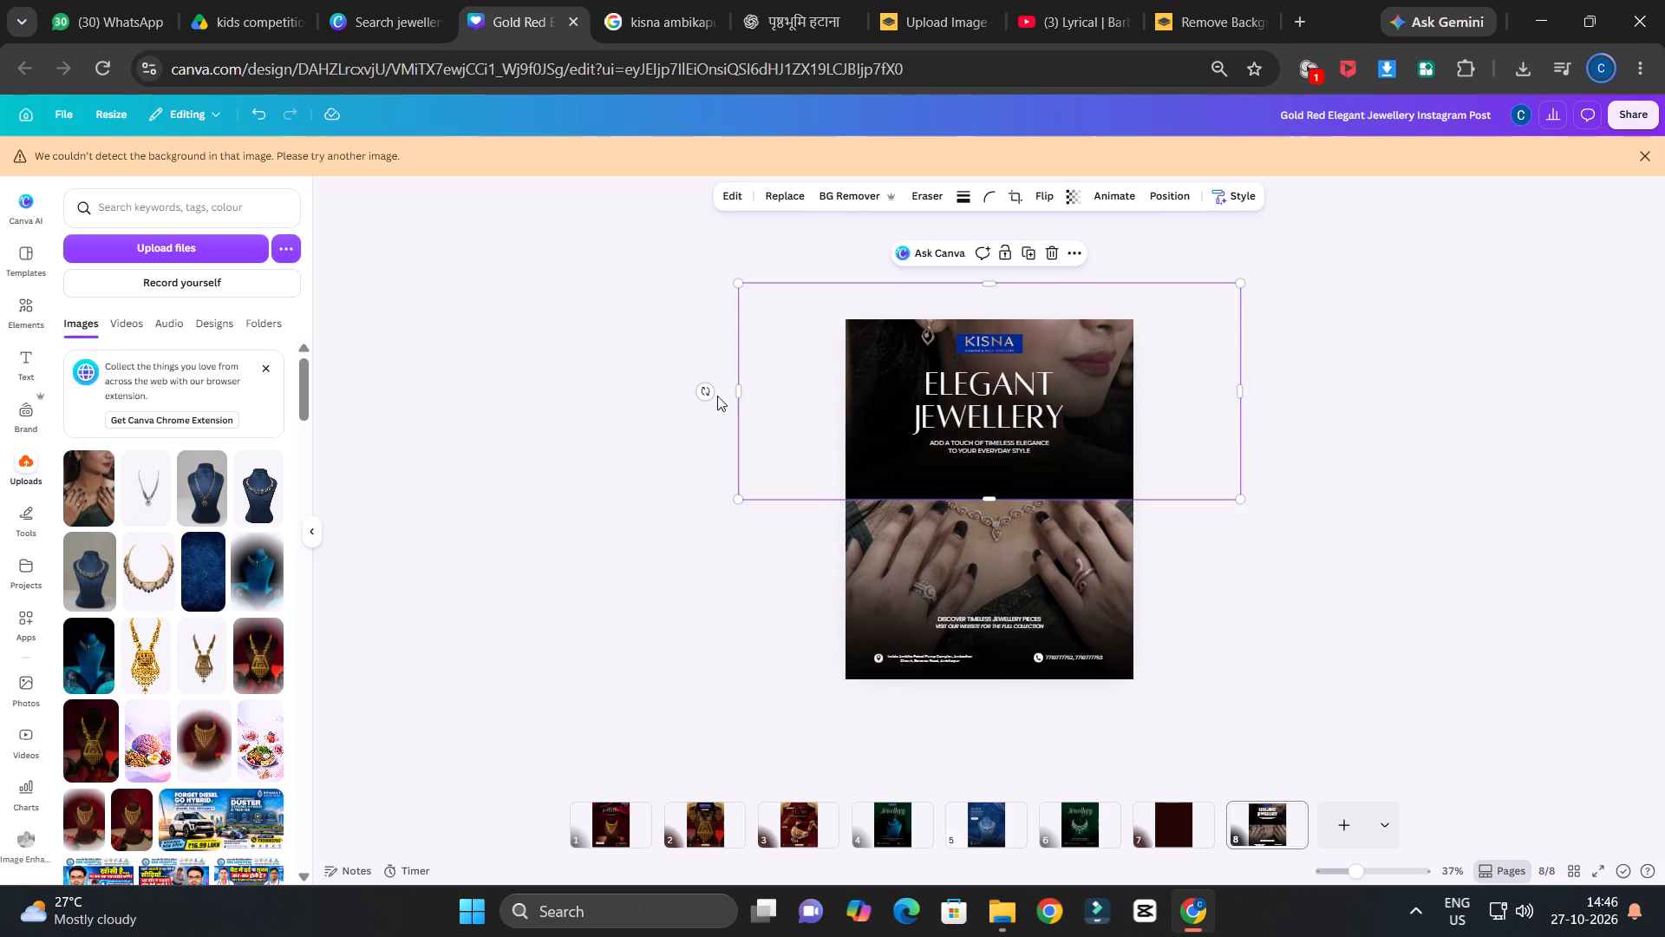
left_click_drag(707, 389, 1492, 366)
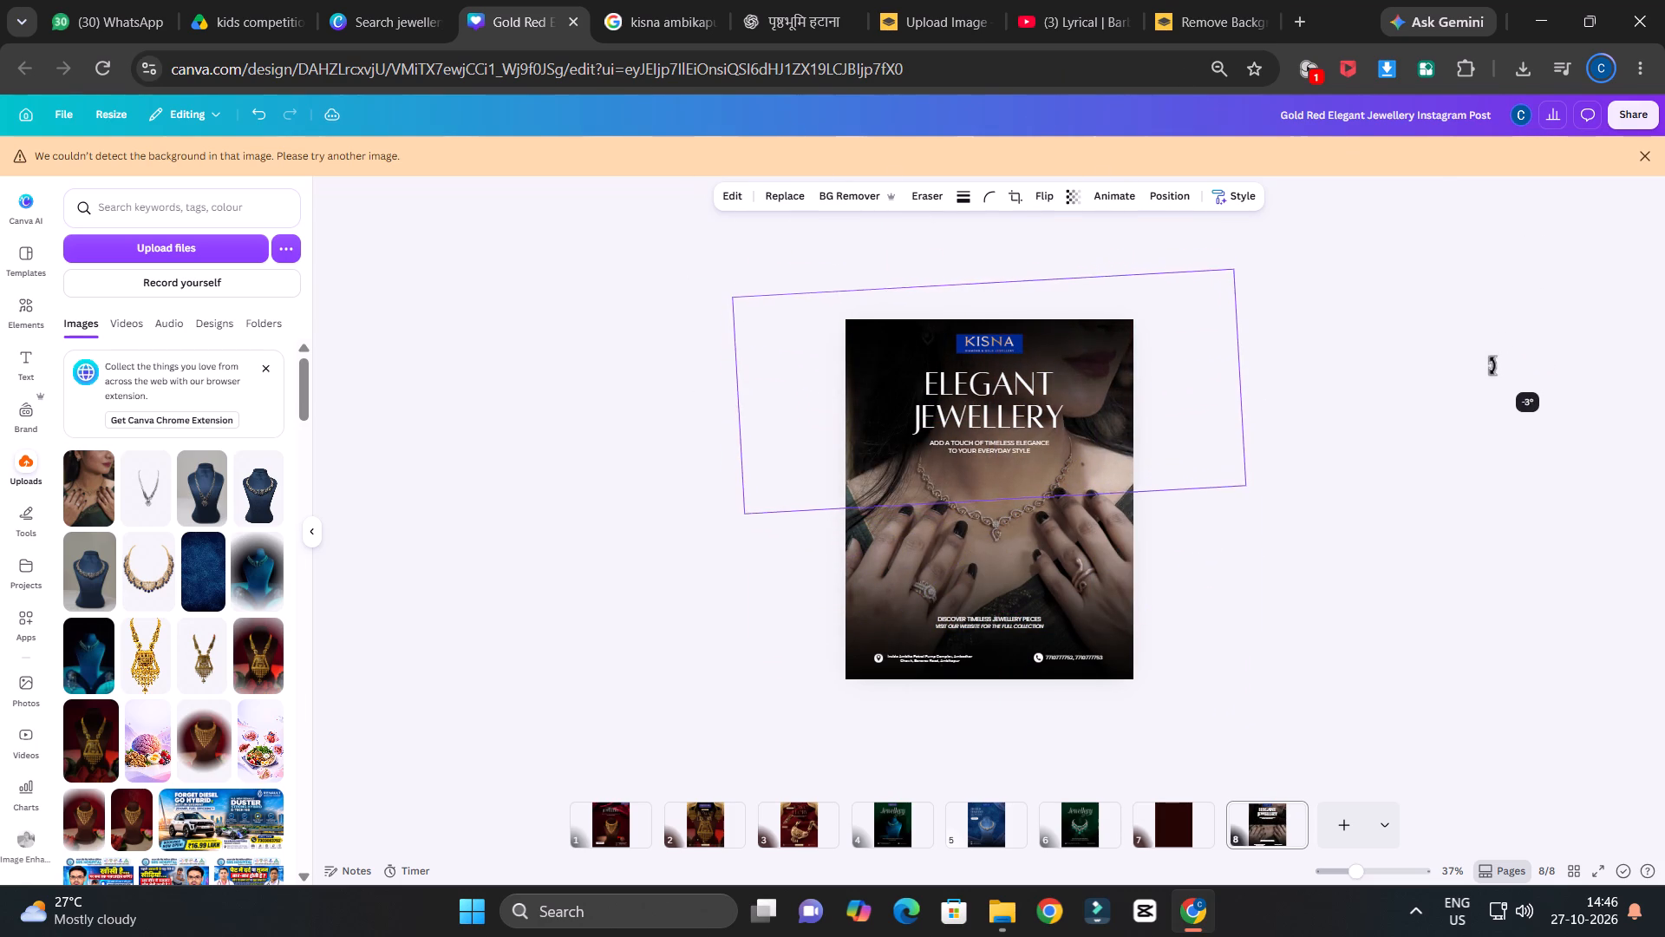
left_click_drag(1492, 366, 1463, 419)
left_click_drag(1136, 432, 1138, 404)
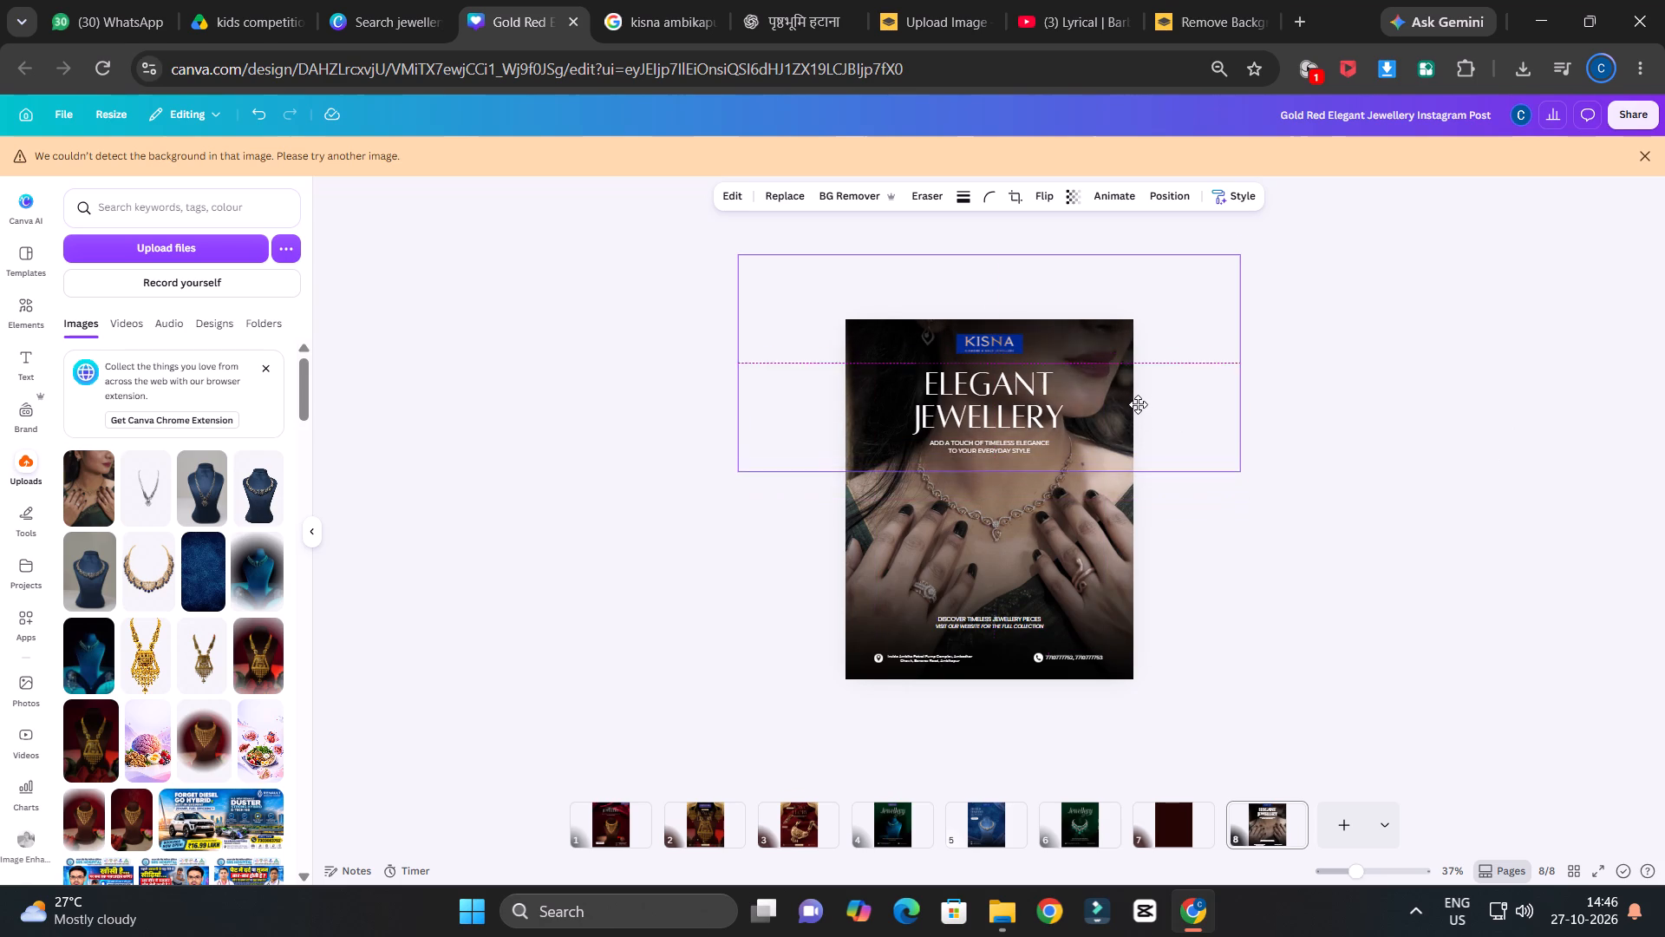
left_click_drag(1138, 404, 1133, 396)
left_click(1401, 383)
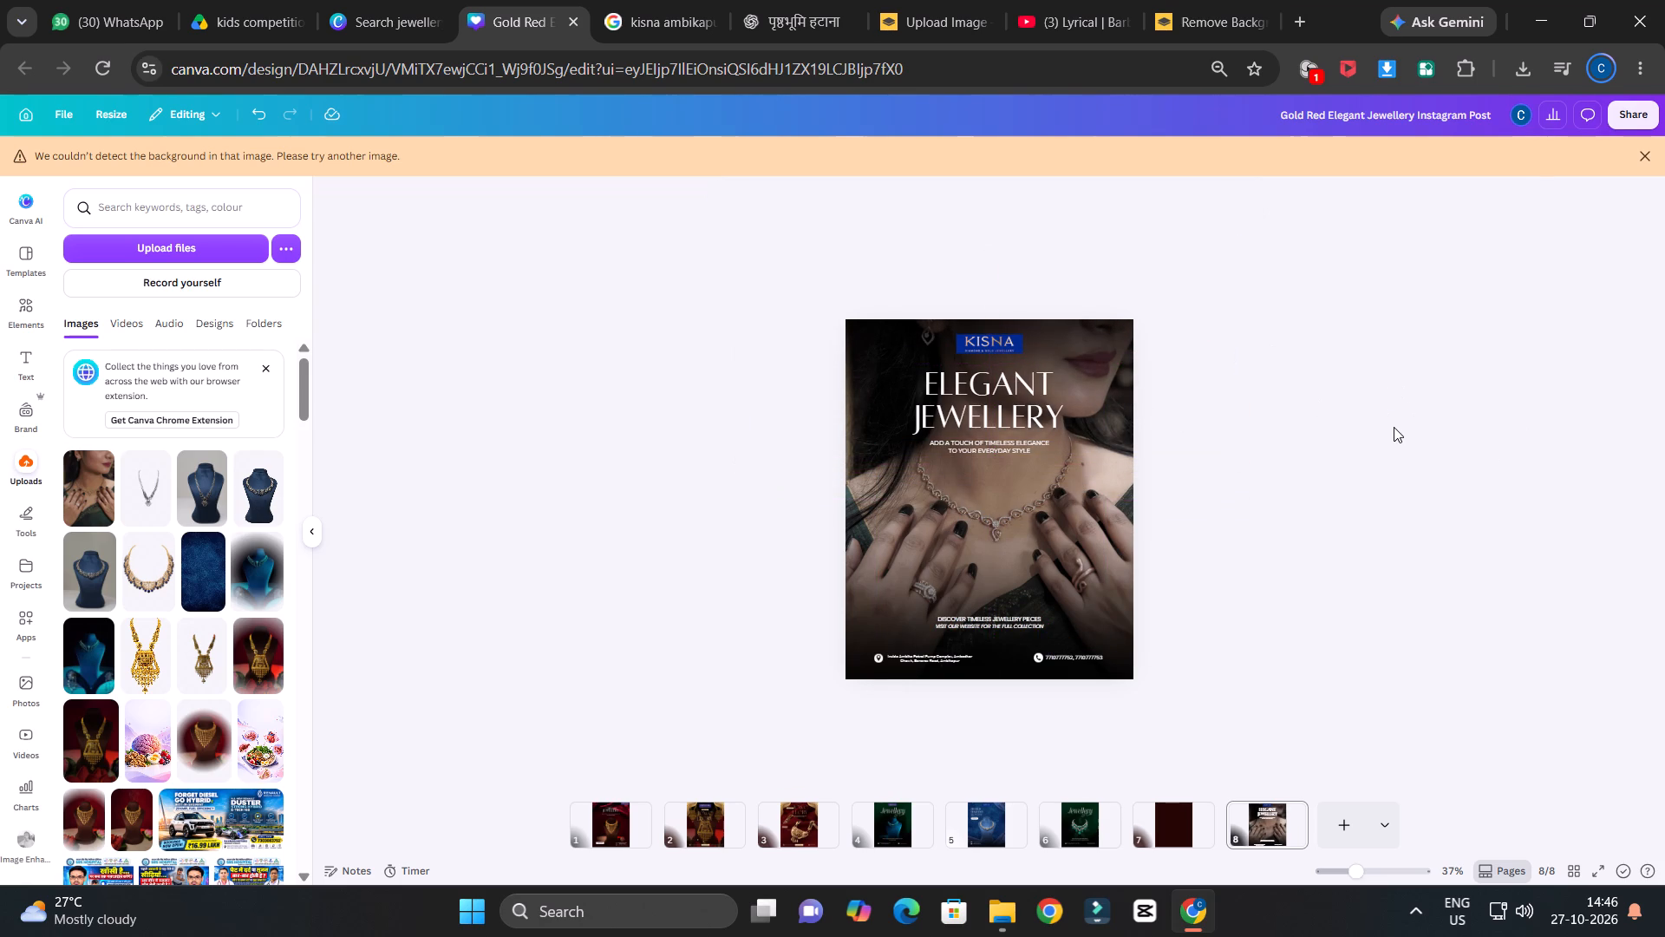
Shift the upper dark gradient overlay slightly up, so it darkens less of the page below the ELEGANT JEWELLERY heading.
scroll(1386, 429, "up", 3, "ctrl")
scroll(1386, 429, "down", 2, "ctrl")
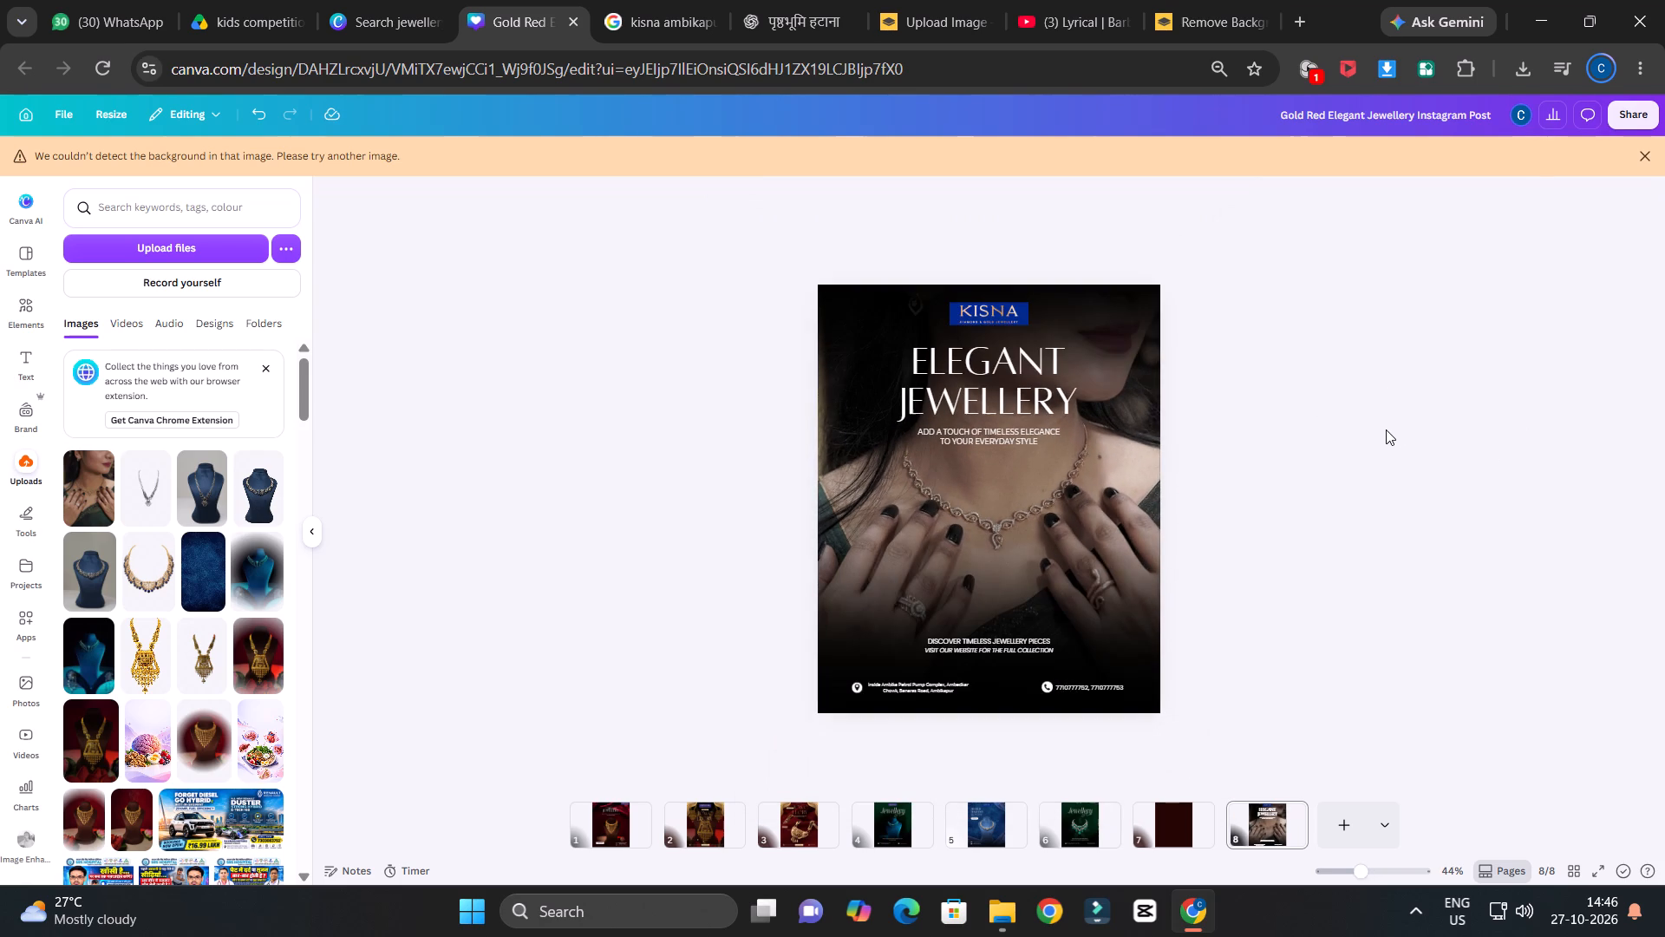
scroll(1386, 429, "up", 1, "ctrl")
scroll(1386, 429, "down", 2, "ctrl")
left_click(1240, 344)
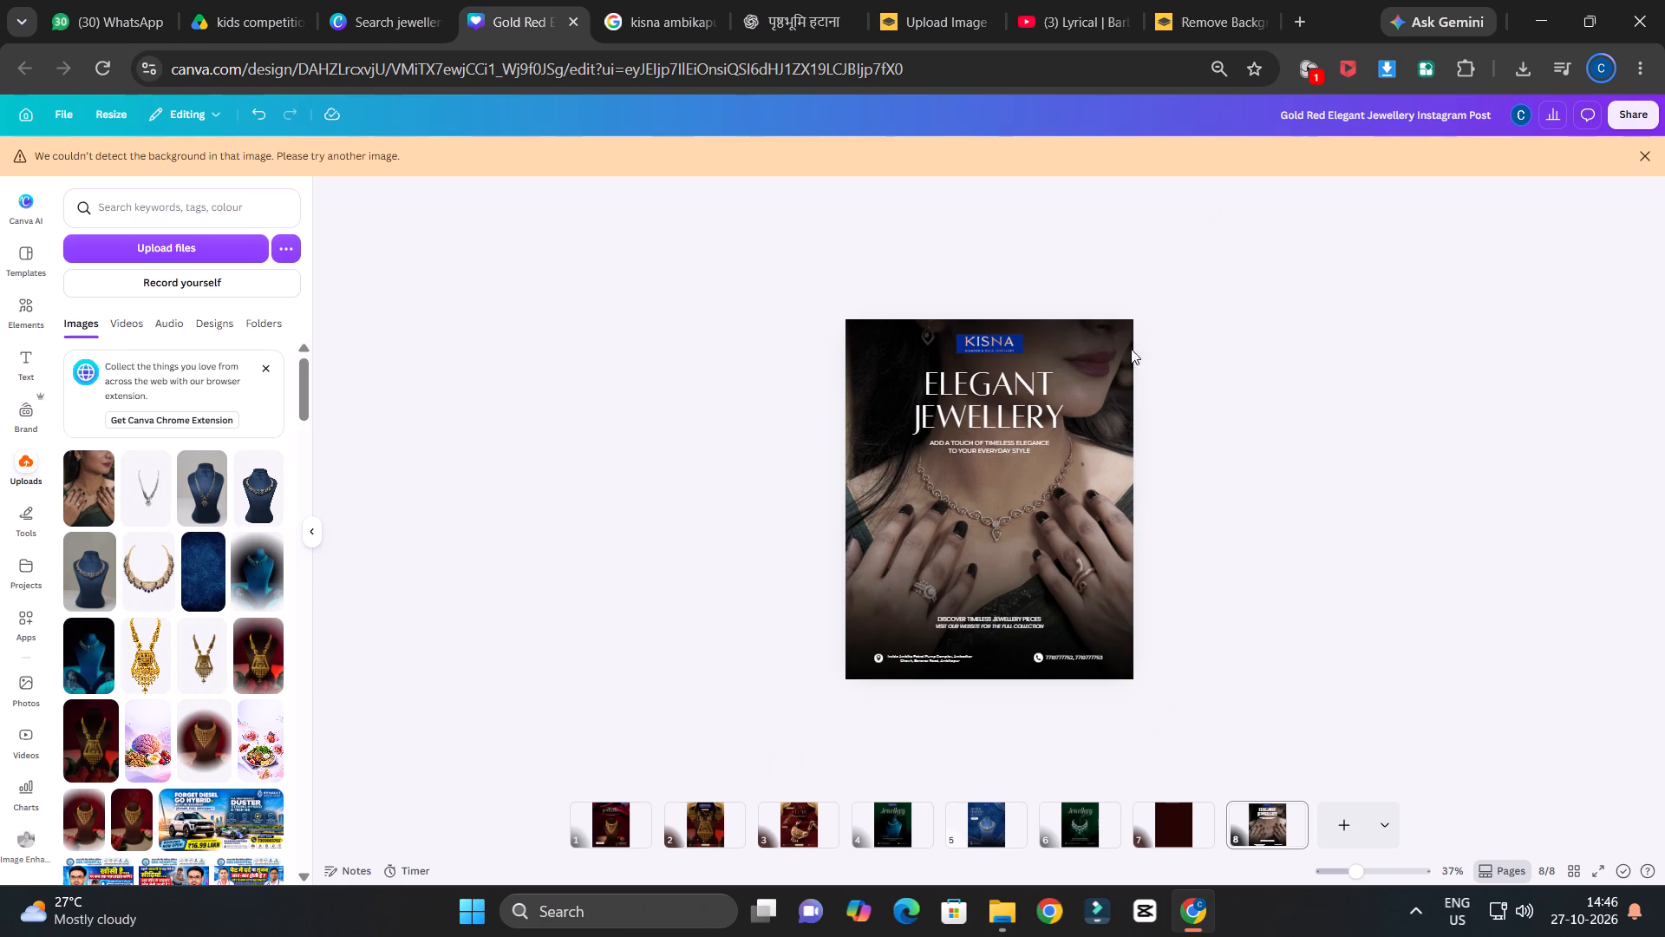
left_click(1159, 340)
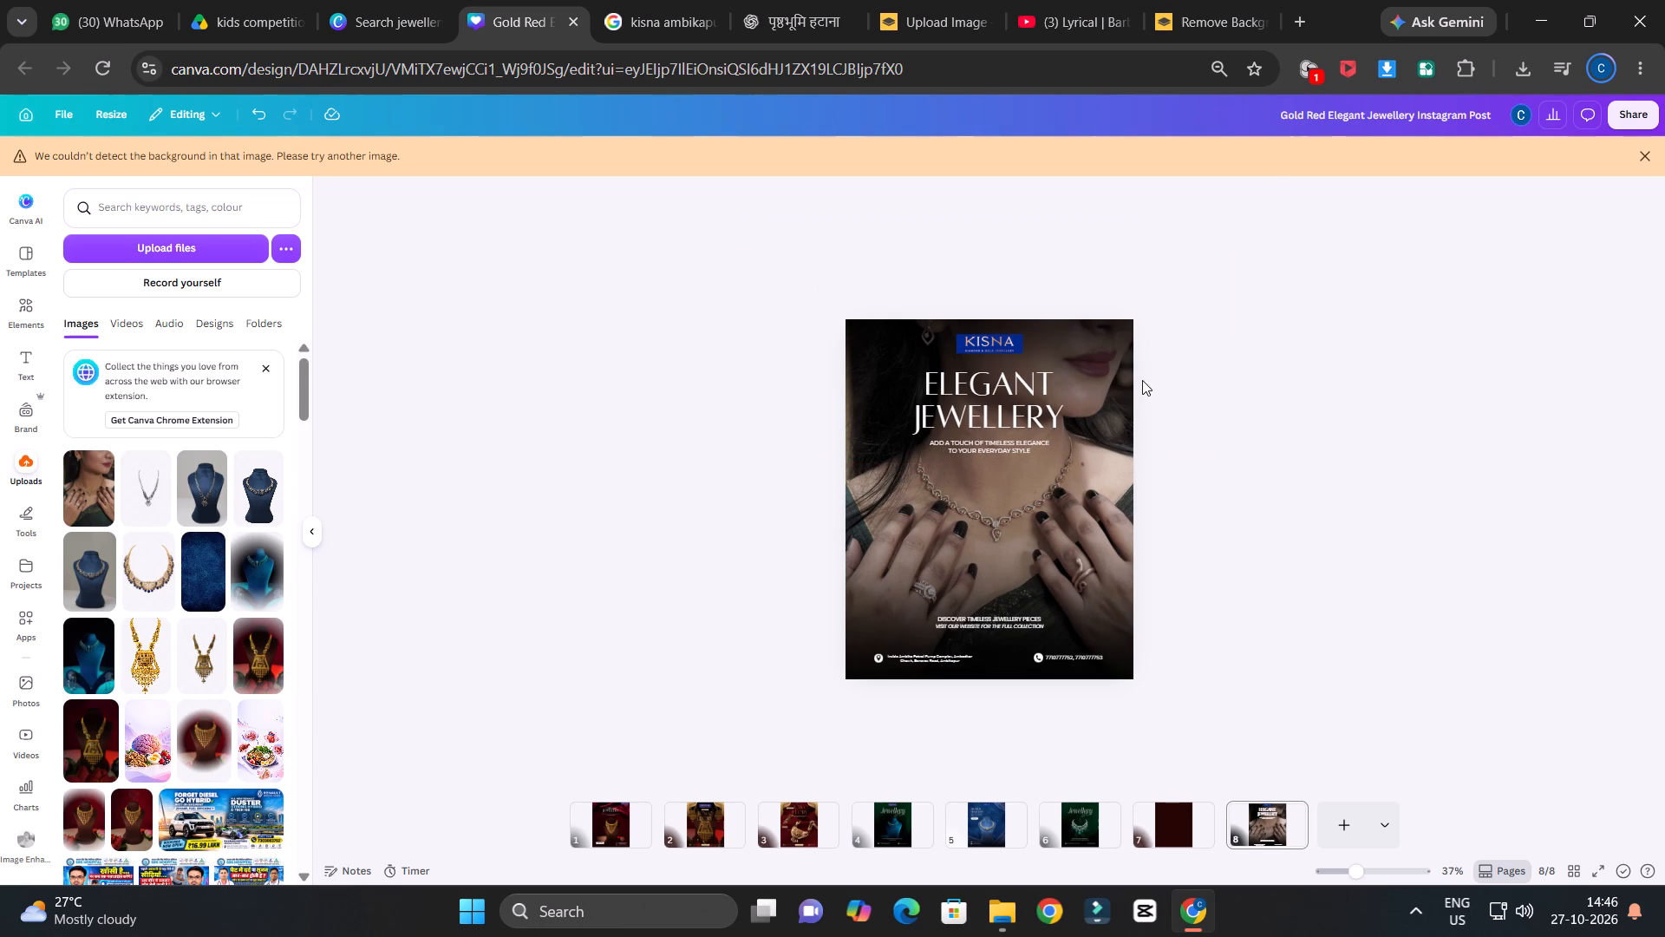
left_click(1142, 380)
left_click(1183, 410)
left_click(1218, 340)
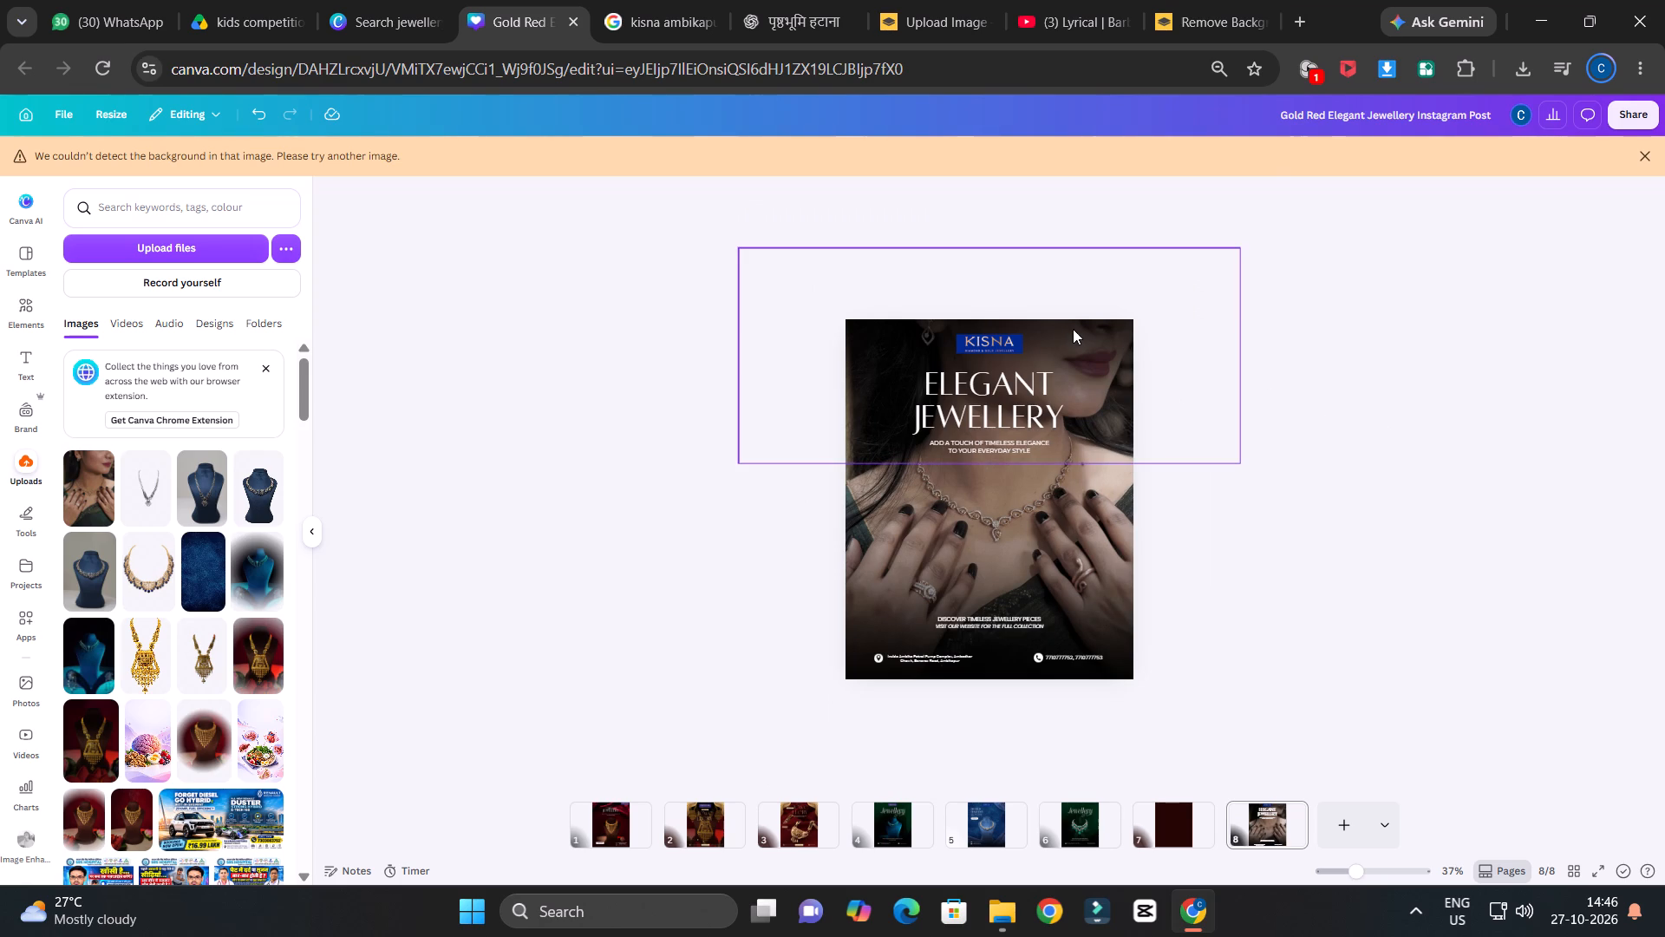
left_click(1121, 297)
left_click(1097, 333)
left_click_drag(1117, 298, 1119, 277)
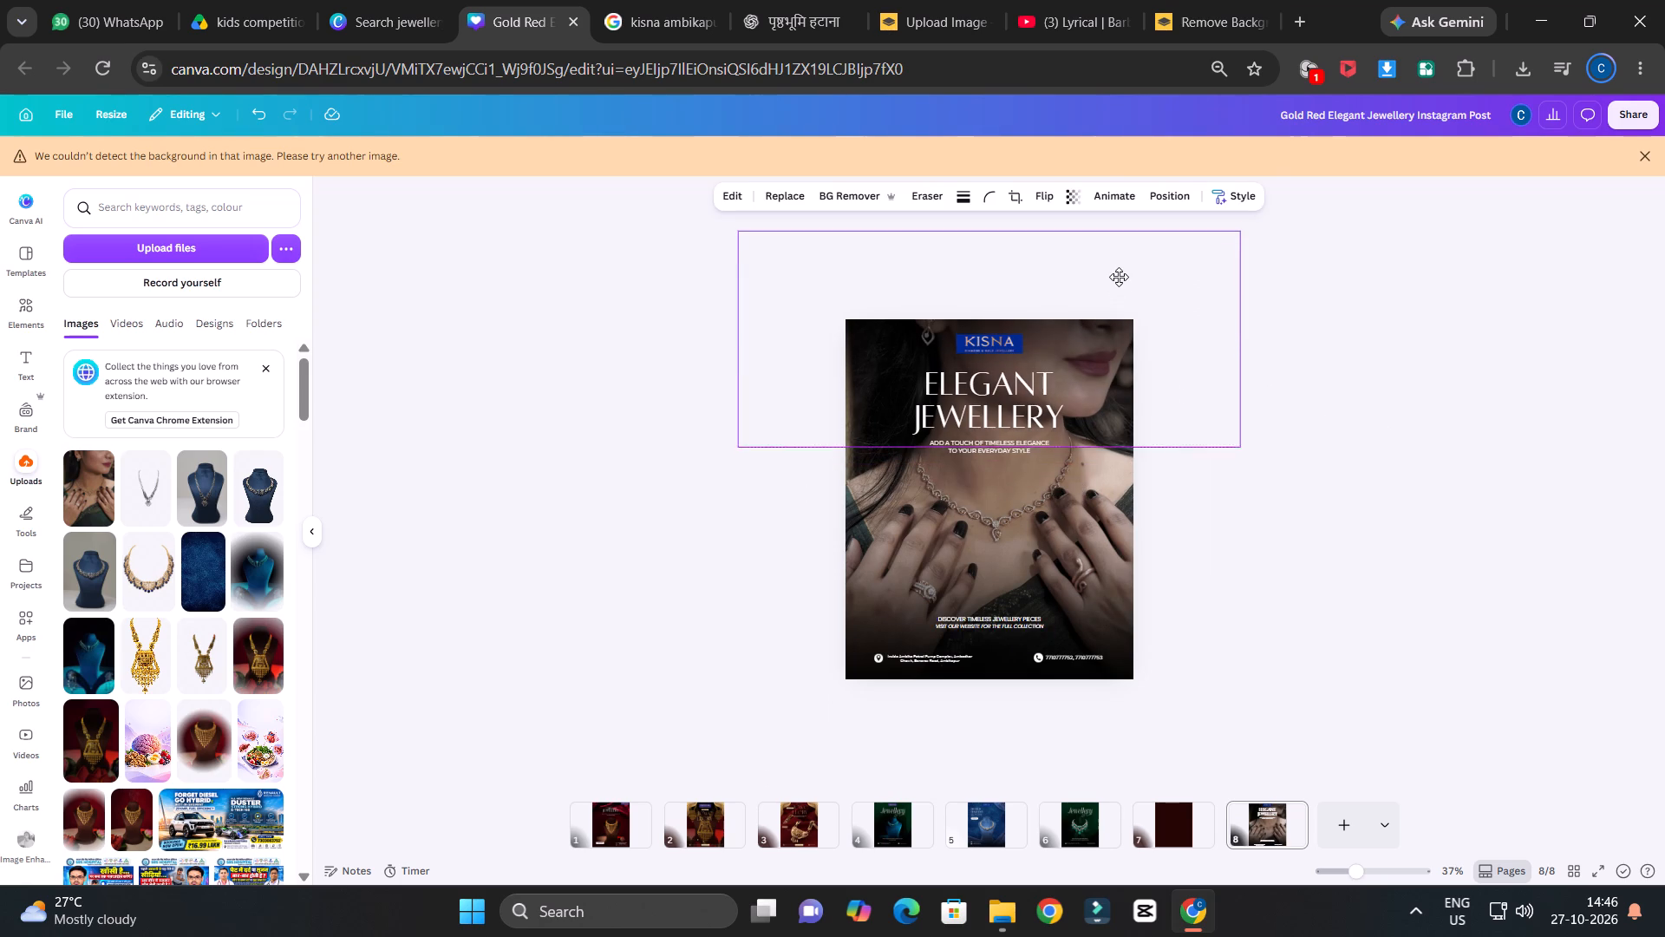
left_click_drag(1119, 277, 1120, 275)
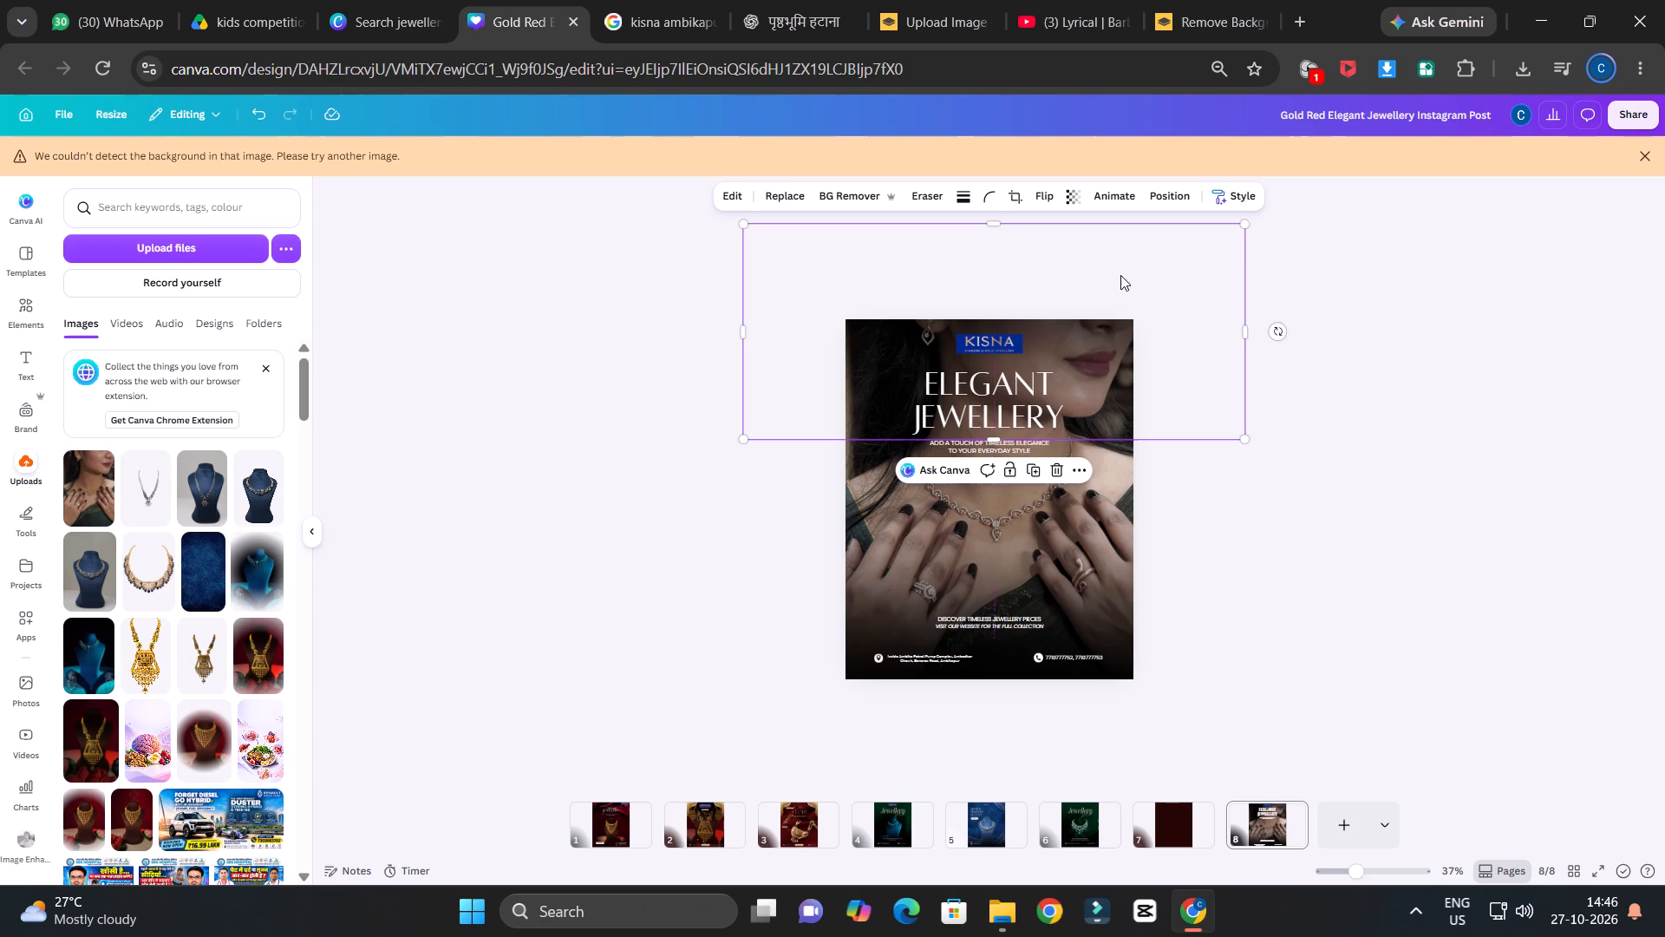
left_click(1319, 331)
scroll(1319, 331, "down", 2, "ctrl")
scroll(1297, 367, "up", 4, "ctrl")
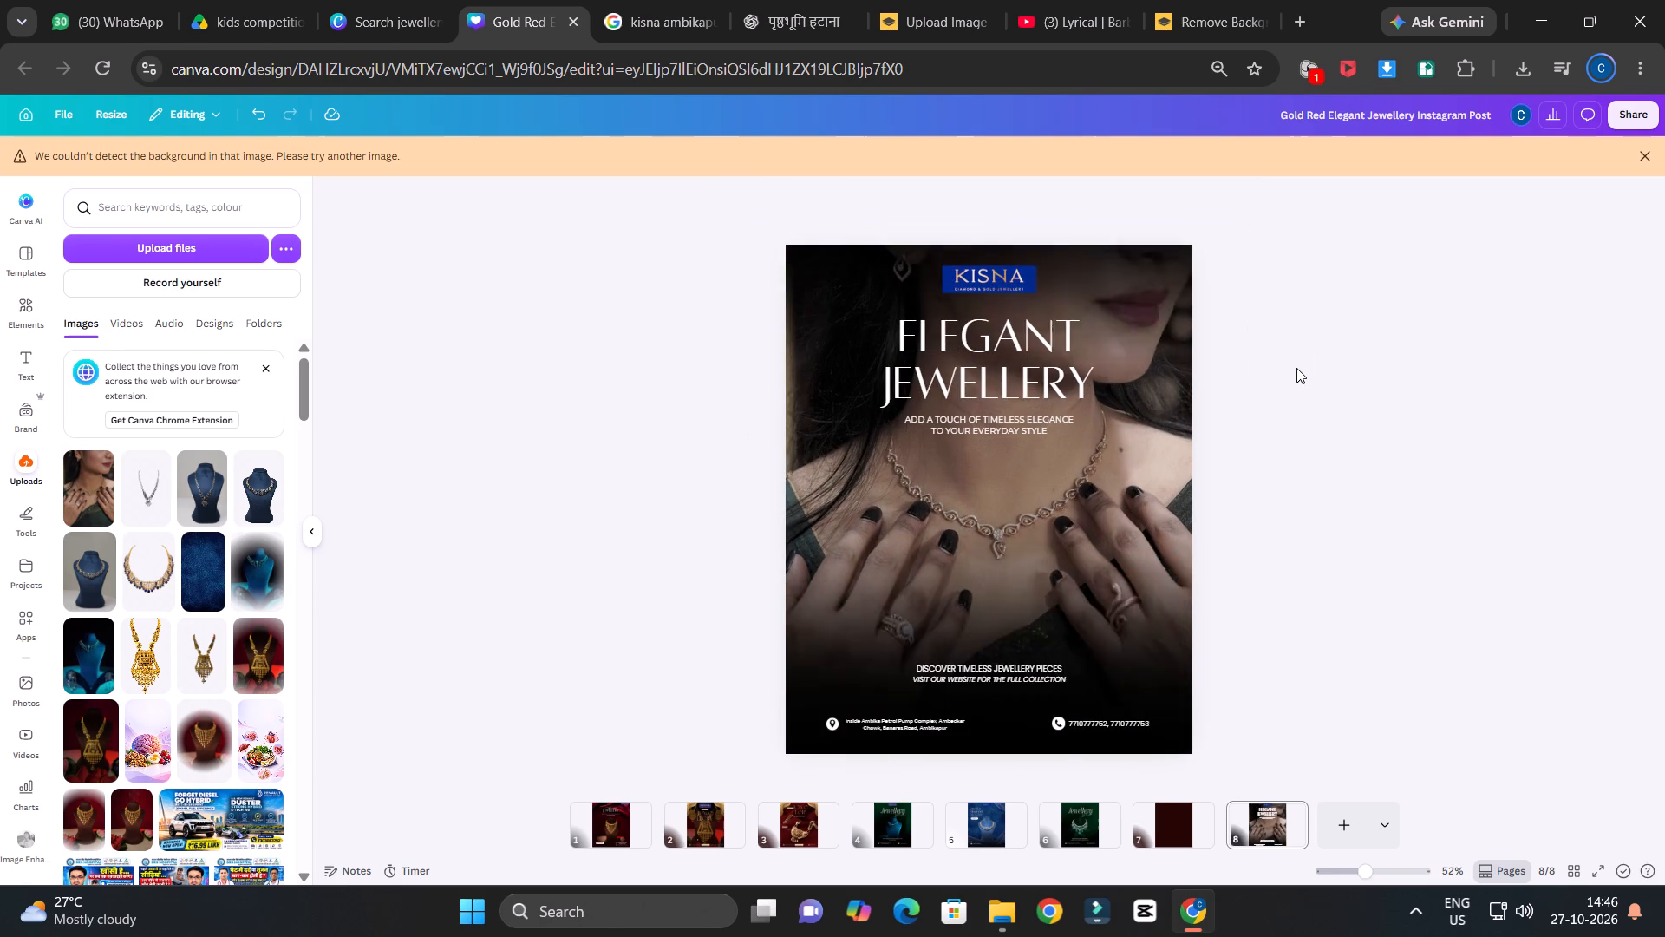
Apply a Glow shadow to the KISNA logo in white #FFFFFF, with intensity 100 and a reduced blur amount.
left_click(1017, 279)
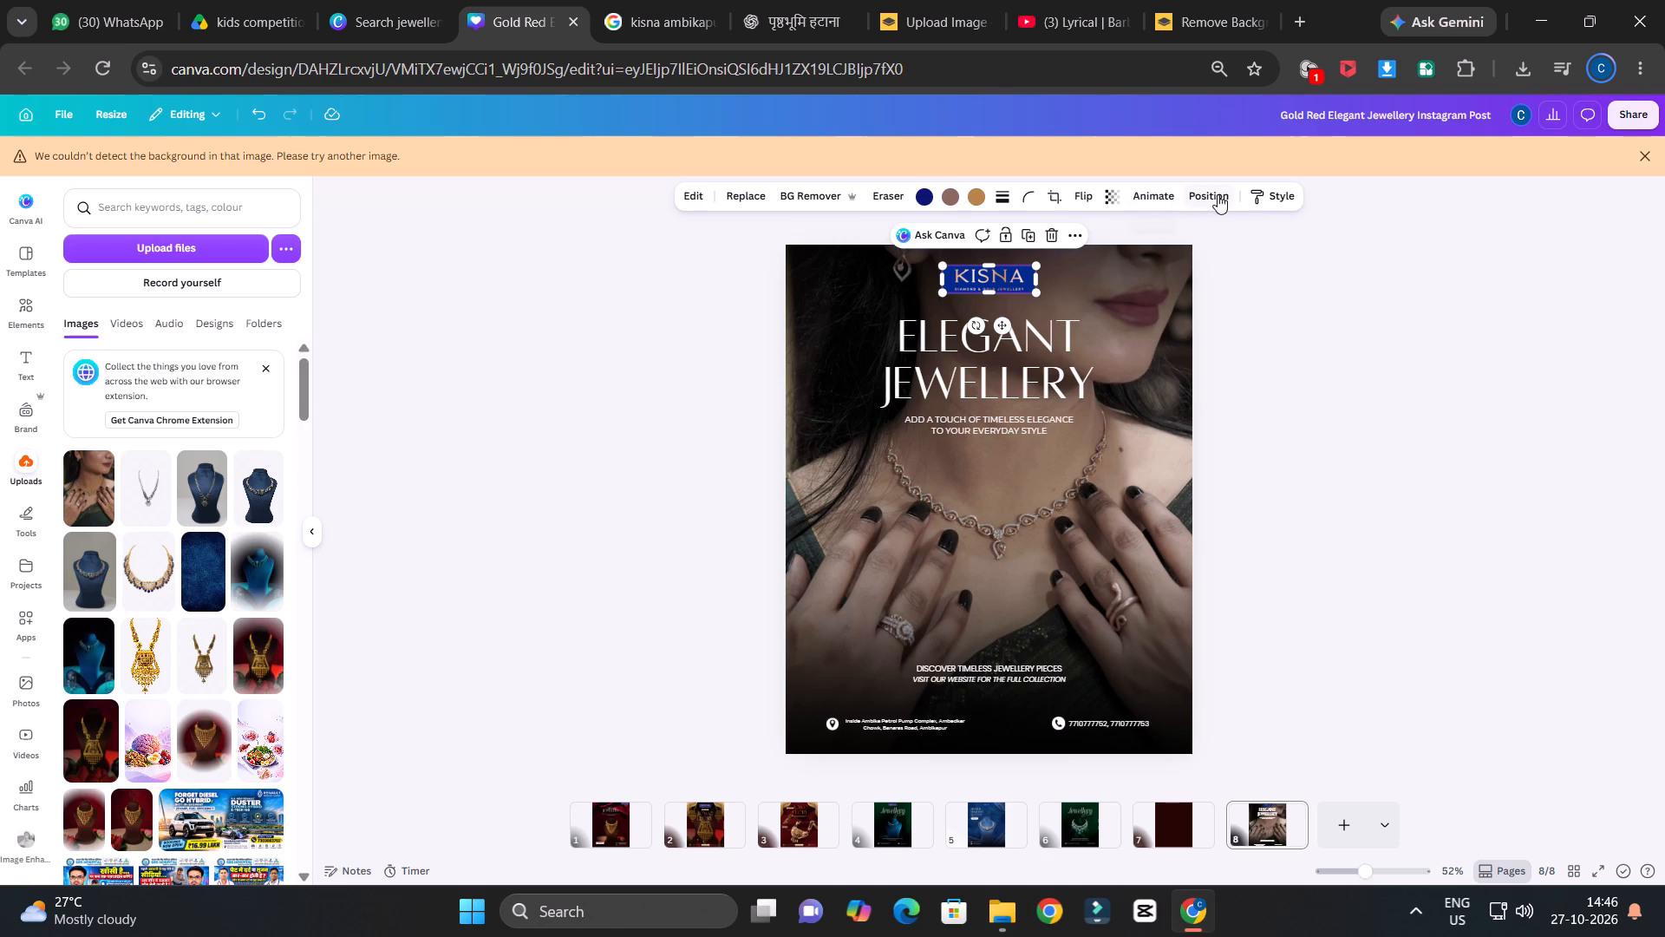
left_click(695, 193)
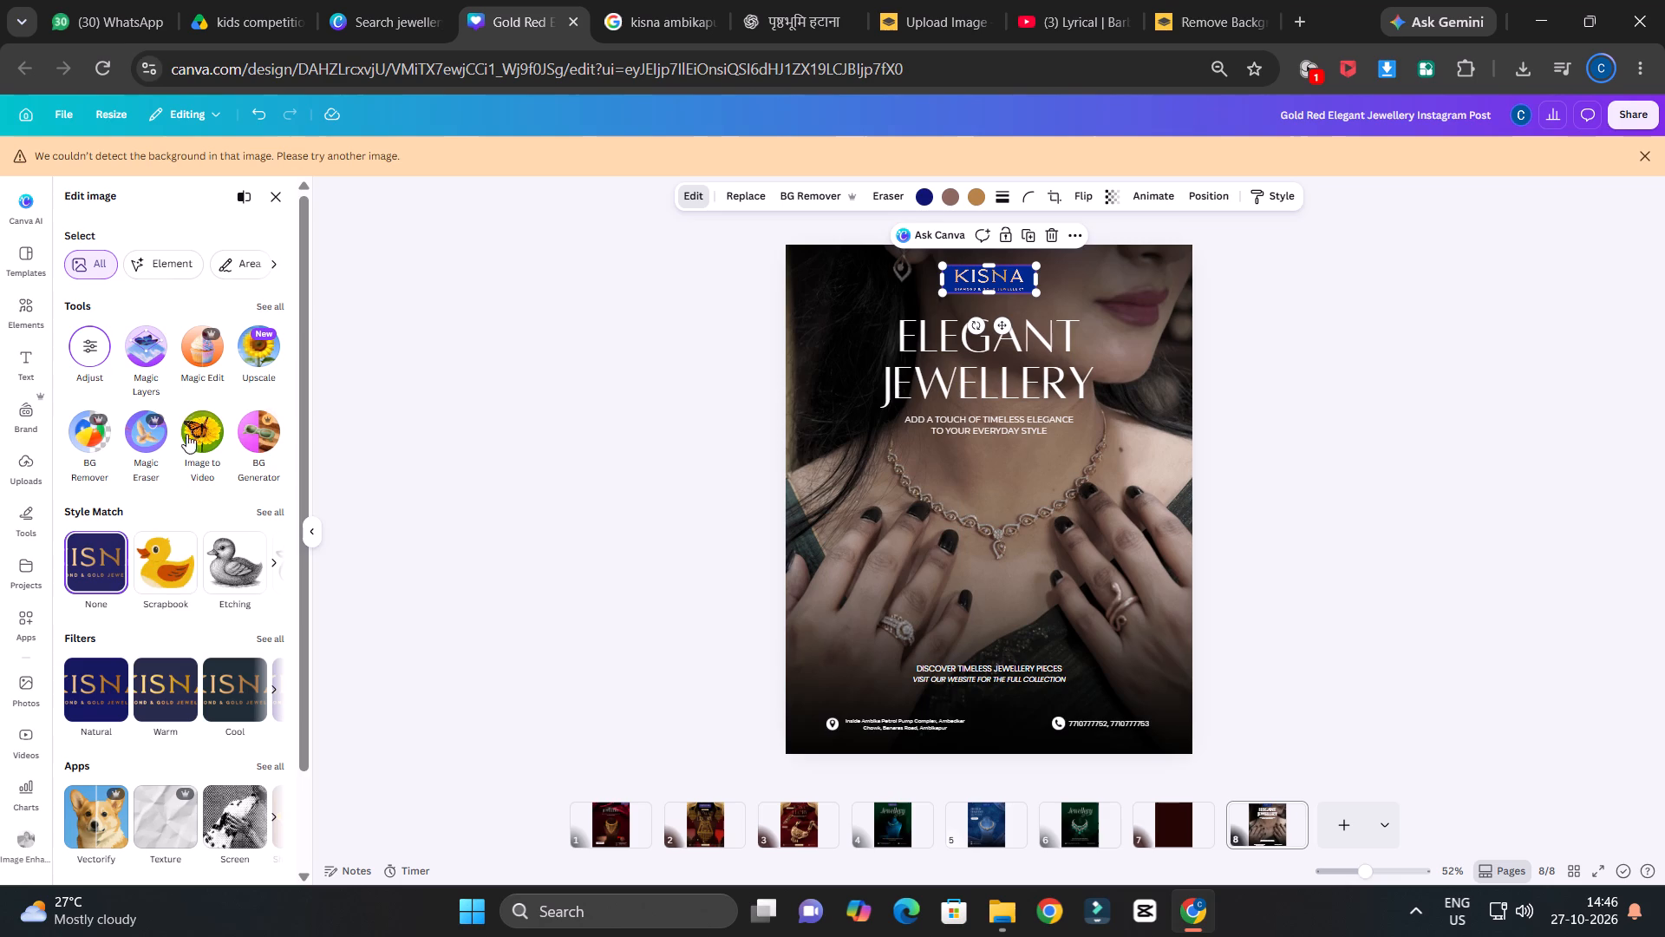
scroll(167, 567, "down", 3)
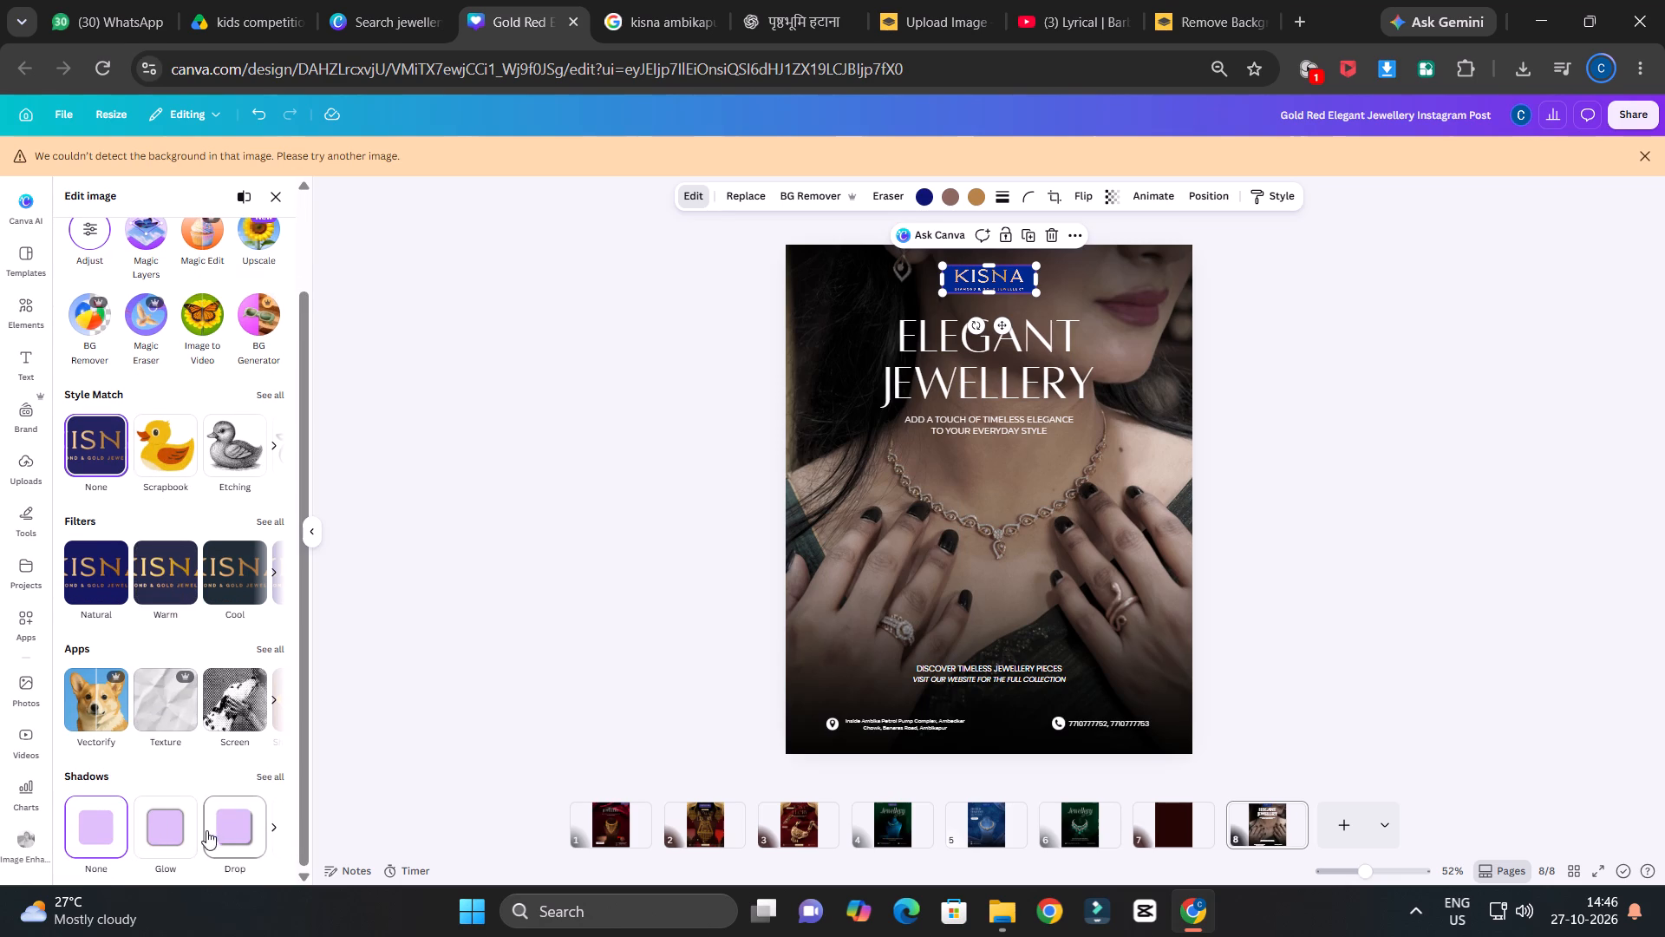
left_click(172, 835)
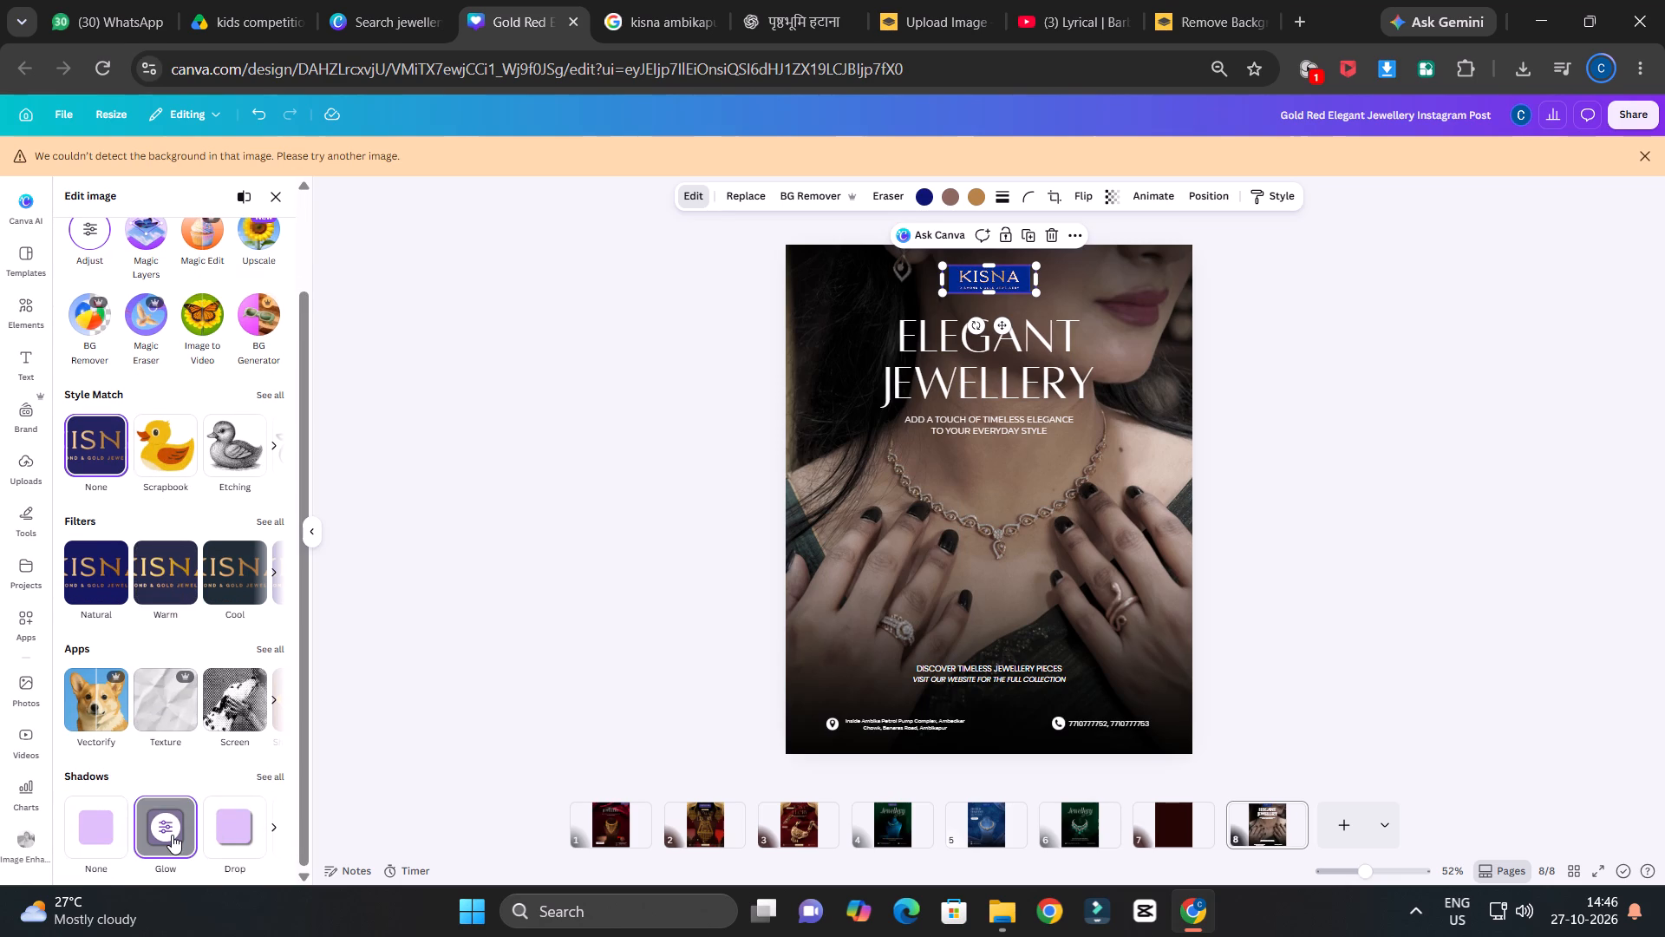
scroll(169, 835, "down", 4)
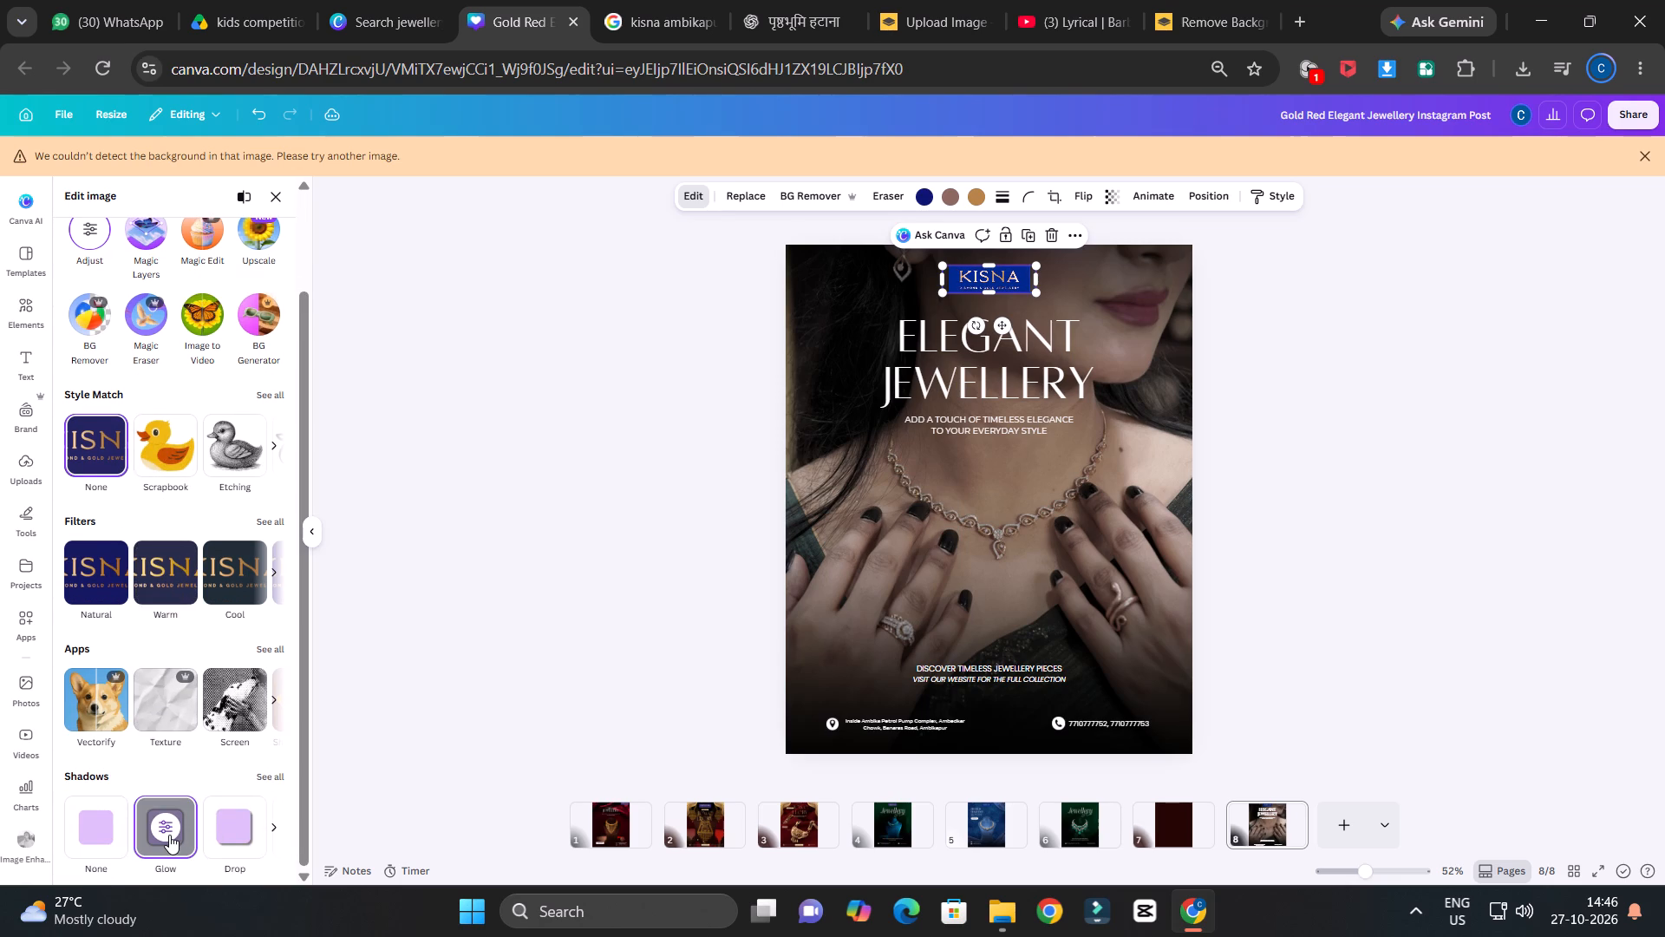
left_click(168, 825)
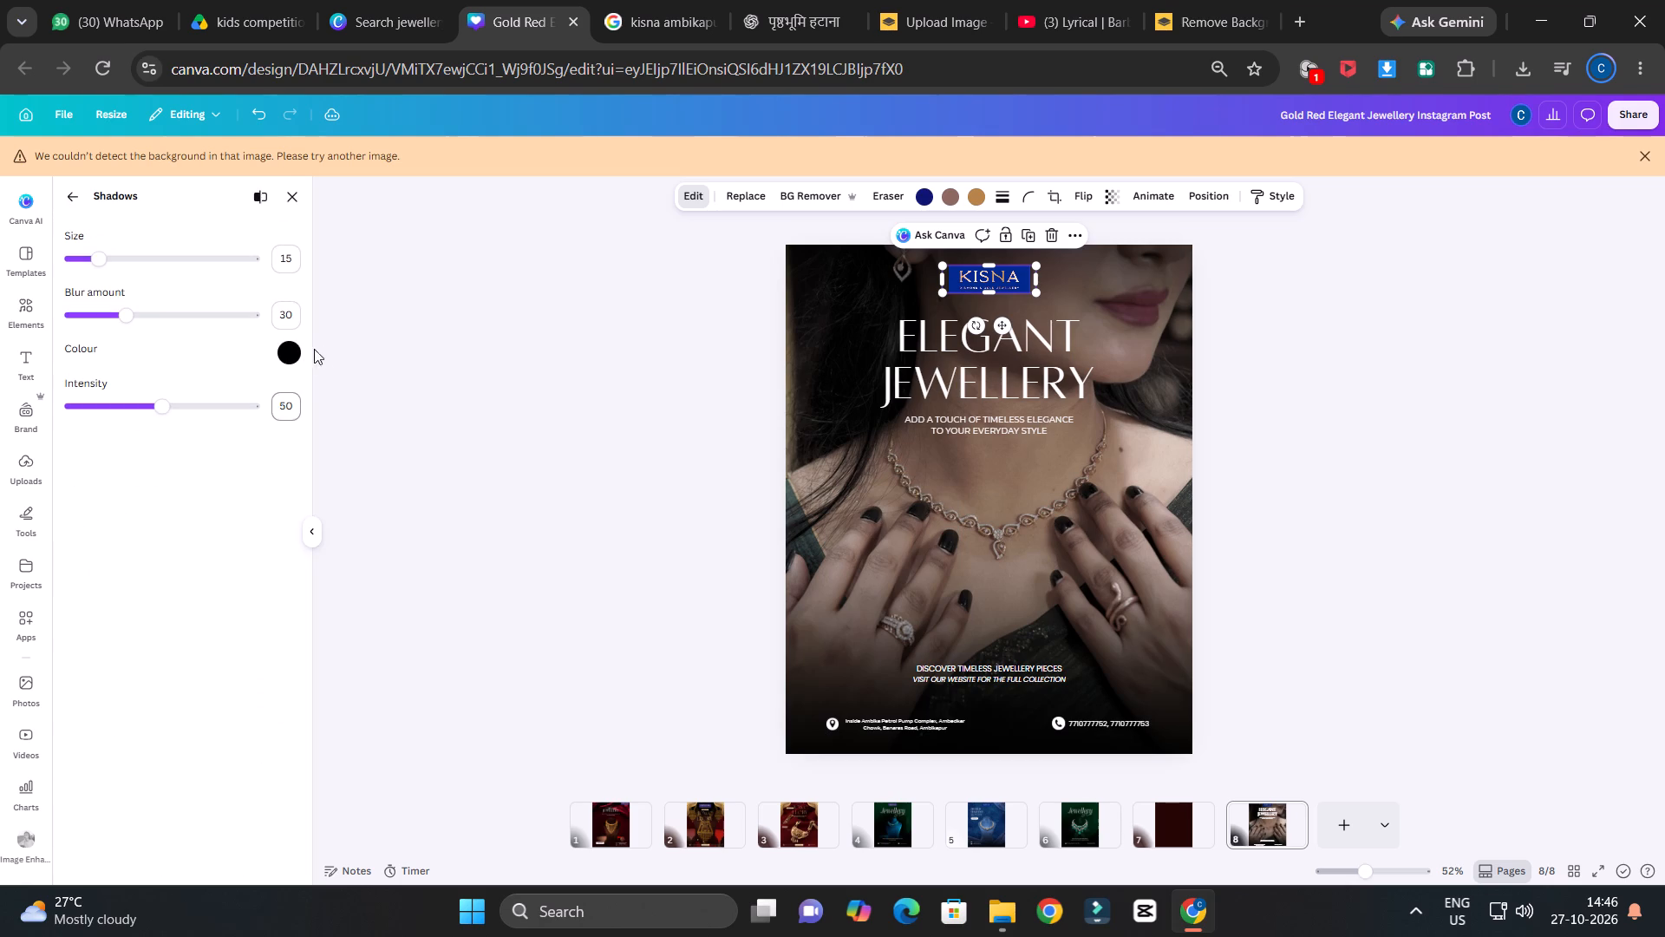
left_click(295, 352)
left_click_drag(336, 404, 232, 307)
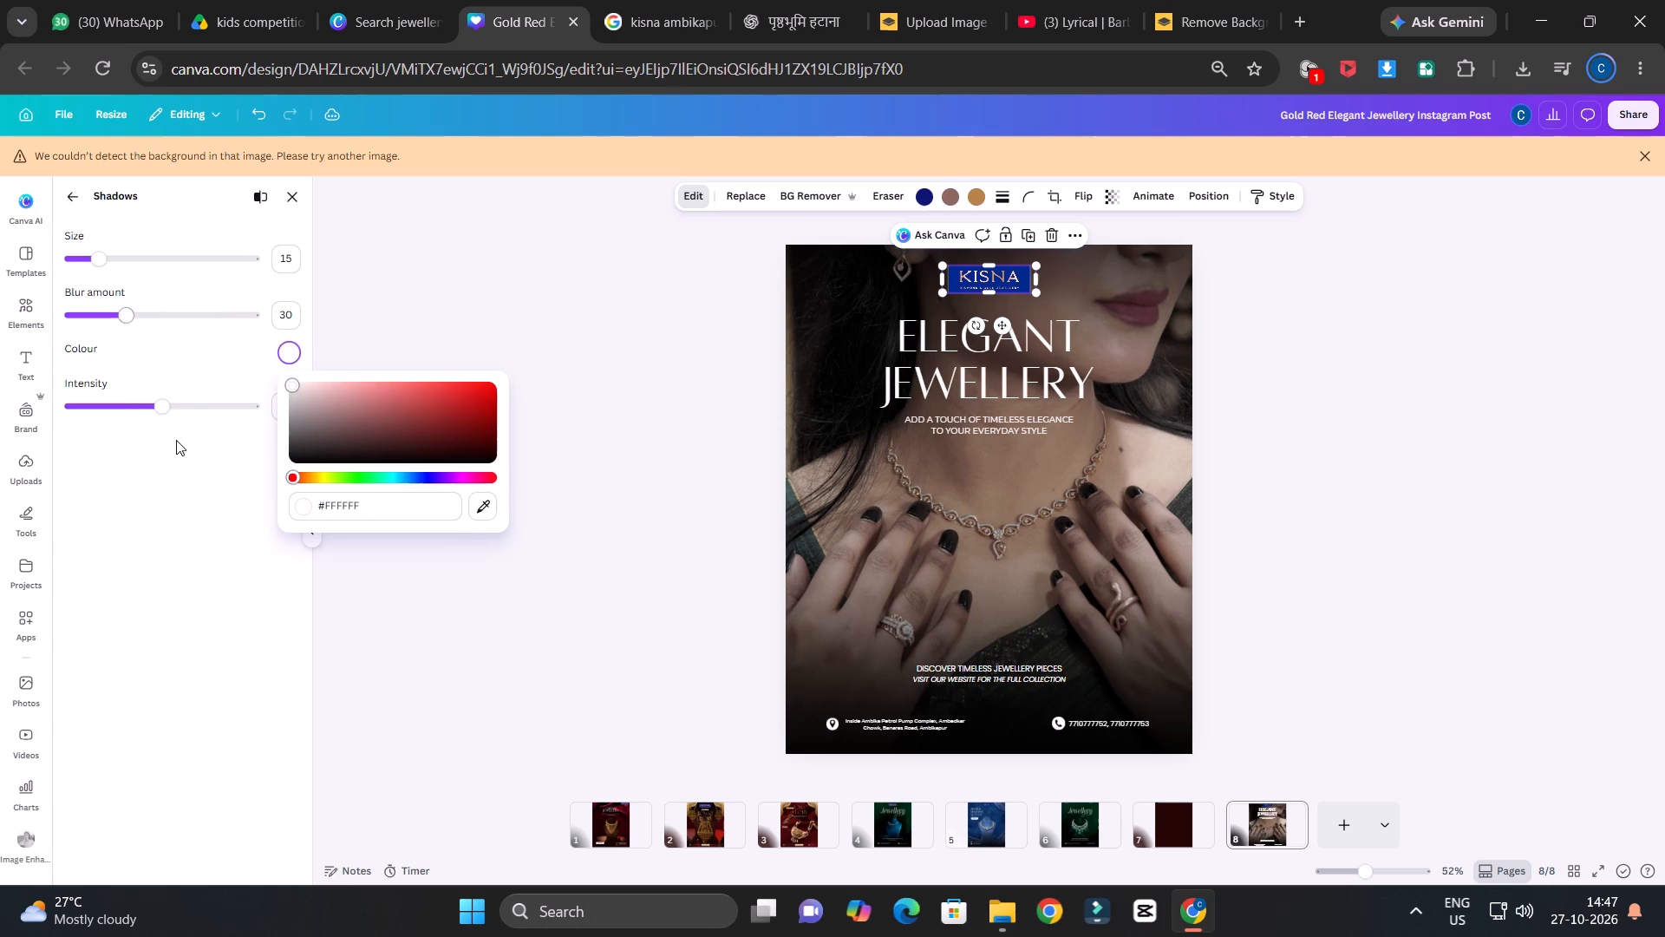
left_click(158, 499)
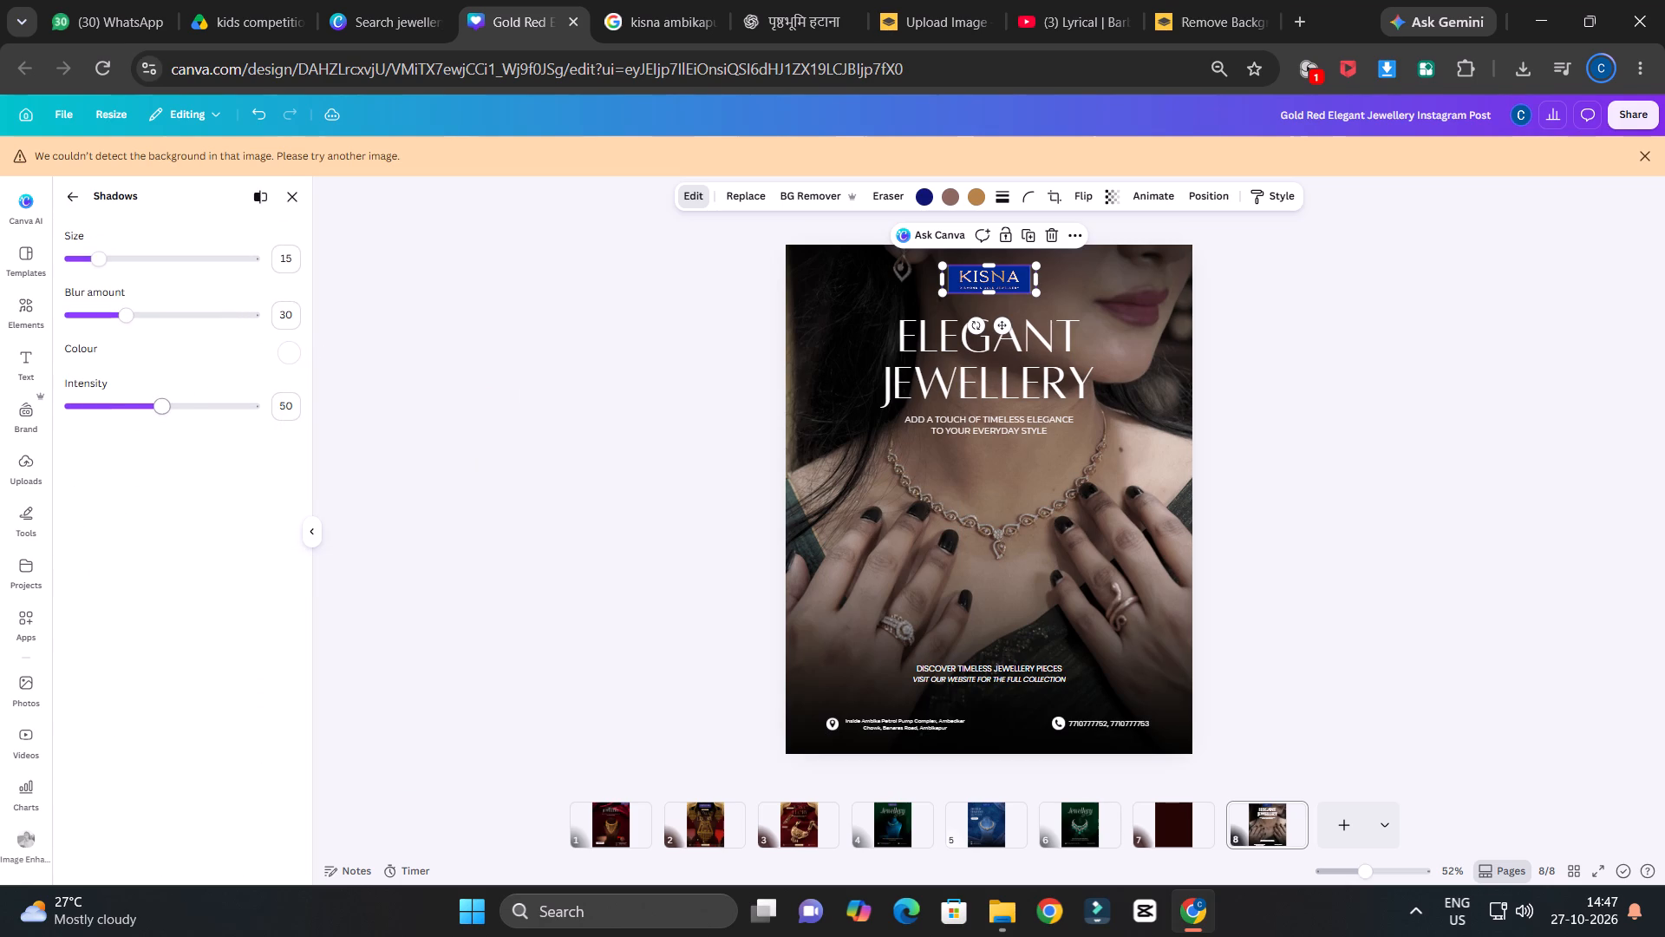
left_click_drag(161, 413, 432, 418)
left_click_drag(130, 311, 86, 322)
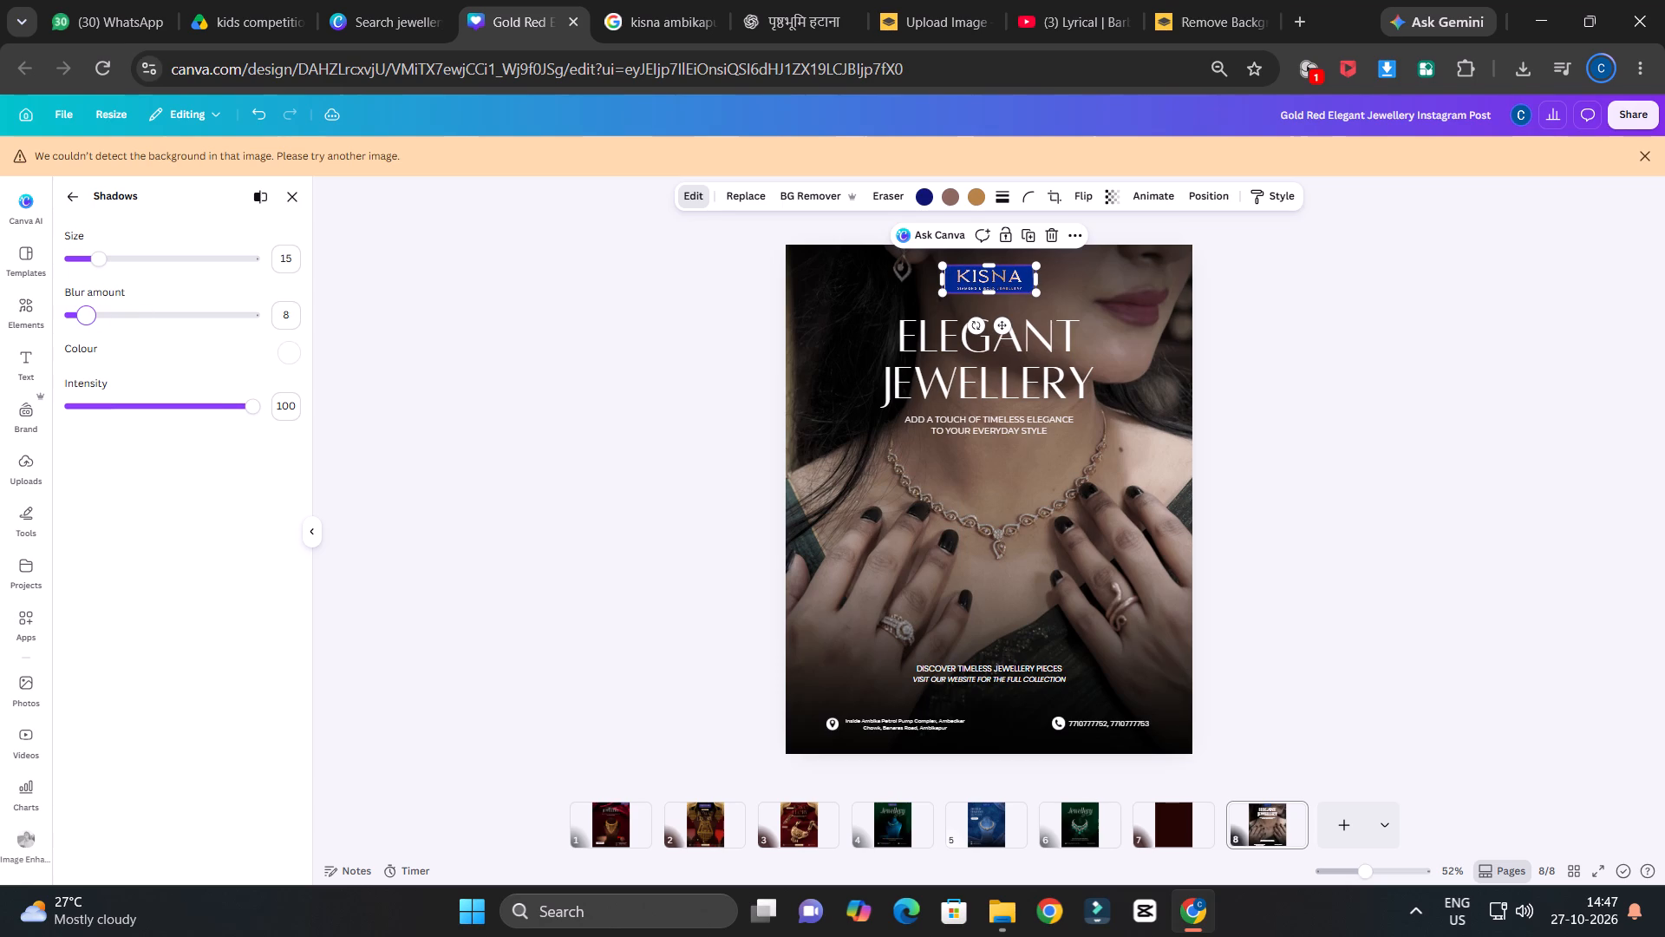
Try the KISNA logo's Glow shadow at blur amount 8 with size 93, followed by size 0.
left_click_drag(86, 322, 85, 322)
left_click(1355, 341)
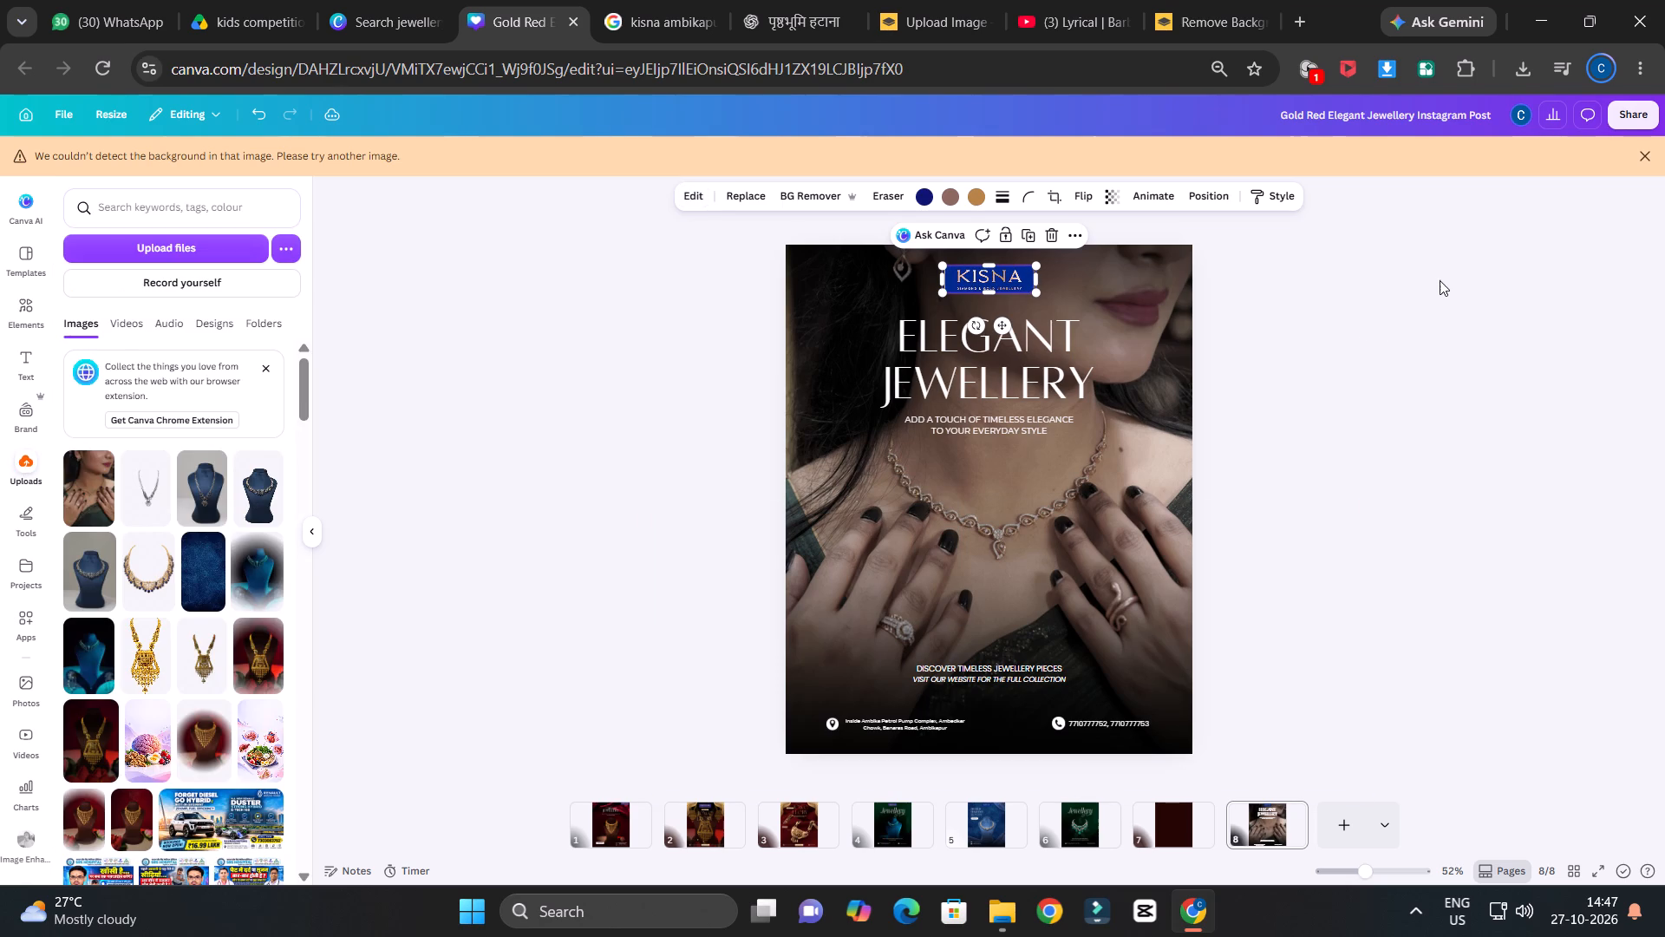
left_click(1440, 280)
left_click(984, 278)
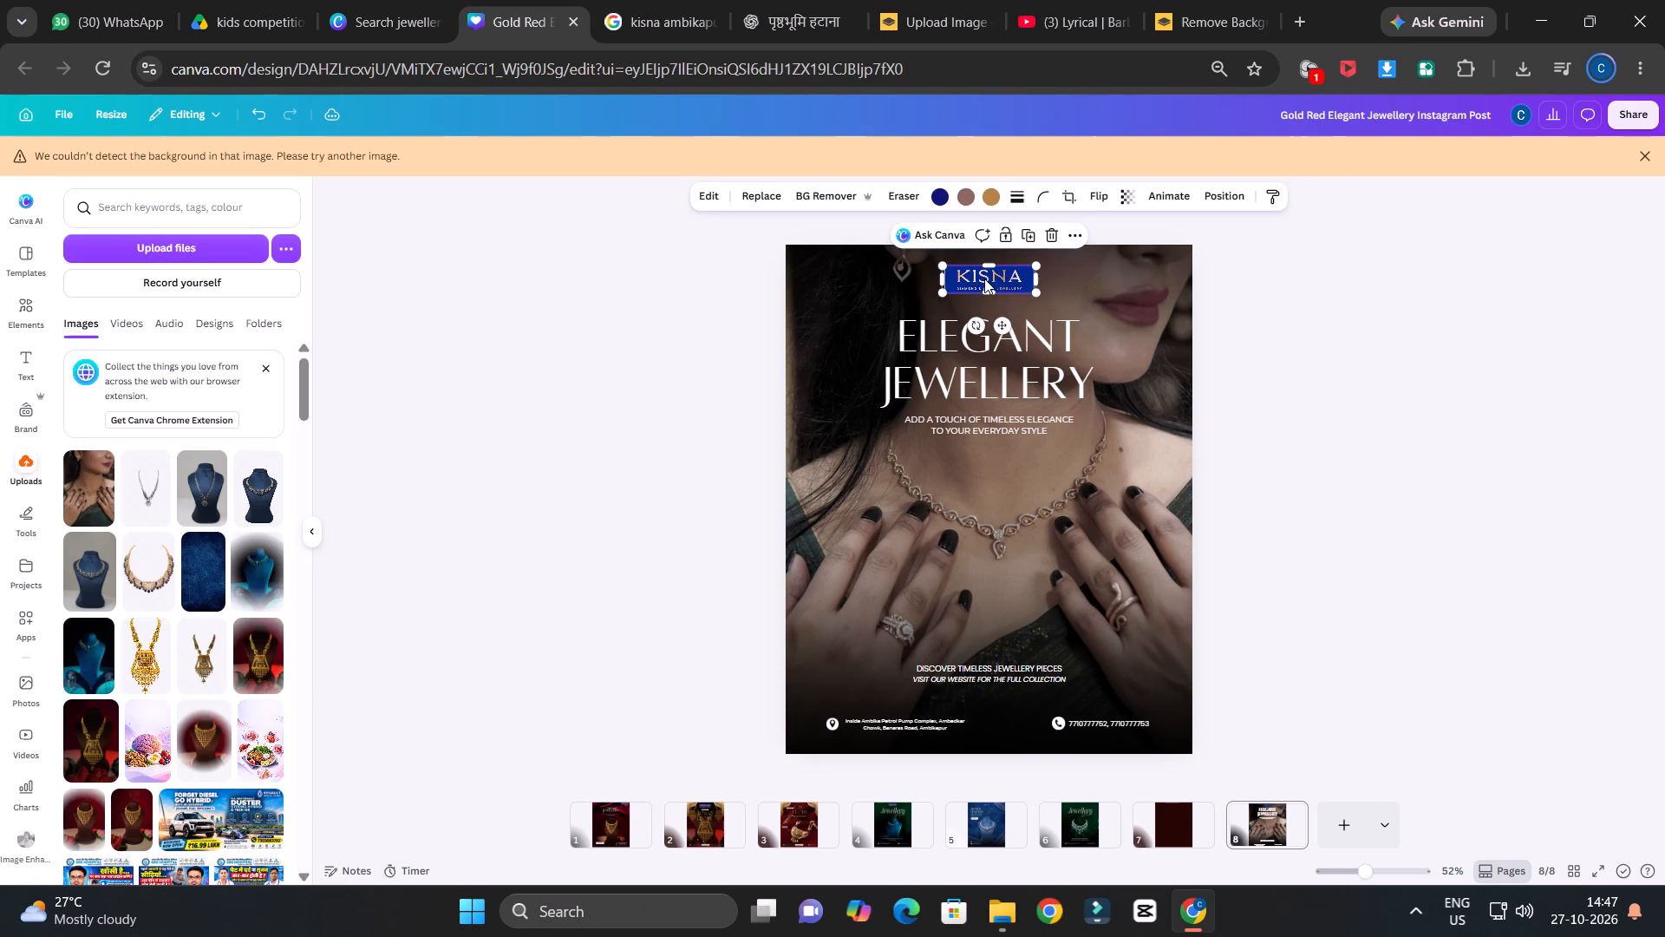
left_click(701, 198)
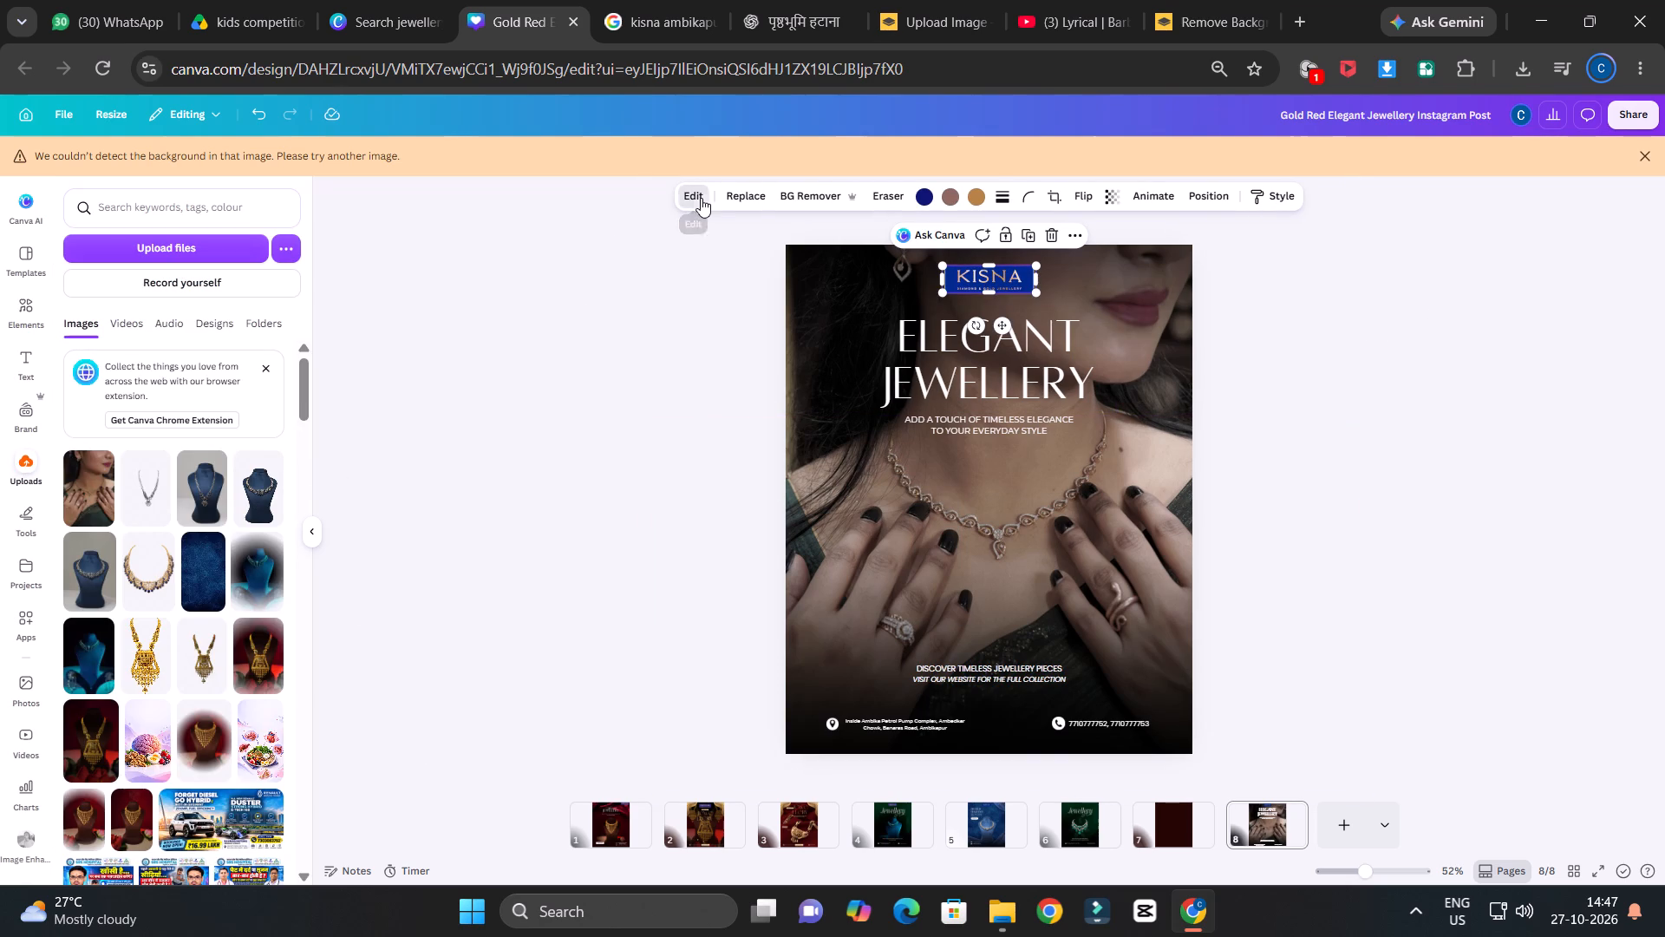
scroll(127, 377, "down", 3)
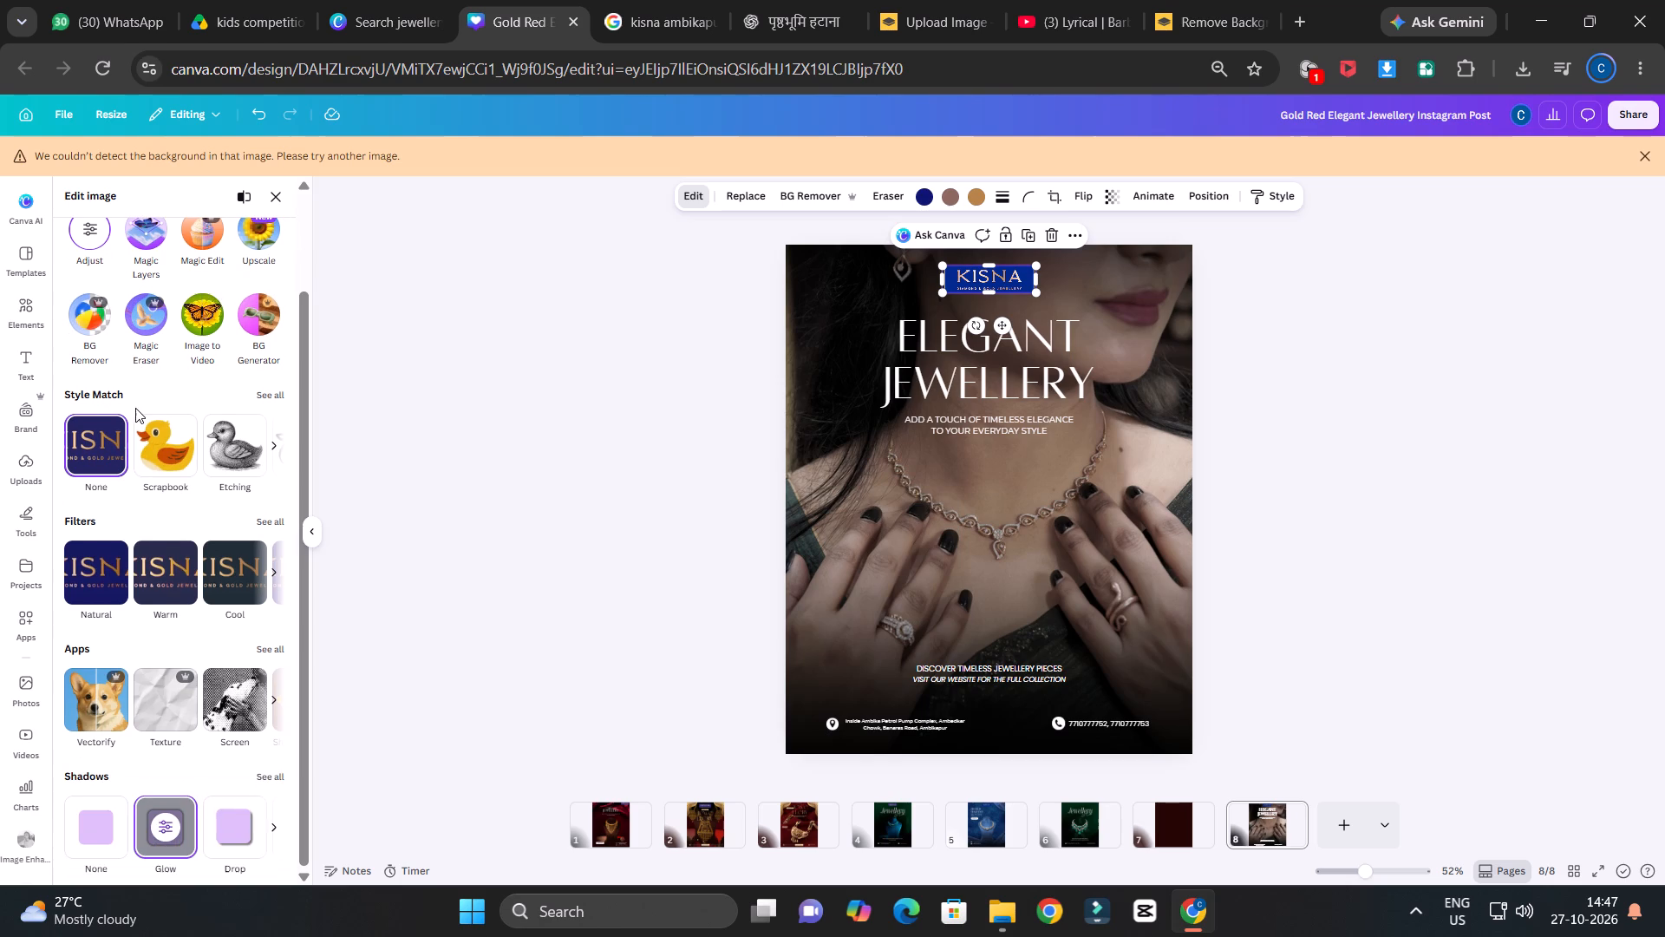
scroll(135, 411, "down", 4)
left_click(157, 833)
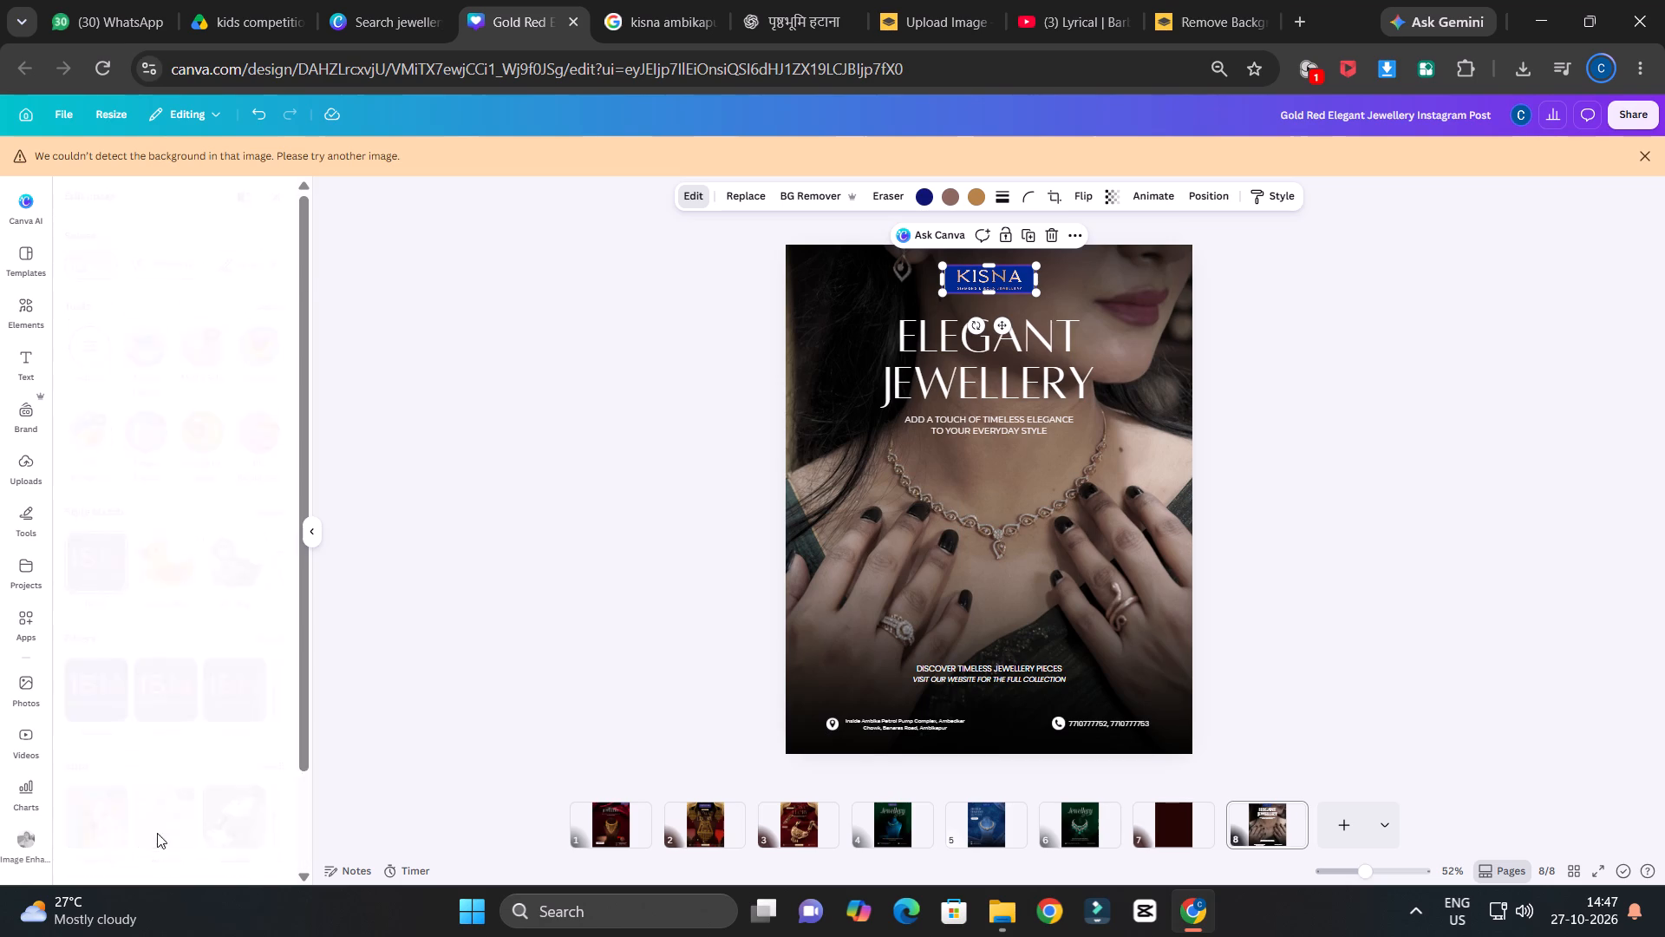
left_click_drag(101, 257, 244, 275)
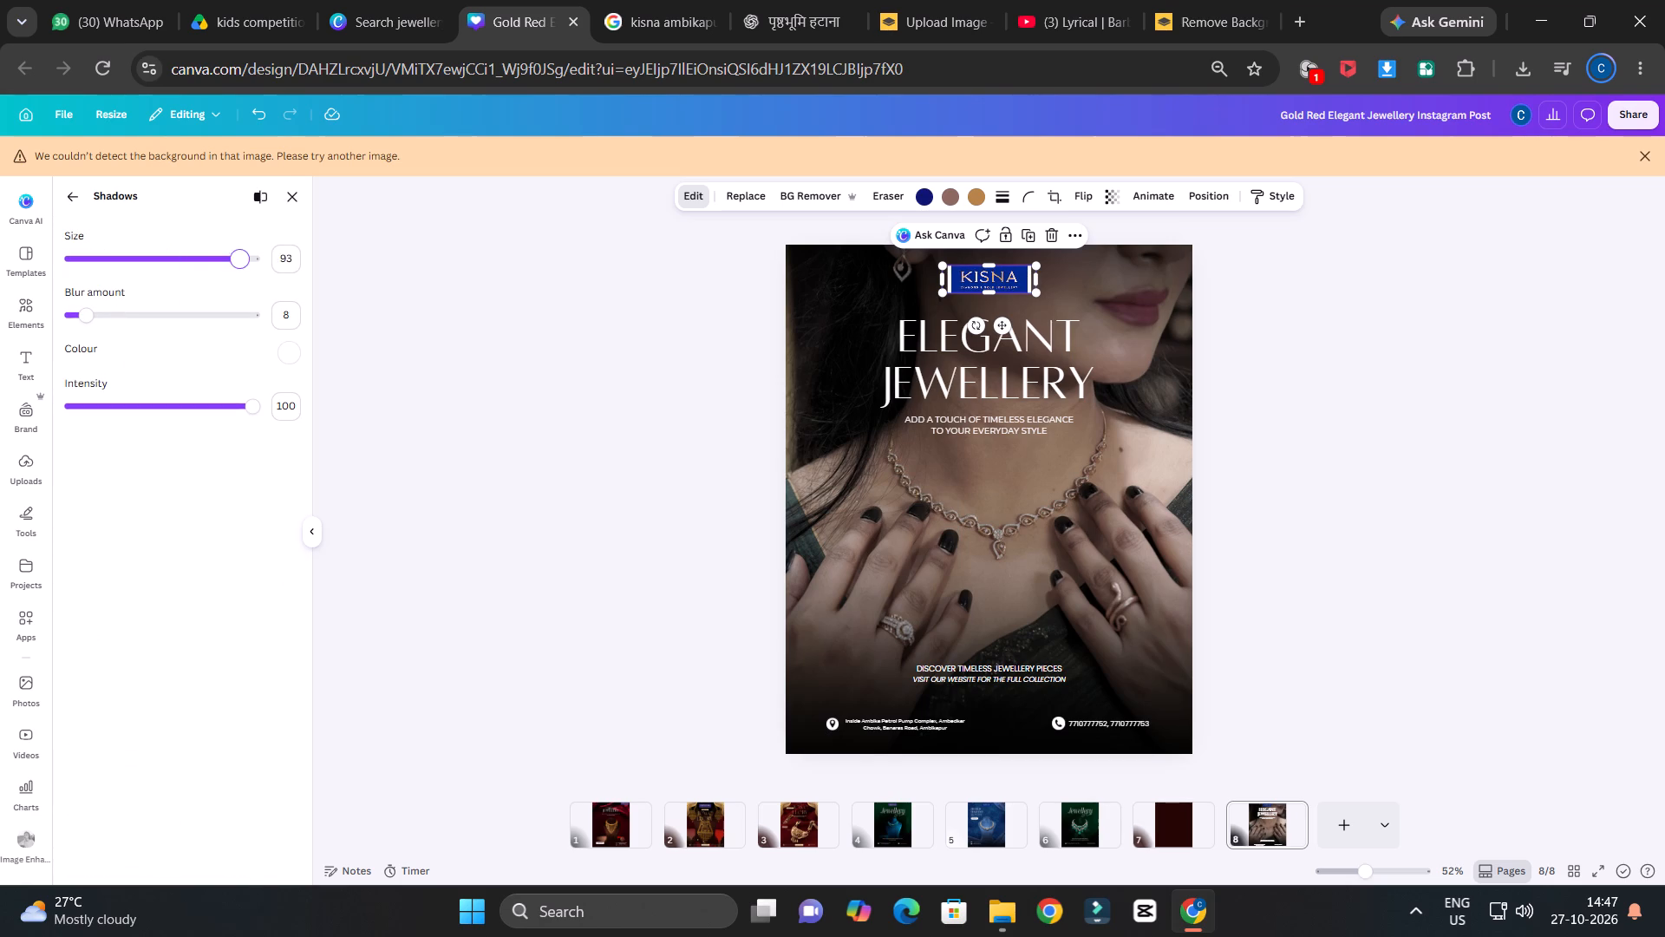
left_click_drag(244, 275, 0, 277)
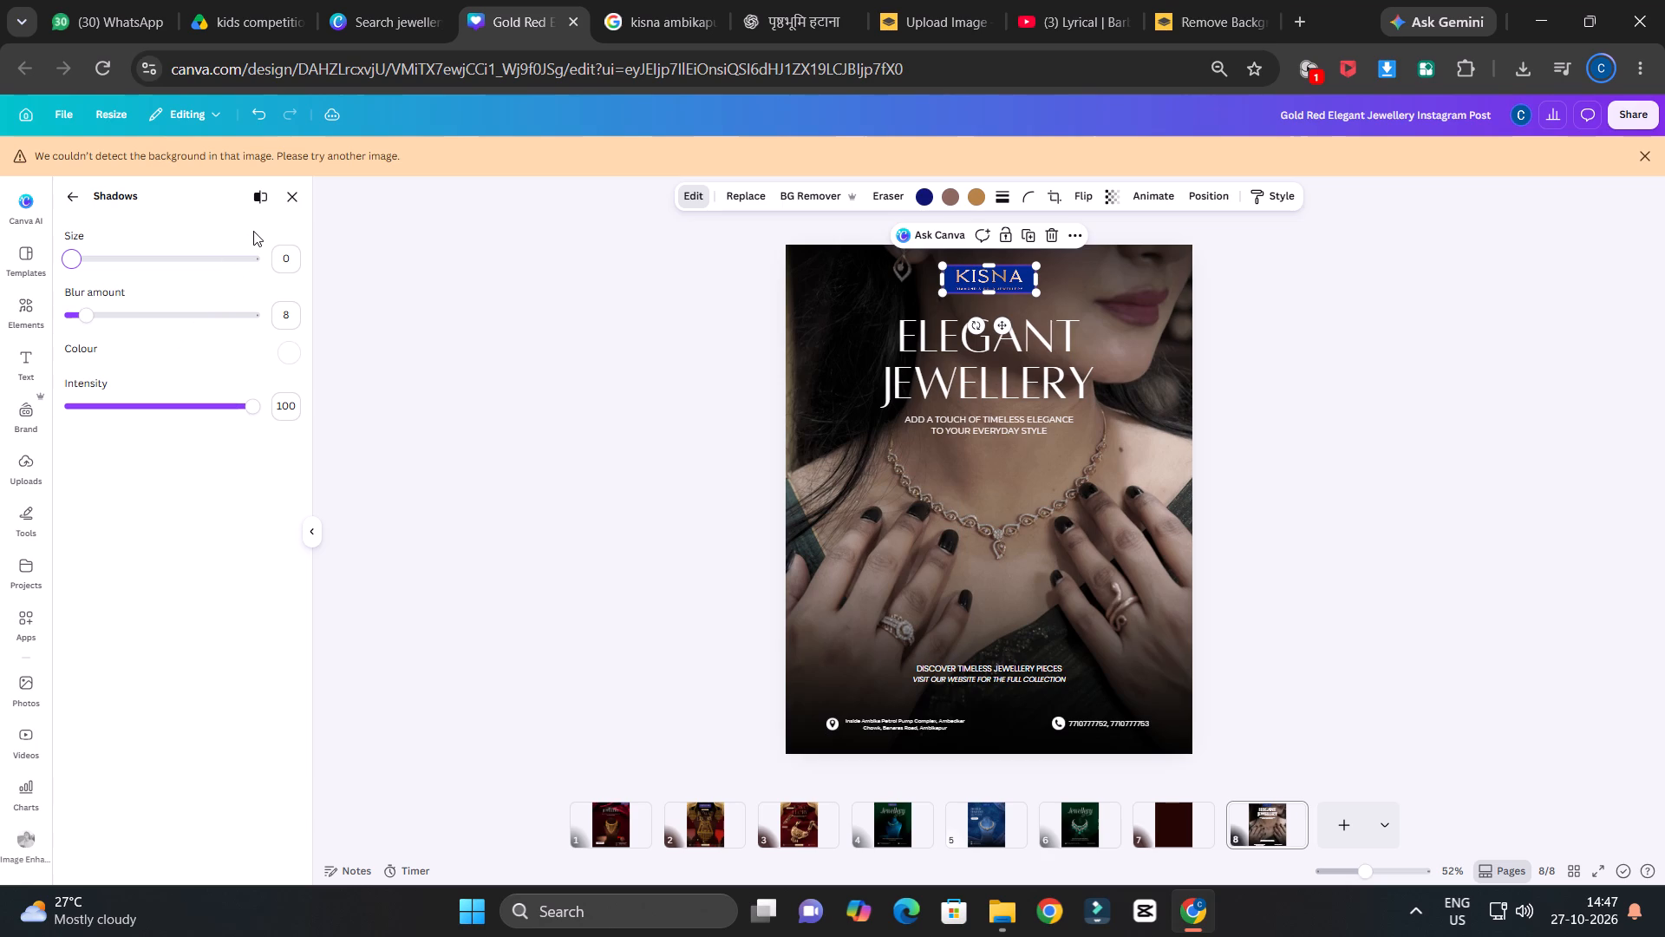
Remove the Glow shadow from the KISNA logo by setting its shadow style to None.
left_click(78, 204)
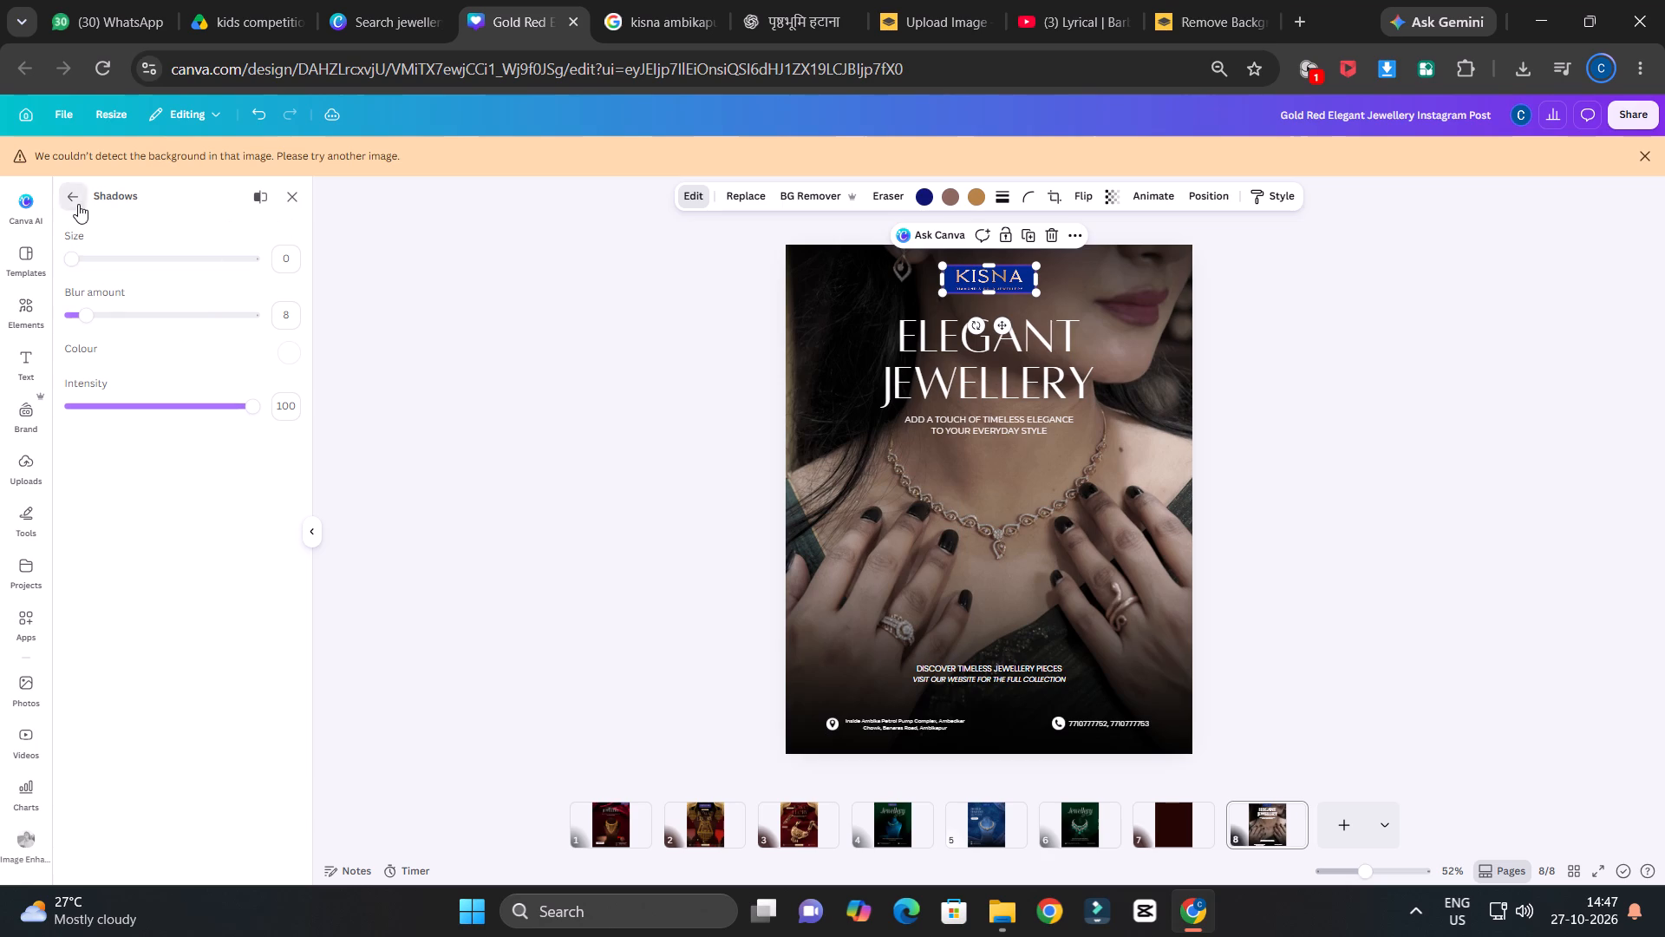
scroll(108, 704, "down", 5)
left_click(96, 826)
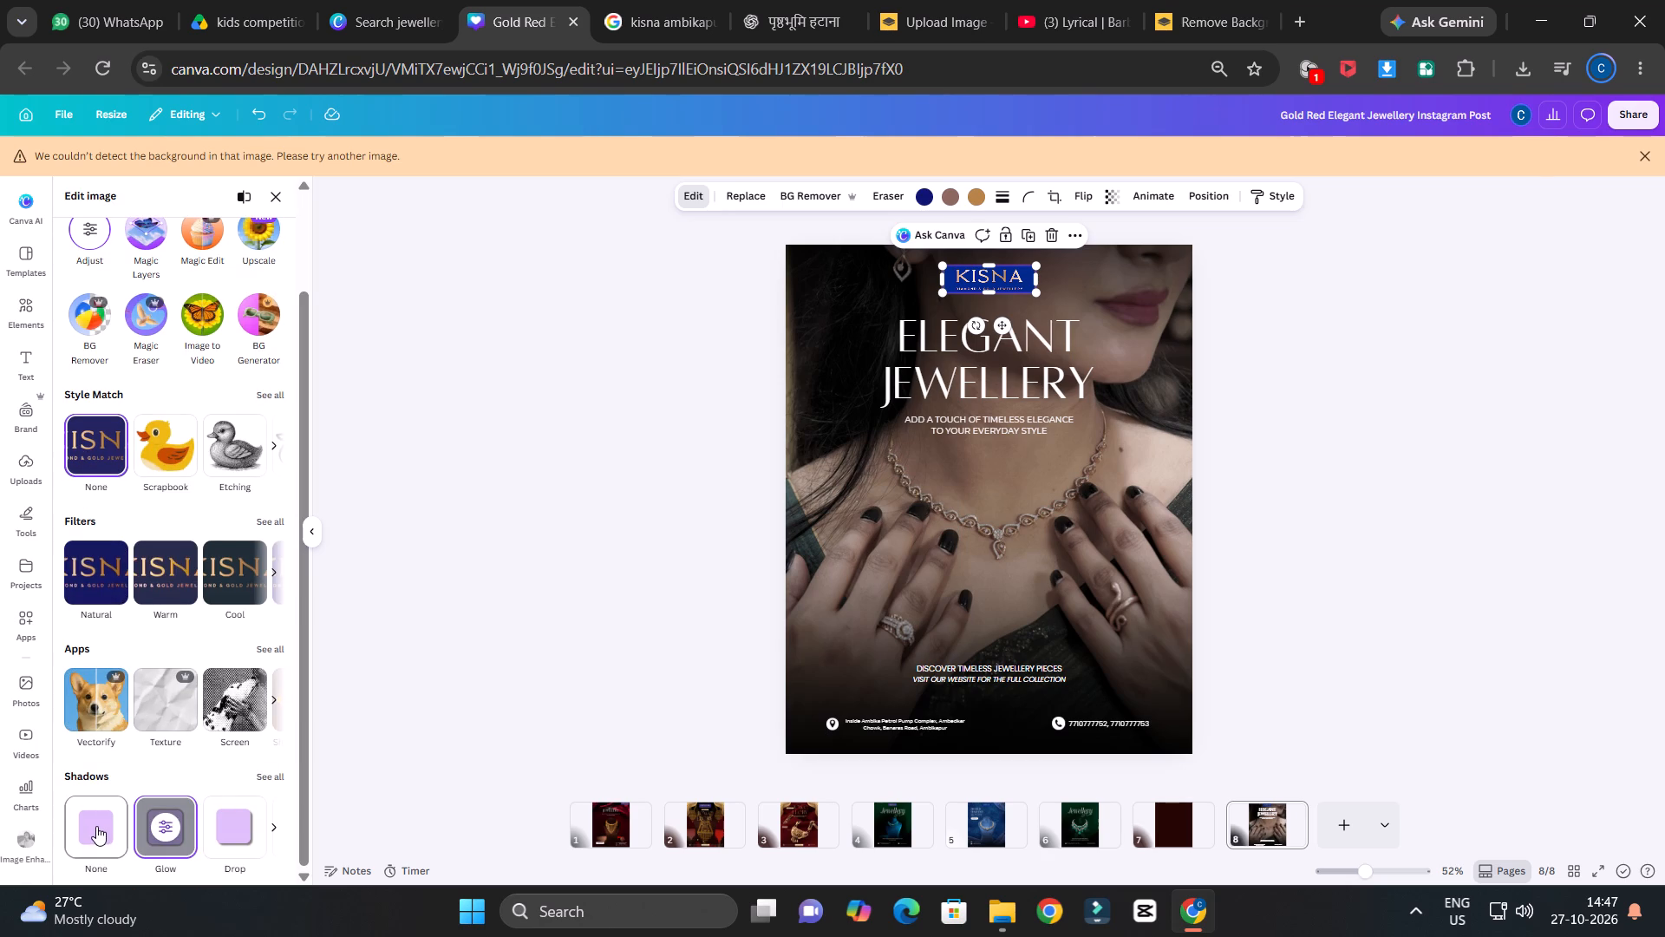
left_click(1657, 332)
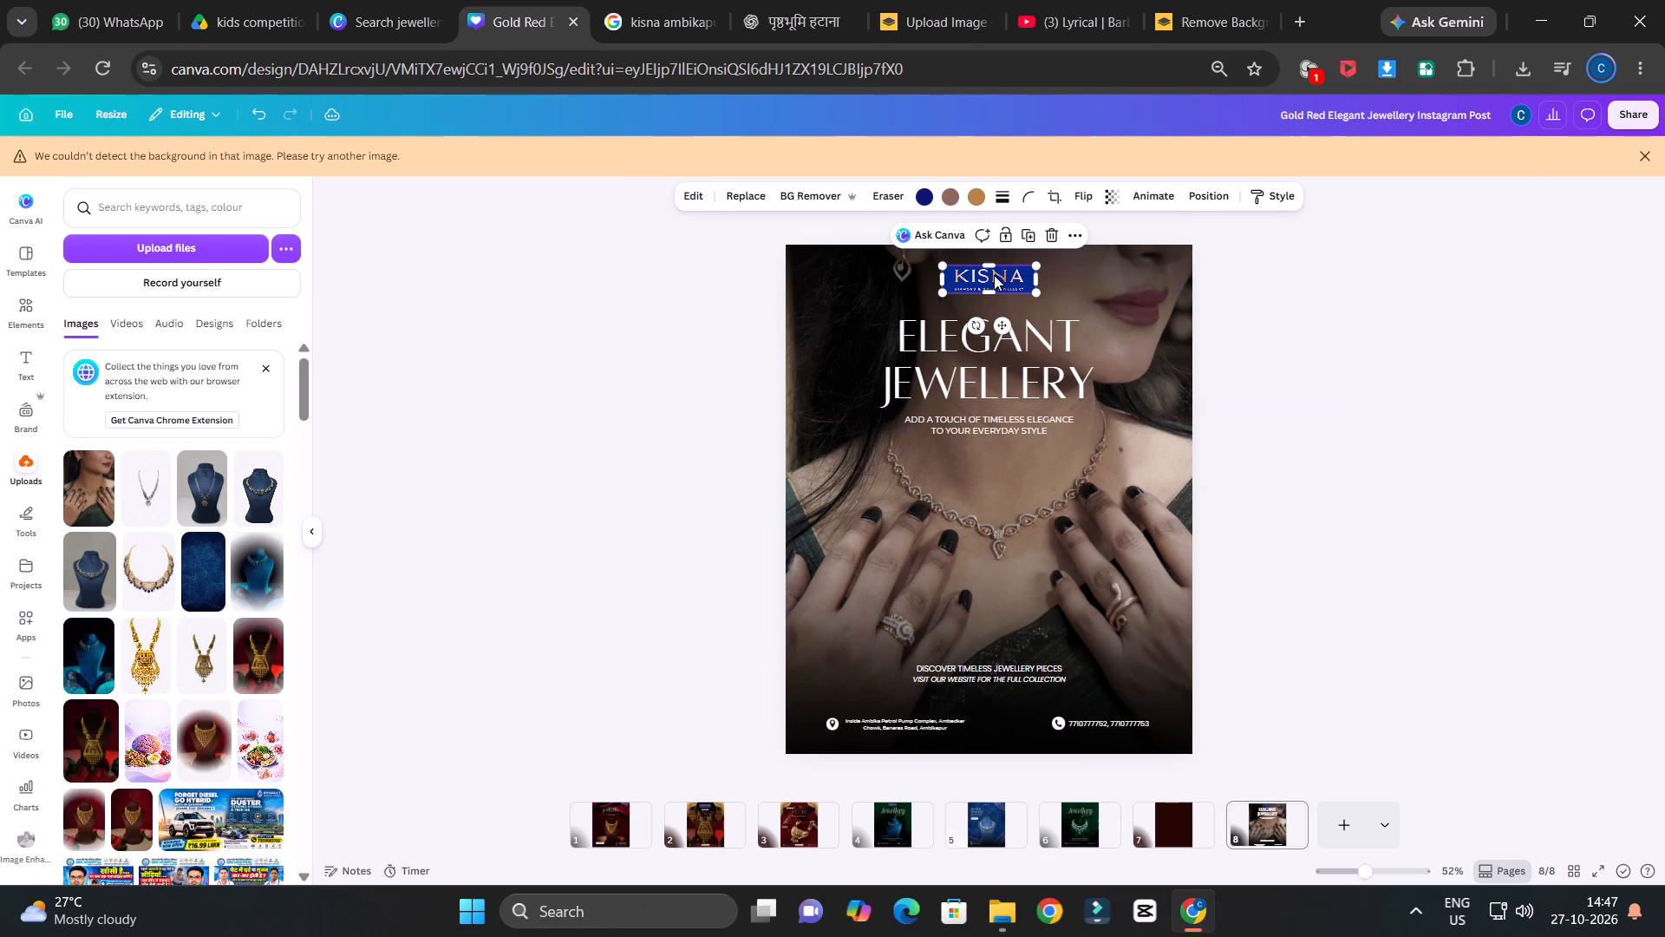
Create a reusable component from the KISNA logo, with visibility limited to this design.
left_click(995, 275)
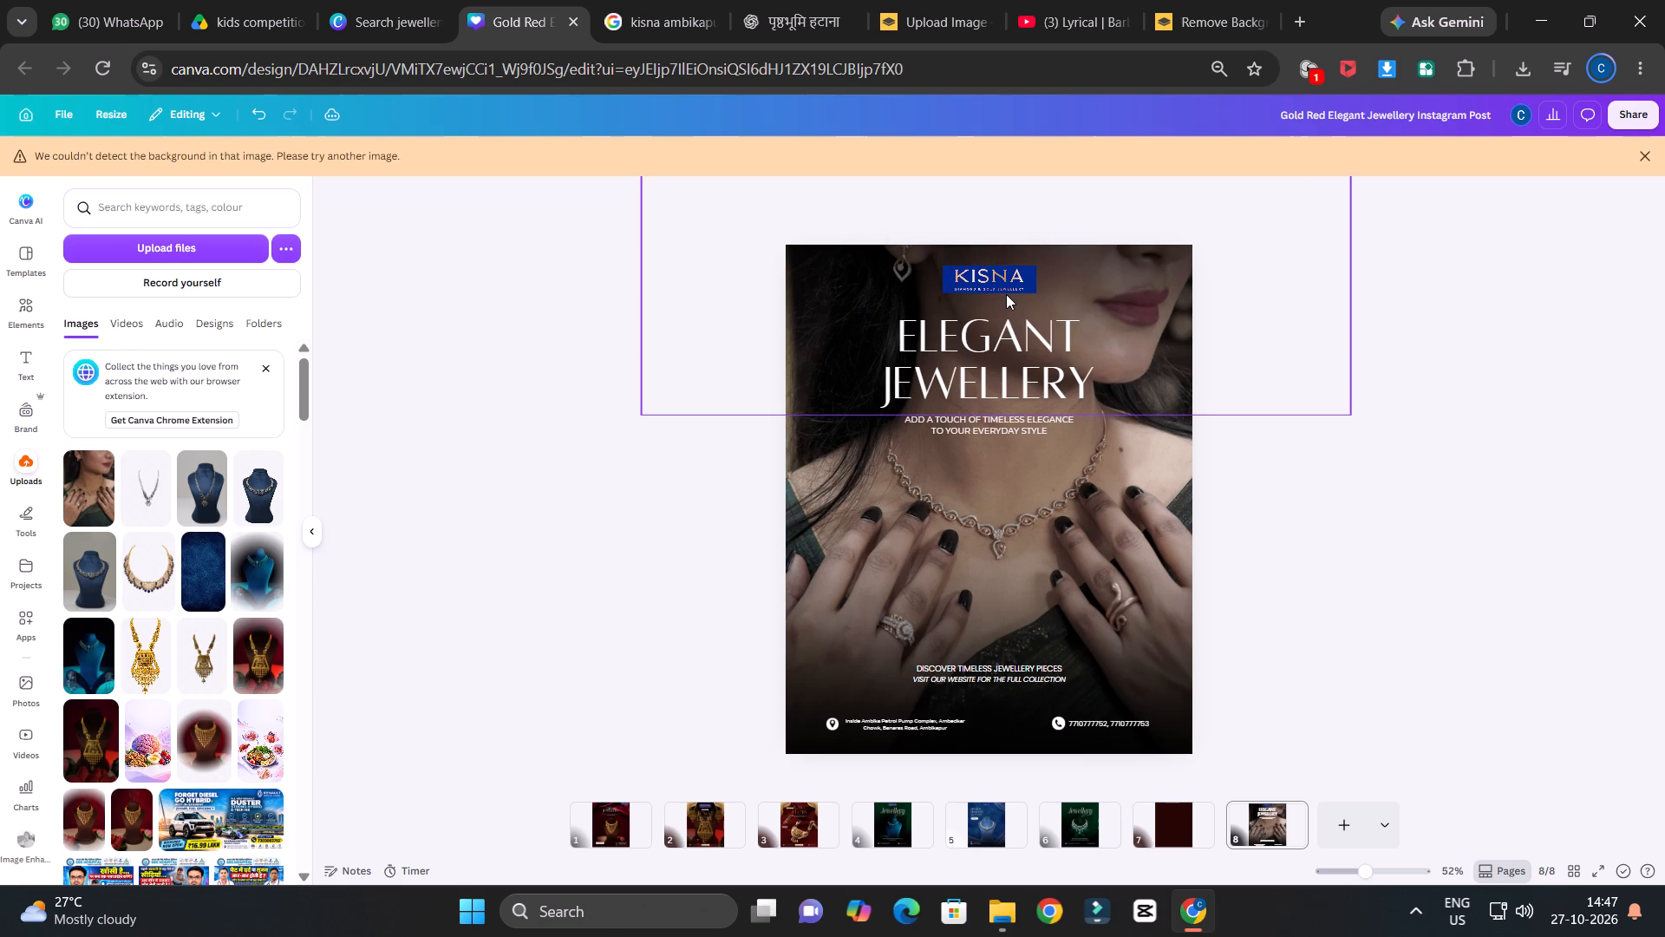
left_click(996, 281)
right_click(996, 281)
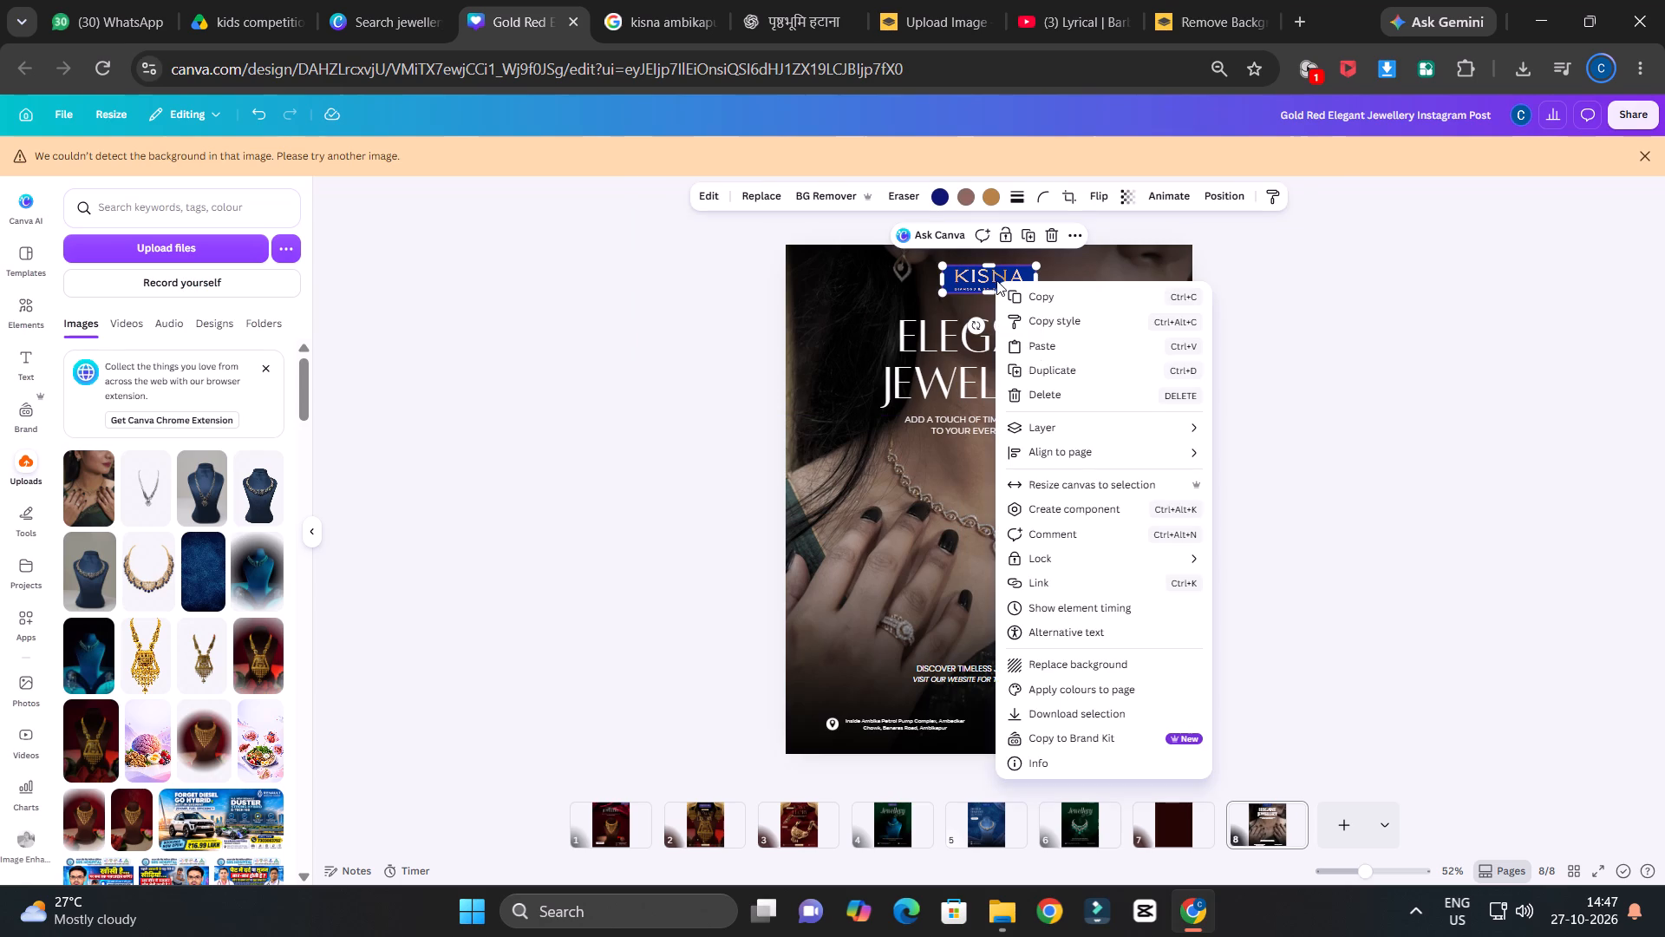
left_click(1083, 508)
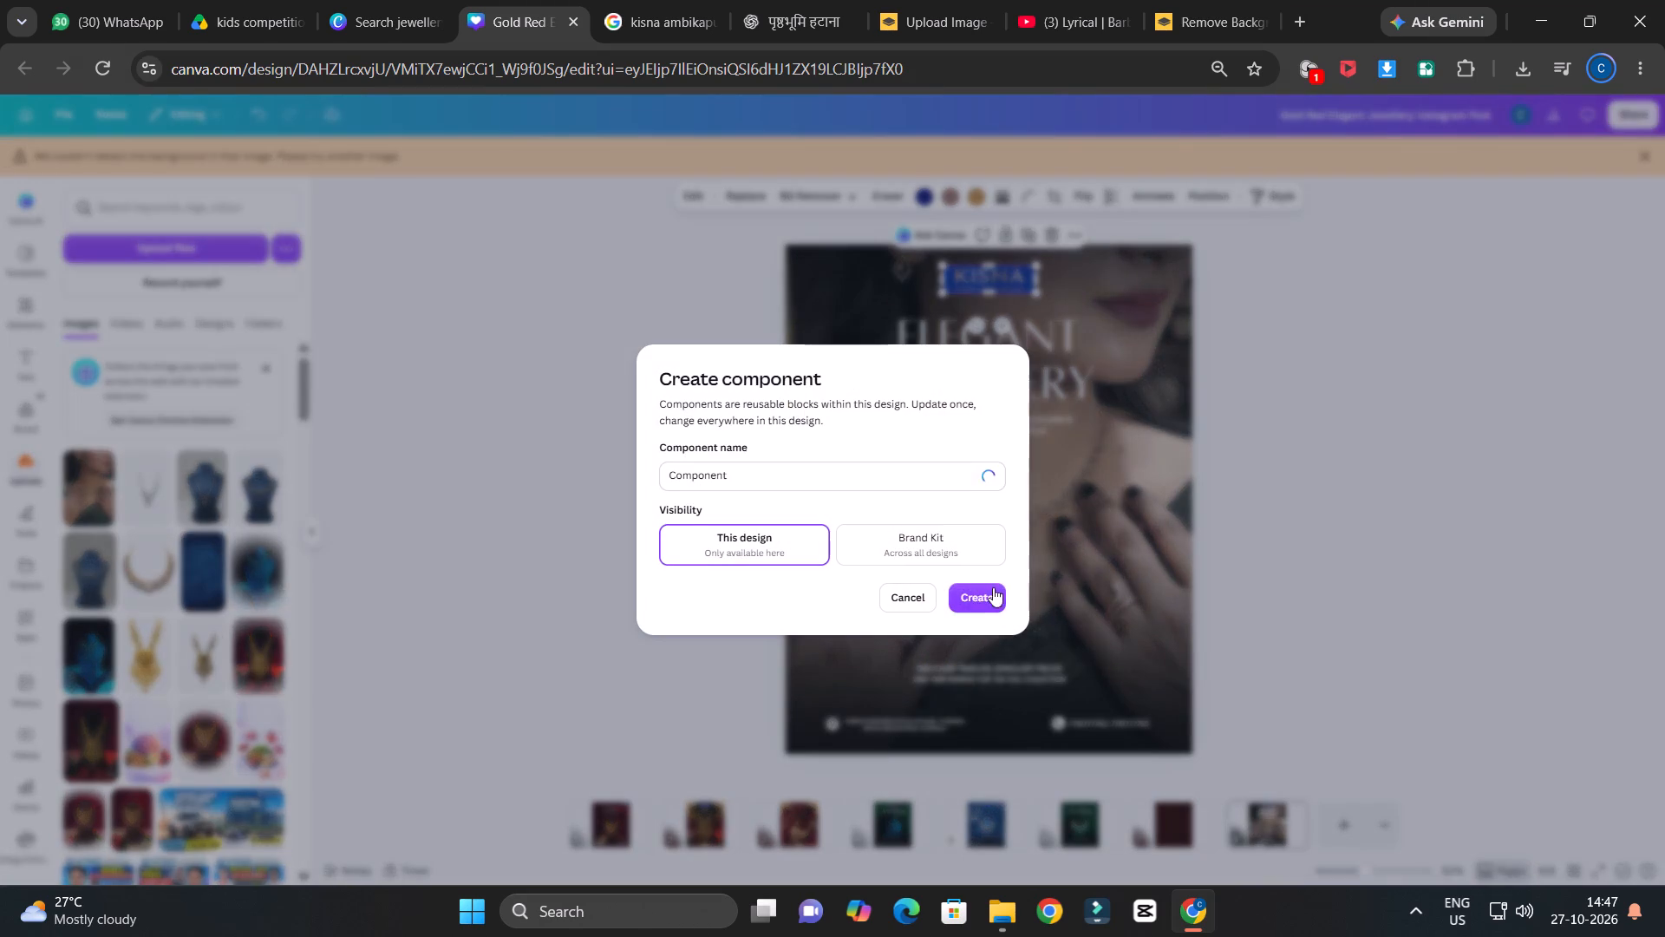
left_click(974, 600)
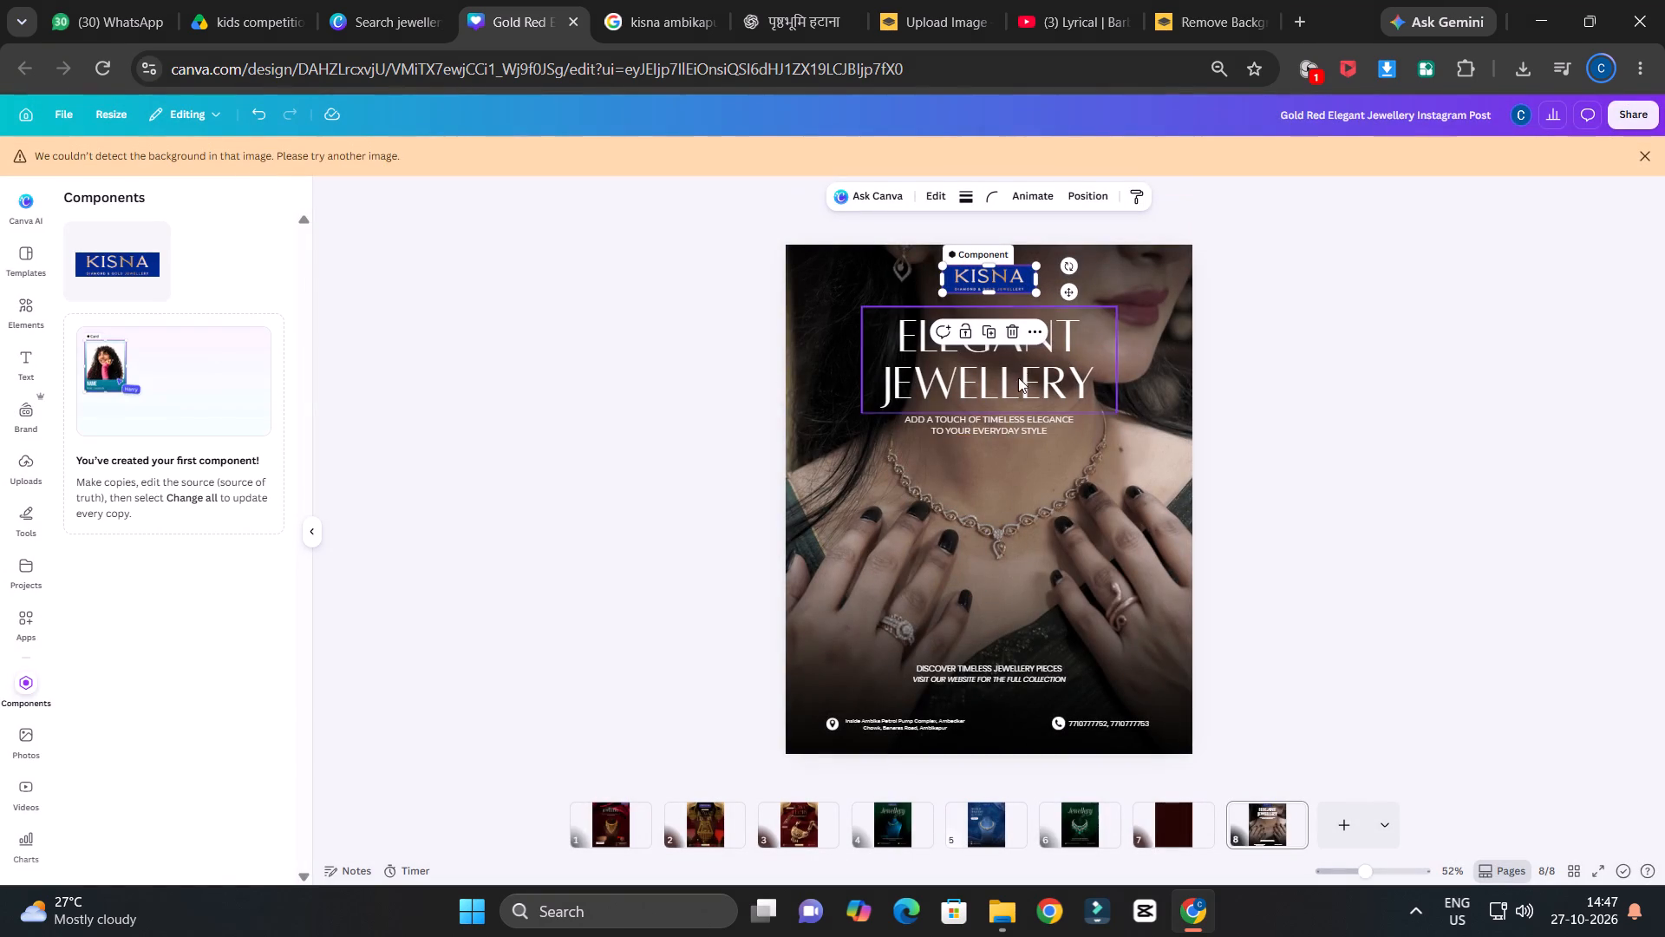
Open the image editing options for the KISNA logo inside the new component.
left_click(1005, 280)
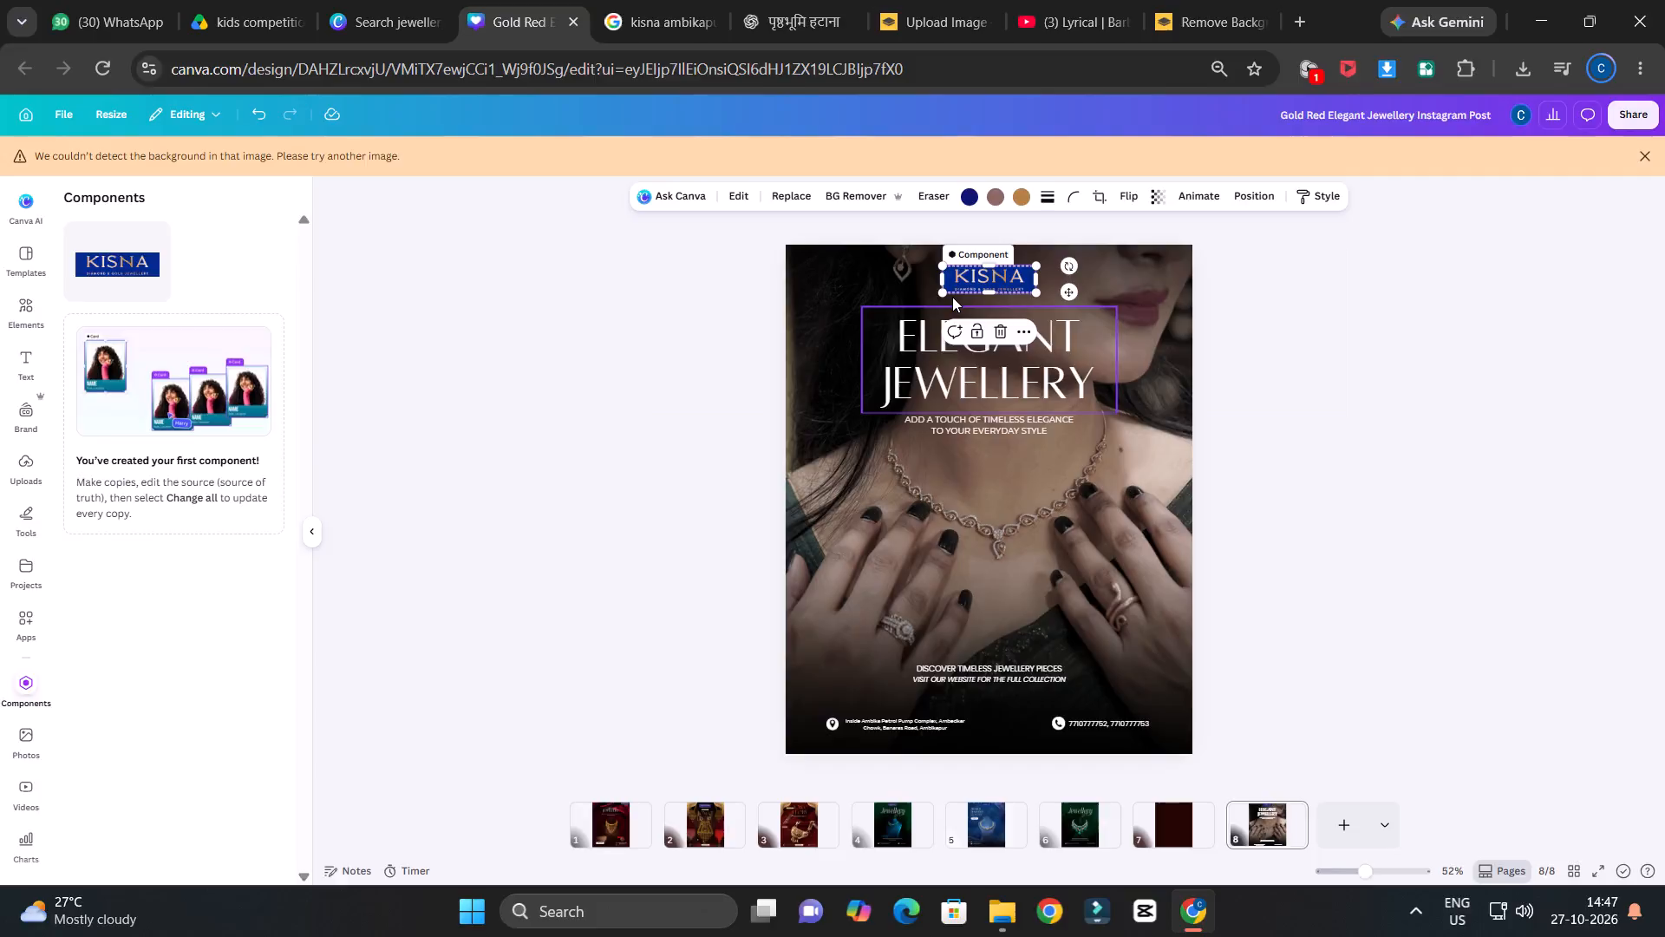
left_click(739, 198)
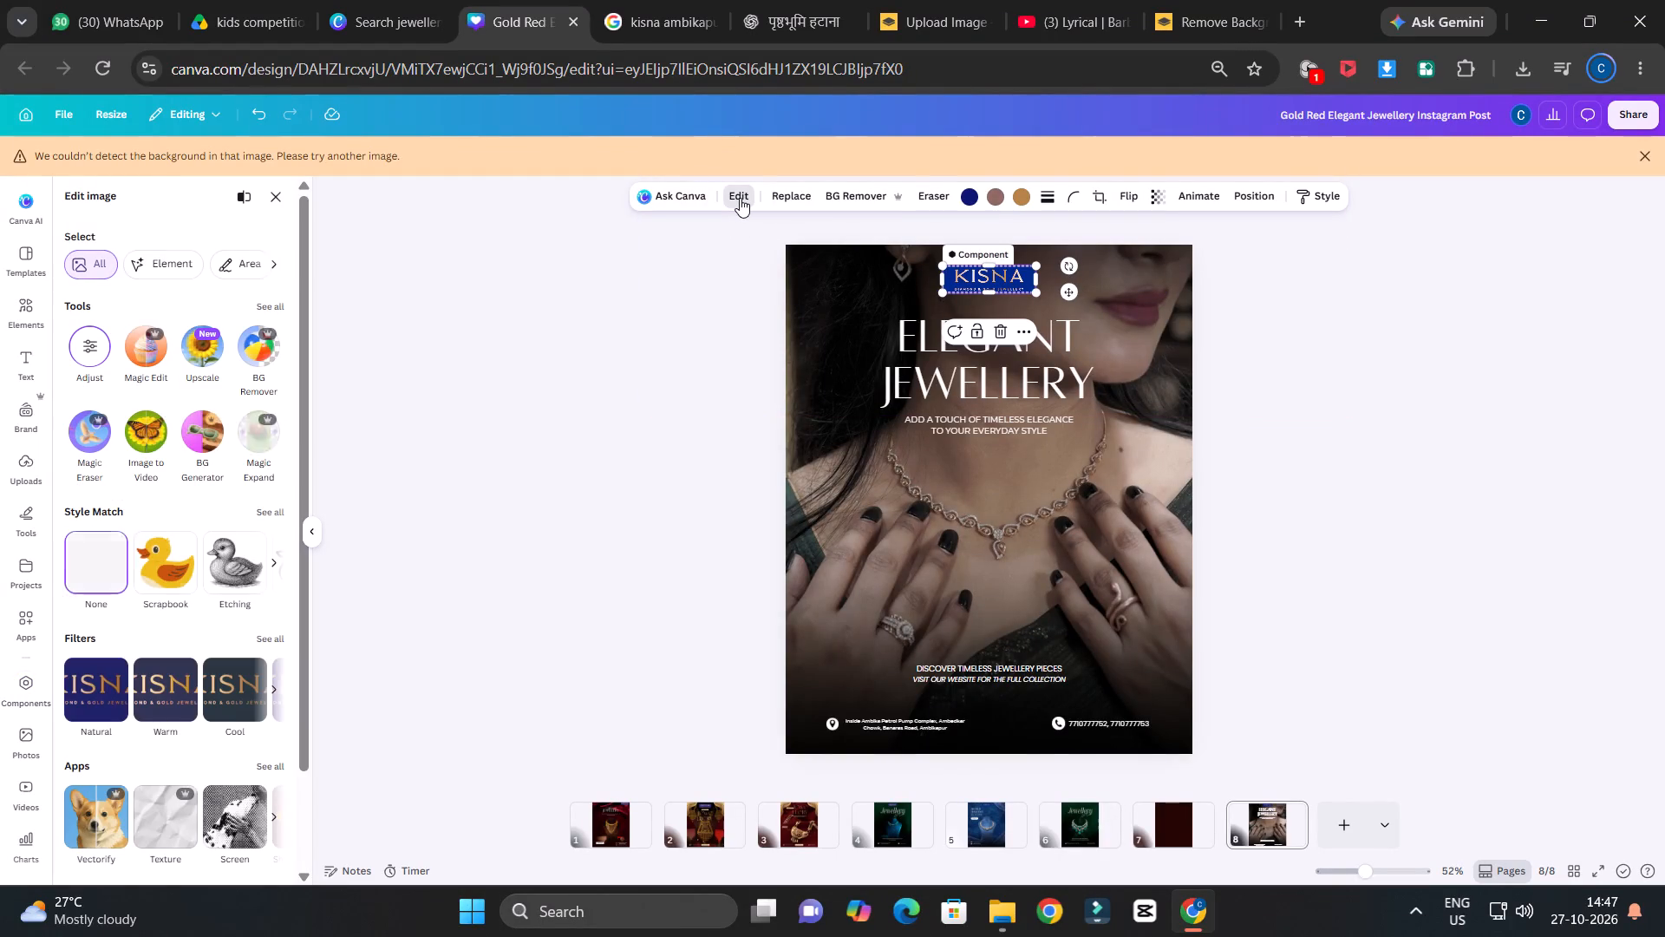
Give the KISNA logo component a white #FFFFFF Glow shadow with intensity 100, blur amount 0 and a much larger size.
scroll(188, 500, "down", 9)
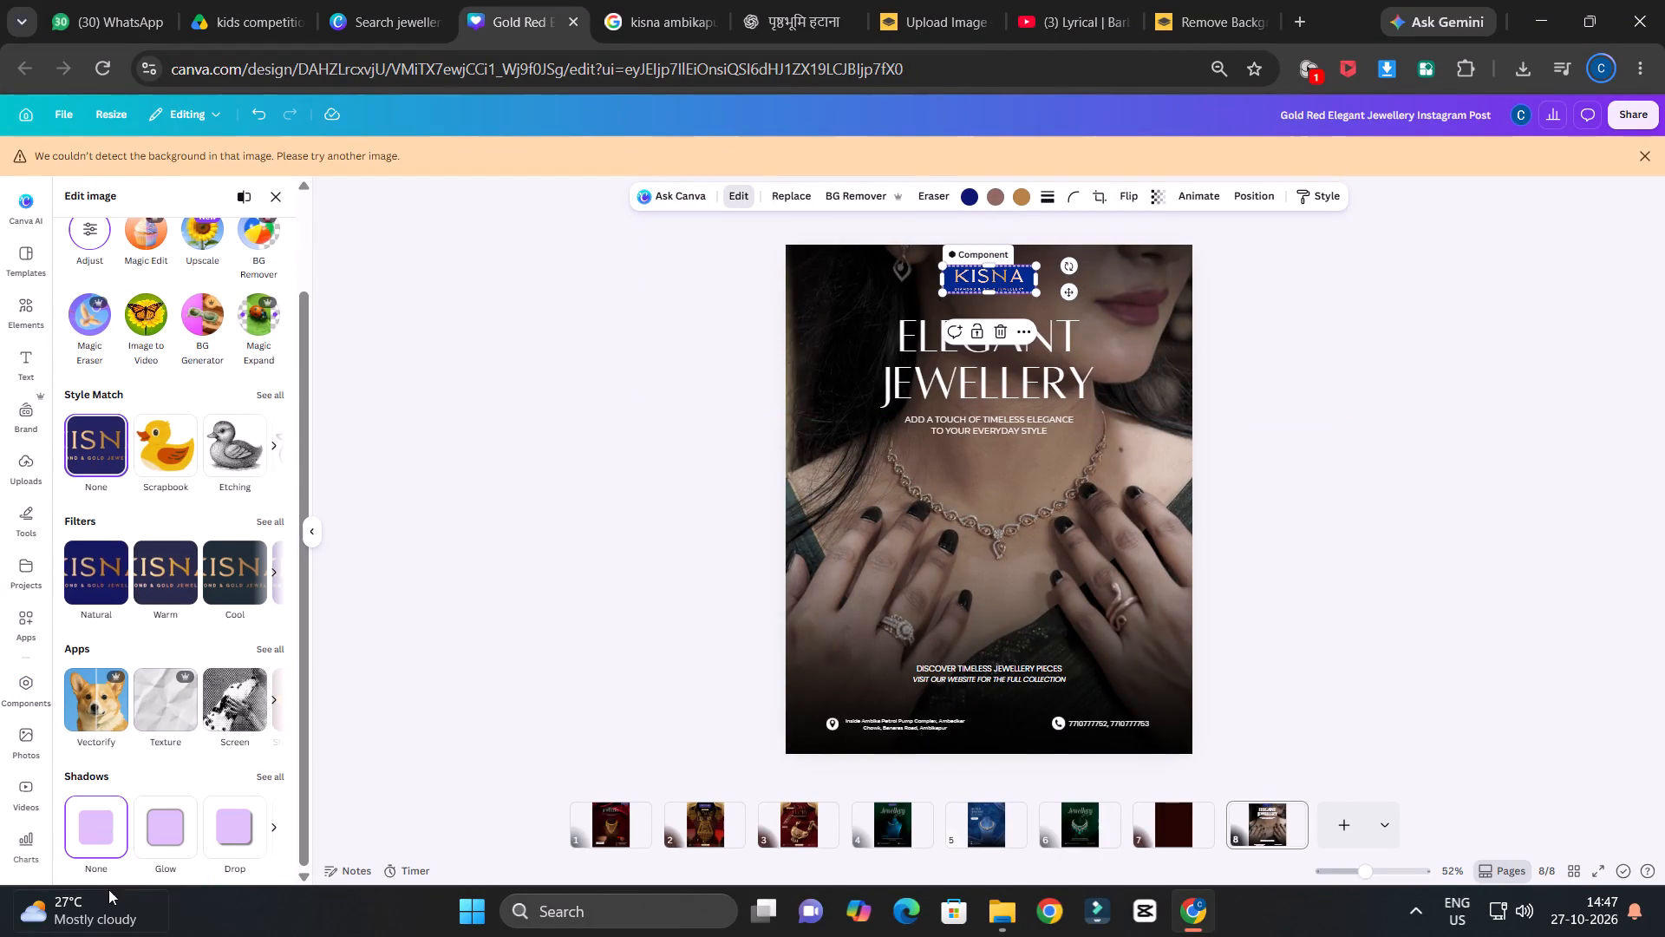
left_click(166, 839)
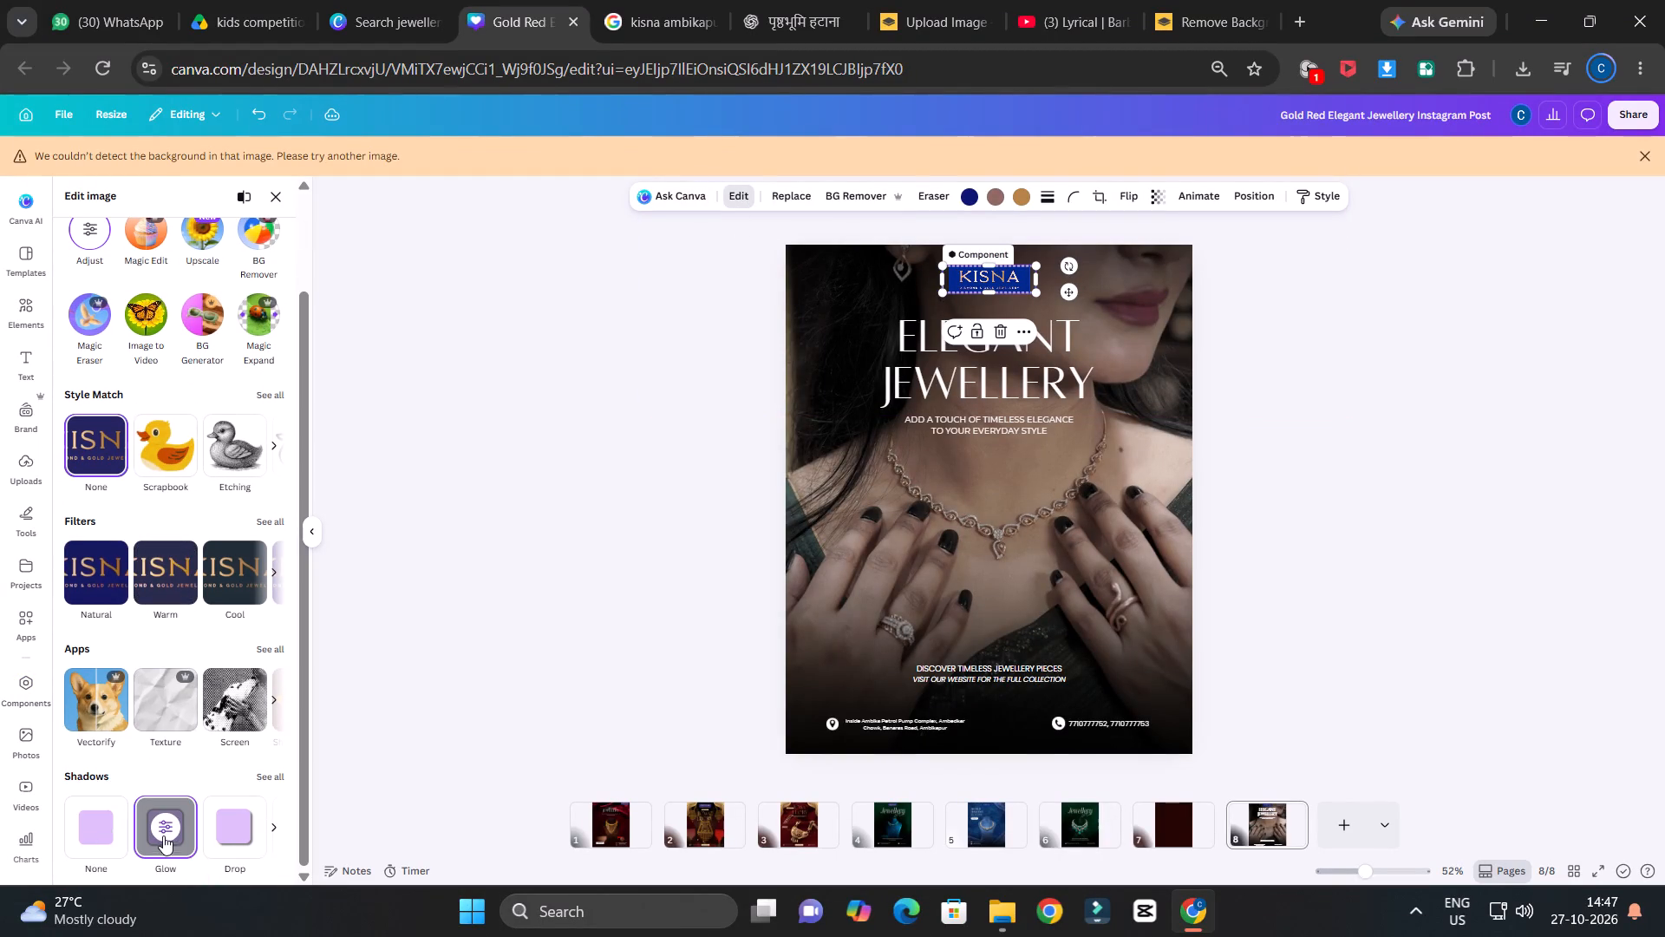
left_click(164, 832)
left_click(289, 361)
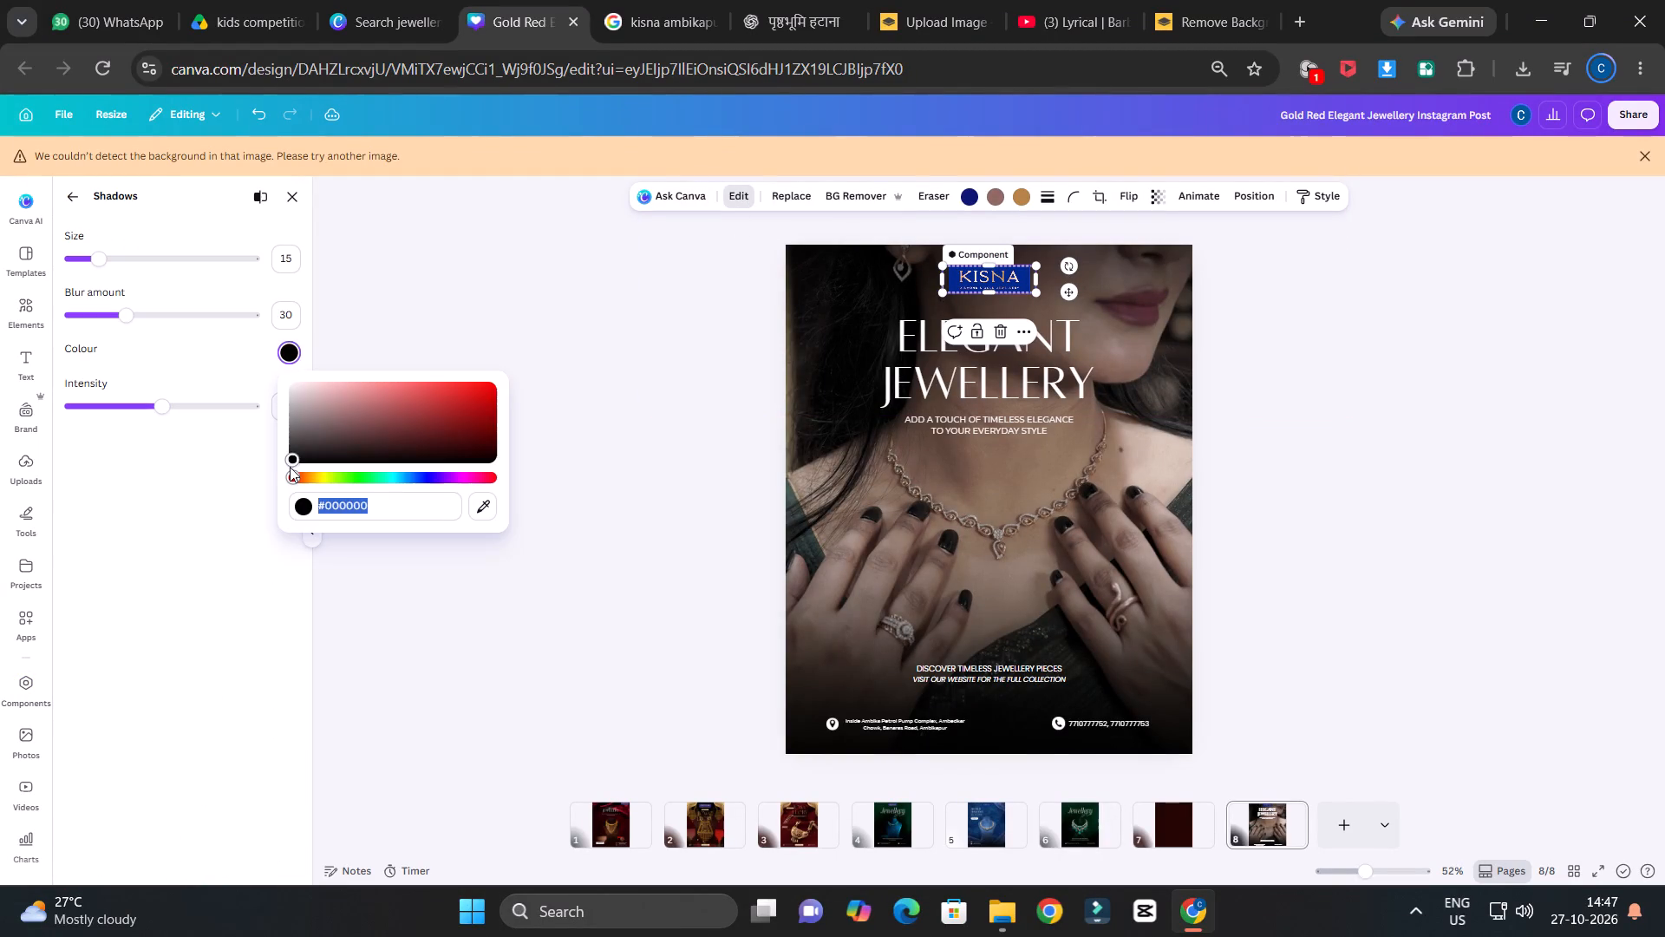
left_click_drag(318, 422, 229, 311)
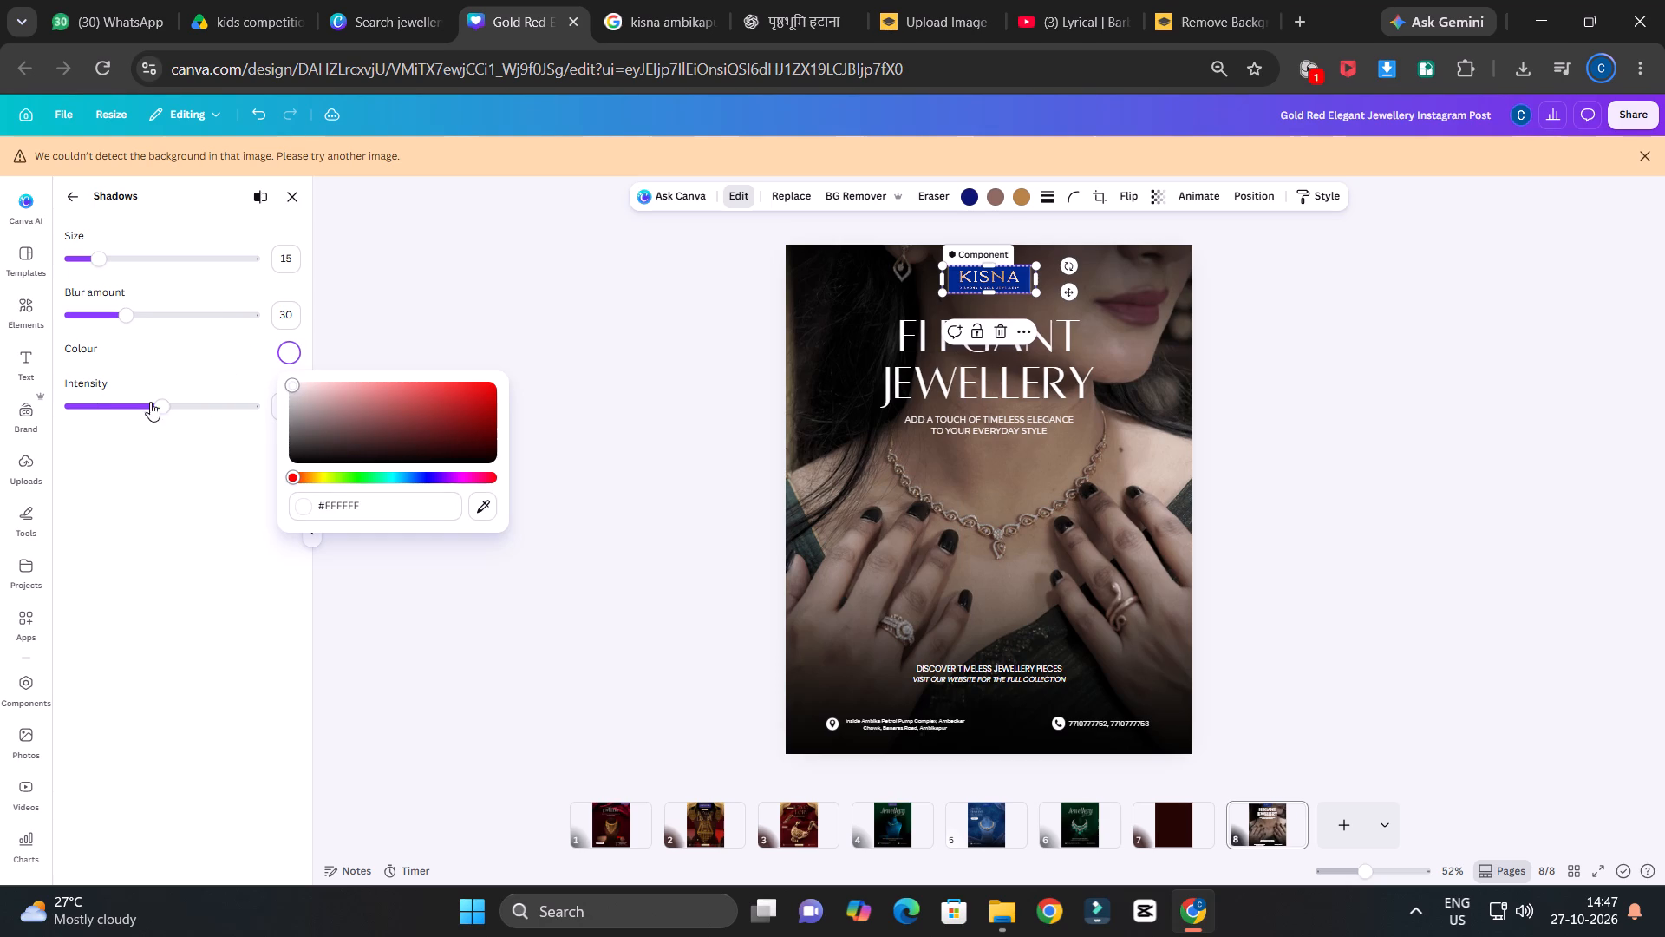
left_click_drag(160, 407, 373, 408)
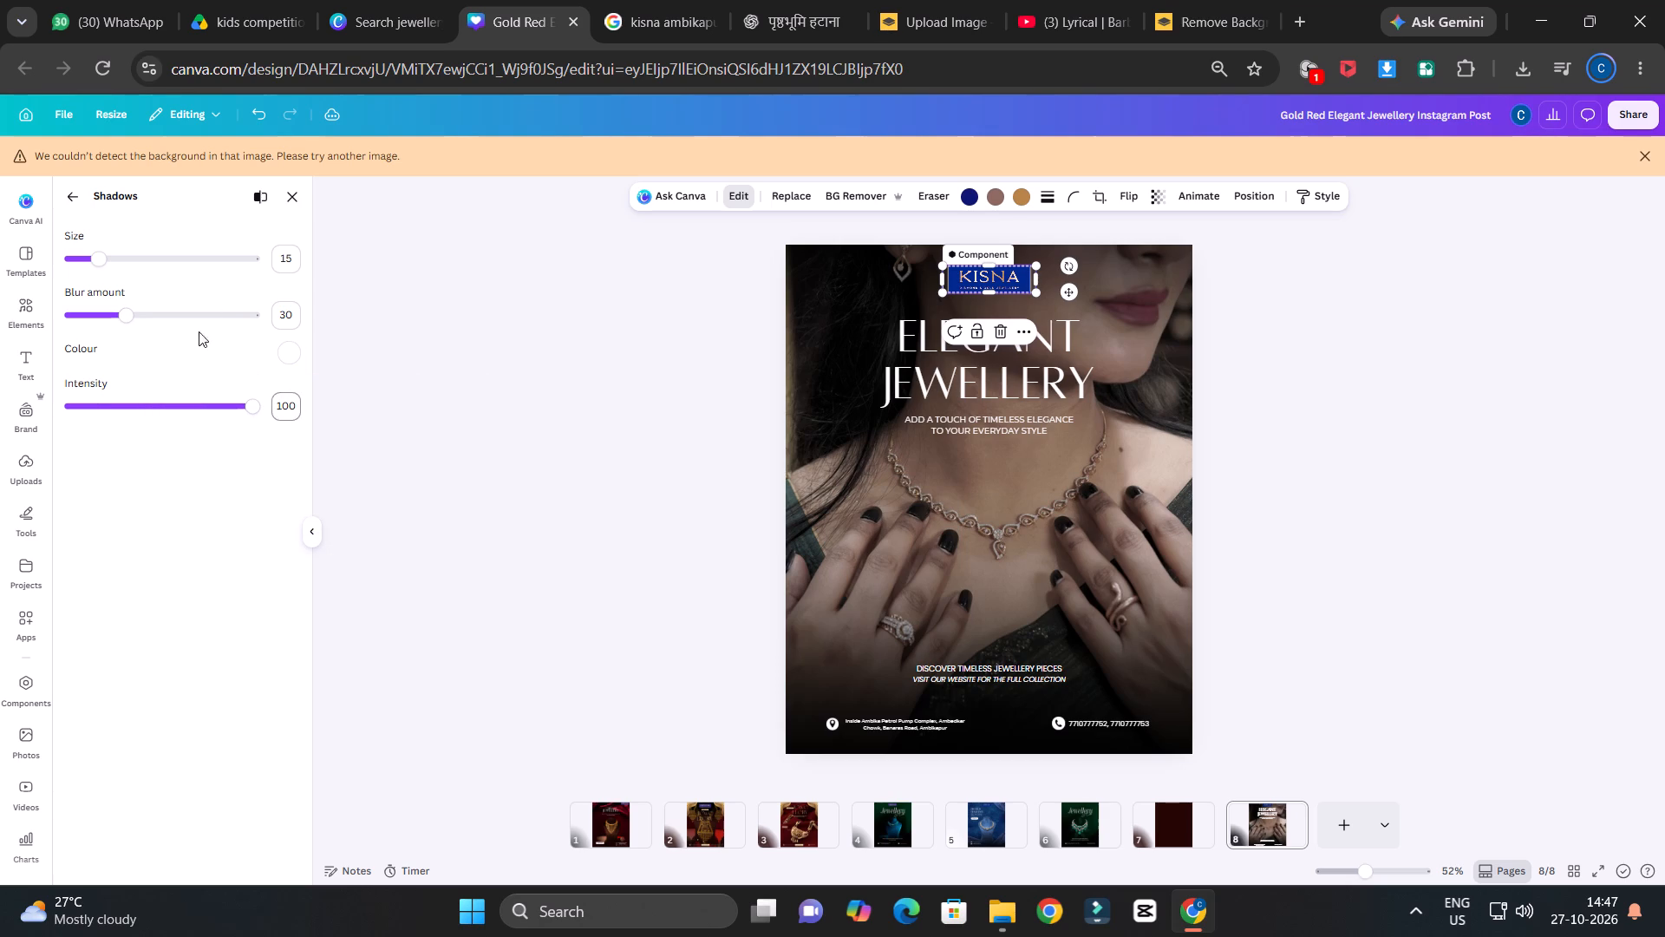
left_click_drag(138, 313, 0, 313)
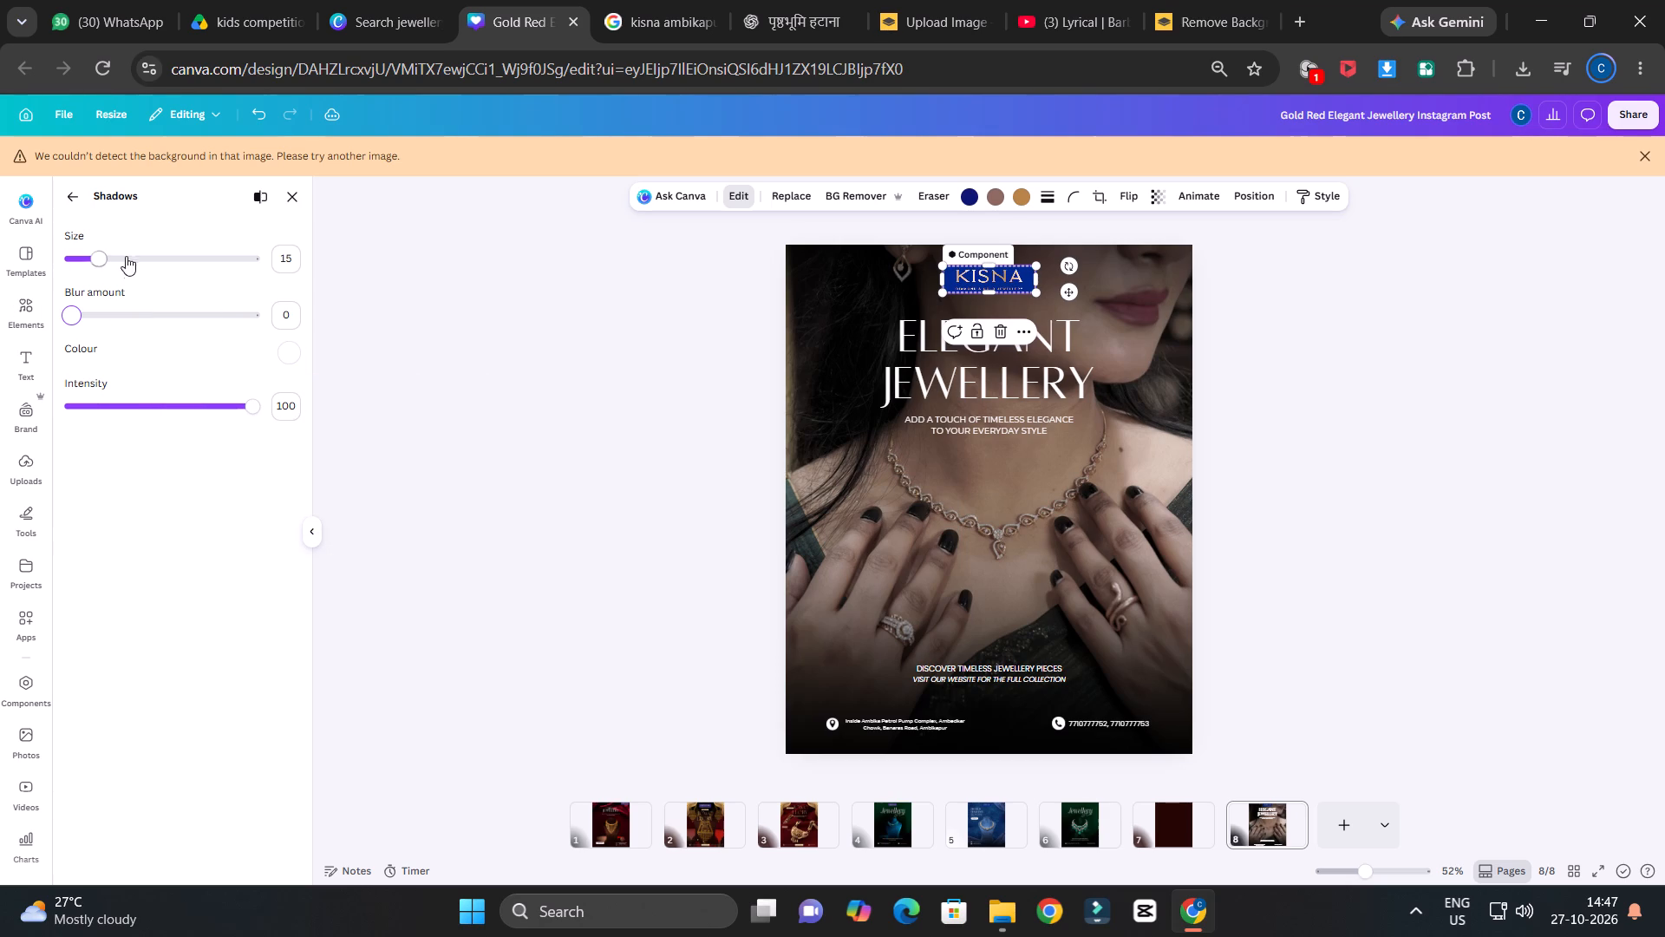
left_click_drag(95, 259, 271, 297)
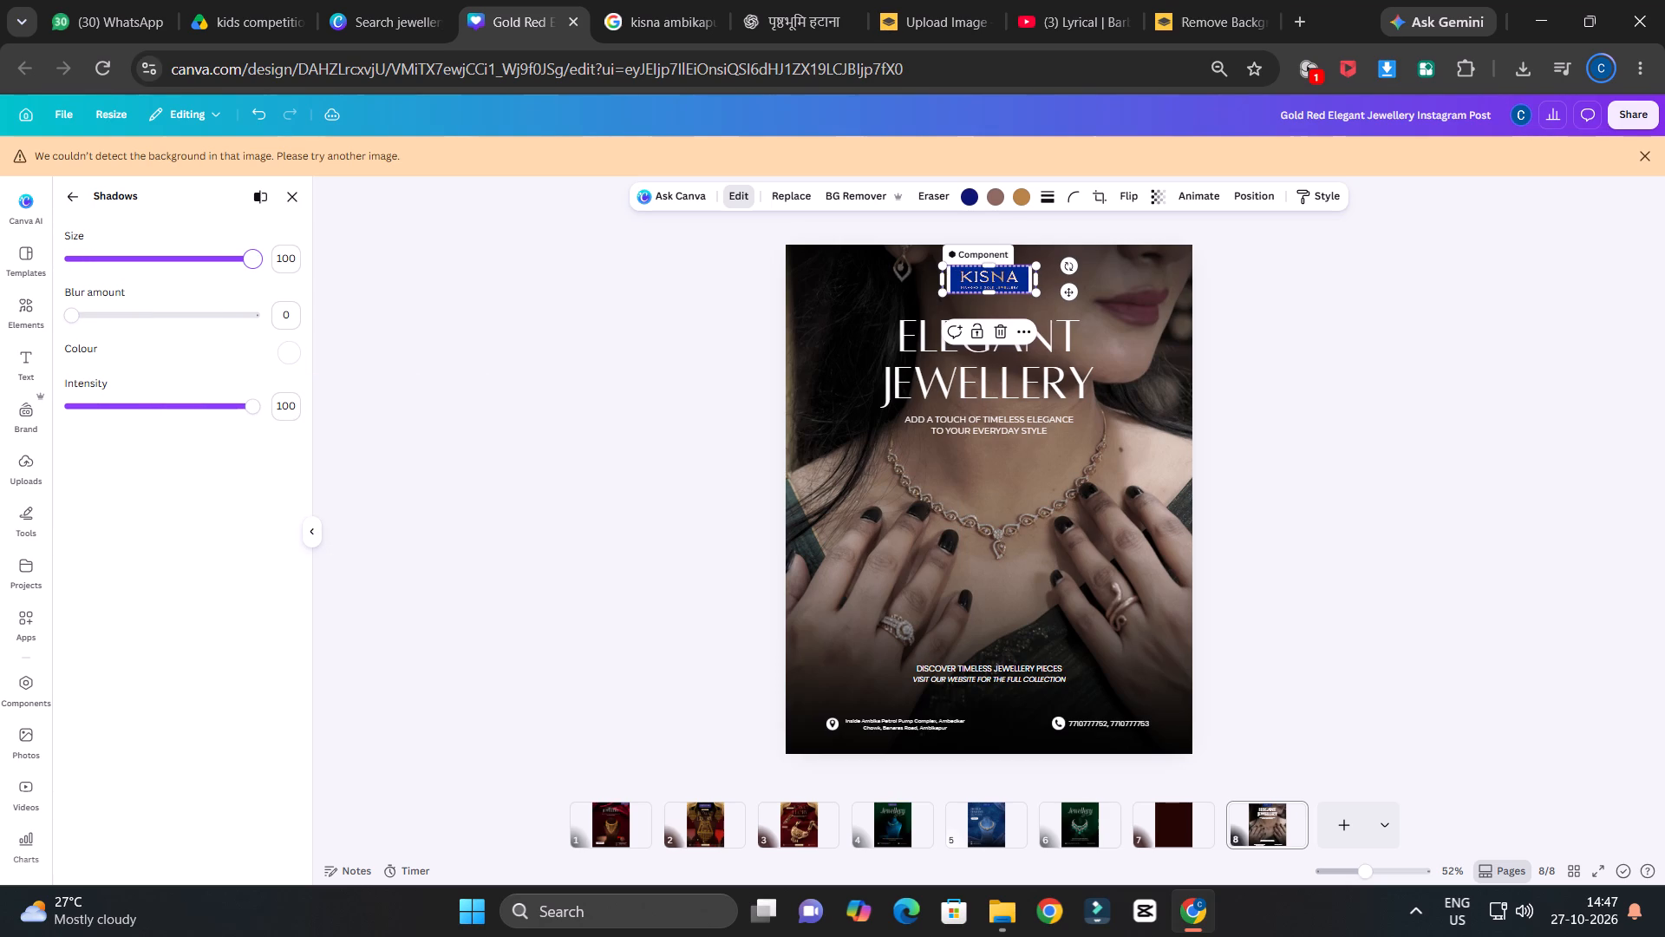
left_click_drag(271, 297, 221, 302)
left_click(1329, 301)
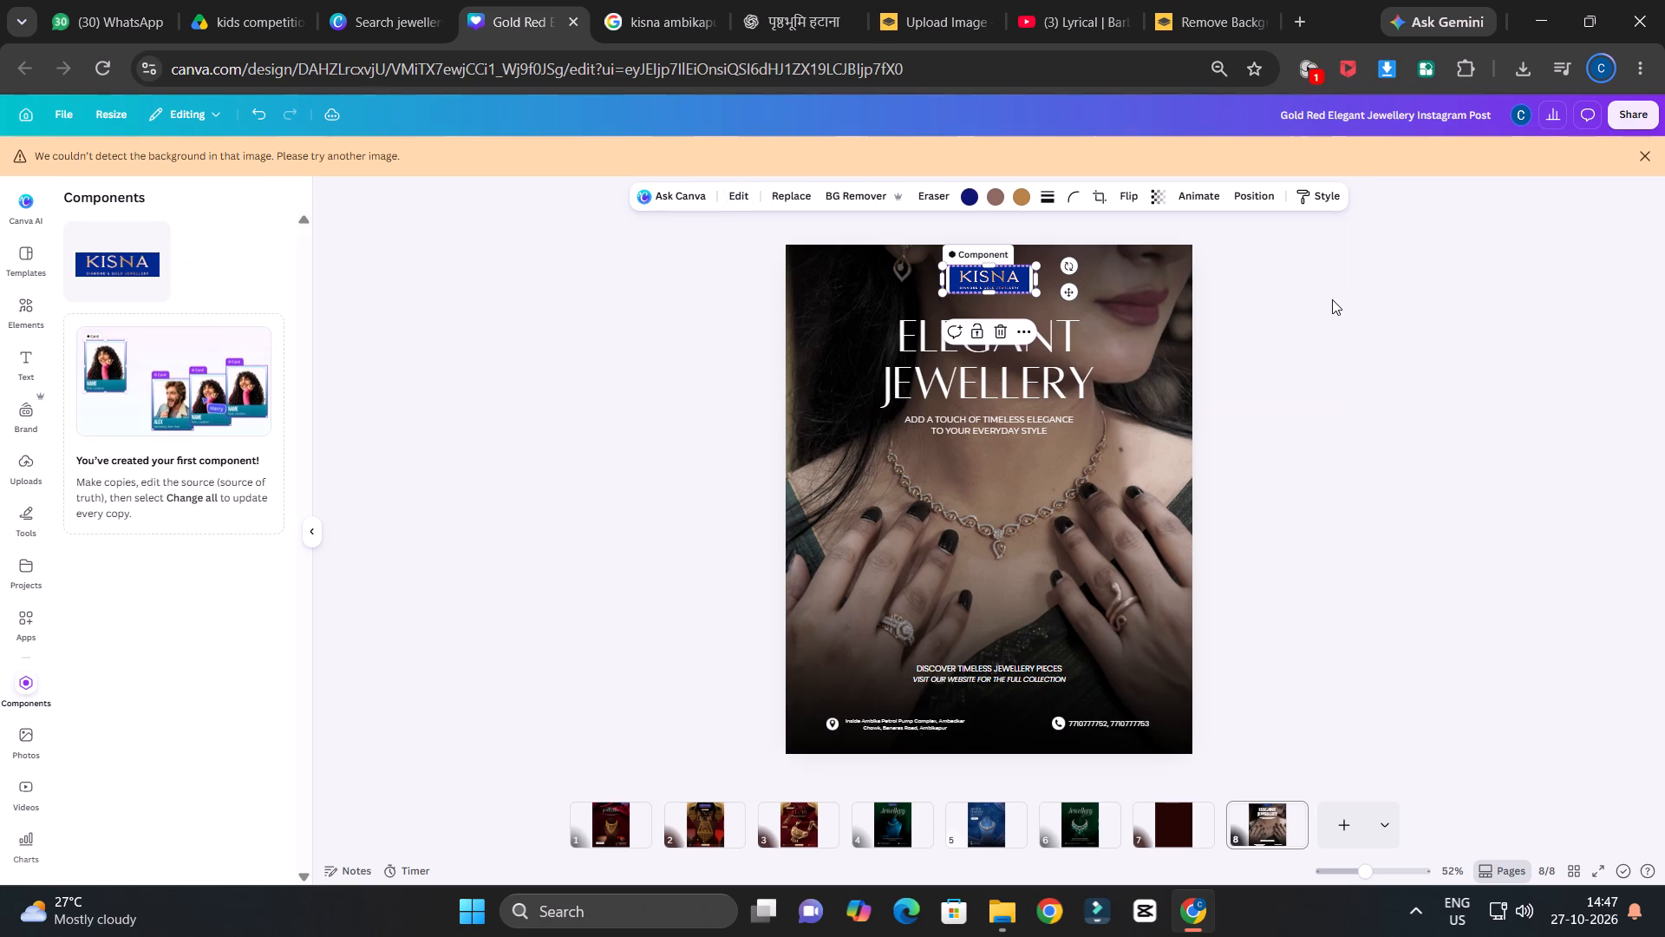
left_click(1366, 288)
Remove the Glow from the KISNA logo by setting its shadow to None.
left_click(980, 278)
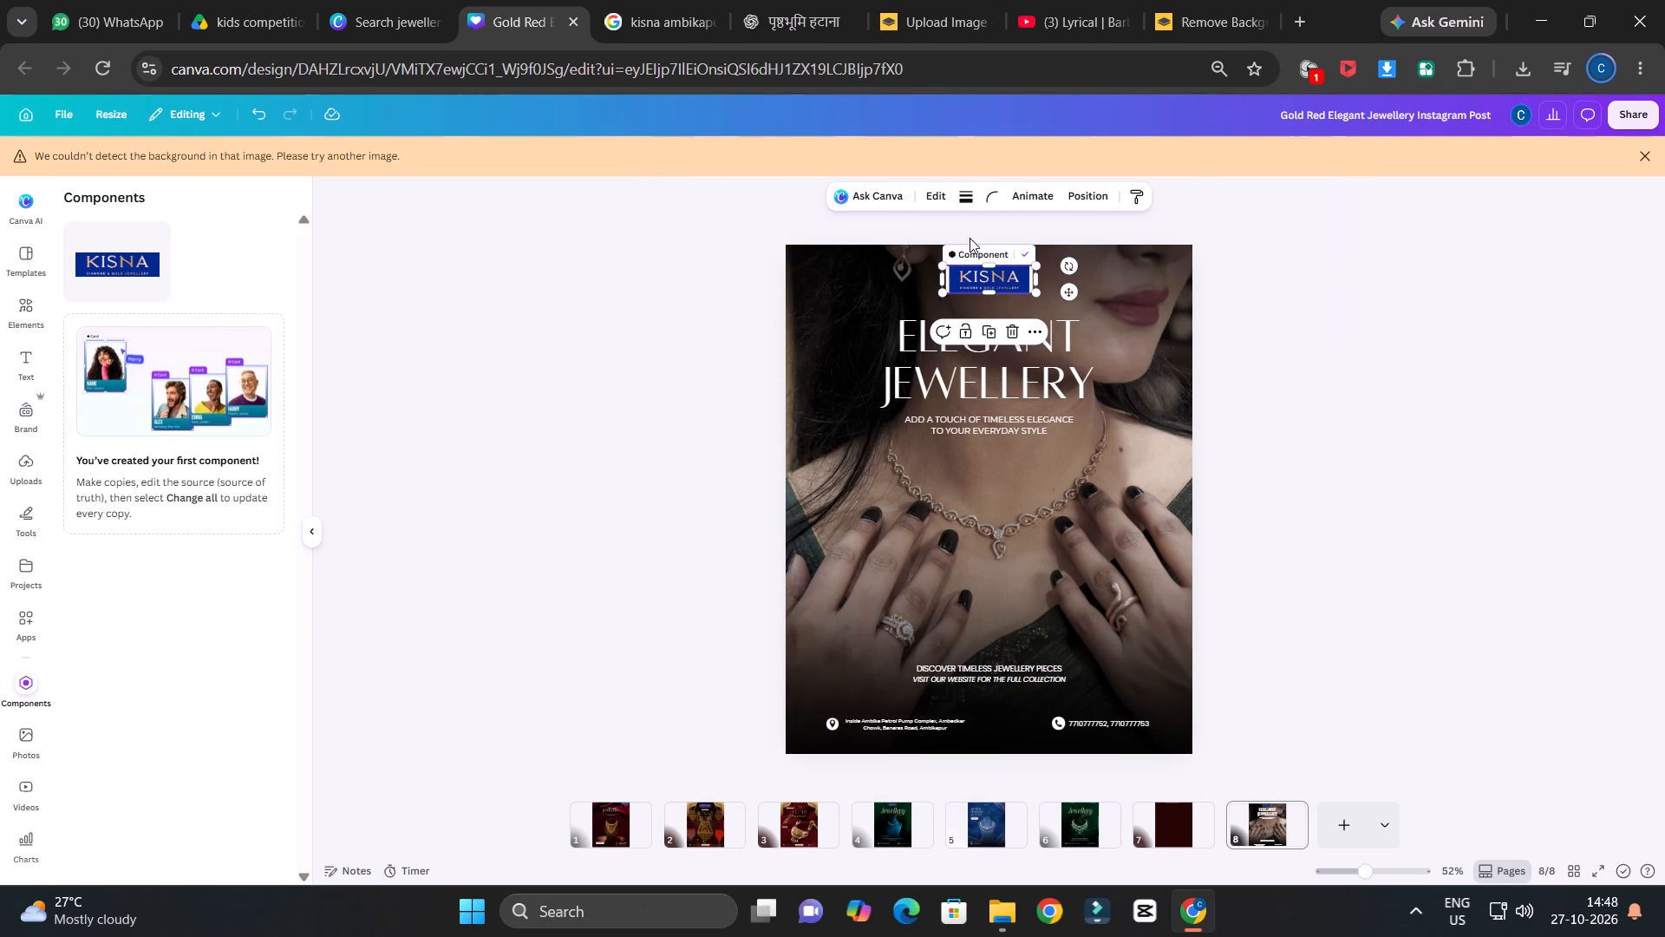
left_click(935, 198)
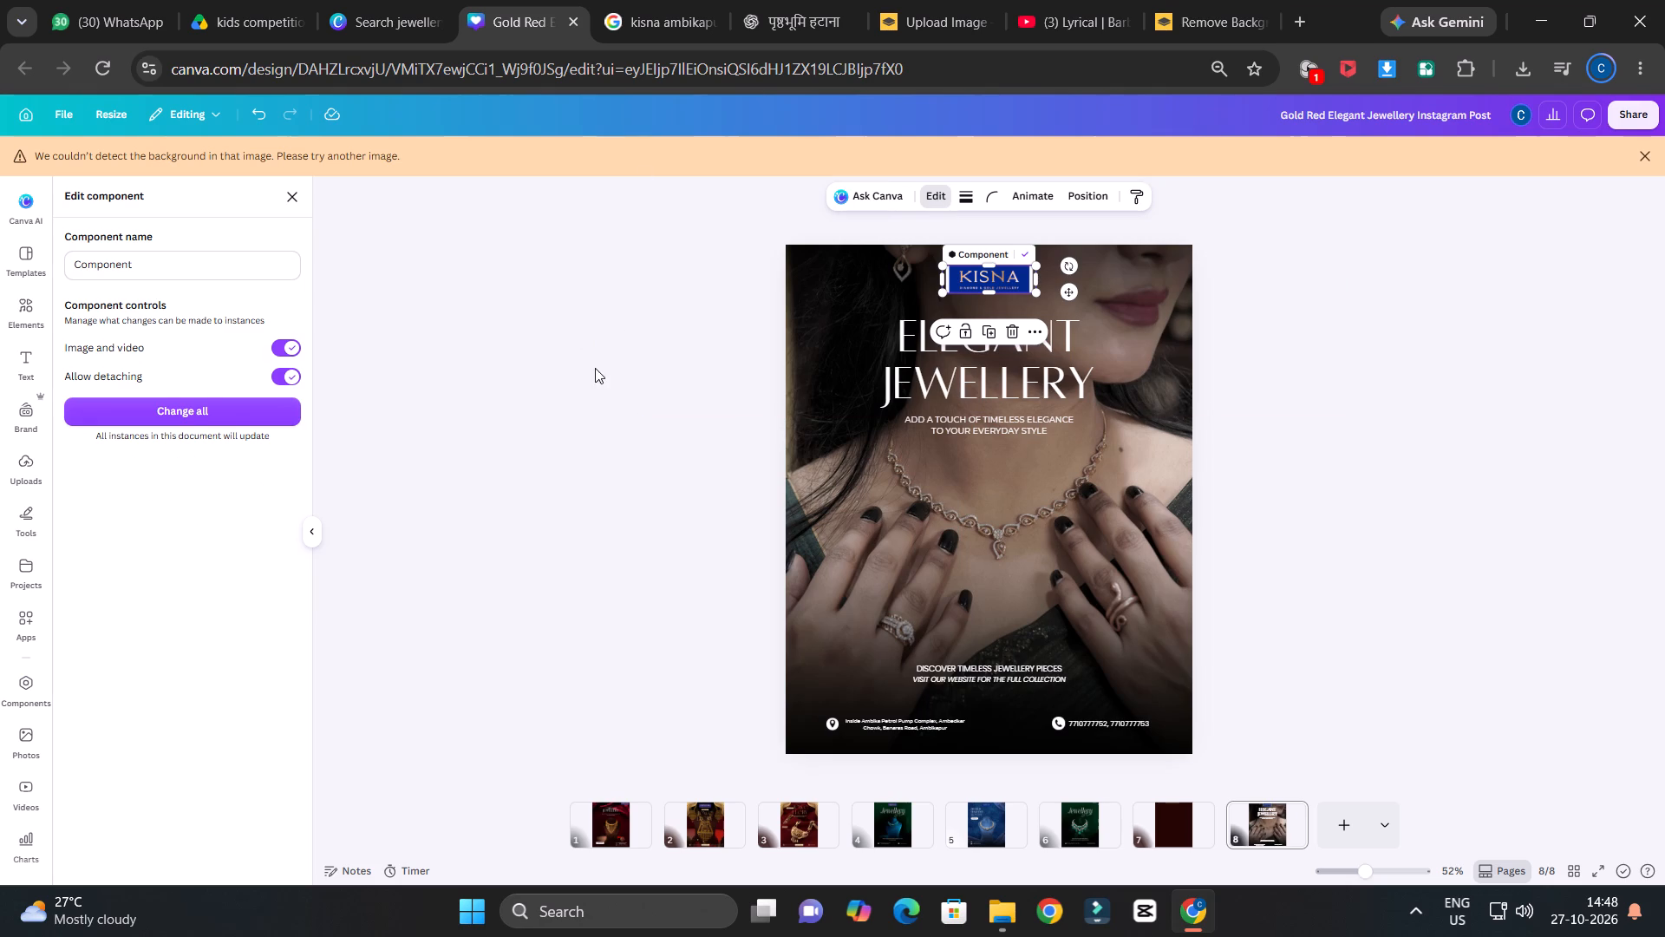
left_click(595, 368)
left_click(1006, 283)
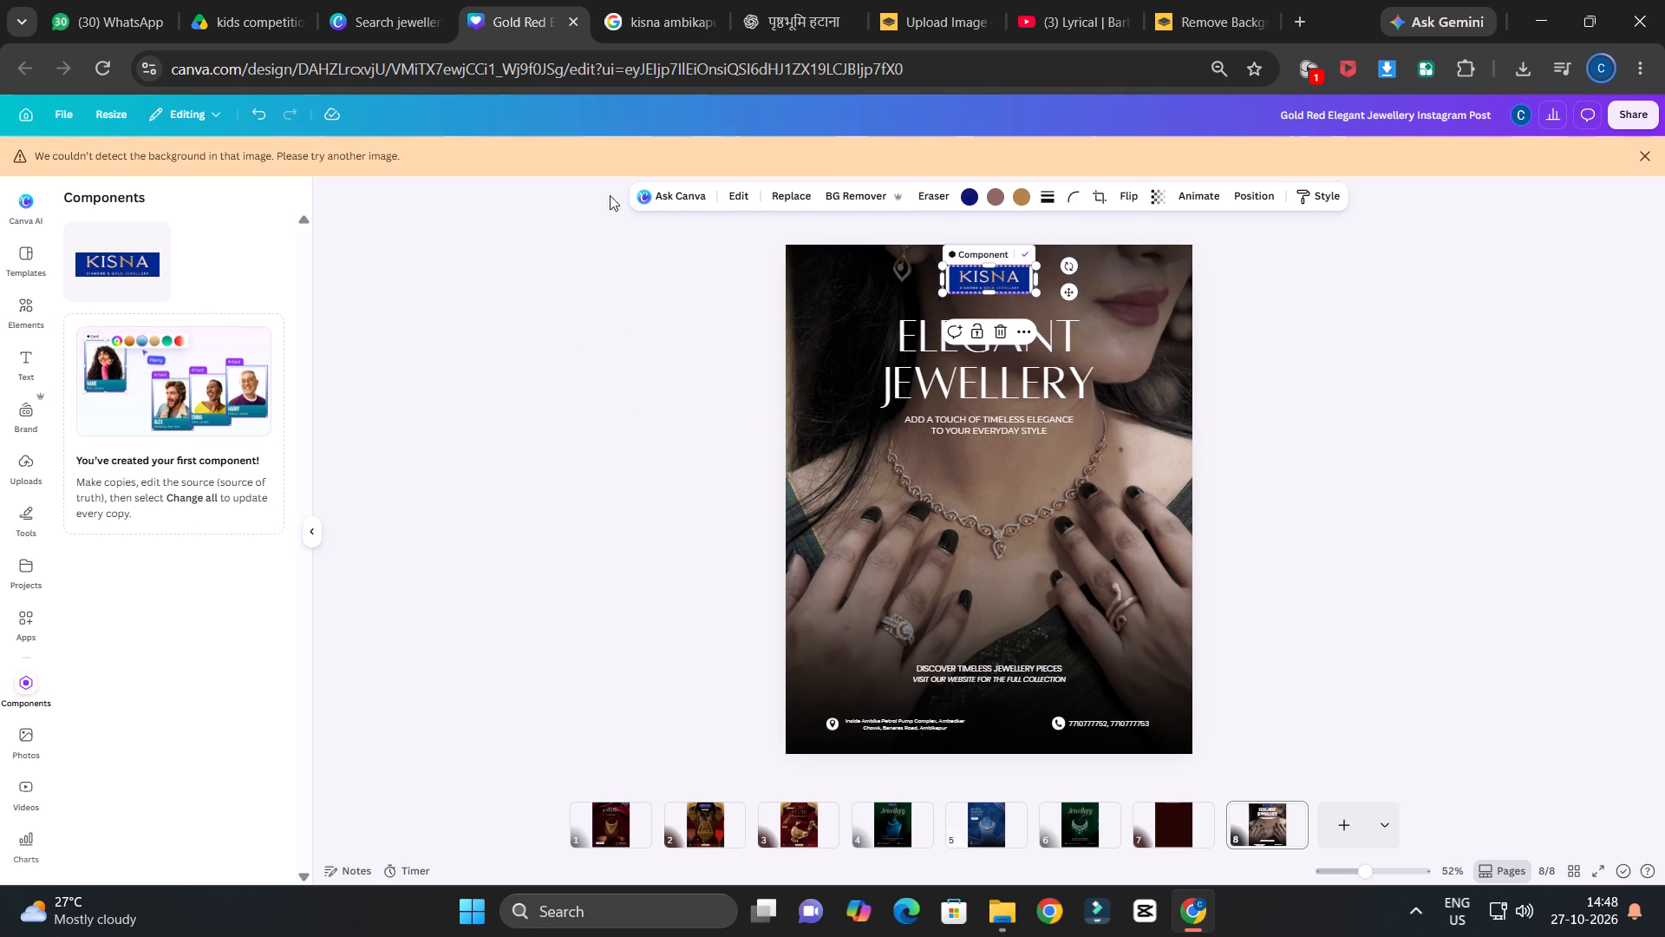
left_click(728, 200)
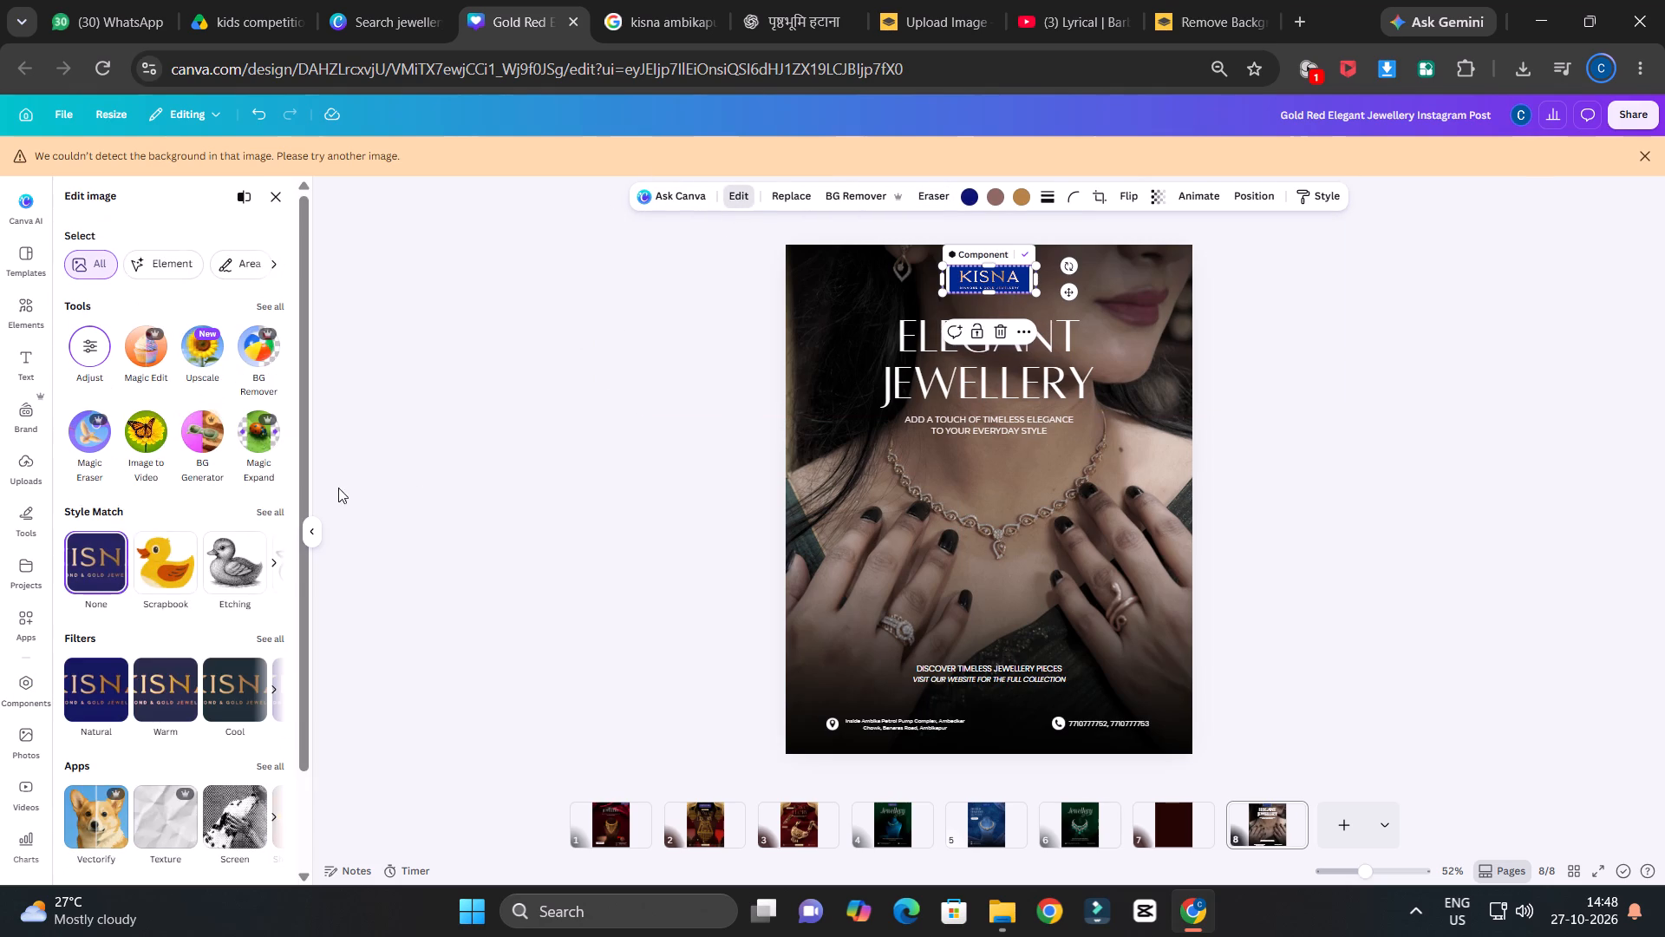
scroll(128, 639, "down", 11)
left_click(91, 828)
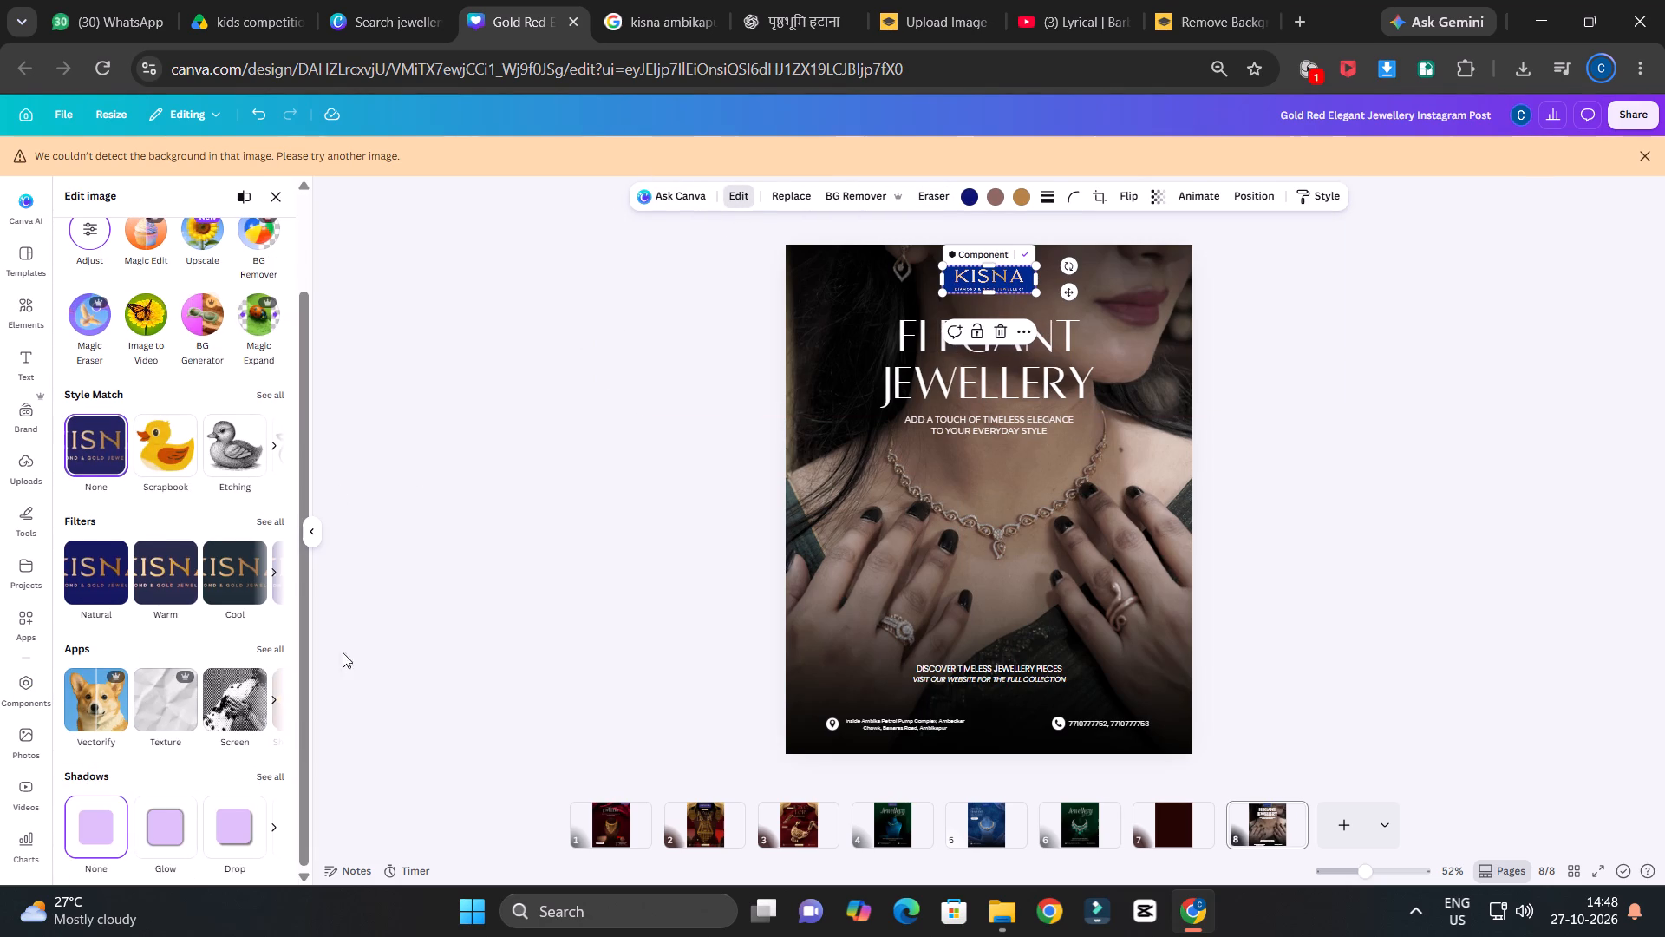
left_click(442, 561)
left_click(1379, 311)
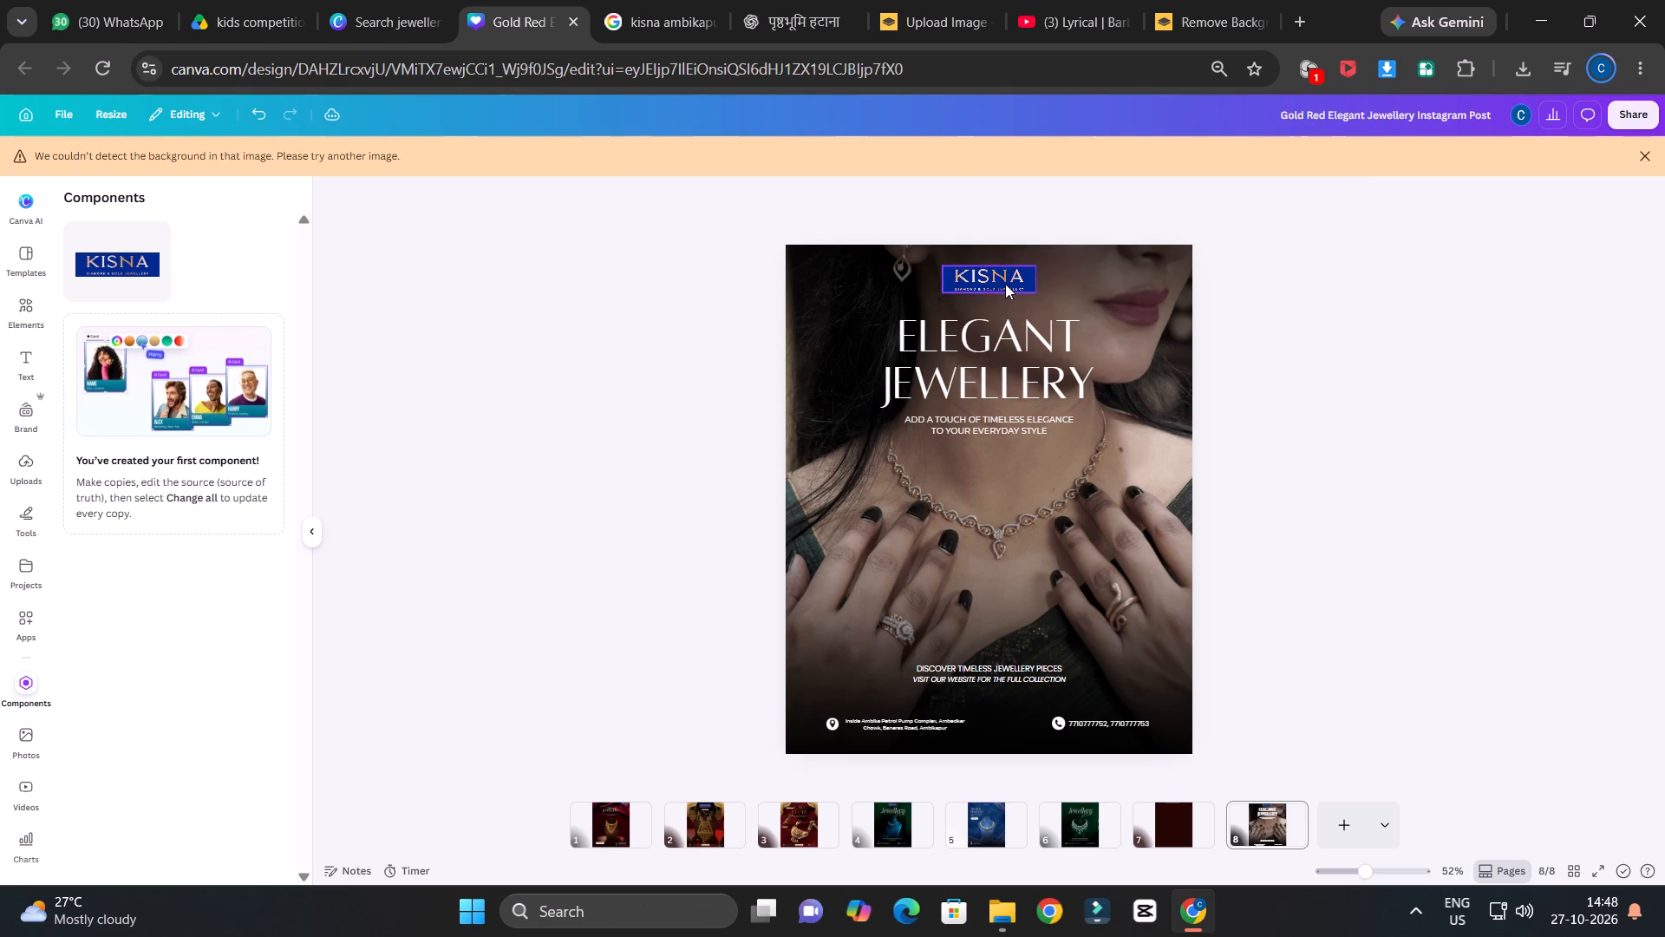
Apply the KISNA logo component's changes to all its instances and switch off its Image and video and Allow detaching controls.
left_click(1005, 284)
left_click(946, 201)
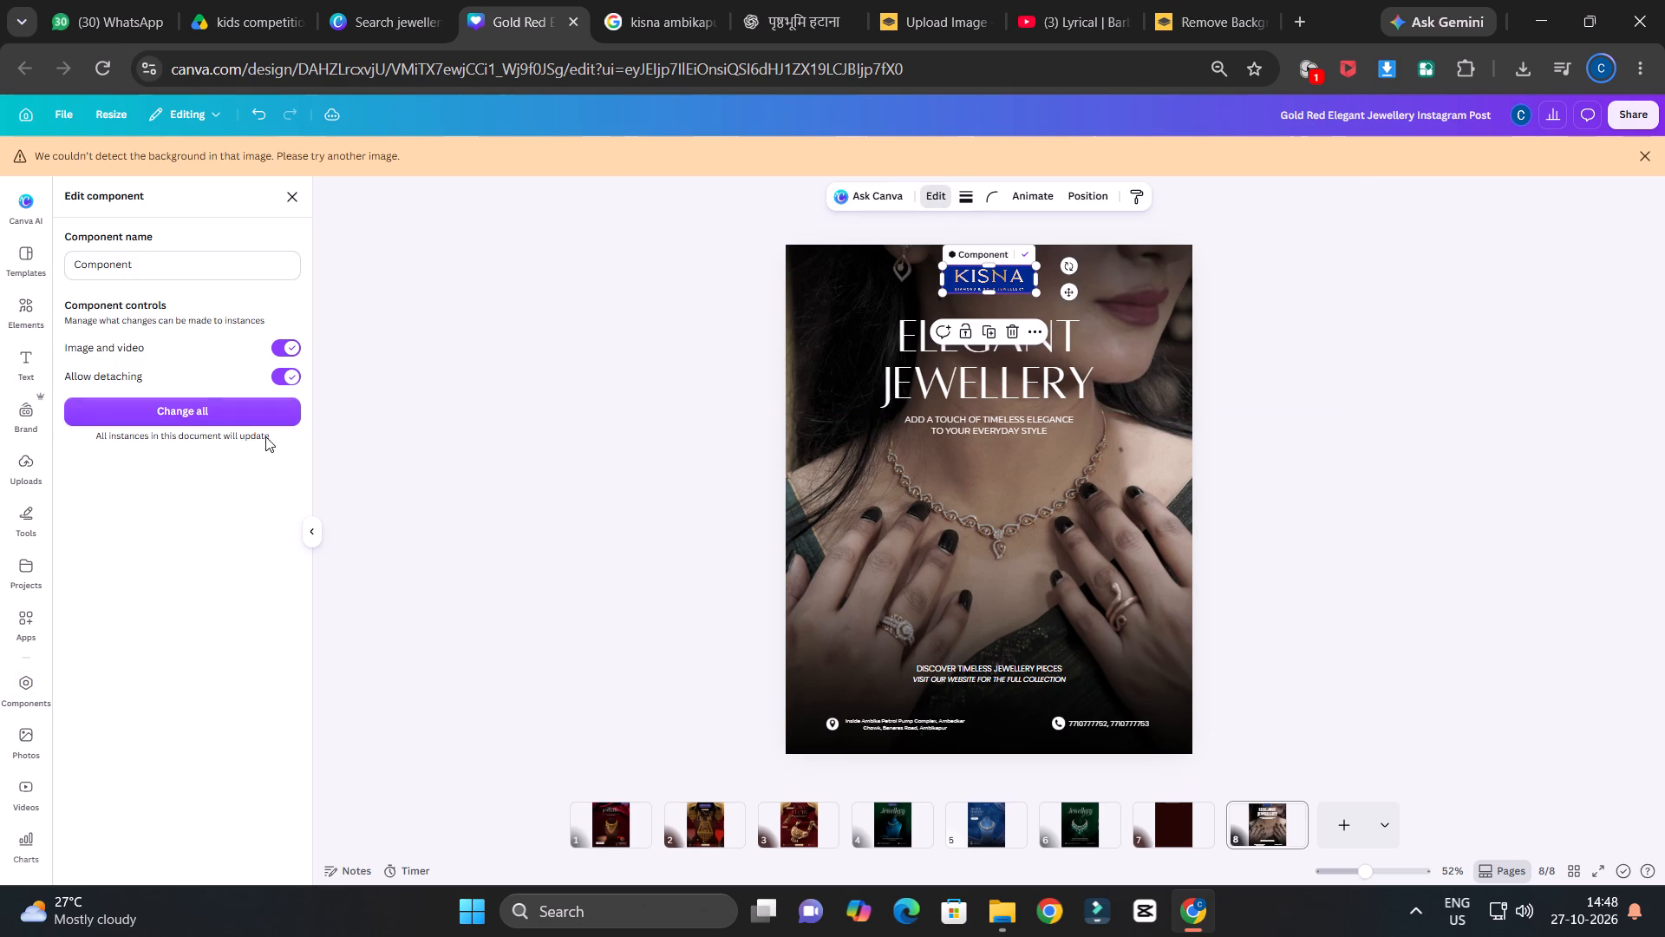
left_click(227, 413)
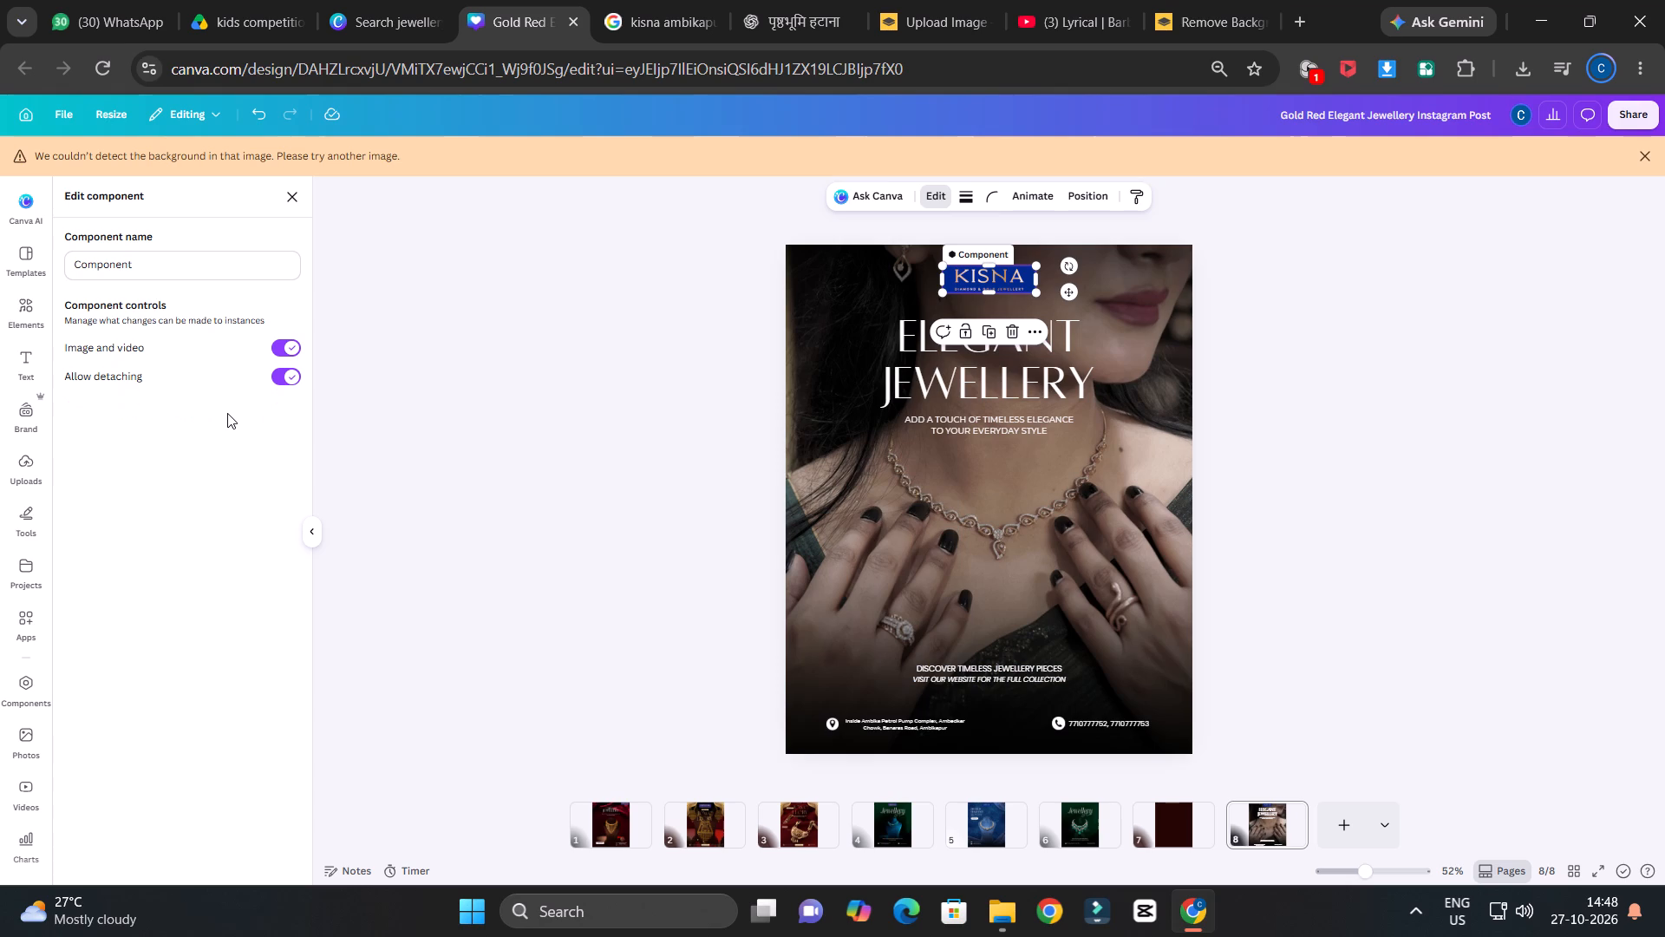
left_click(288, 346)
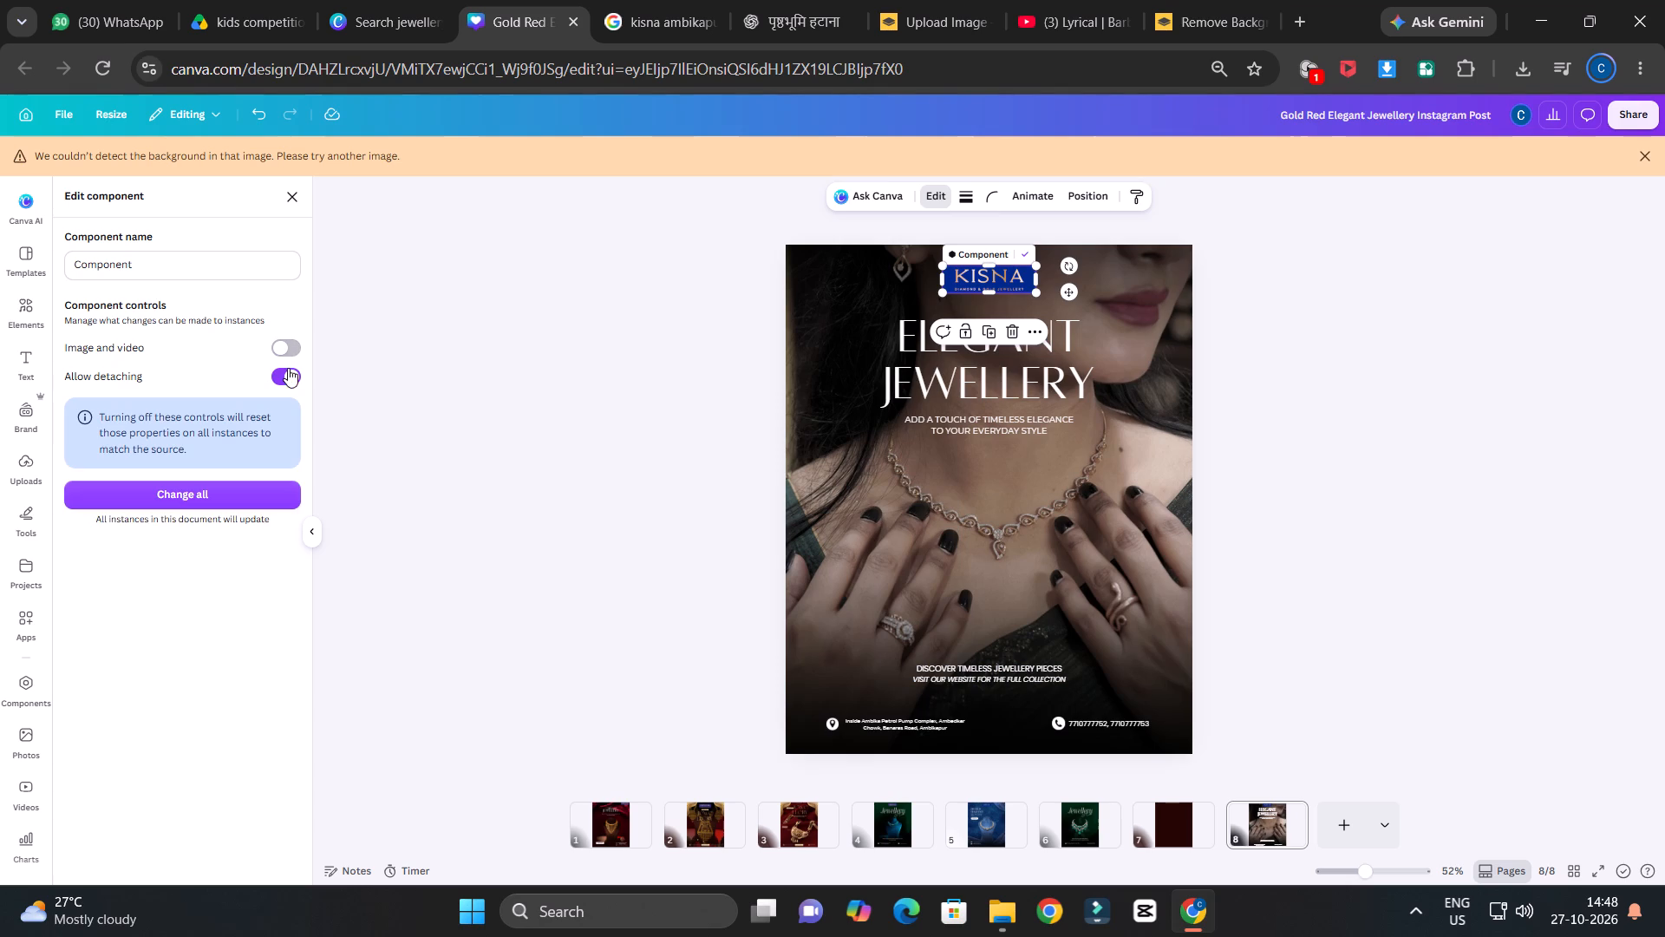
left_click(285, 374)
left_click(382, 393)
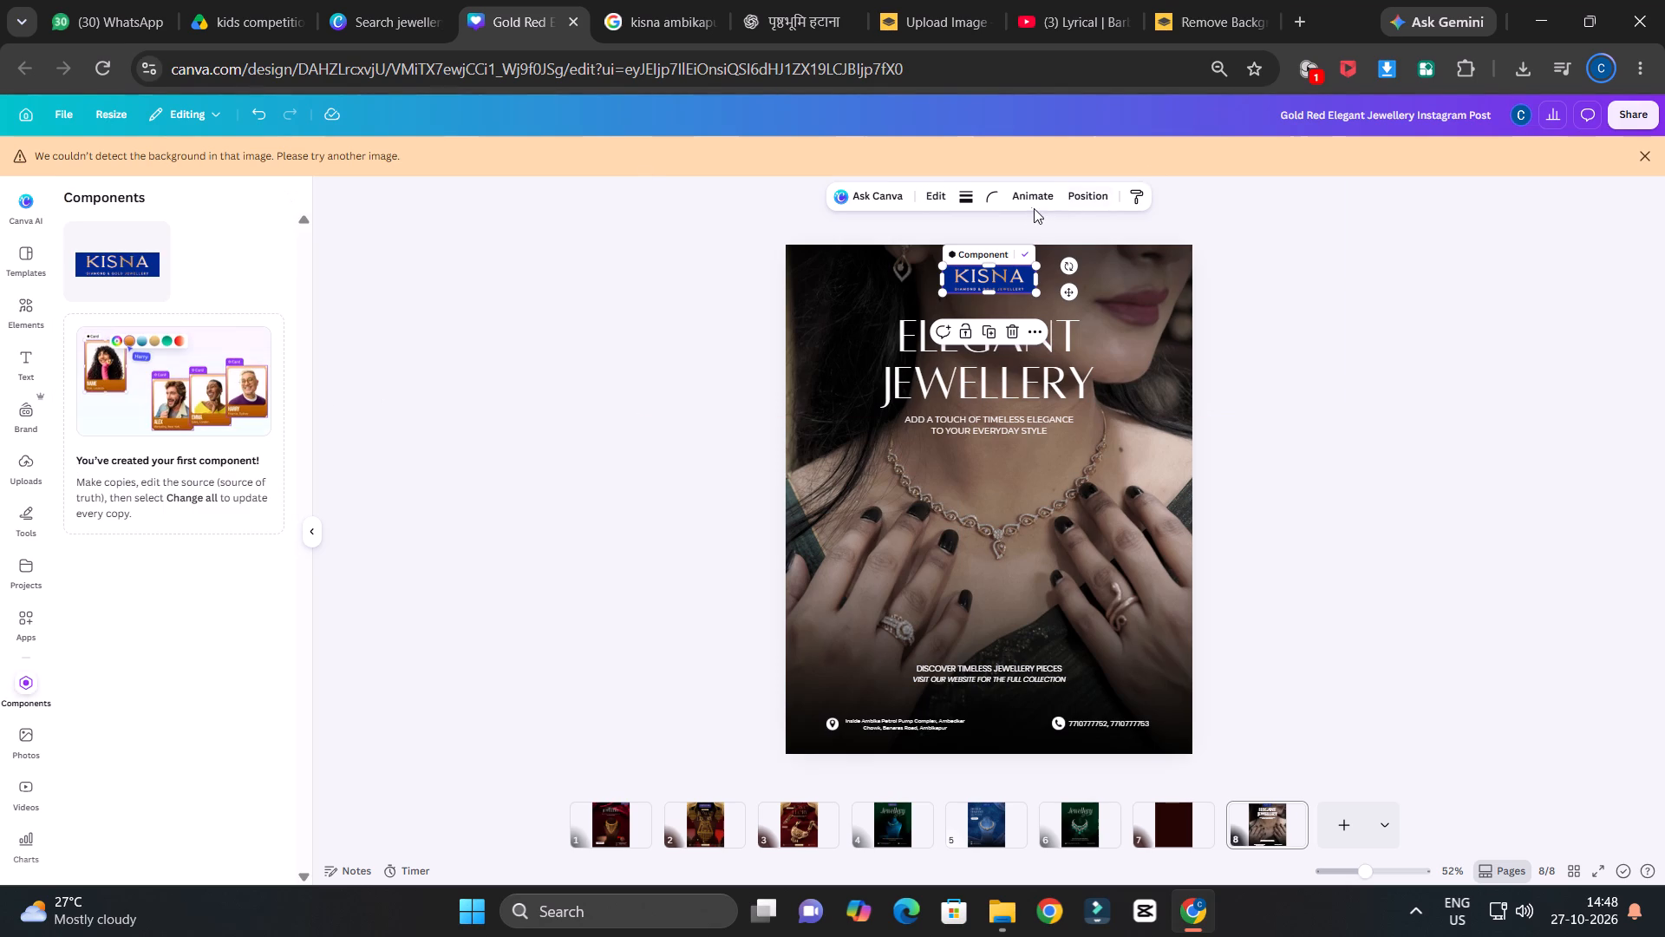
Add a solid white stroke with a weight of 2 around the KISNA logo at the top of the post.
left_click(1427, 253)
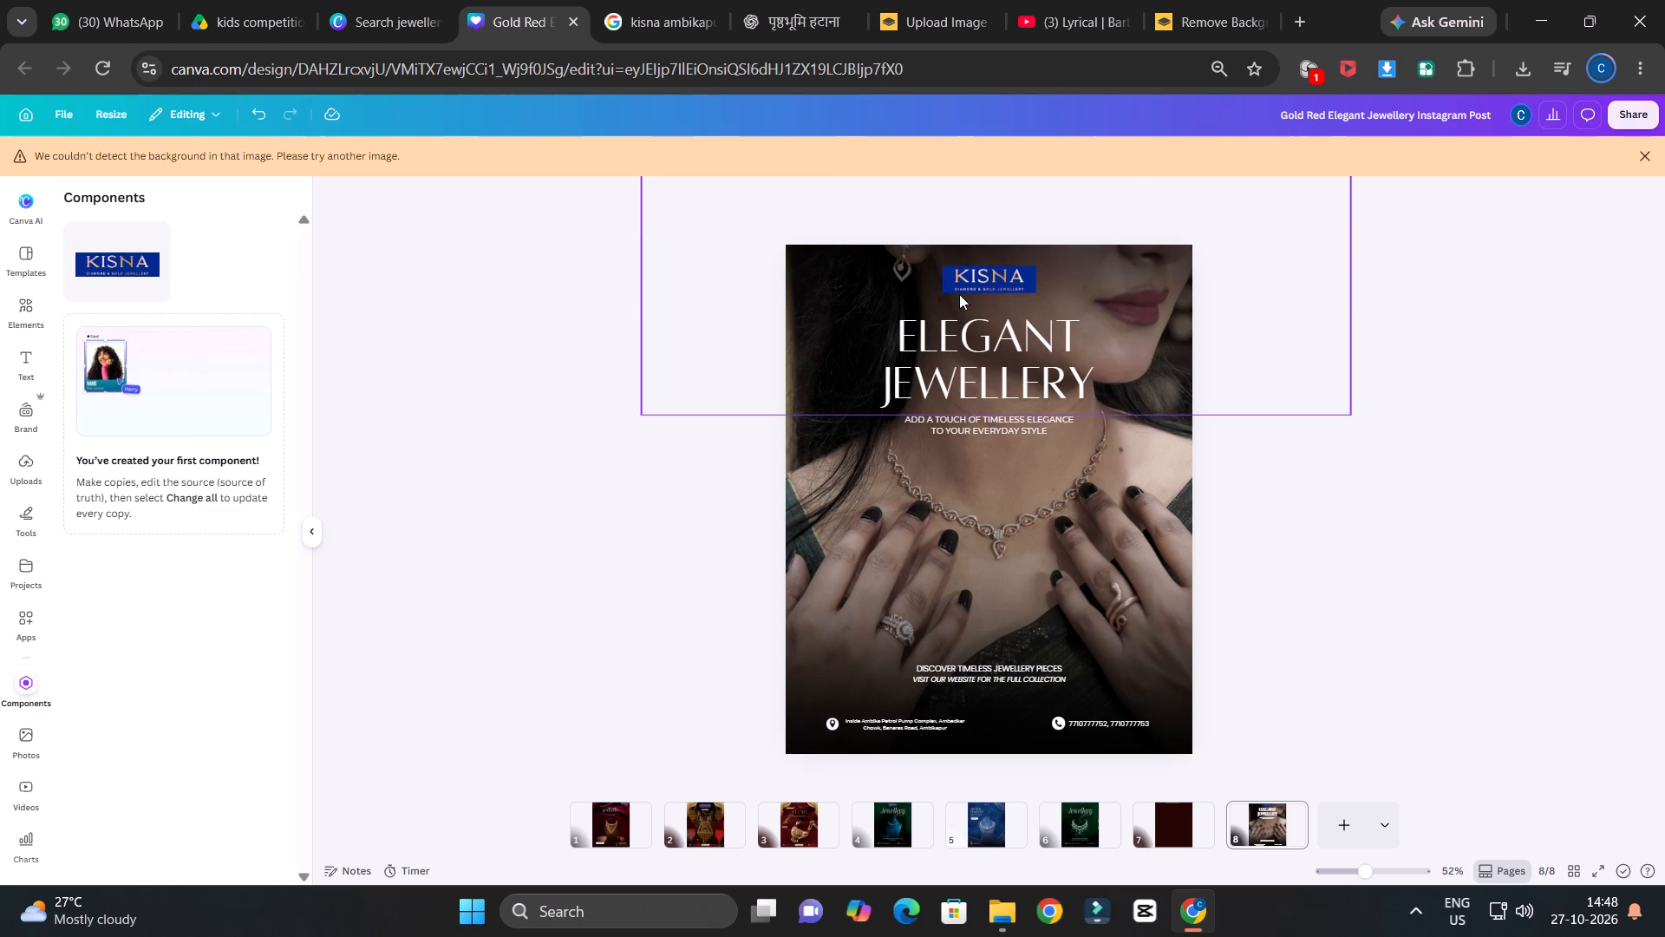
left_click(970, 279)
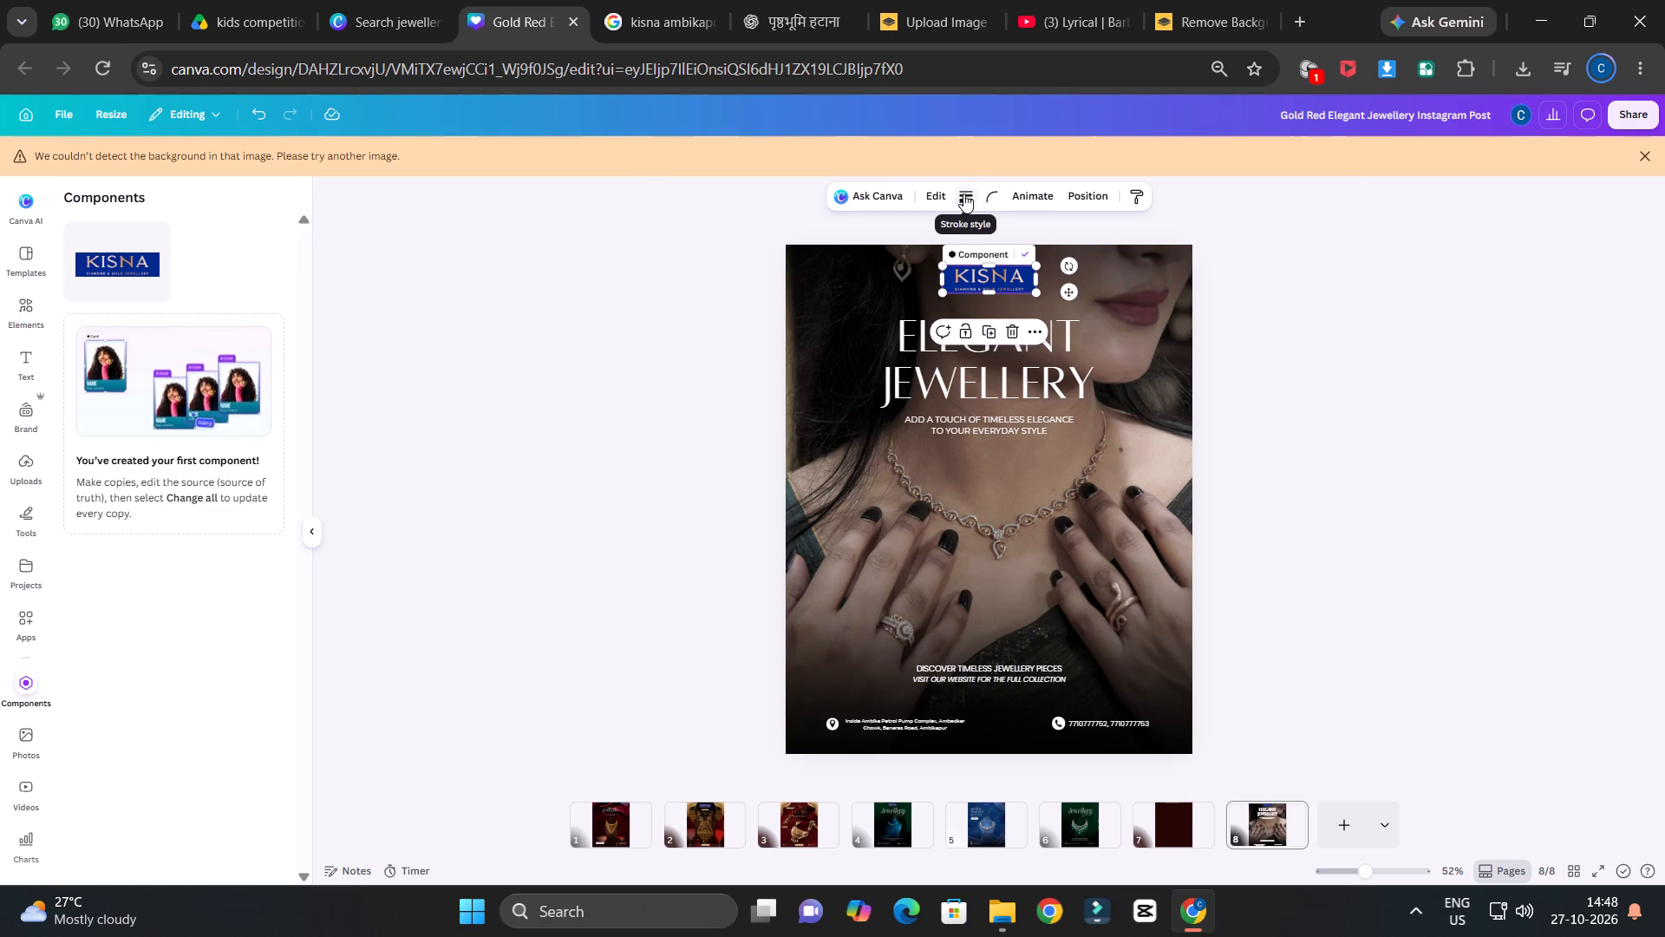
left_click(963, 193)
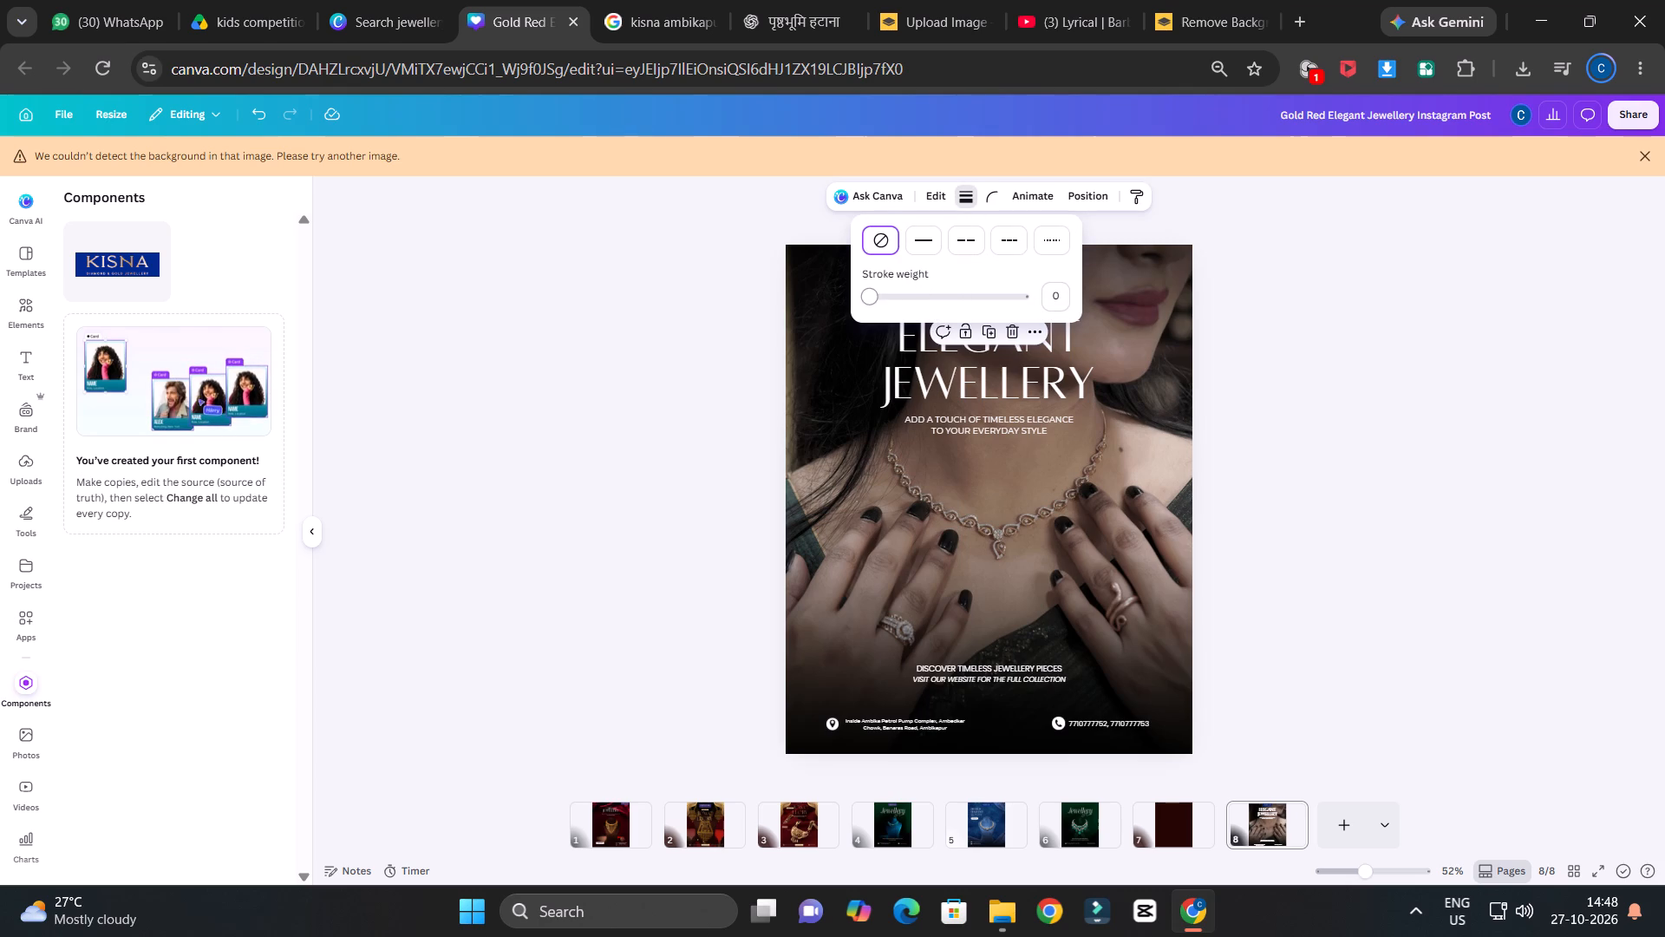
left_click_drag(881, 298, 878, 308)
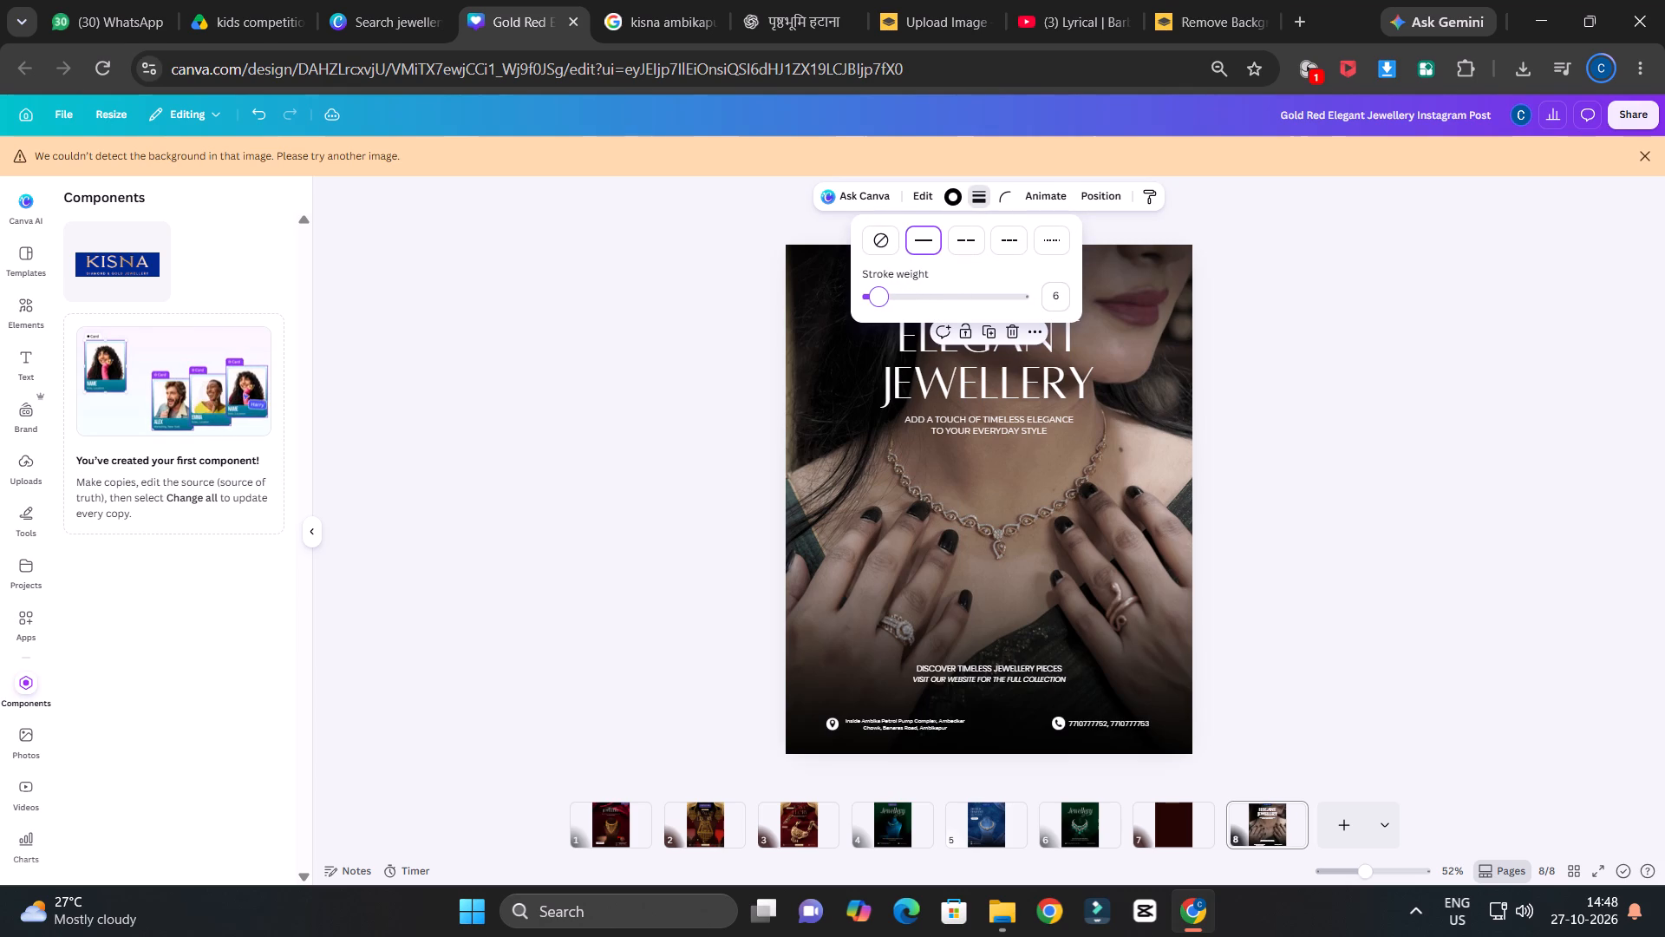
left_click_drag(878, 308, 876, 308)
left_click(950, 200)
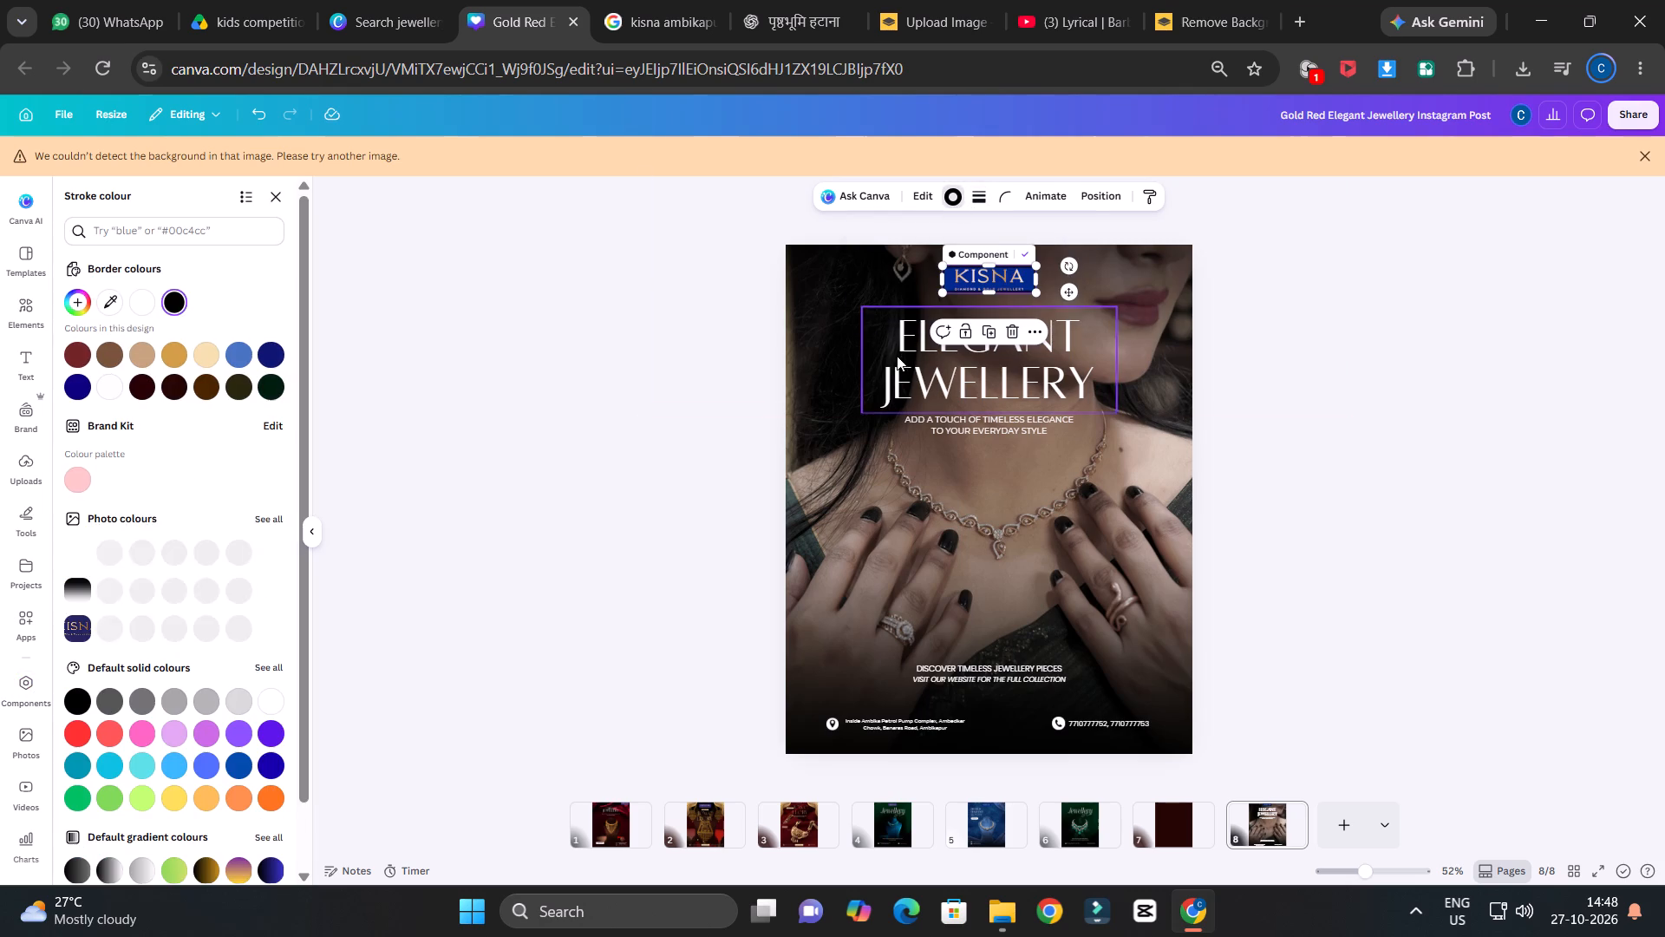
left_click(104, 397)
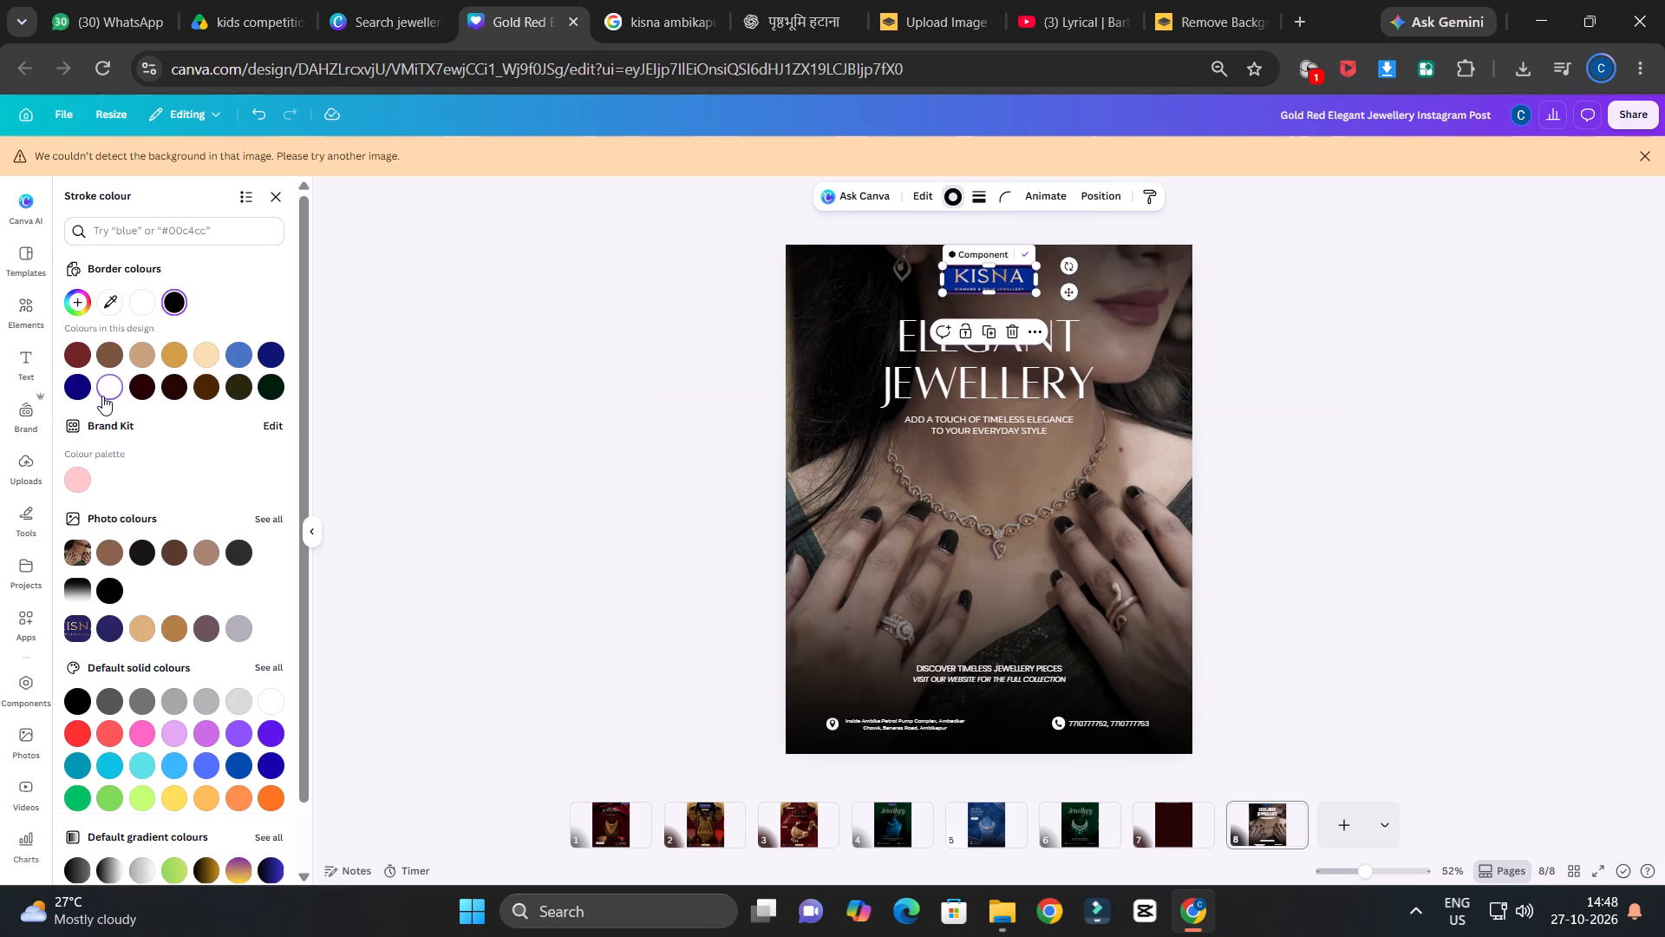
left_click(977, 200)
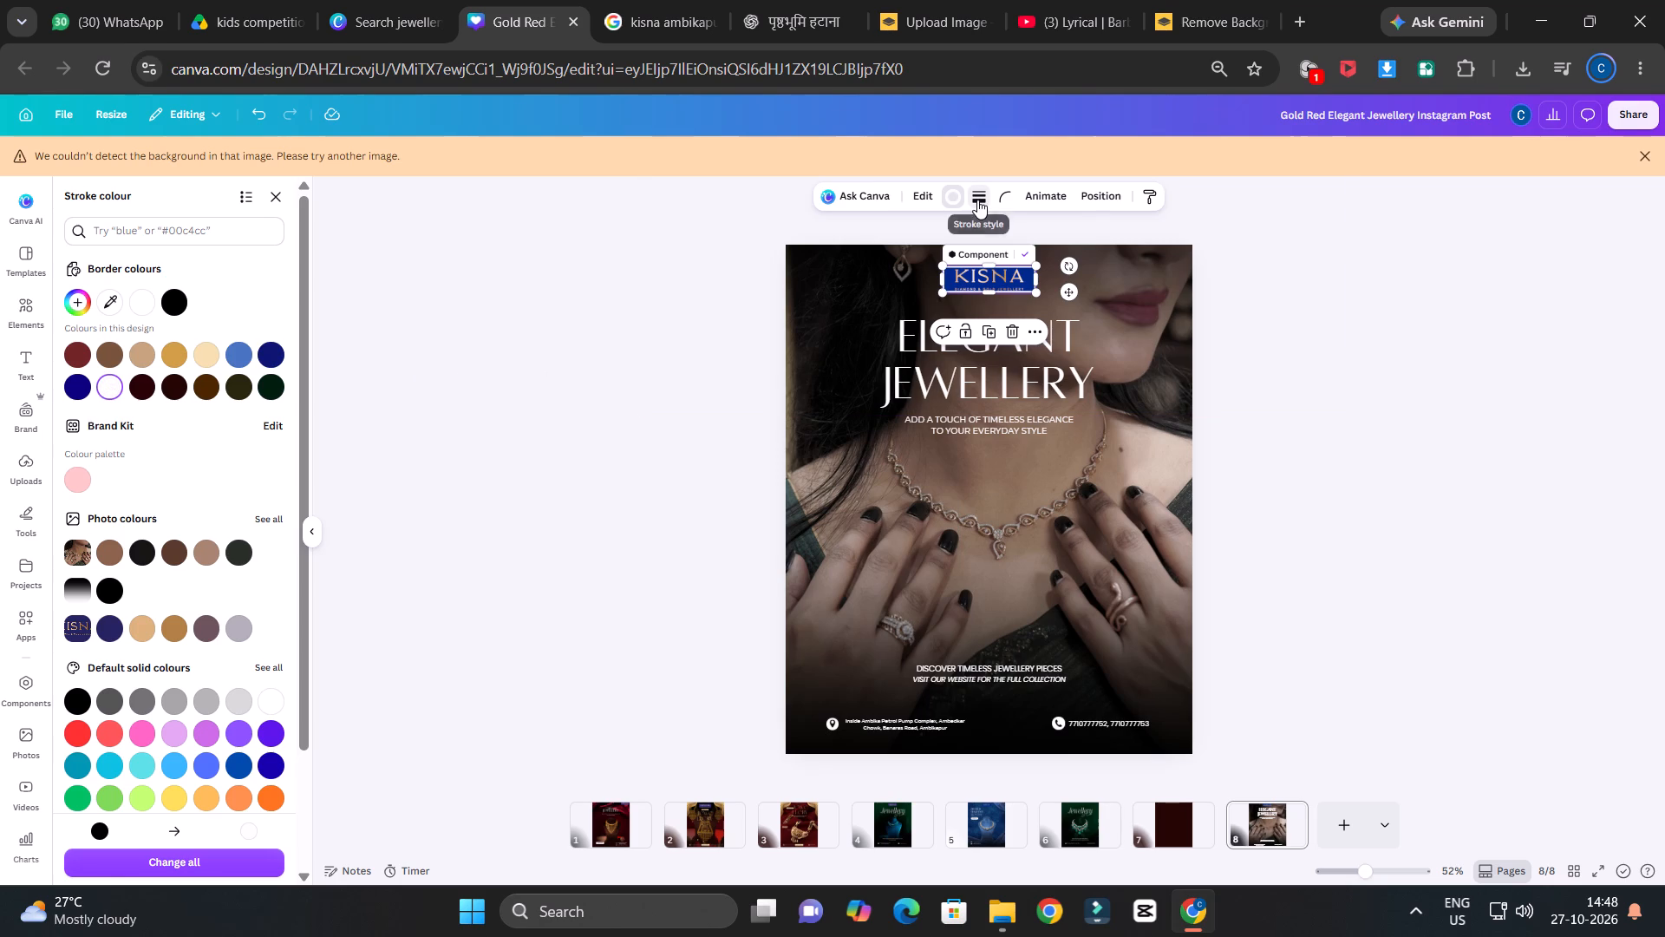
left_click(891, 296)
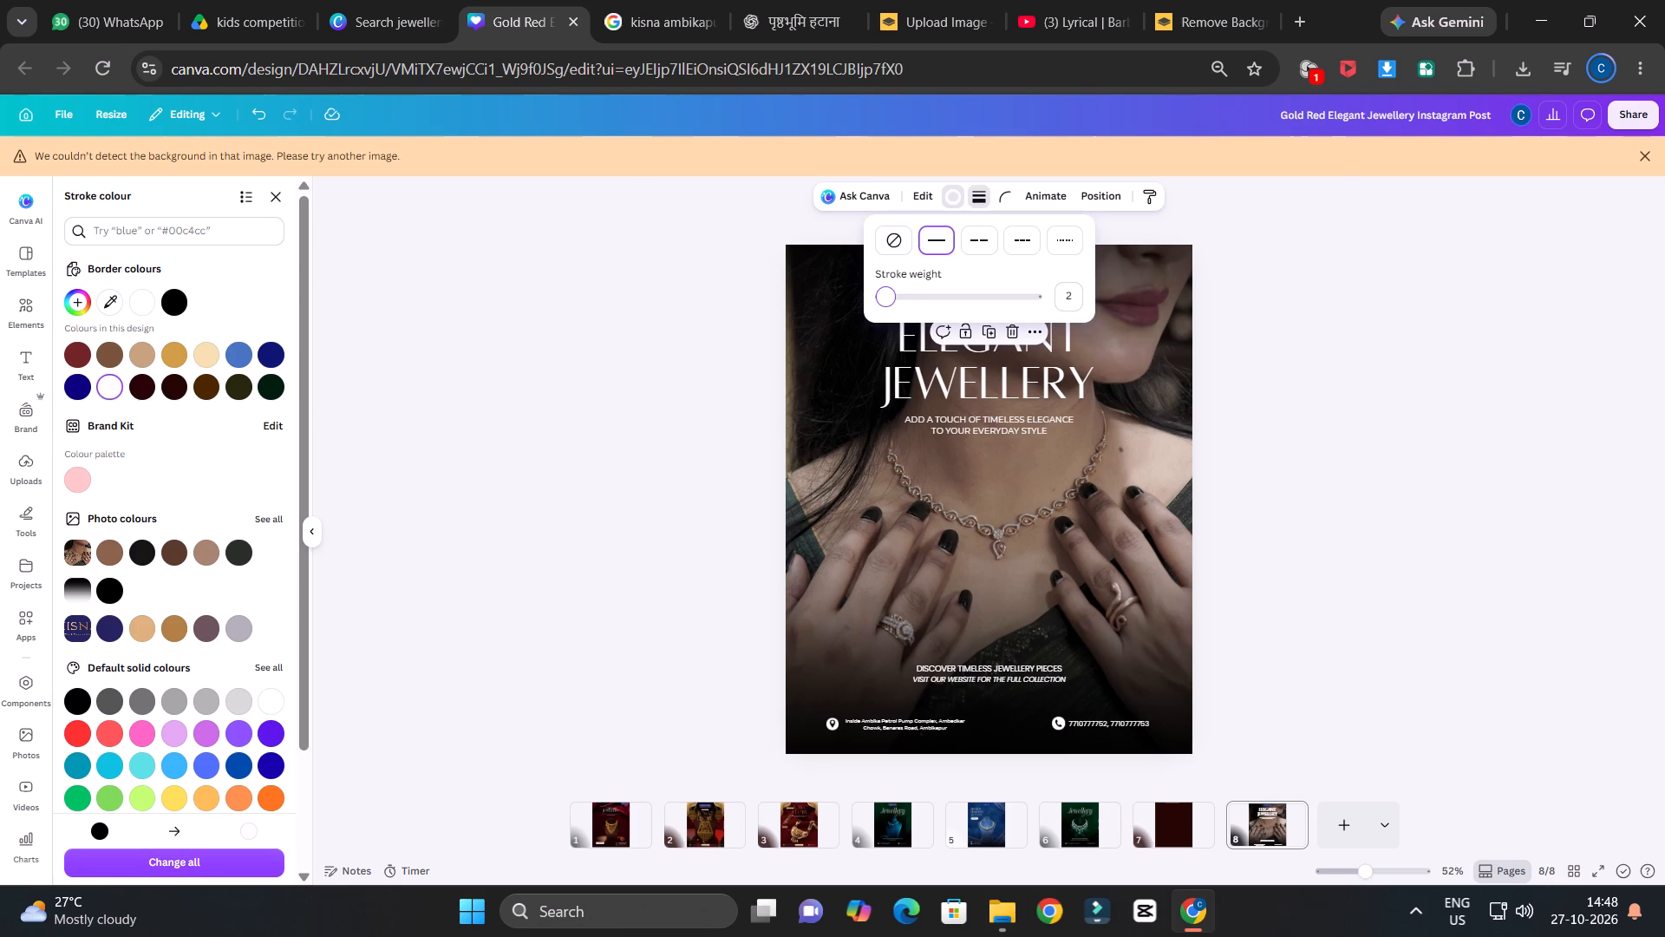
left_click(1416, 286)
left_click(1374, 264)
left_click(1266, 412)
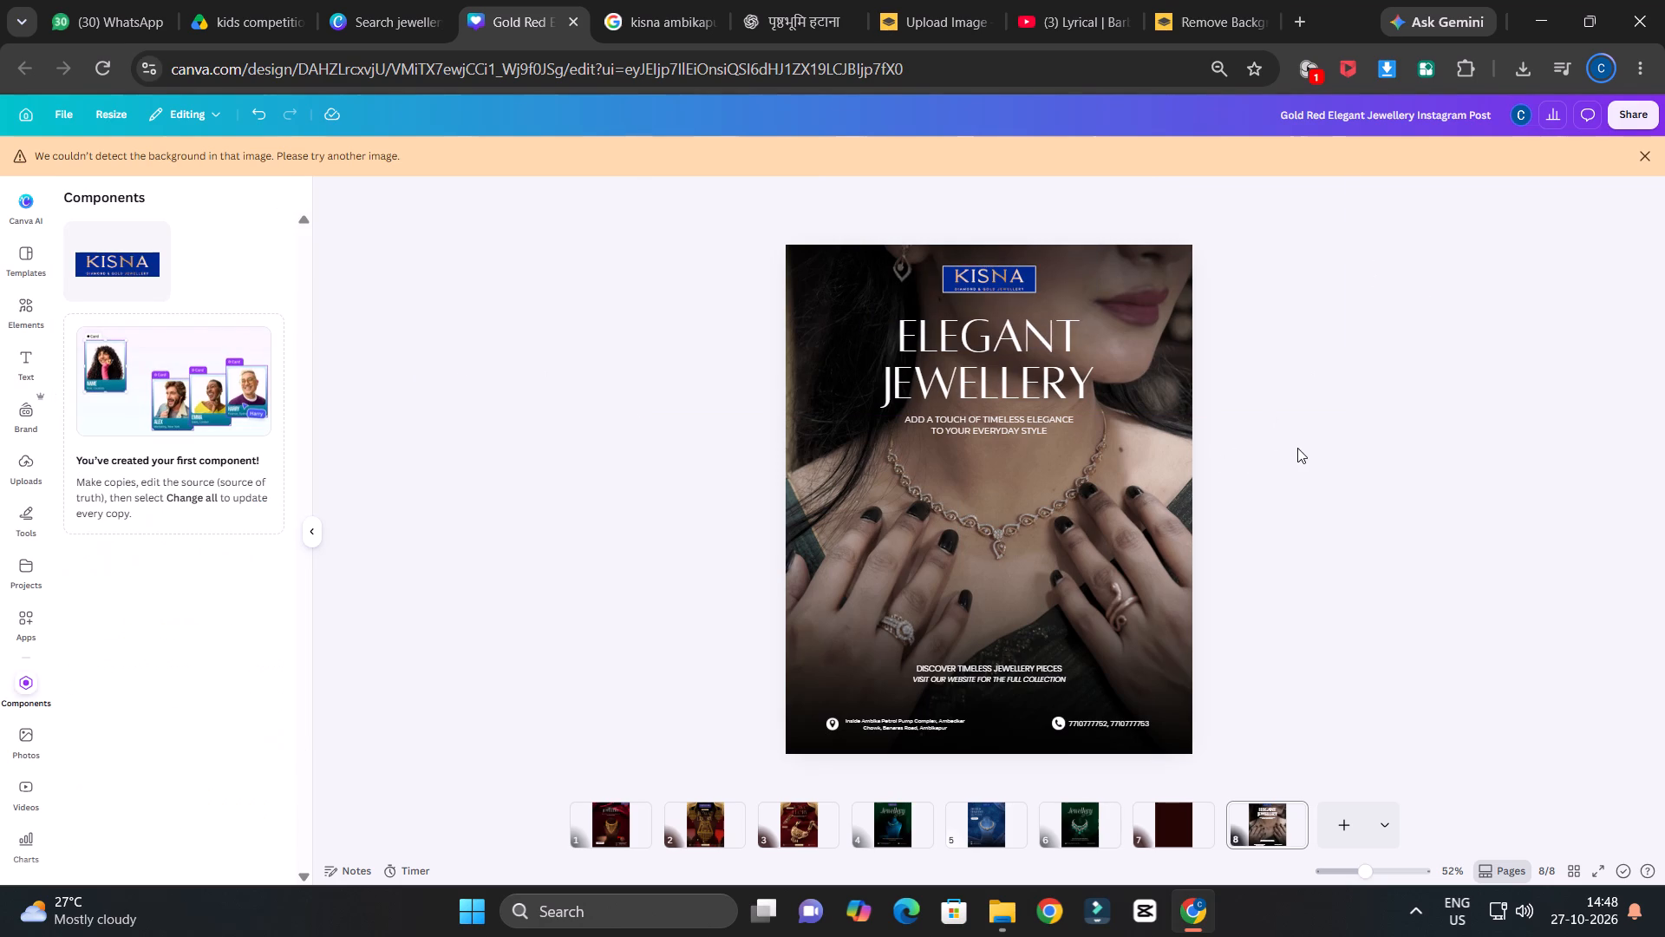
Reduce the stroke weight on the KISNA logo to make its white outline thinner.
scroll(1303, 438, "up", 2, "ctrl")
scroll(1303, 438, "down", 2, "ctrl")
scroll(1303, 438, "up", 2, "ctrl")
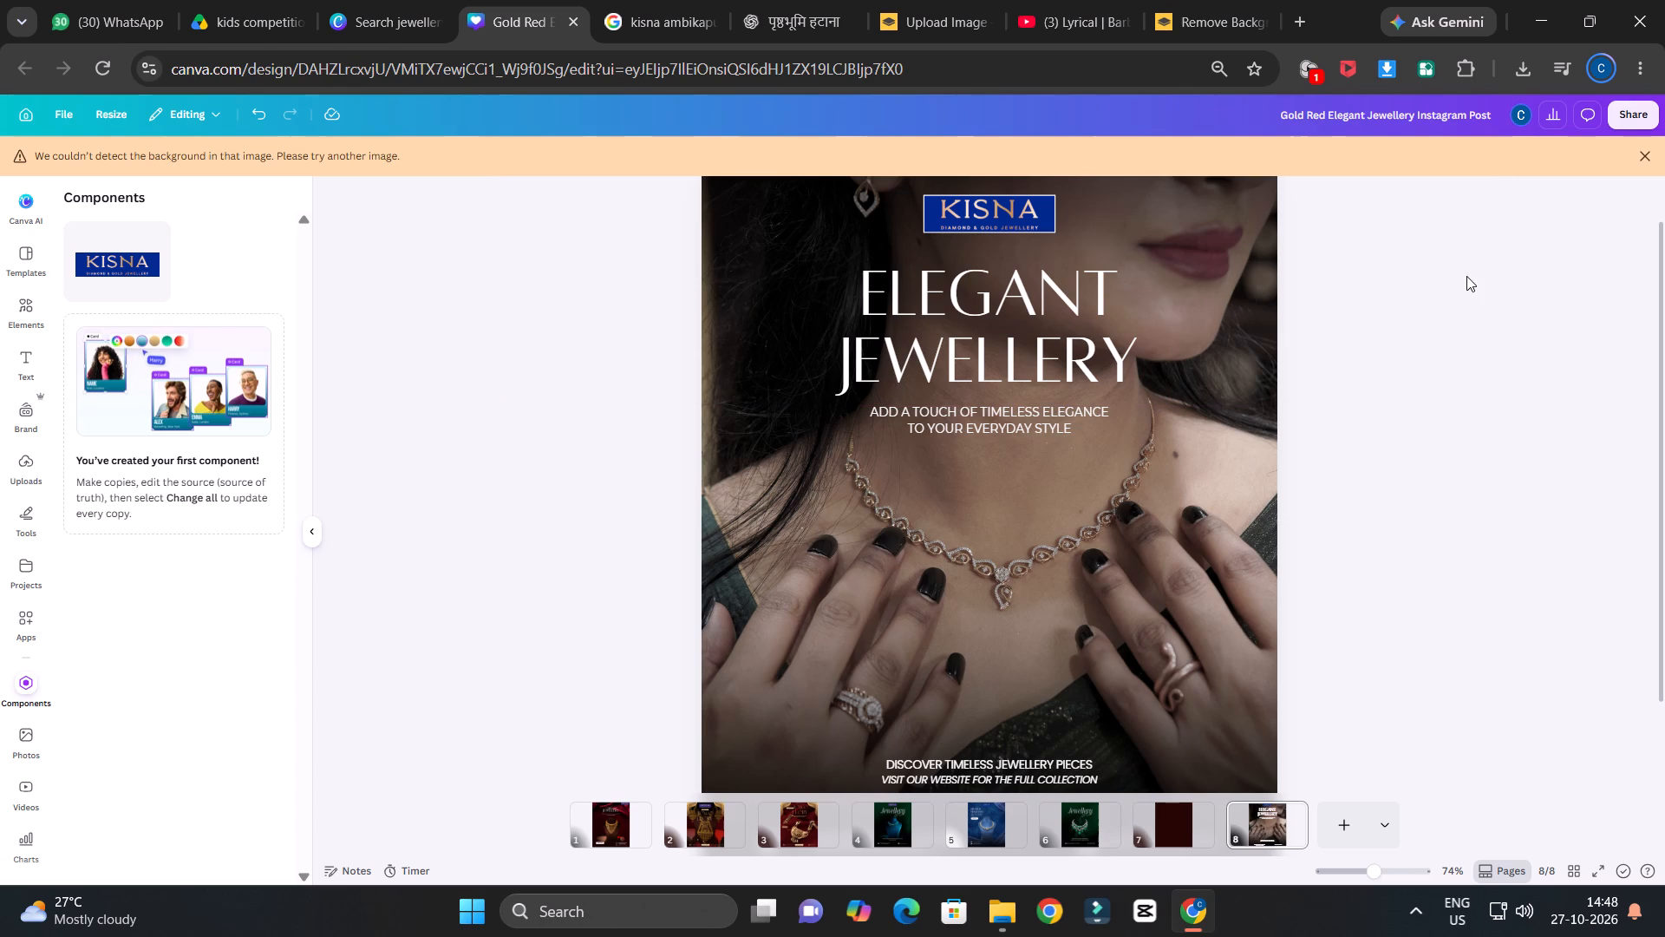
scroll(1466, 276, "down", 2, "ctrl")
scroll(1466, 277, "up", 1)
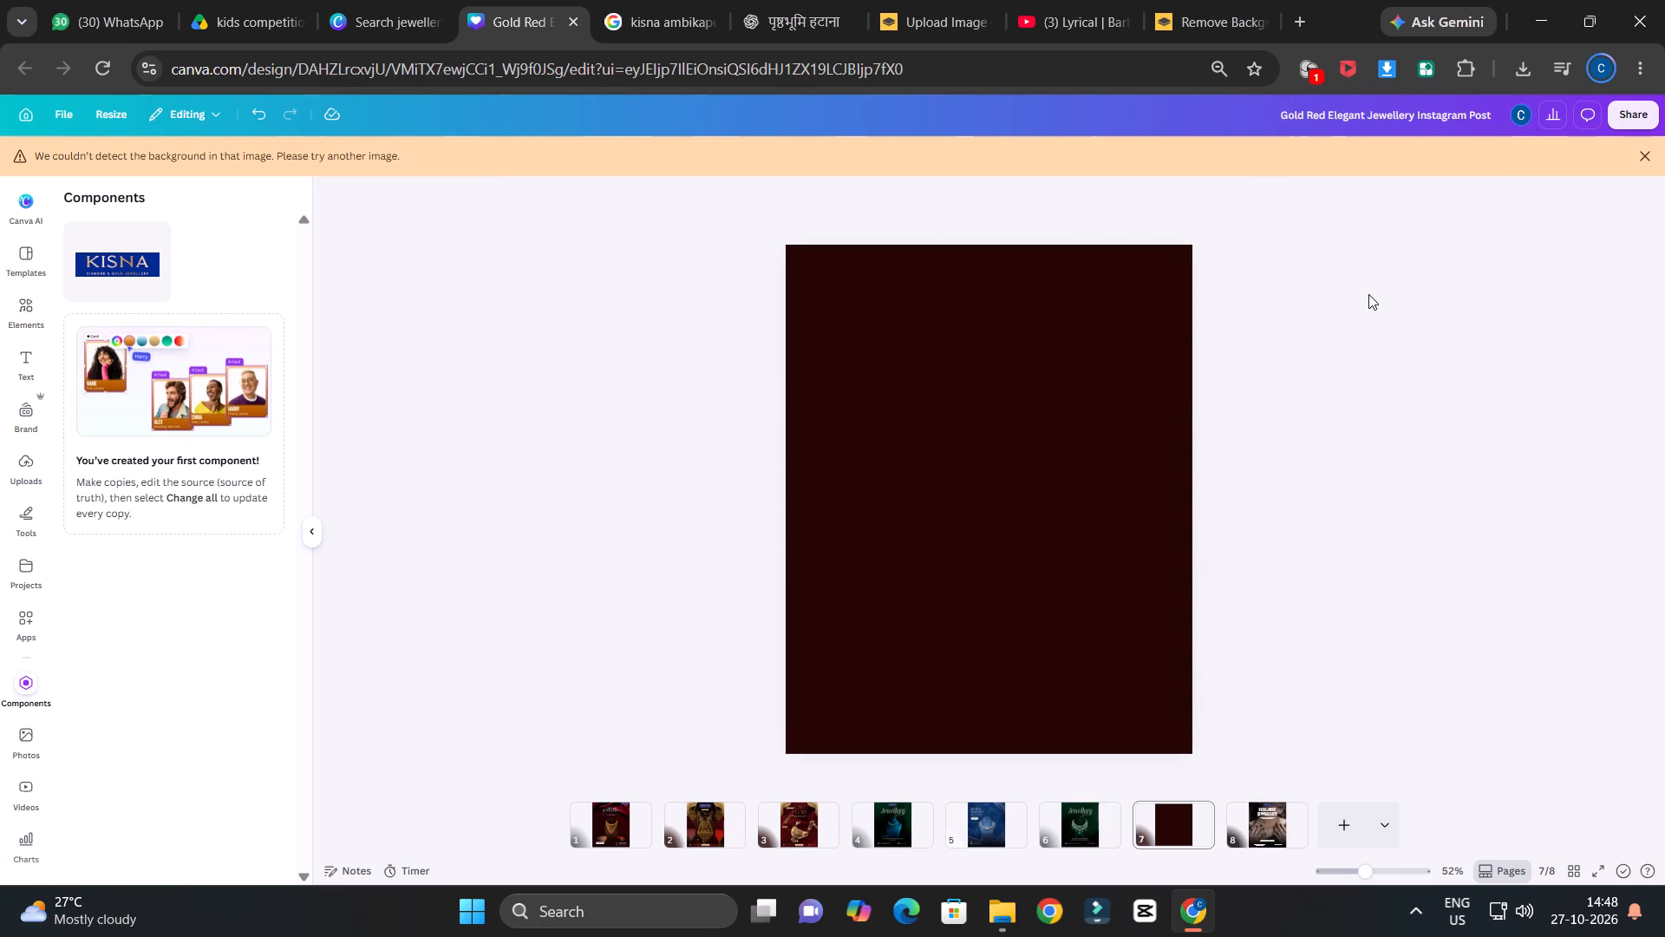
scroll(1368, 294, "down", 2)
left_click(965, 275)
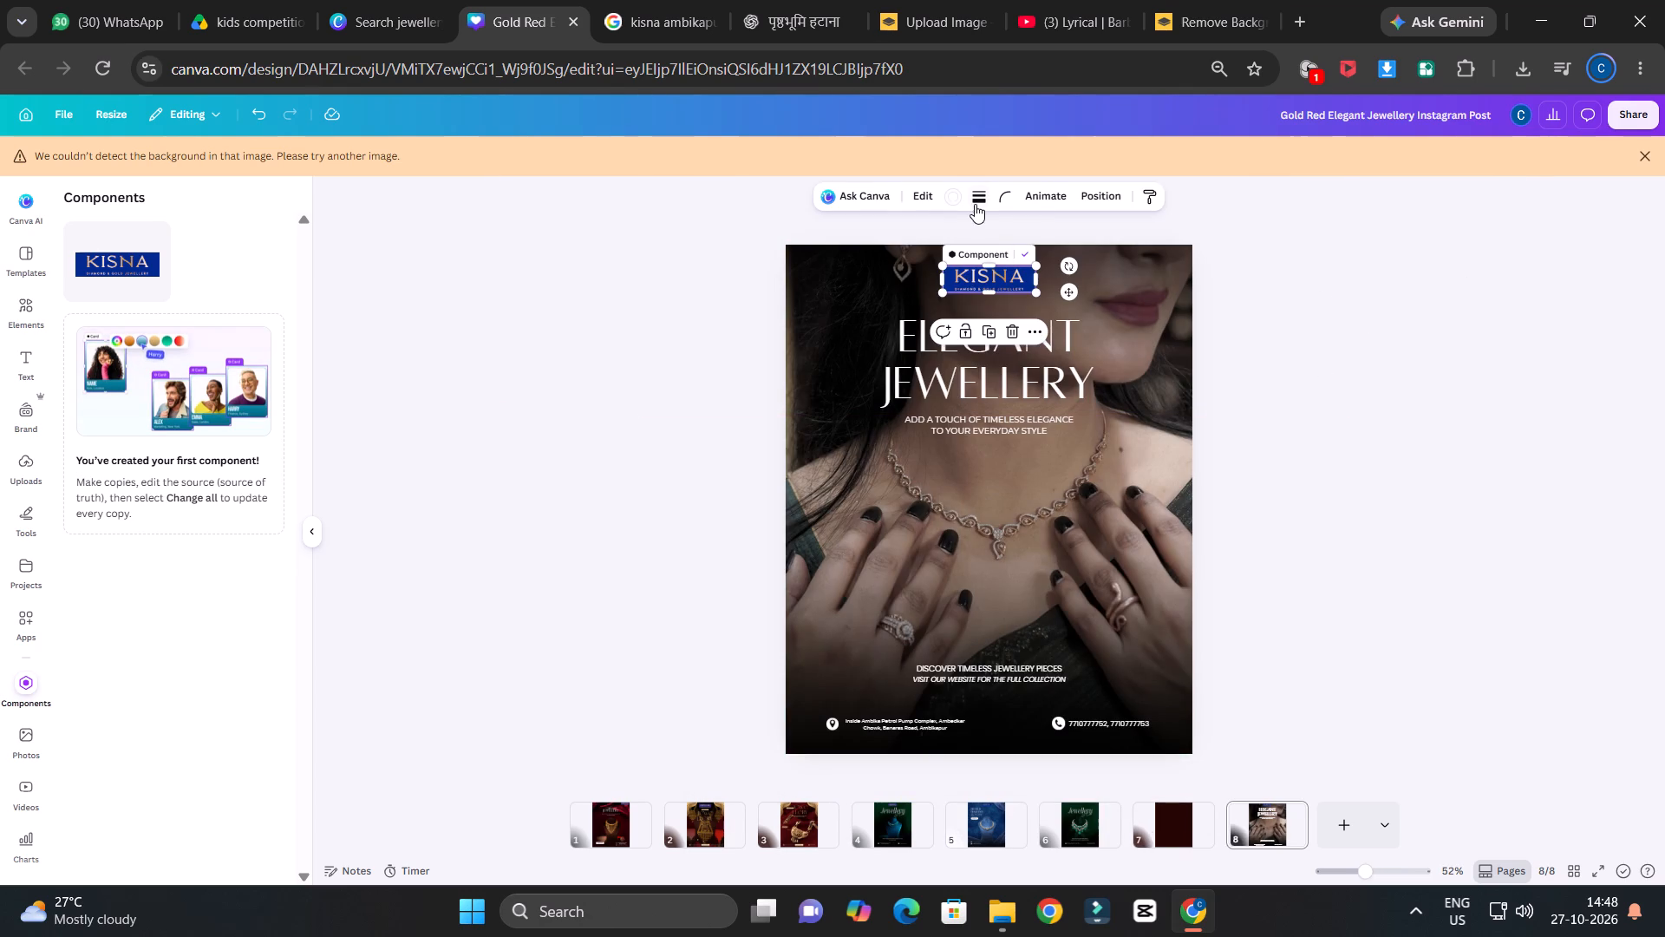
left_click(975, 204)
left_click_drag(895, 307, 886, 310)
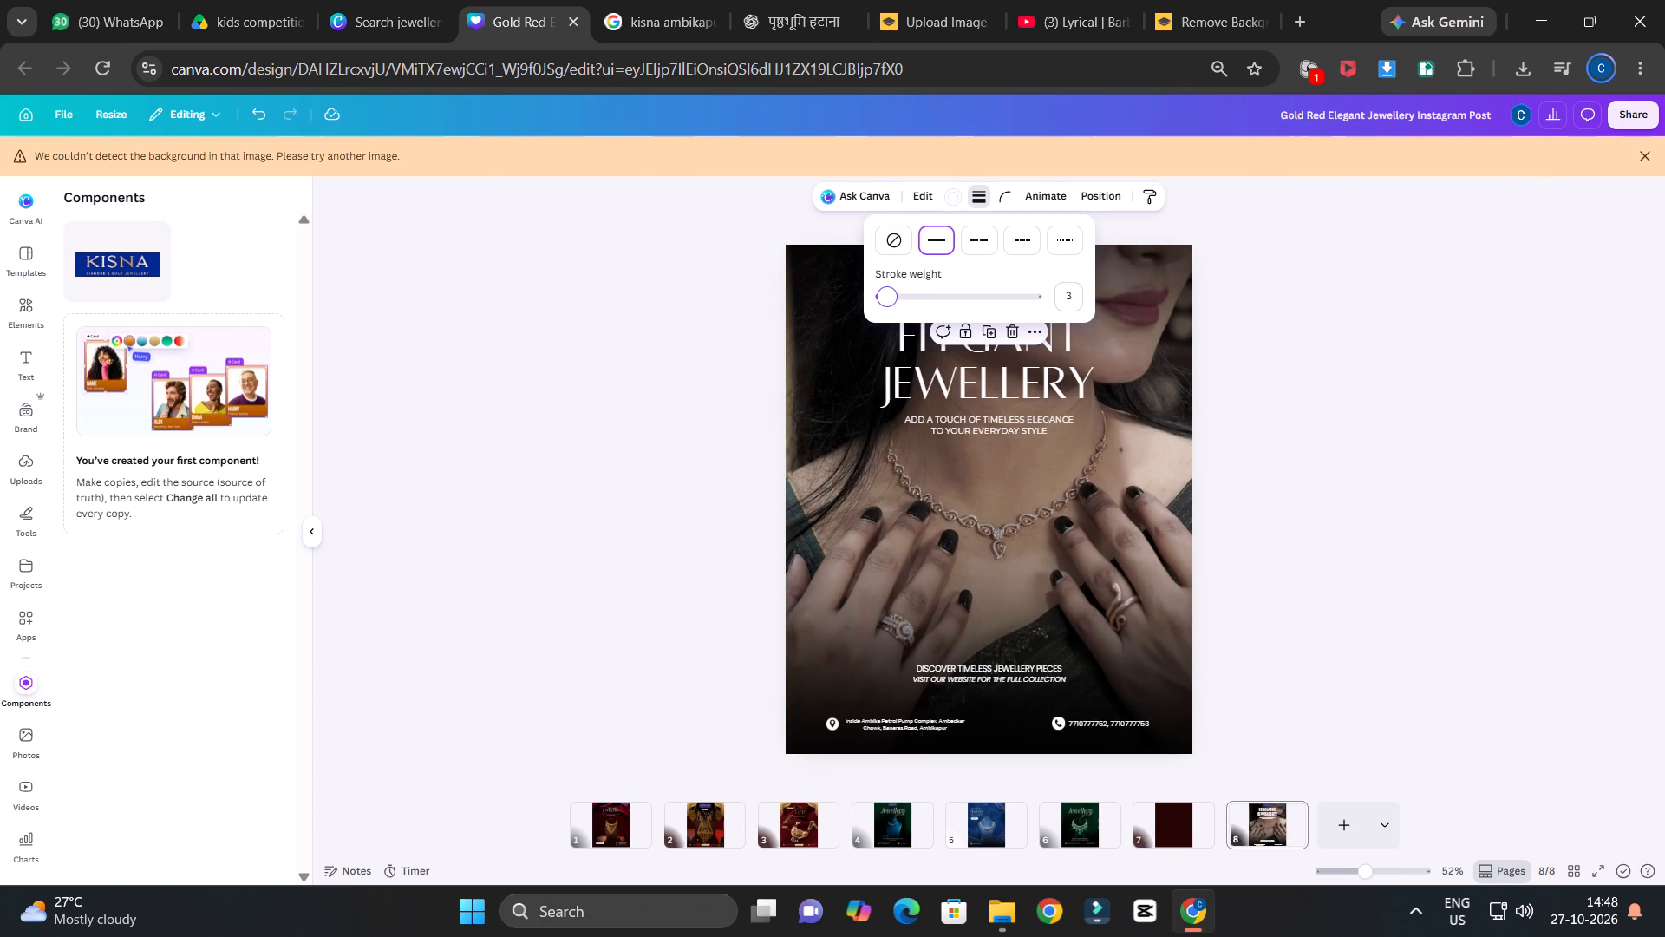
left_click_drag(886, 310, 885, 311)
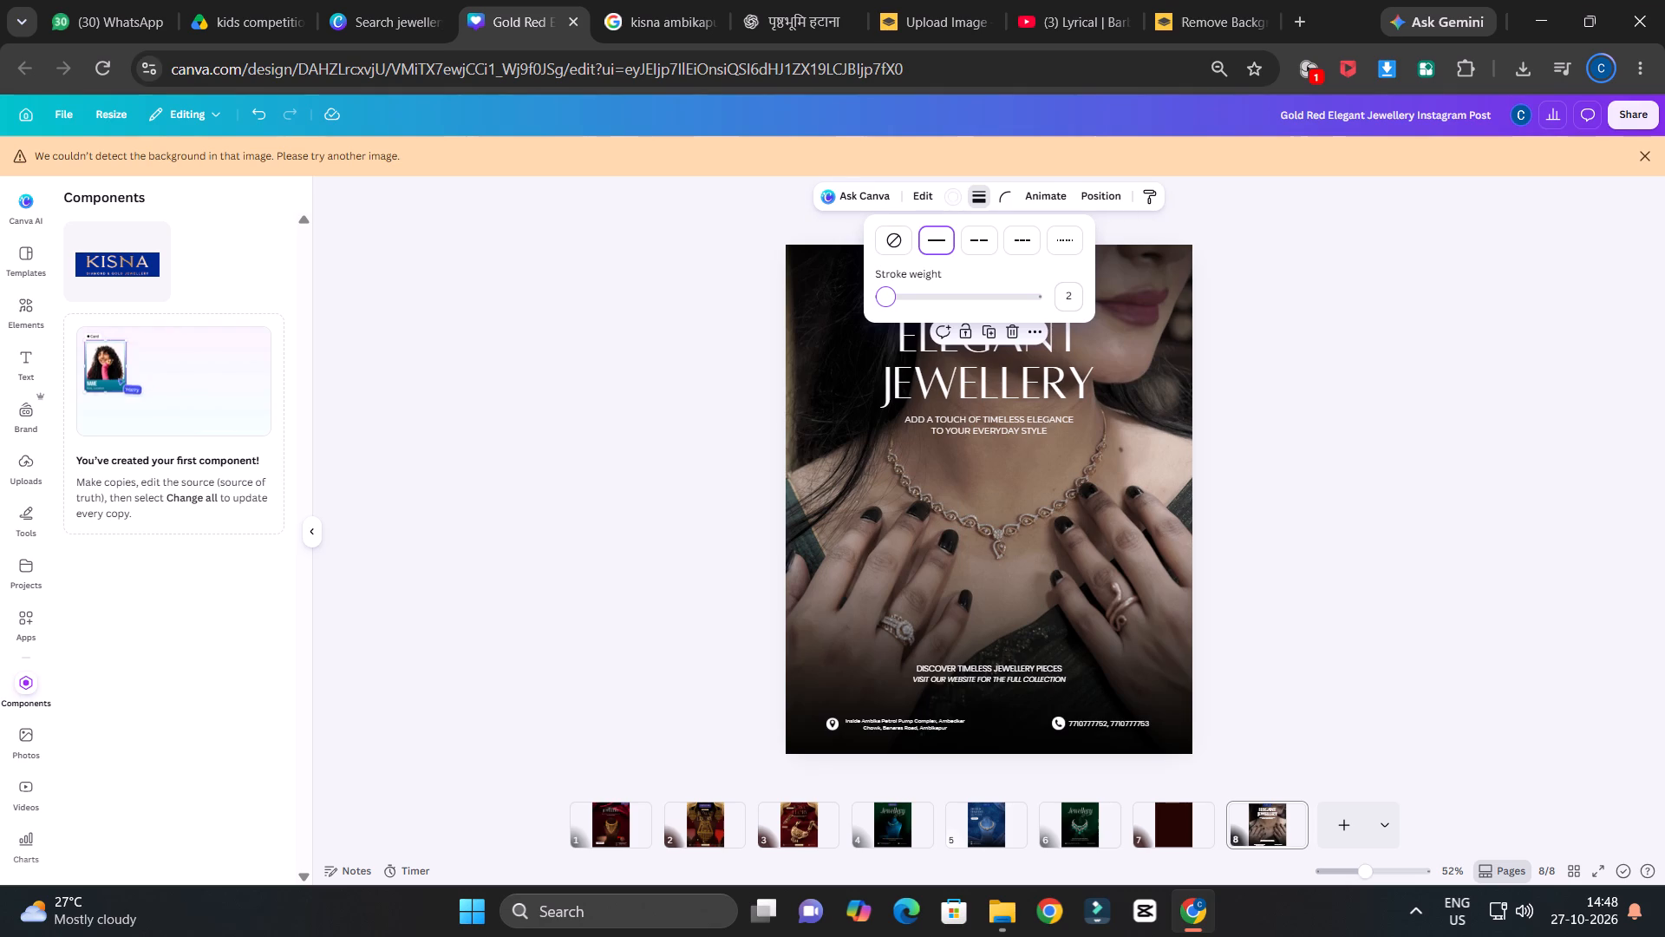
left_click_drag(885, 311, 882, 312)
left_click(1539, 305)
left_click(1335, 327)
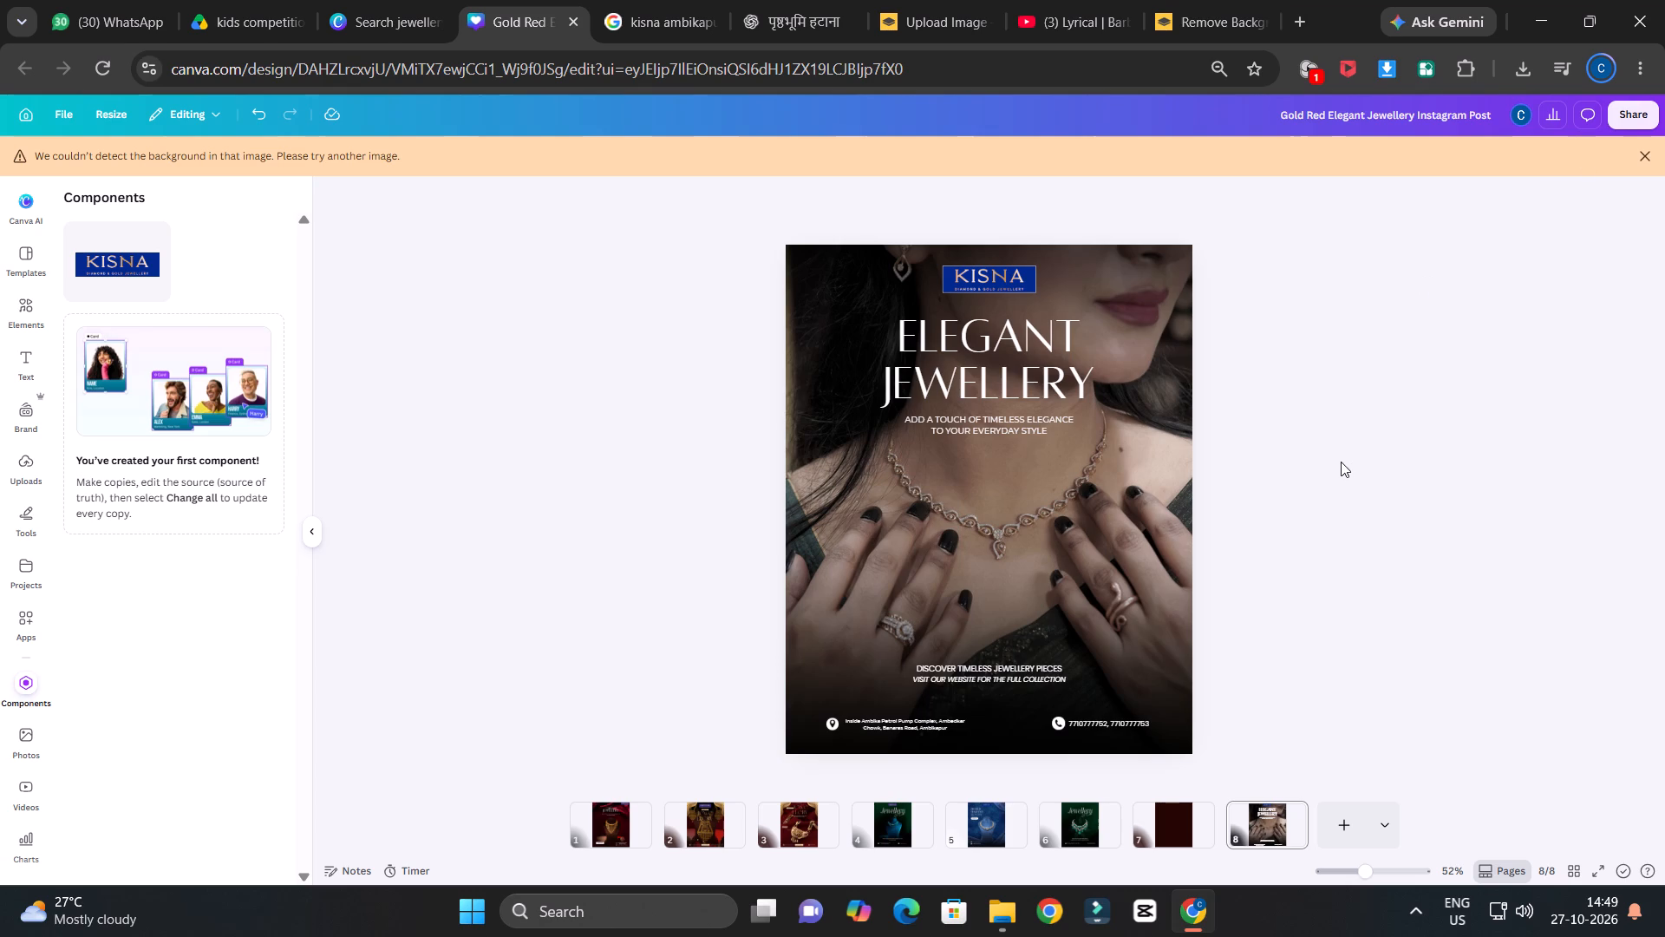
Open the share options for the jewellery post design.
scroll(1342, 446, "up", 2)
scroll(1417, 353, "down", 2)
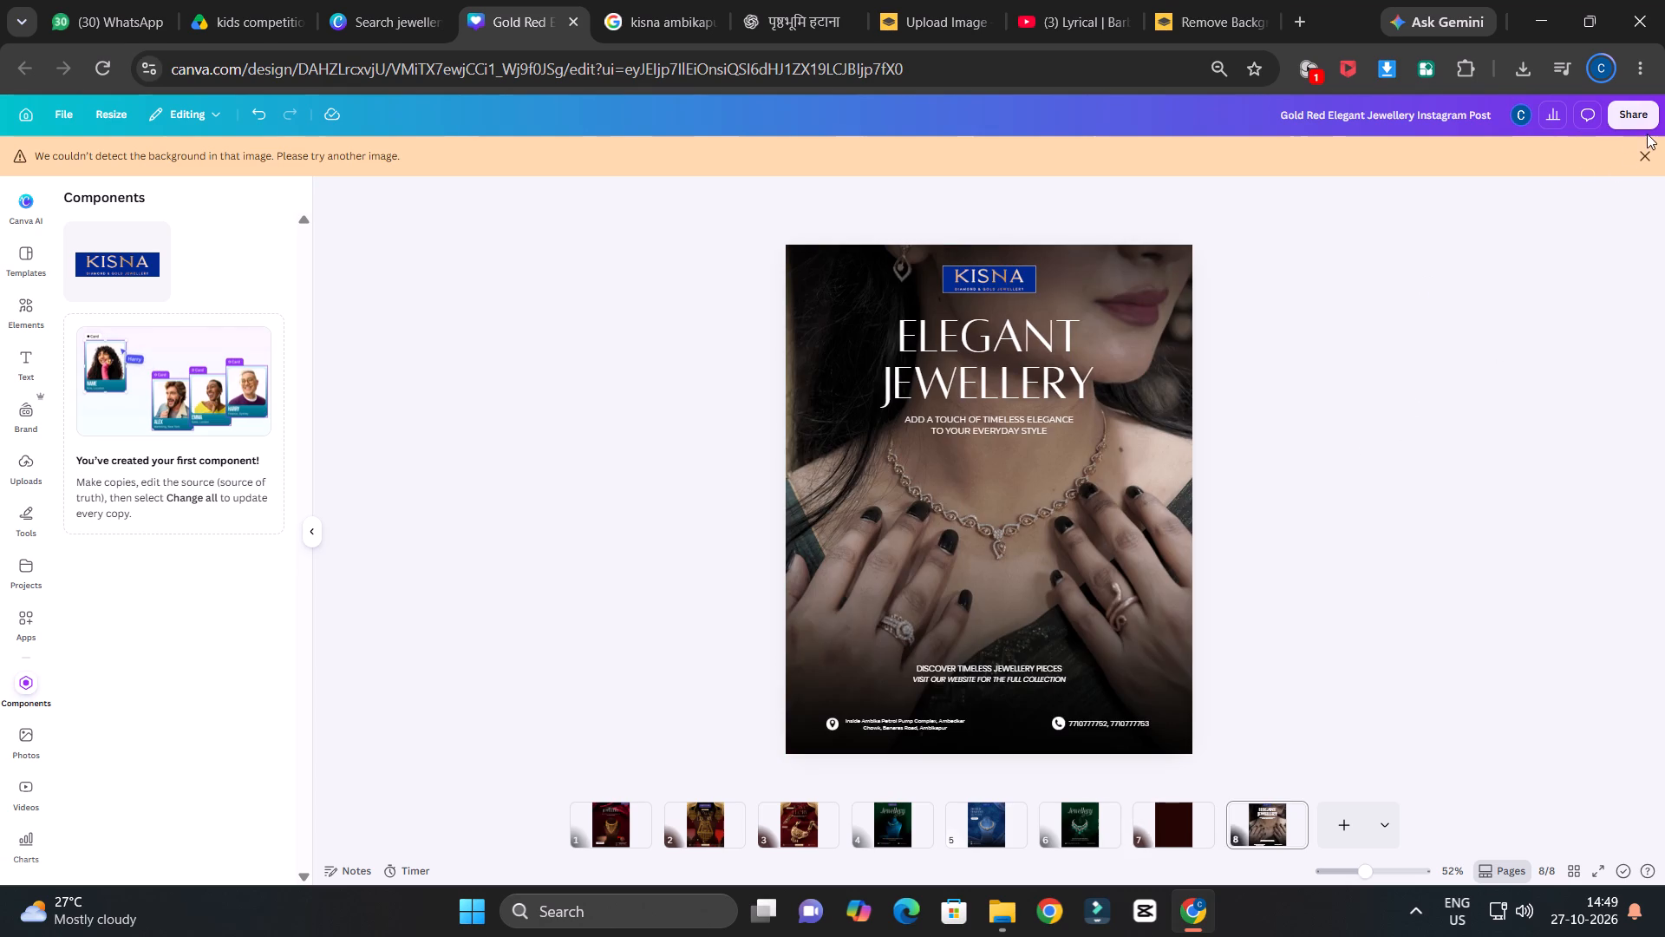
left_click(1636, 125)
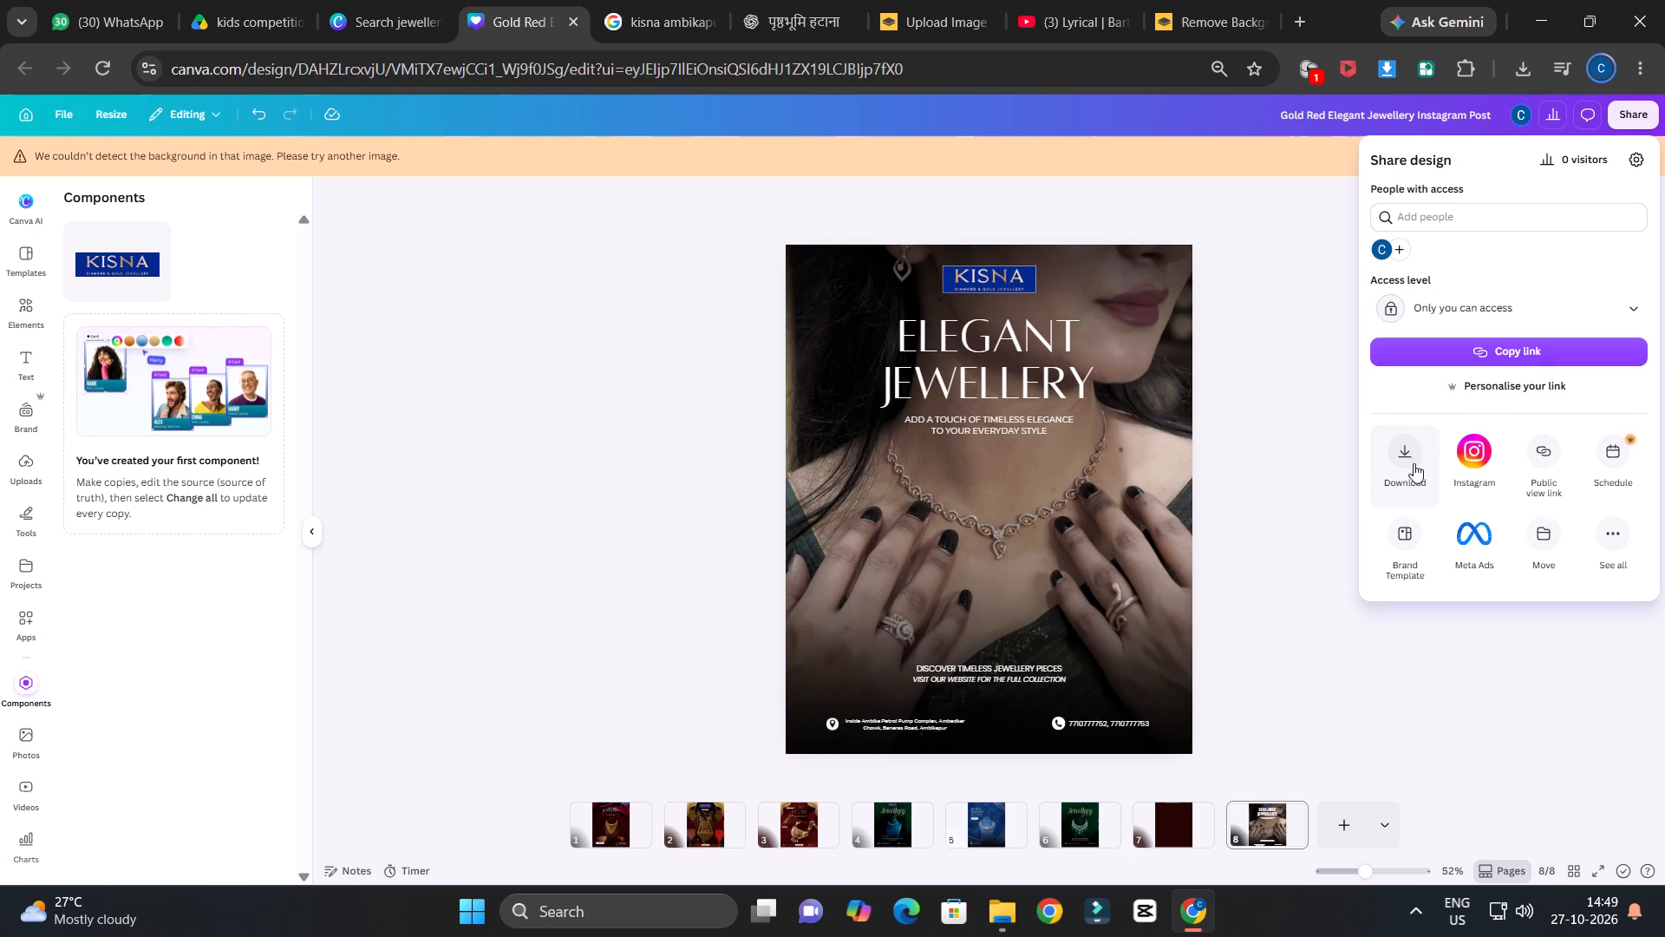
Download only the current page, page 8 with the Elegant Jewellery poster, as a high-quality PNG at size 1.
left_click(1410, 462)
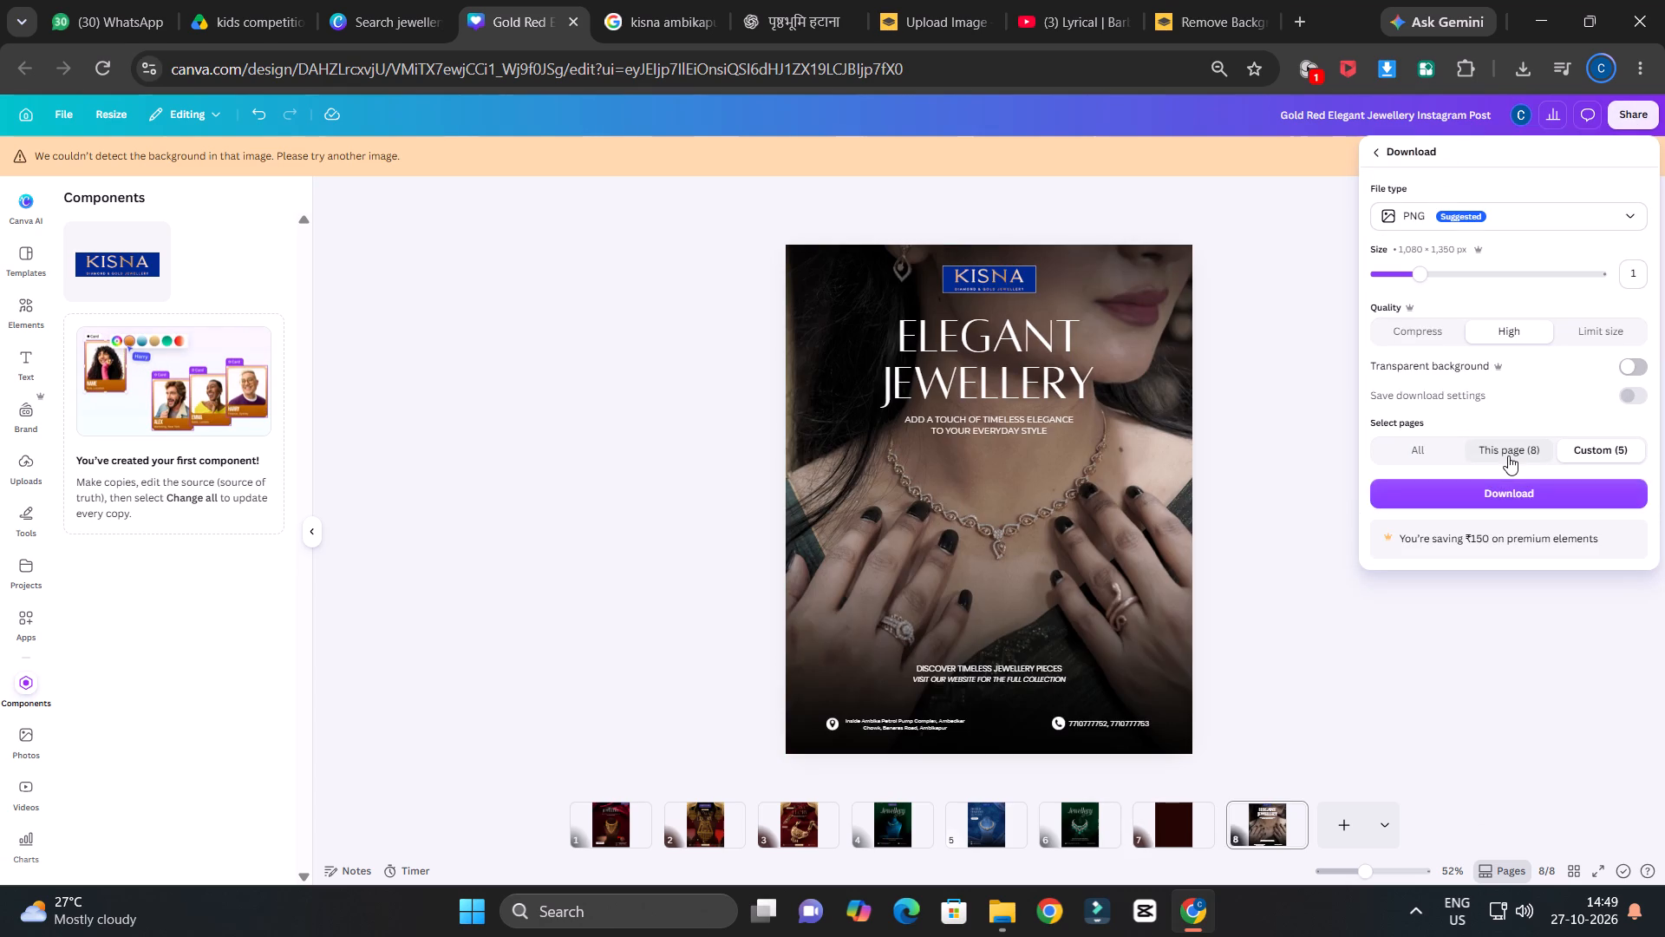
left_click(1508, 455)
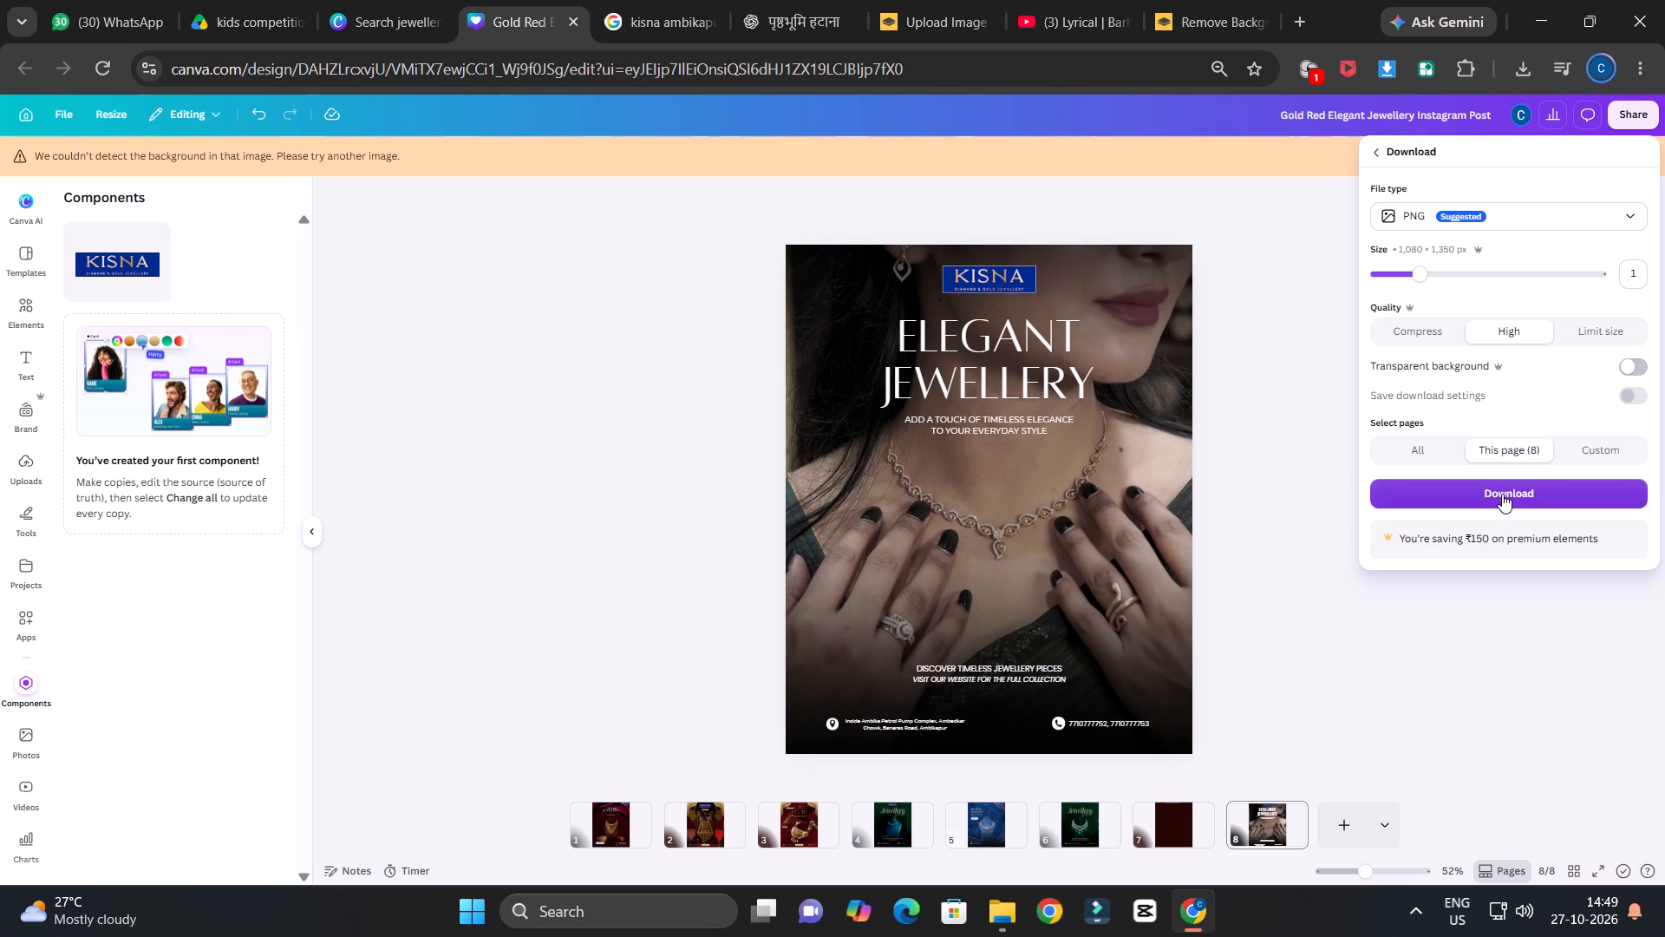
left_click(1502, 494)
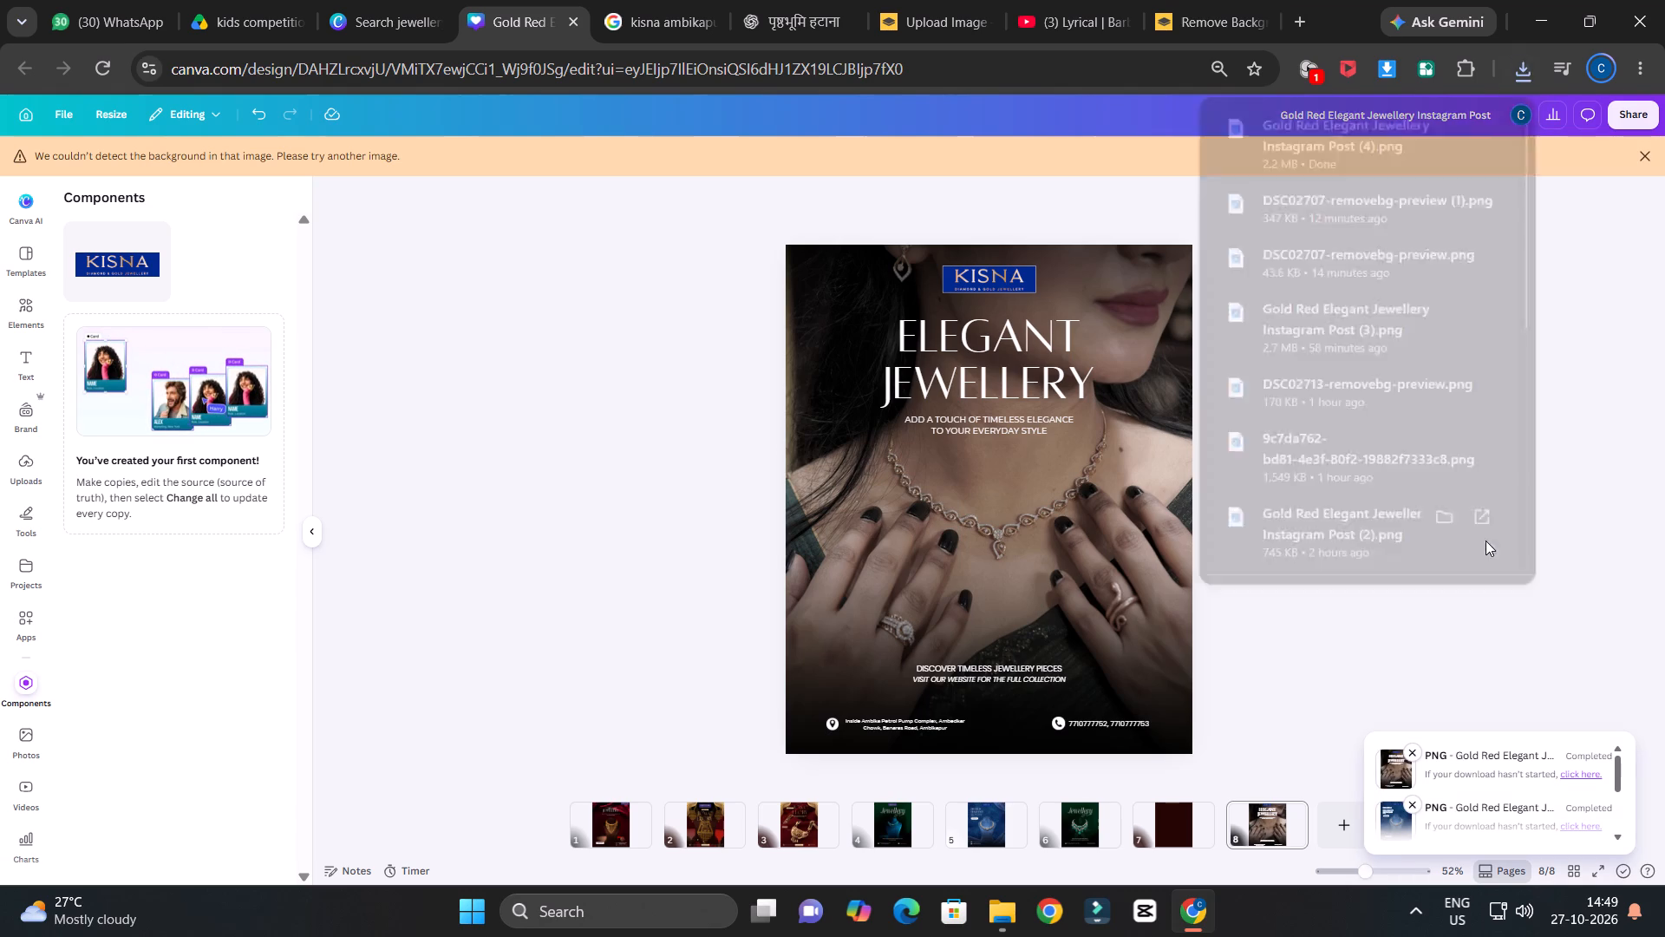
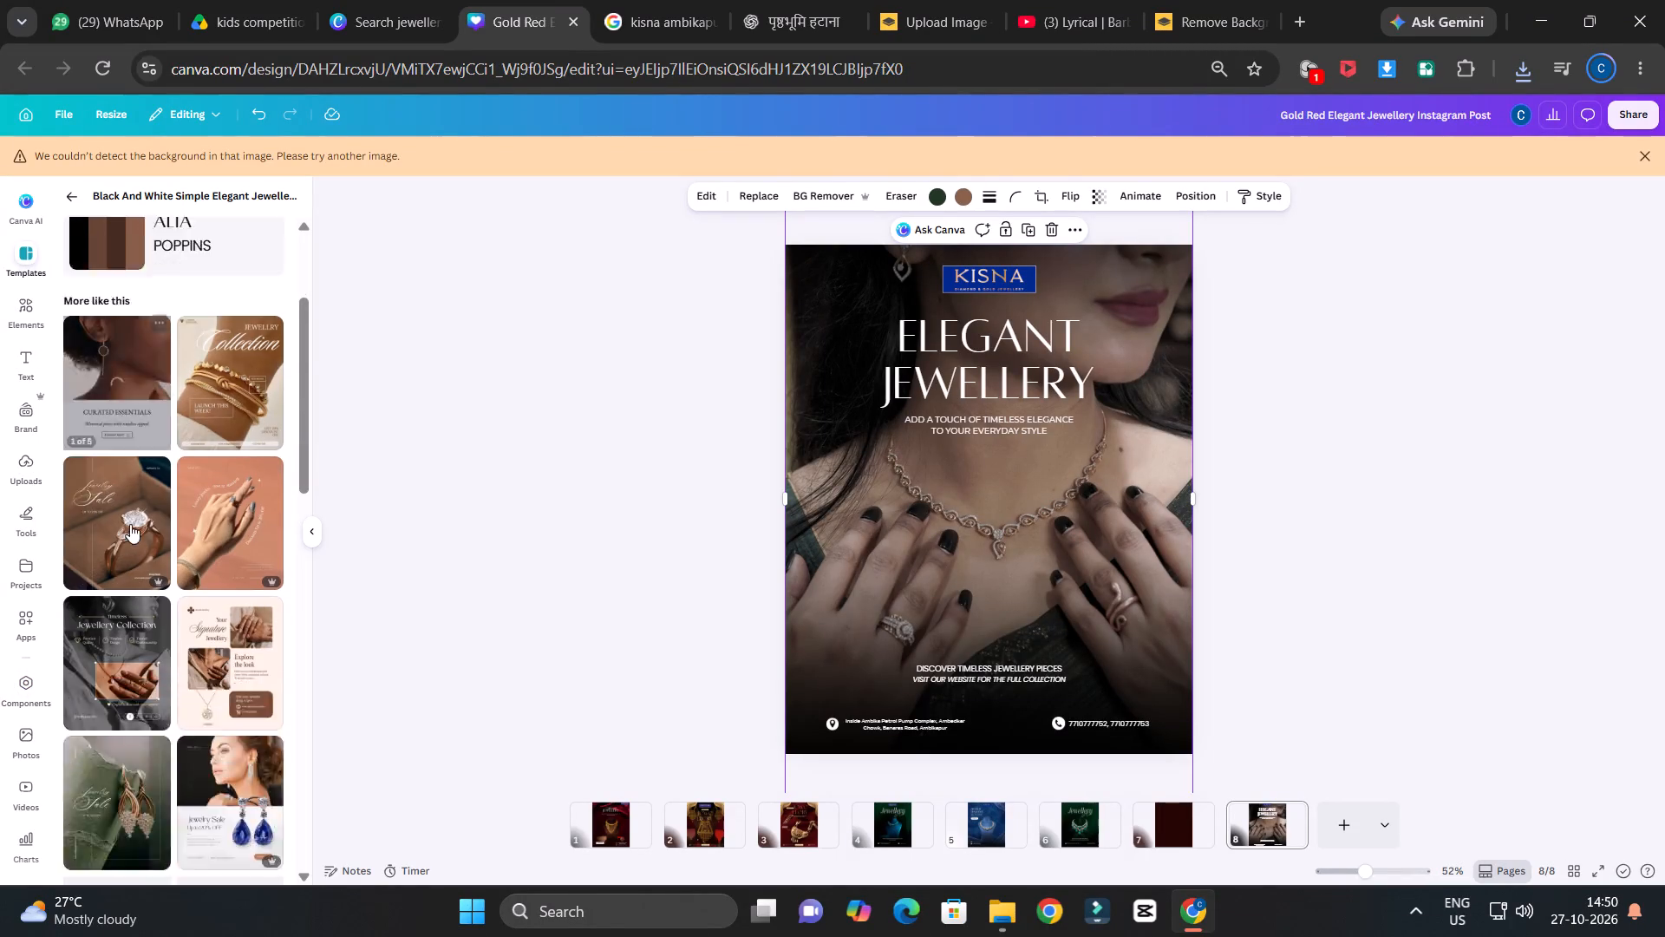
Add the dark "Jewellery Muse" template from the similar jewellery templates as a new page after the Elegant Jewellery poster.
scroll(116, 441, "up", 1)
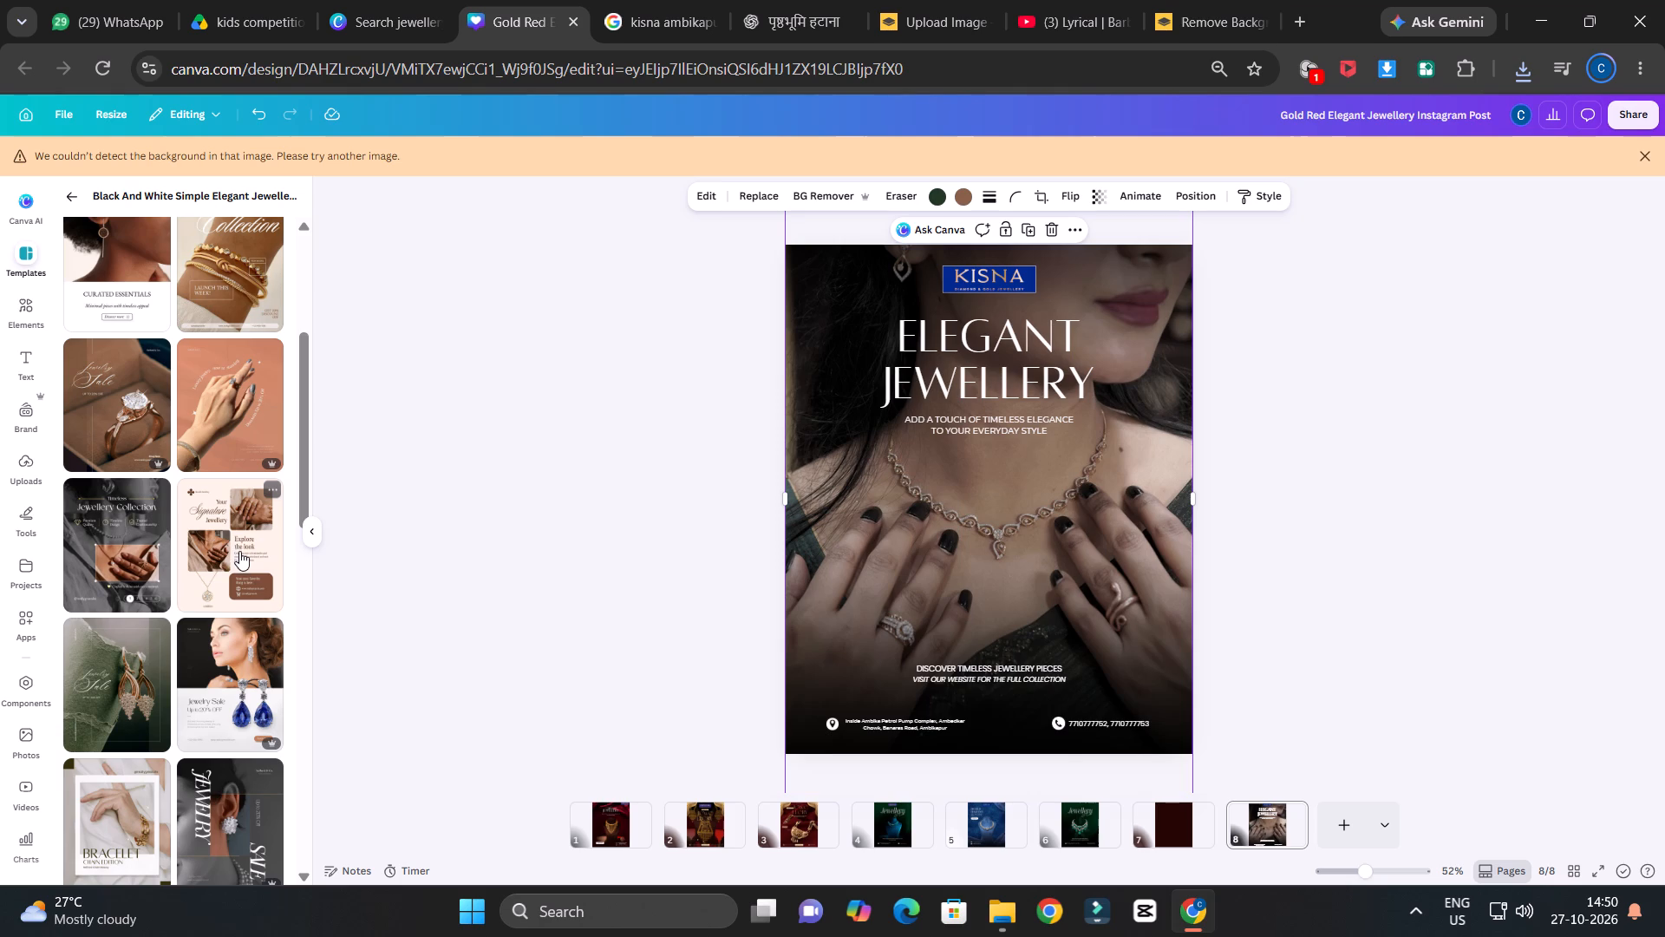
scroll(203, 390, "up", 2)
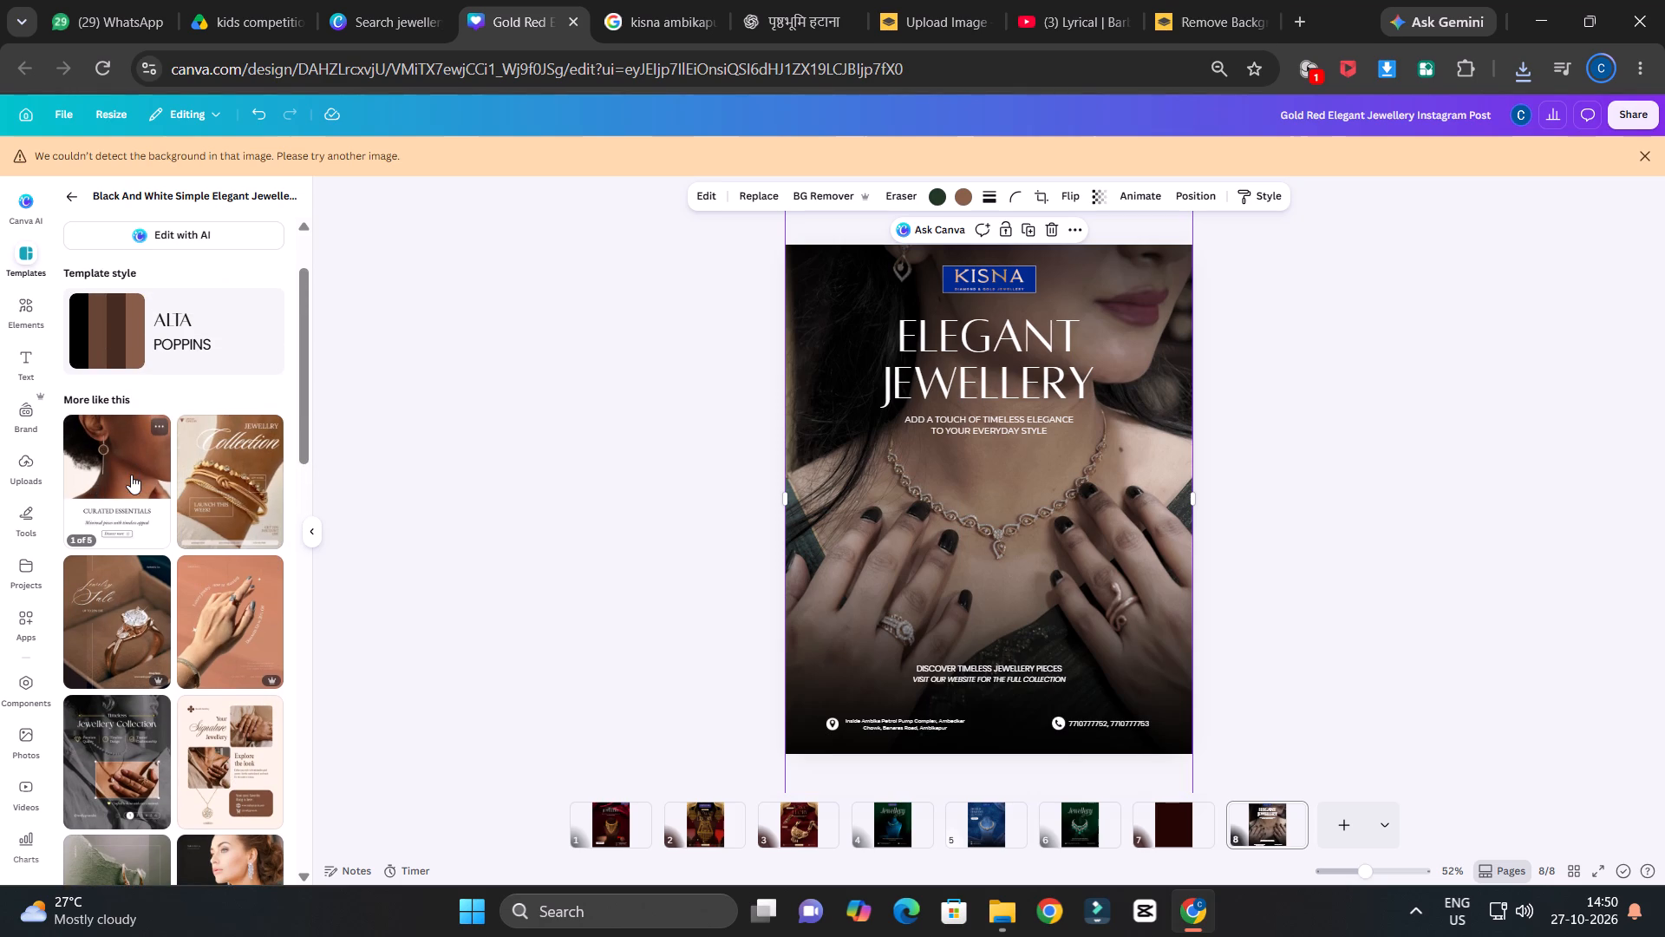
scroll(128, 475, "up", 1)
scroll(128, 477, "down", 6)
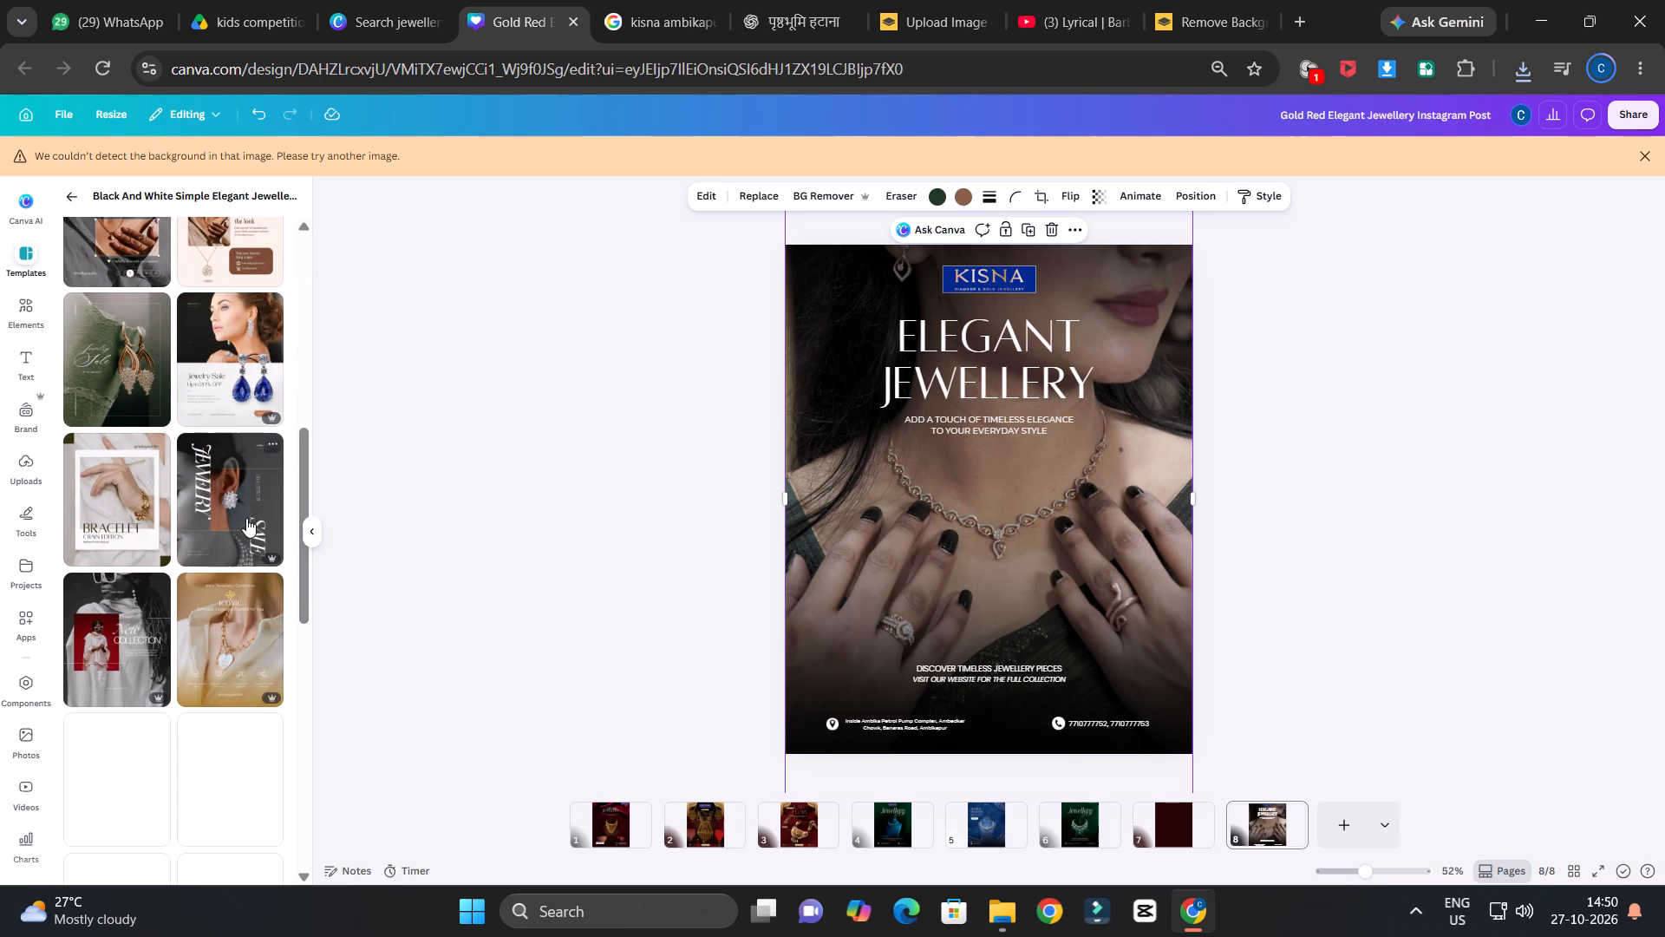
scroll(225, 602, "down", 2)
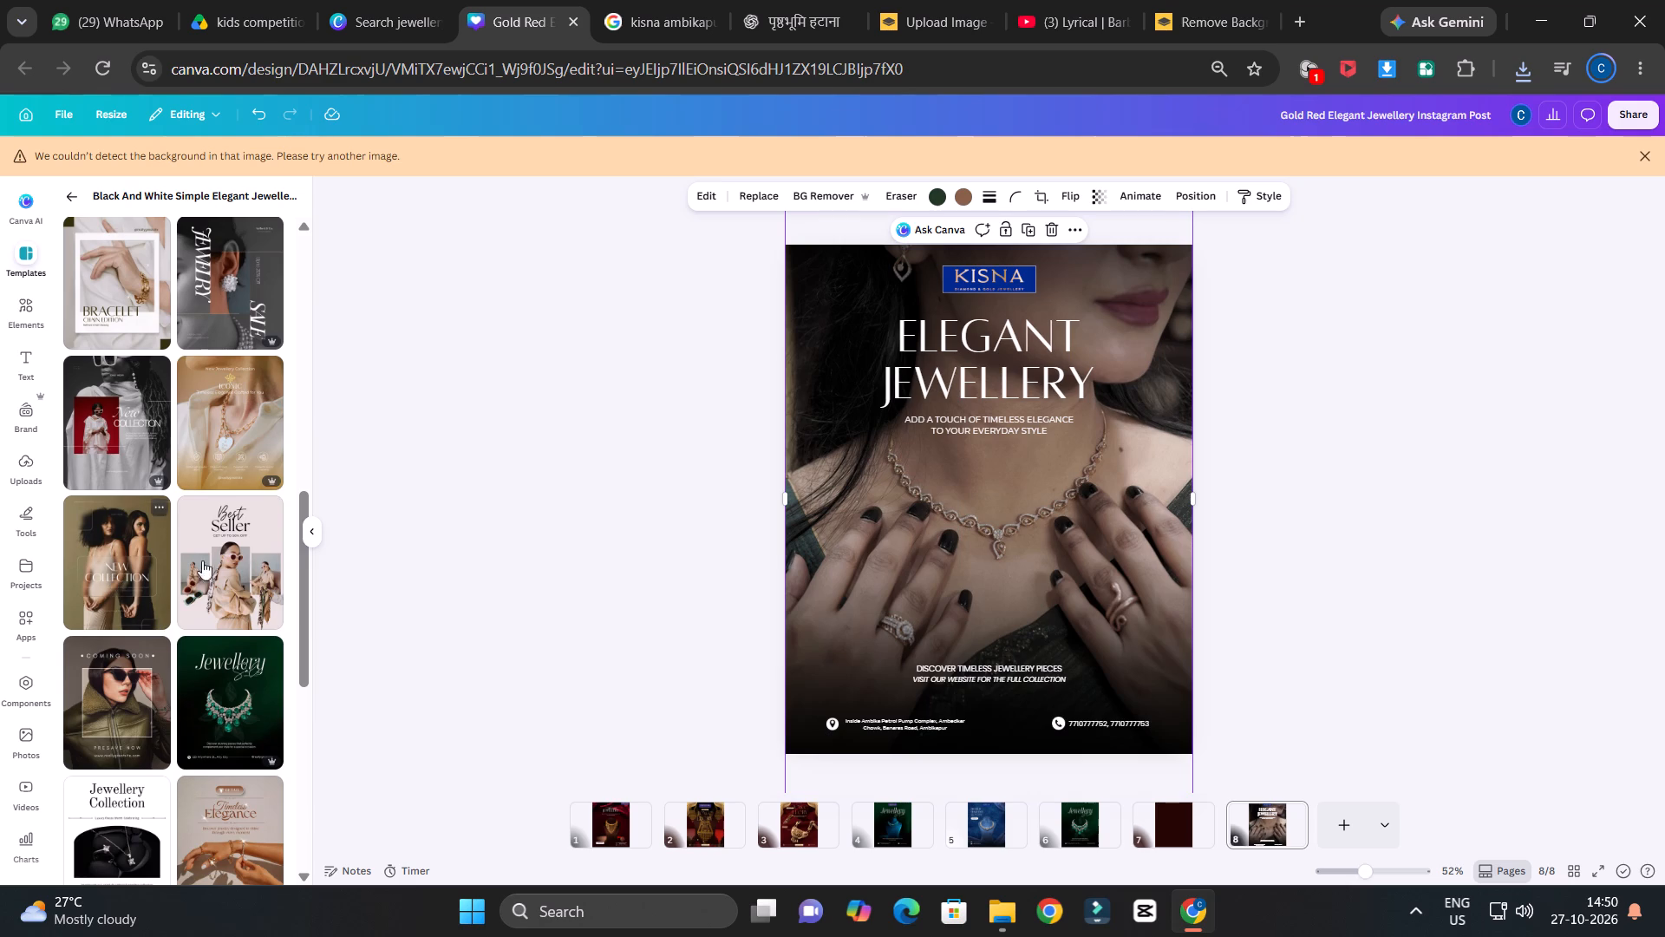
scroll(238, 556, "down", 1)
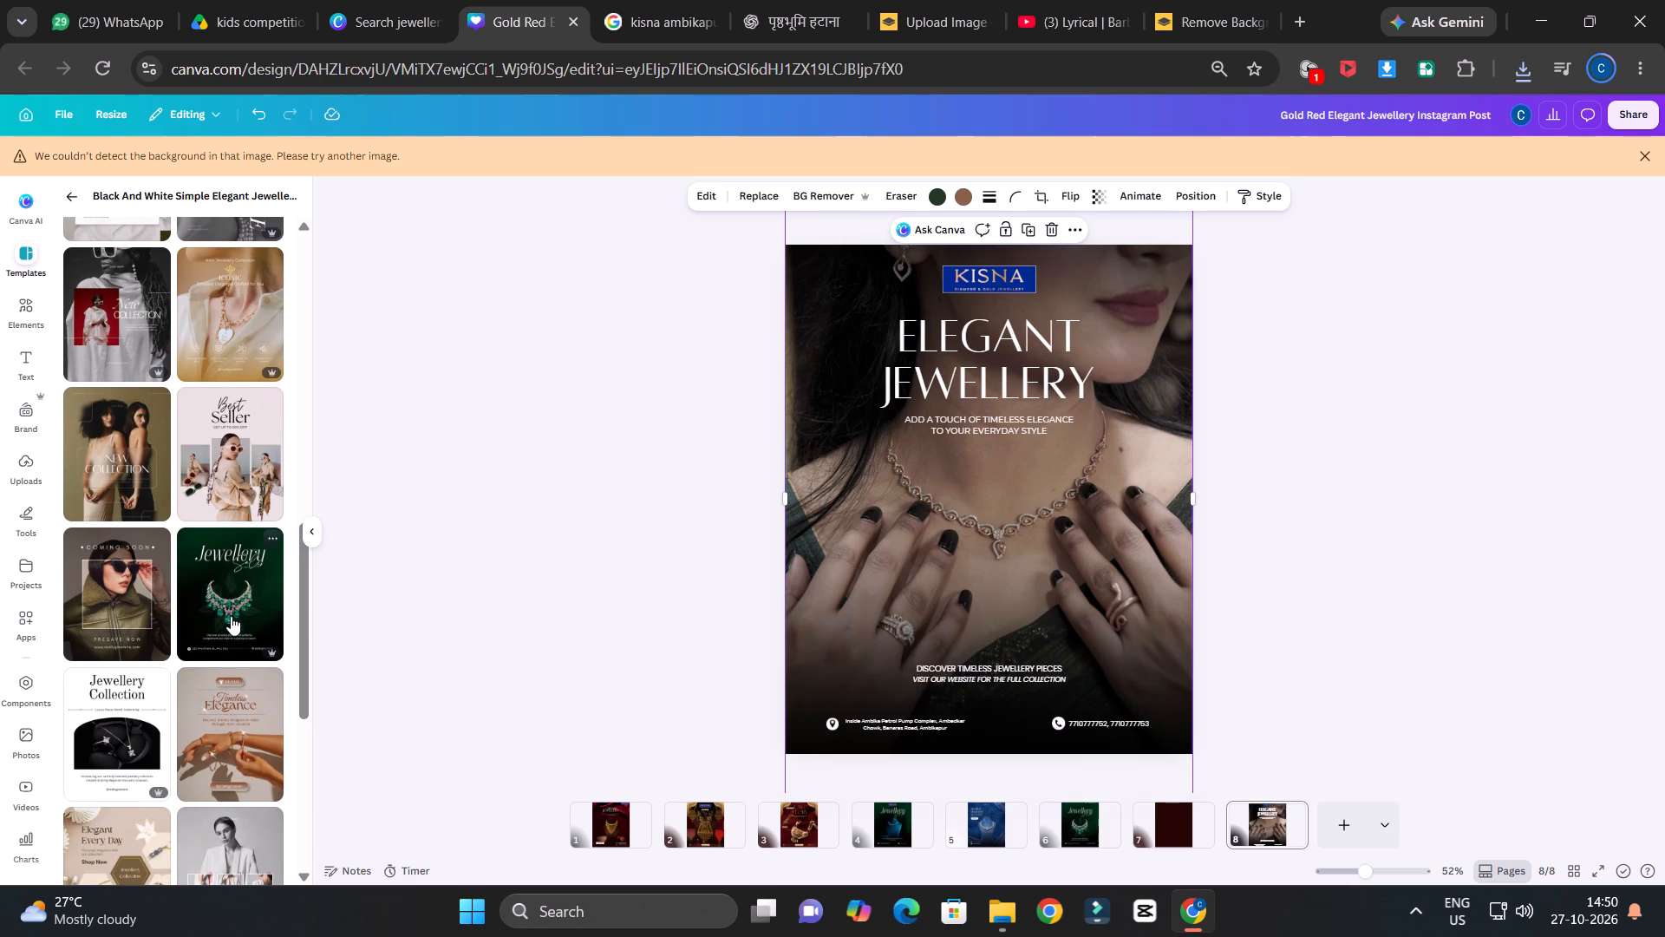
scroll(231, 616, "down", 2)
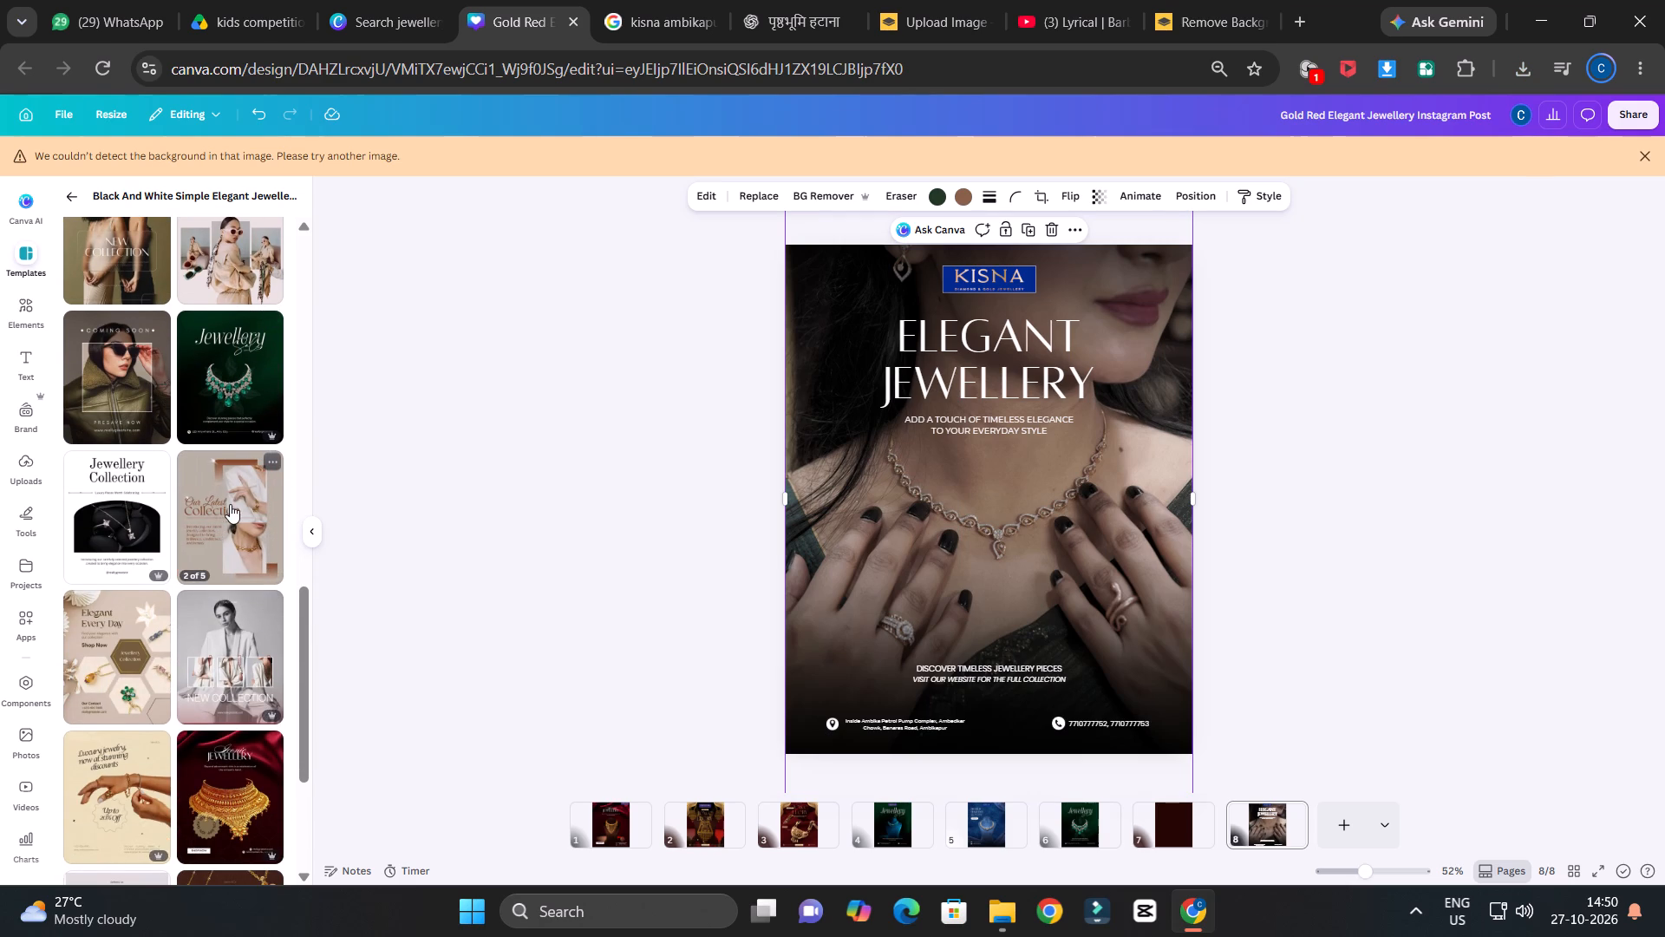
scroll(233, 519, "down", 4)
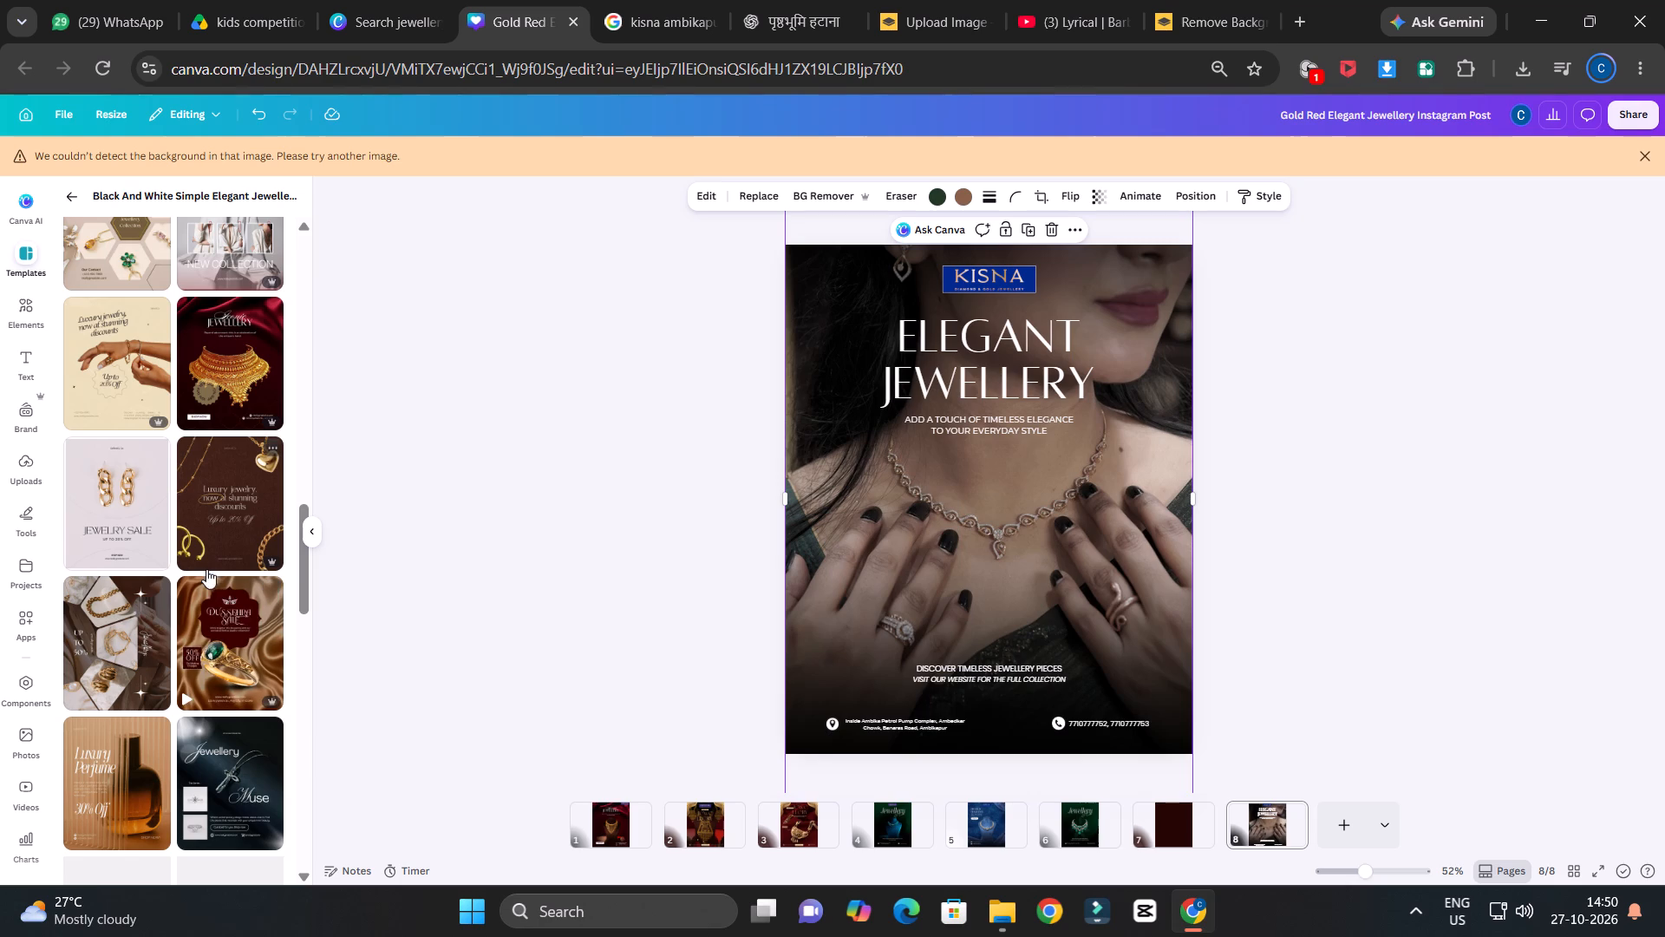
scroll(223, 689, "down", 2)
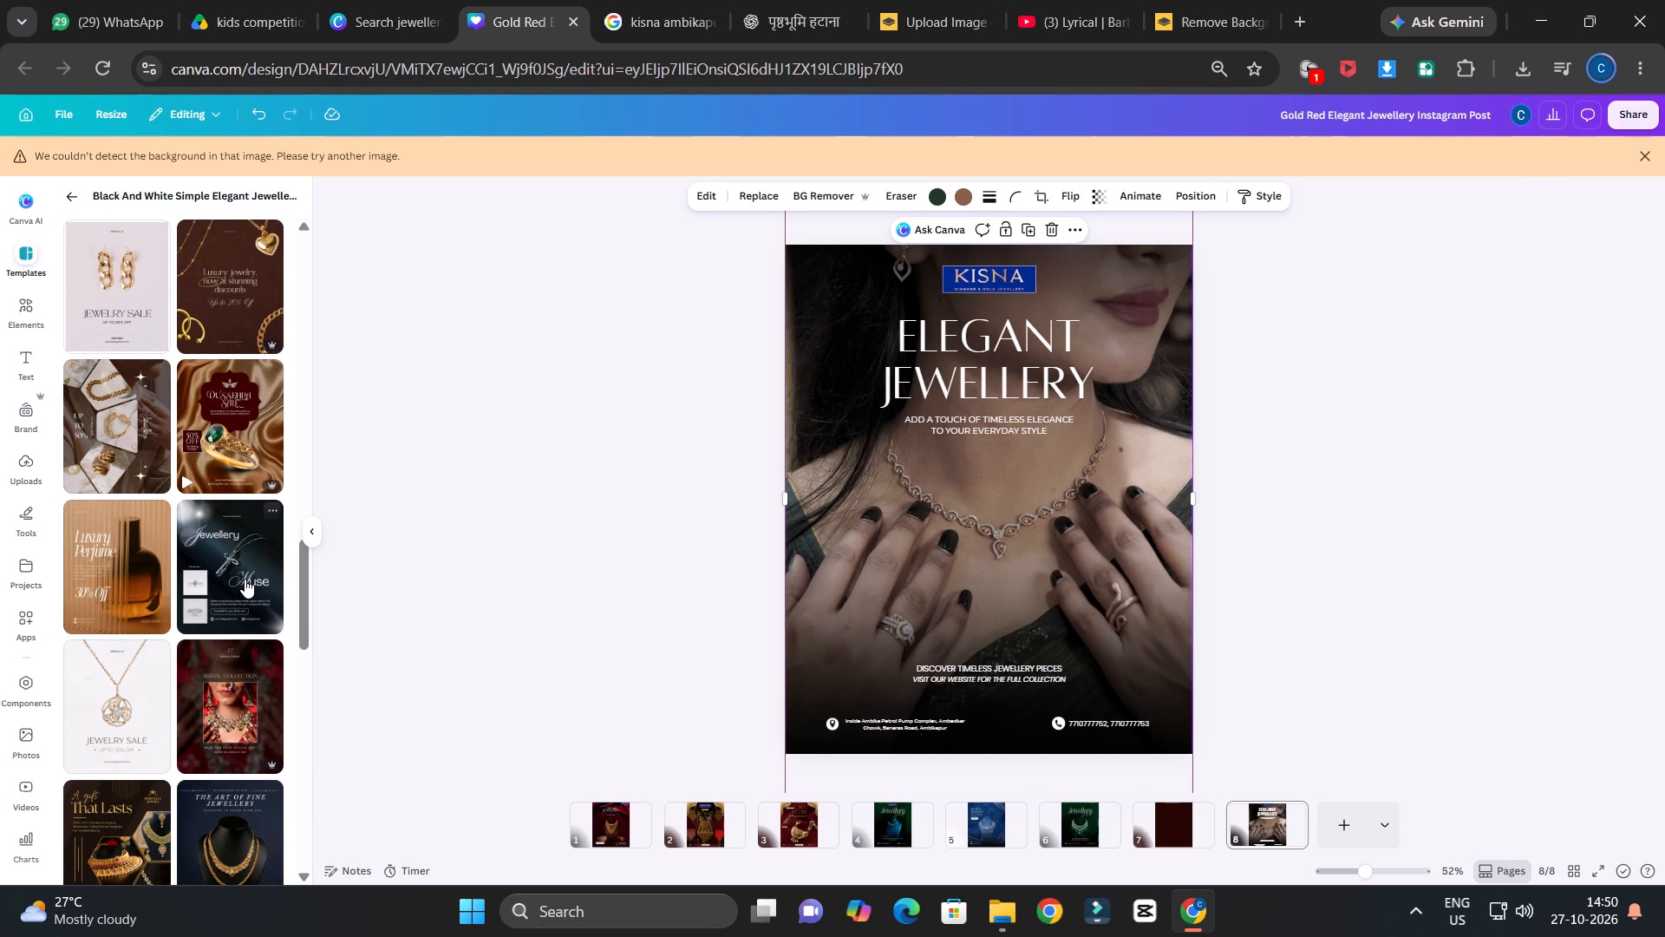
left_click_drag(245, 579, 1337, 828)
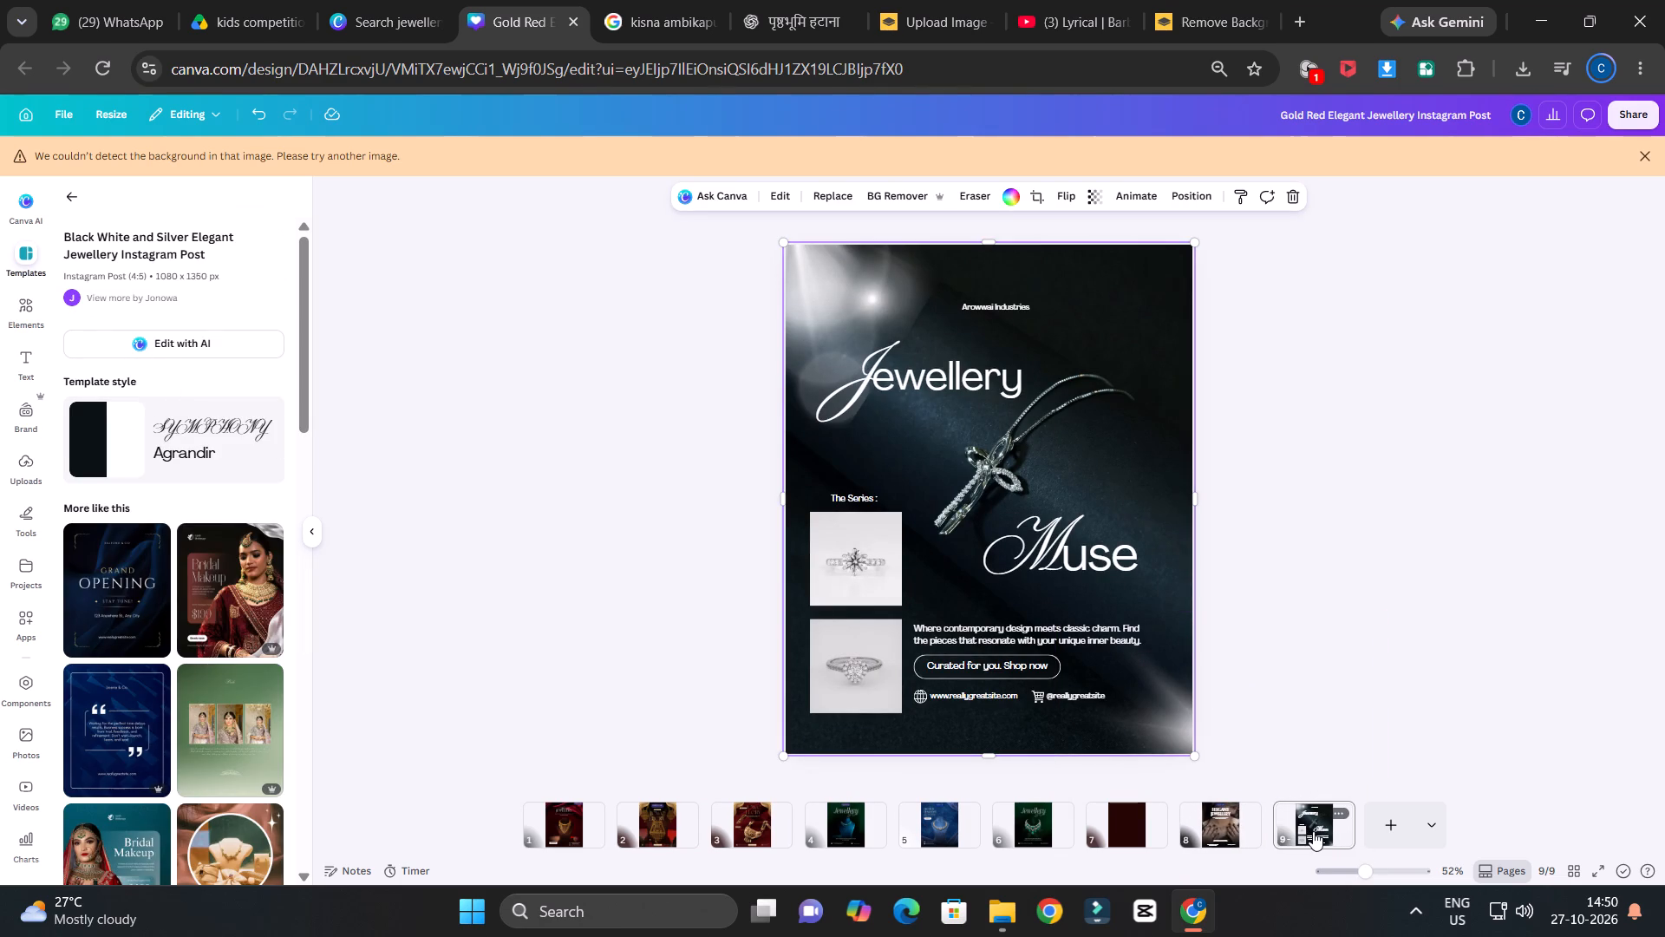
Duplicate the new Jewellery Muse page at the end of the design.
left_click_drag(1313, 833, 1368, 829, "alt")
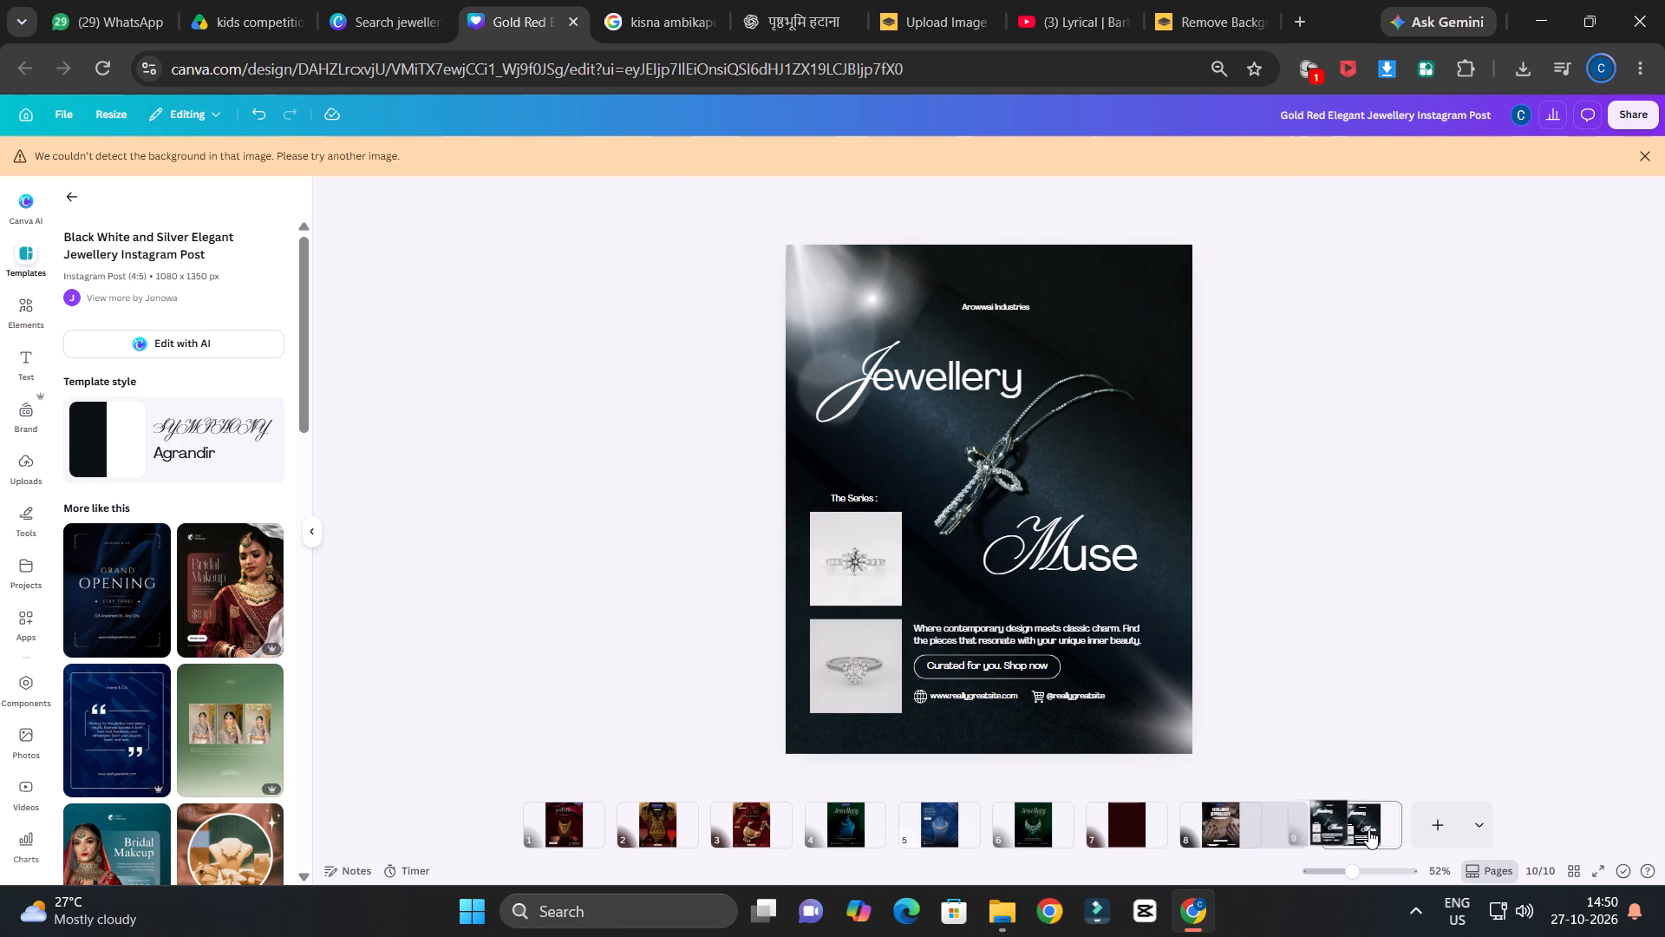
On page 9, scale the dark necklace background image down proportionally from its bottom corner.
left_click(1272, 826)
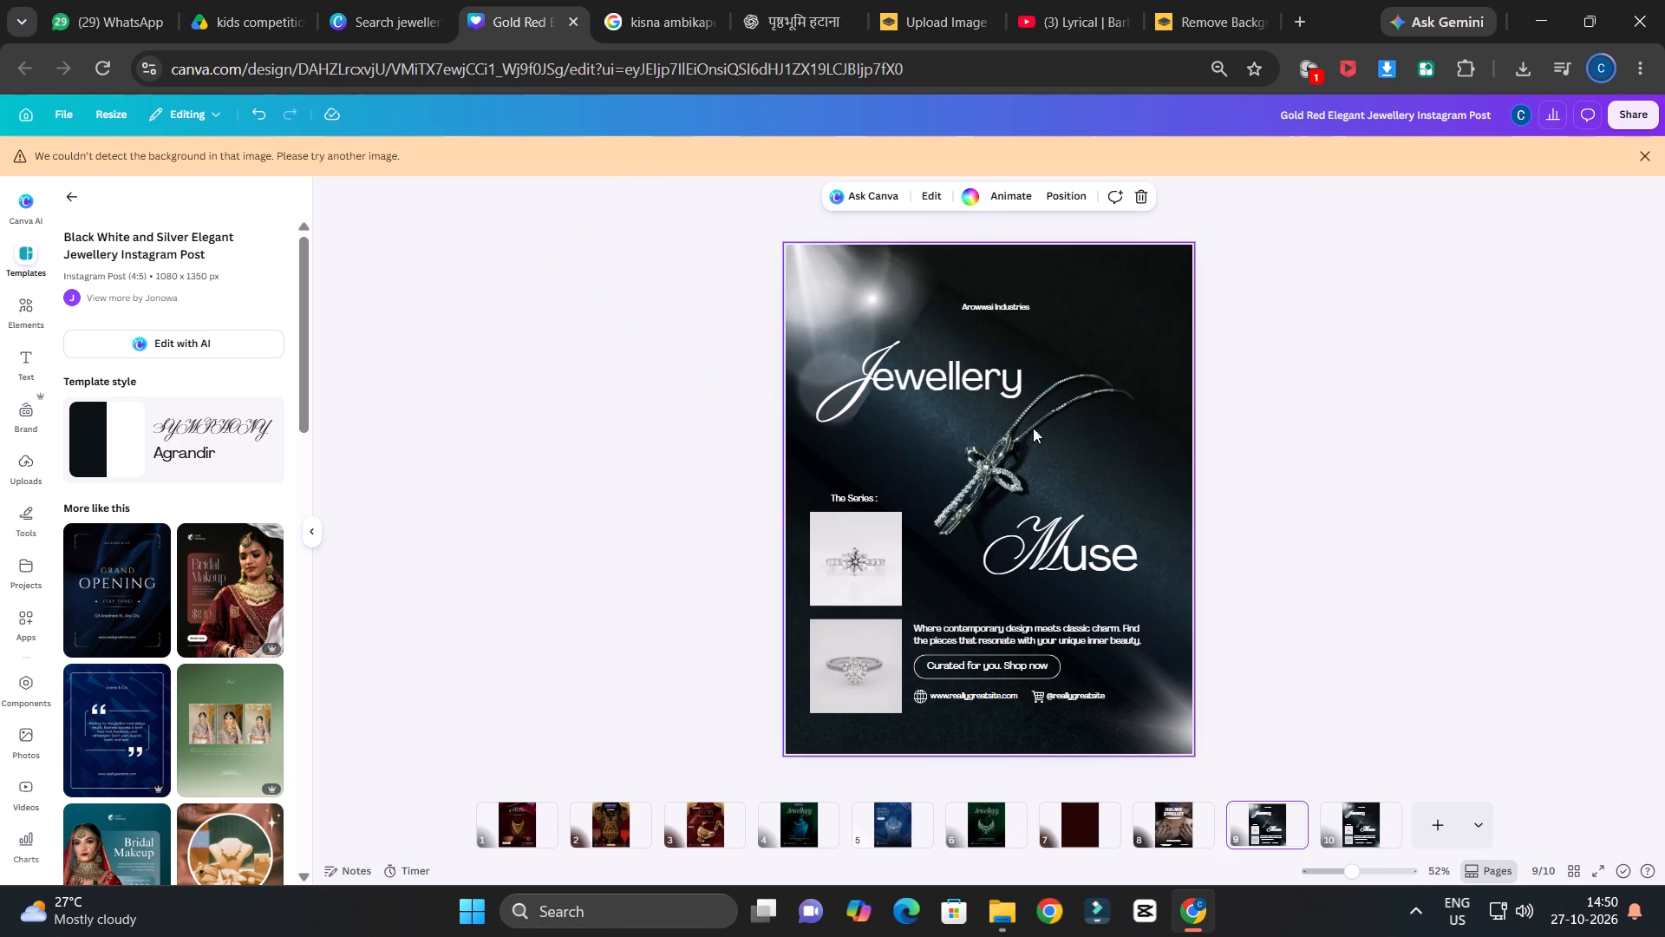
left_click(987, 443)
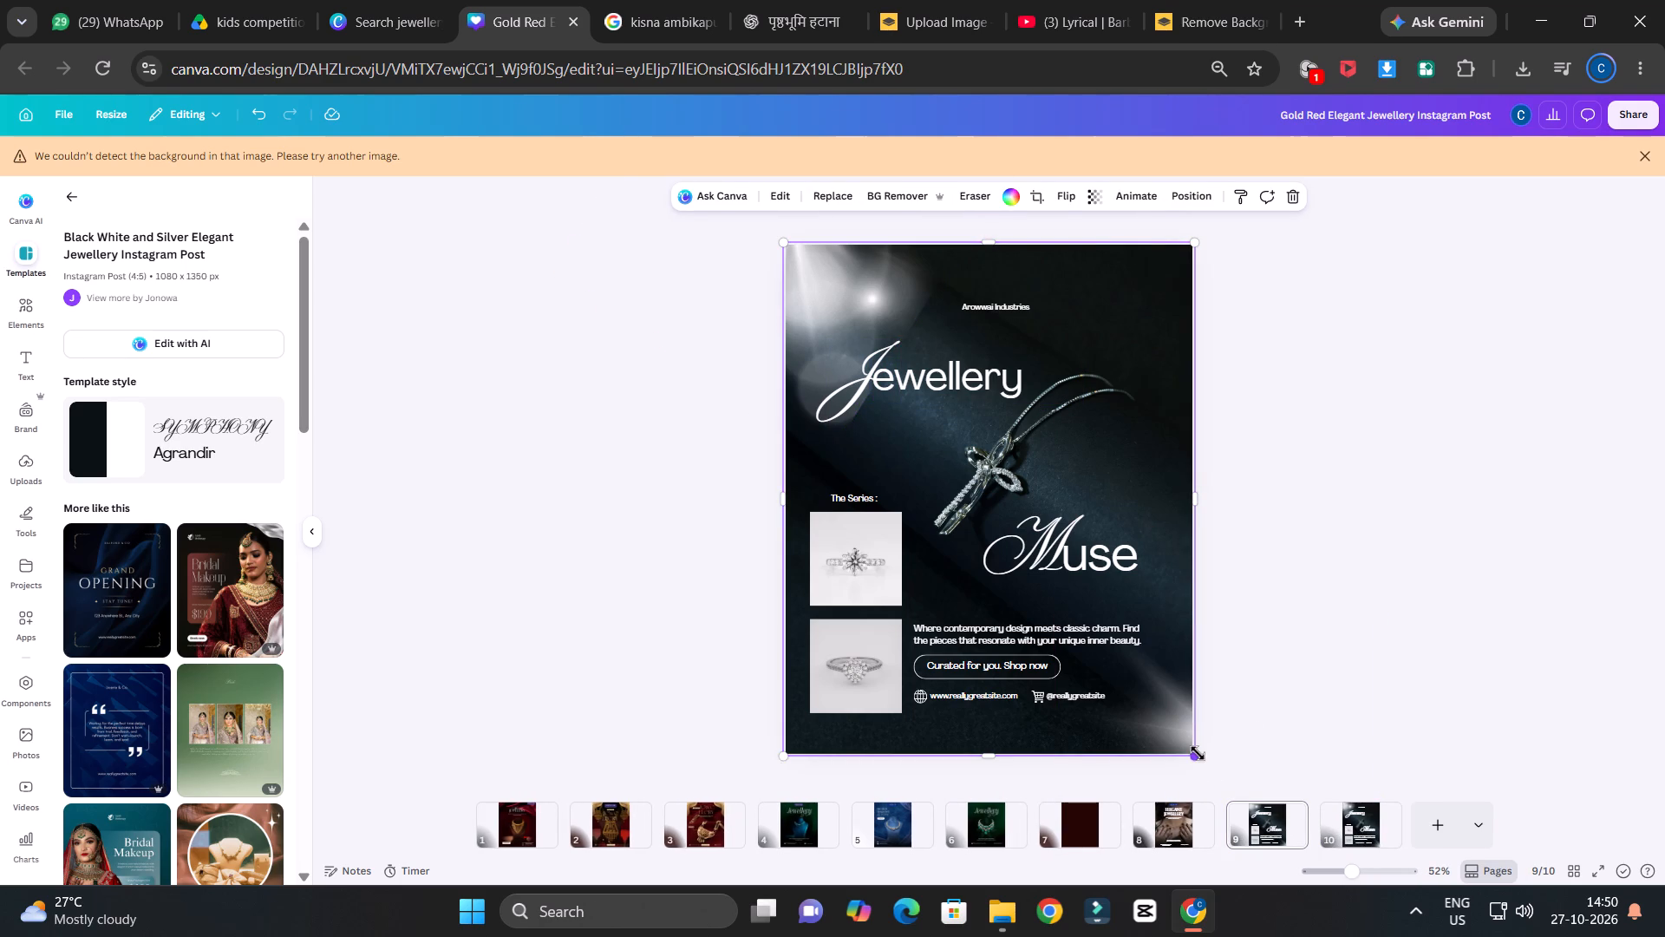
left_click_drag(1198, 753, 1139, 779)
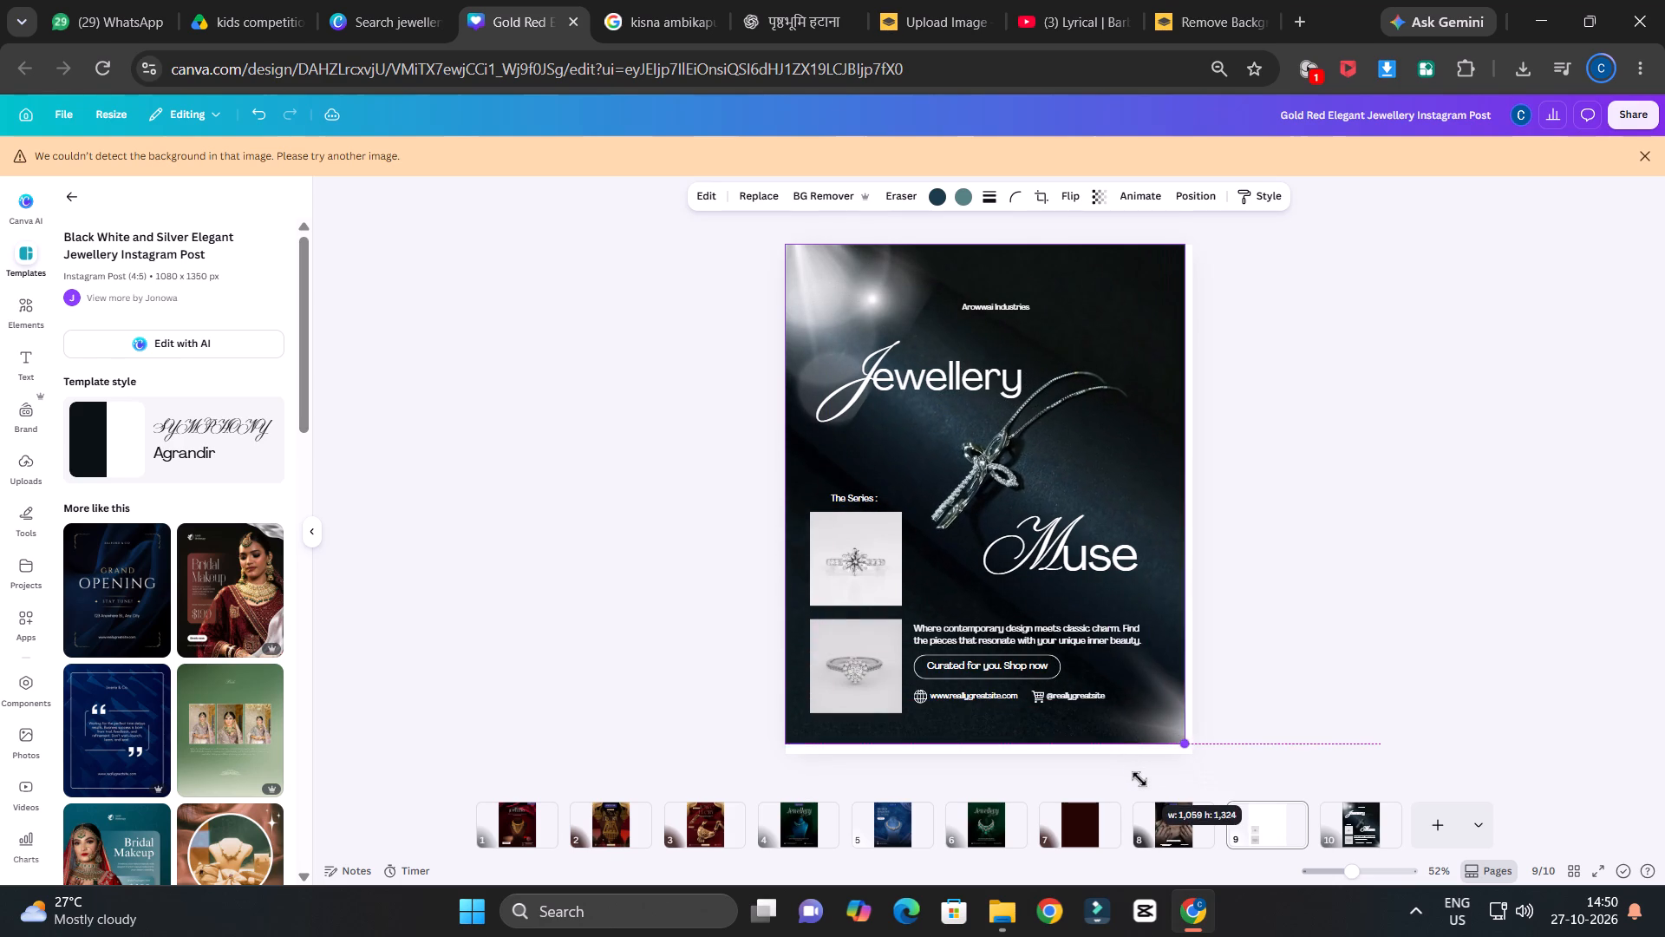
left_click_drag(1139, 779, 1119, 772)
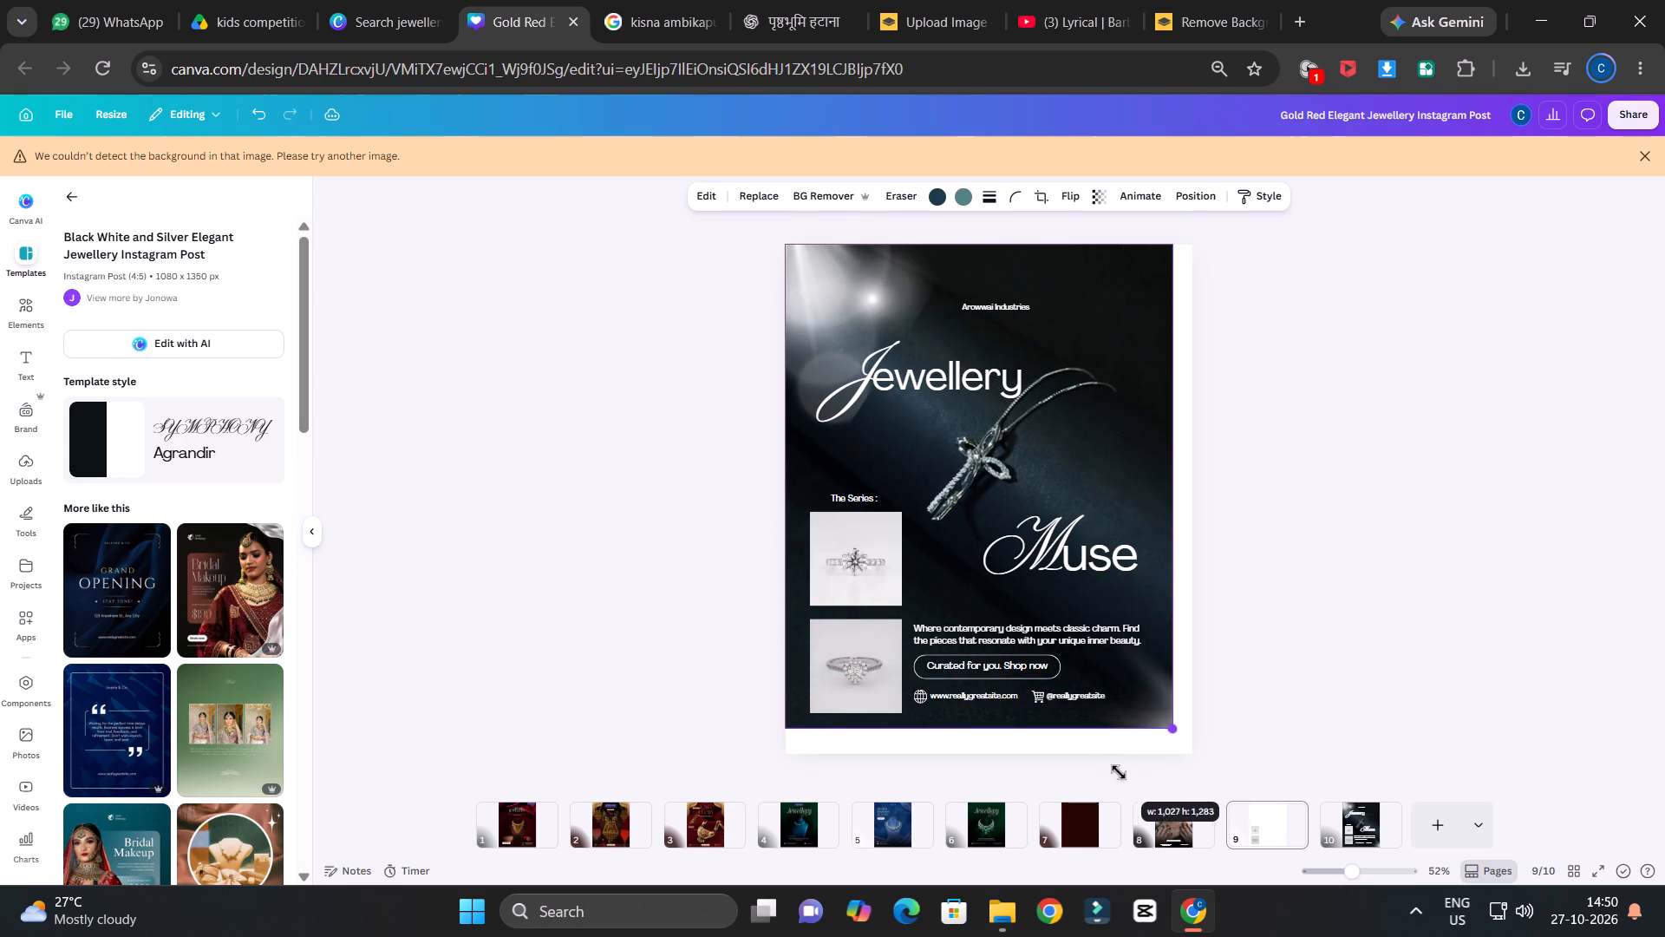
left_click_drag(1119, 772, 1019, 586)
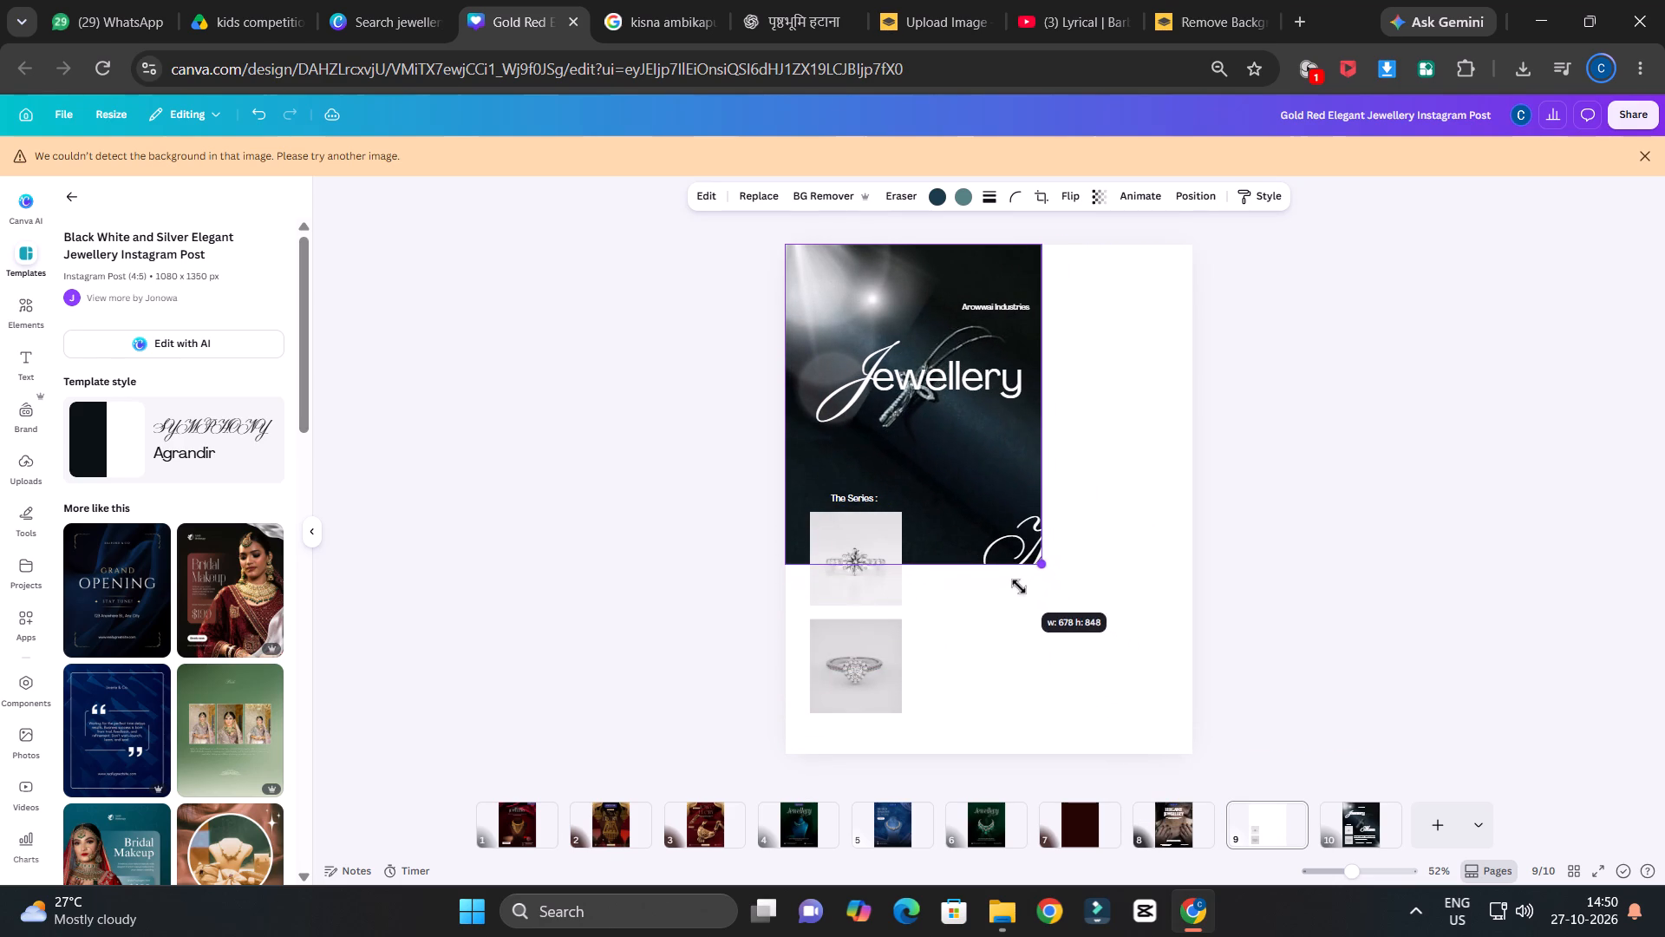
left_click_drag(1019, 586, 1176, 760)
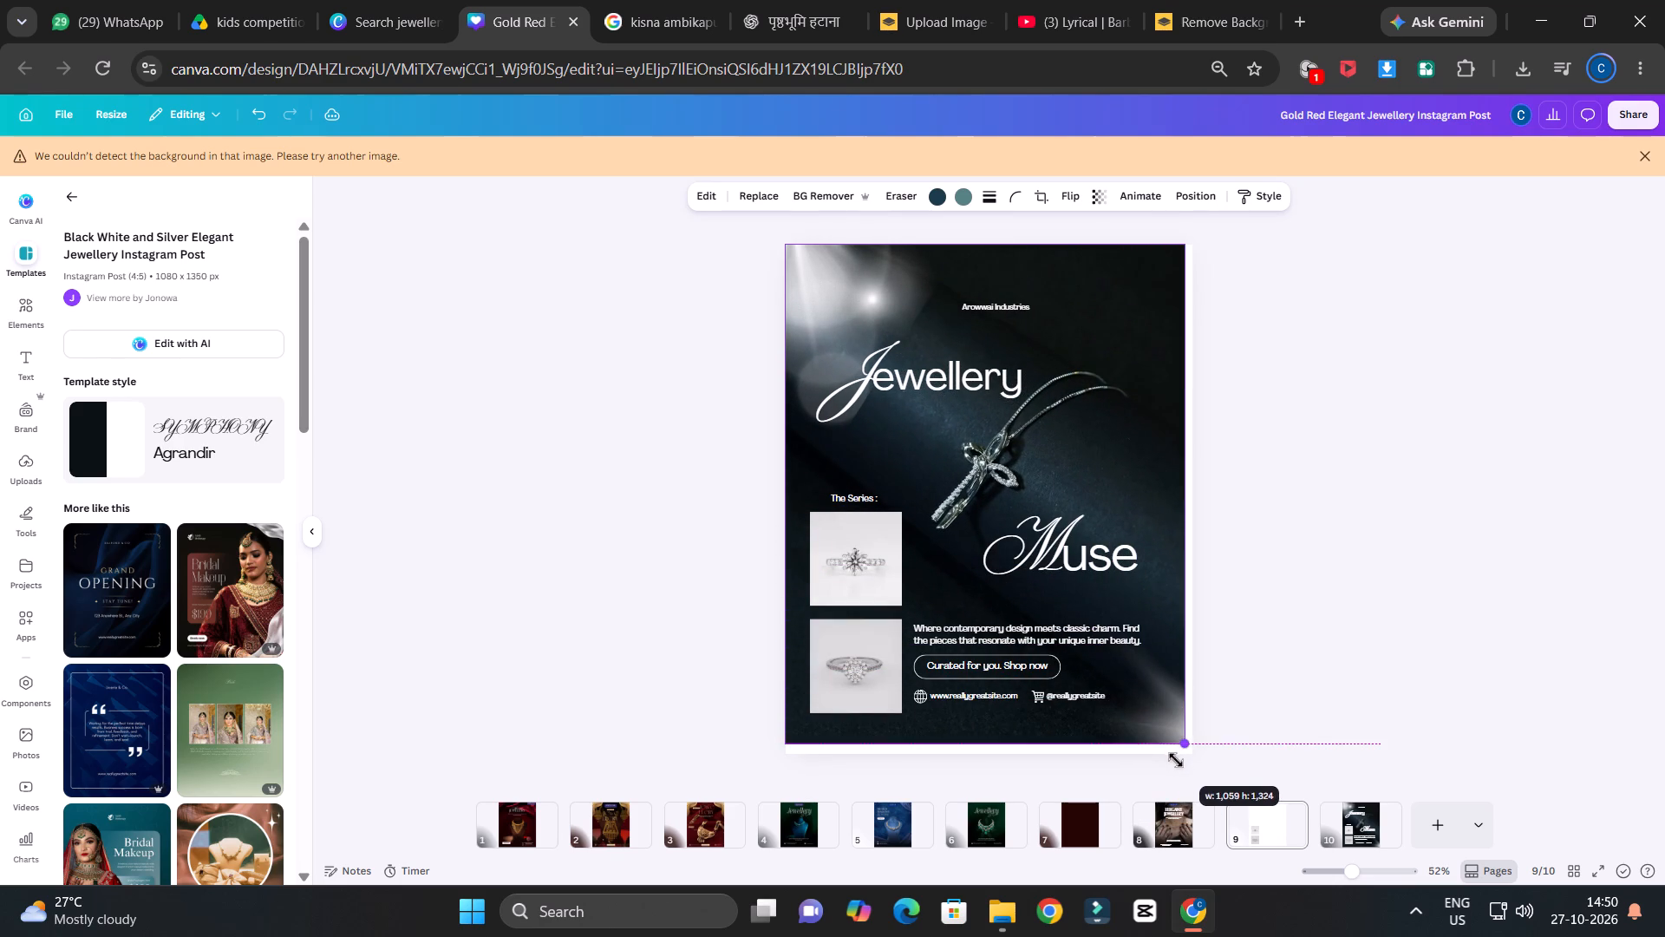
left_click_drag(1176, 760, 1150, 737)
Switch to File Explorer and look through the image 1 folder's model, necklace and KISNA box photos for a suitable picture.
left_click(1012, 919)
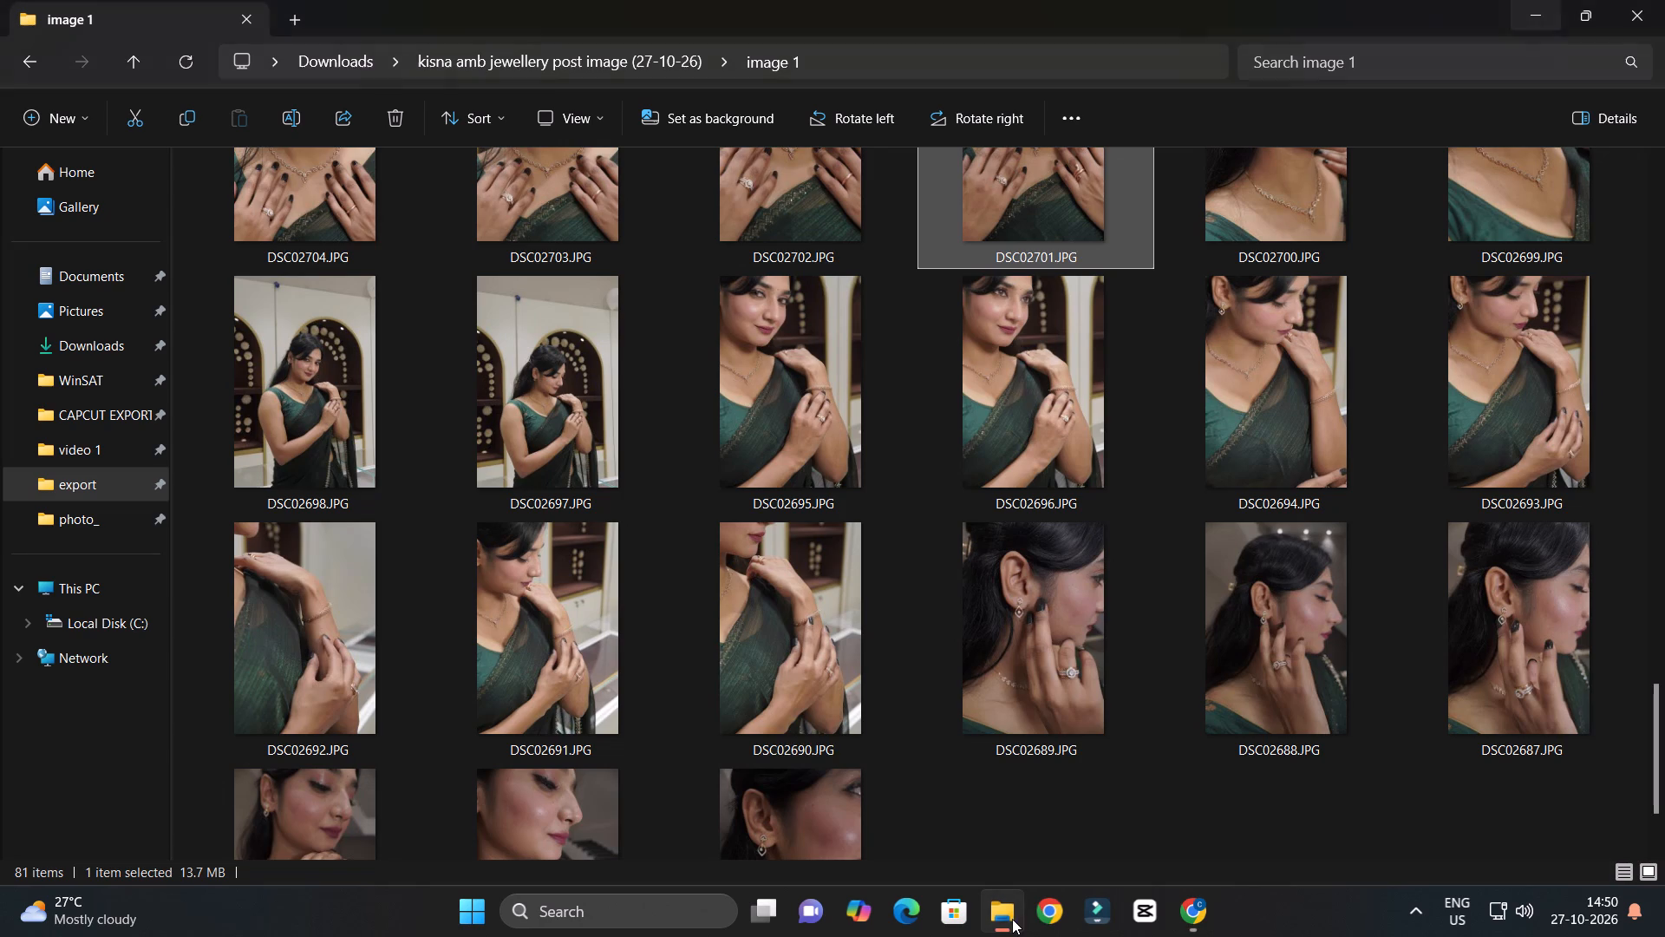
scroll(1062, 699, "up", 4)
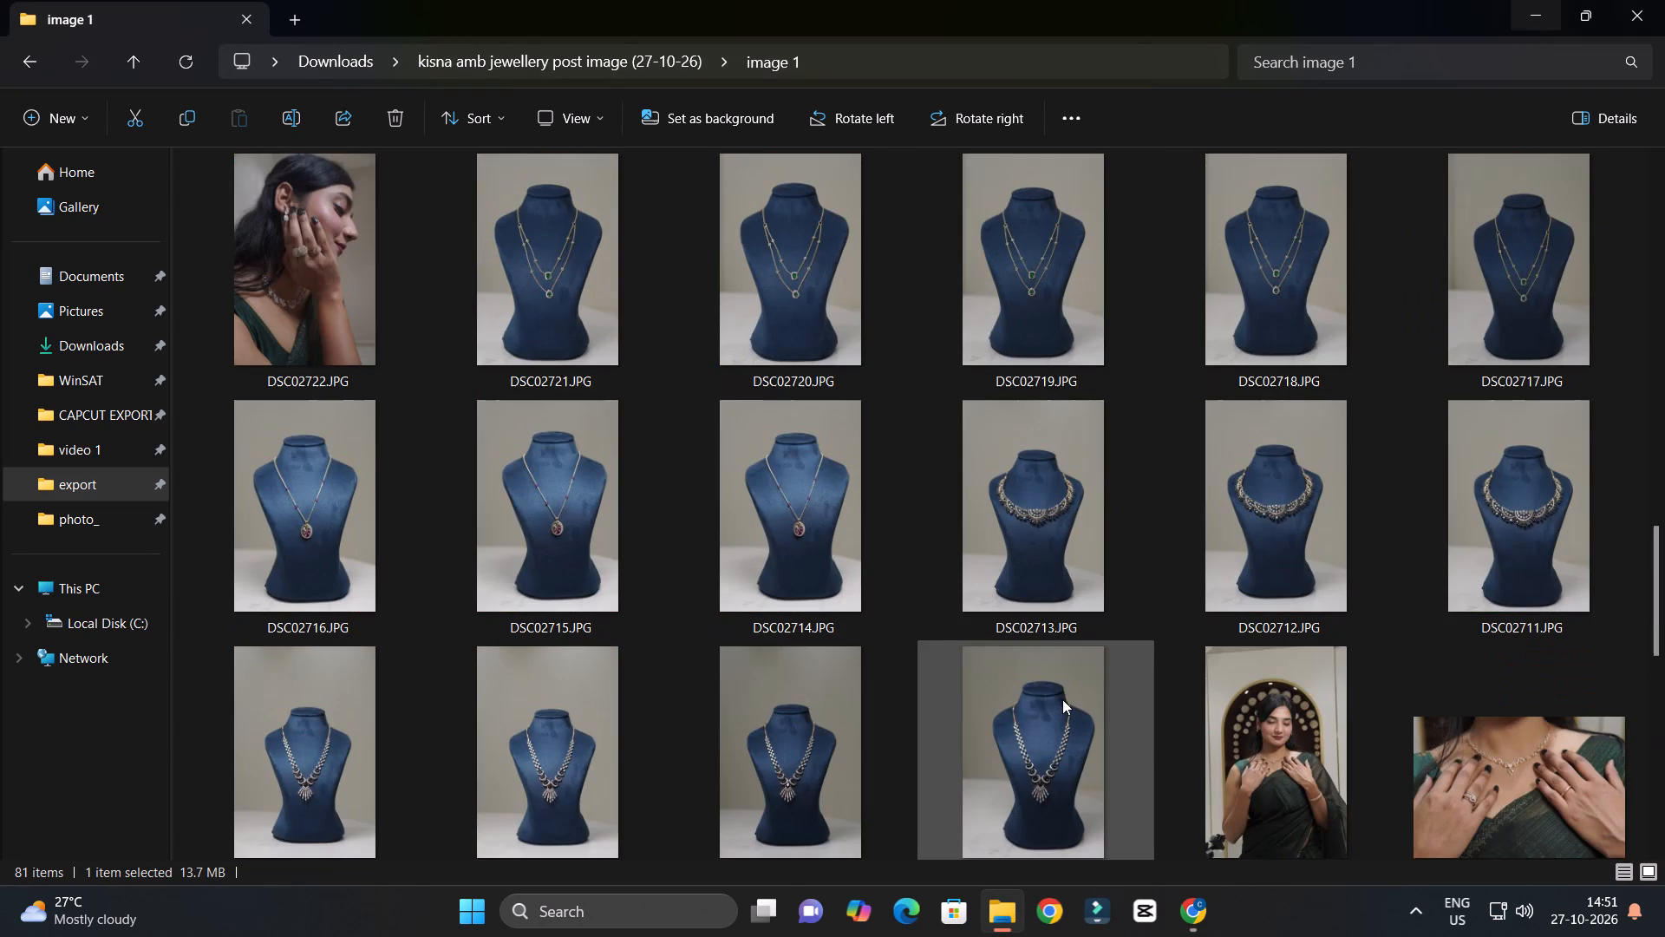
scroll(1062, 699, "down", 3)
scroll(1073, 685, "up", 1)
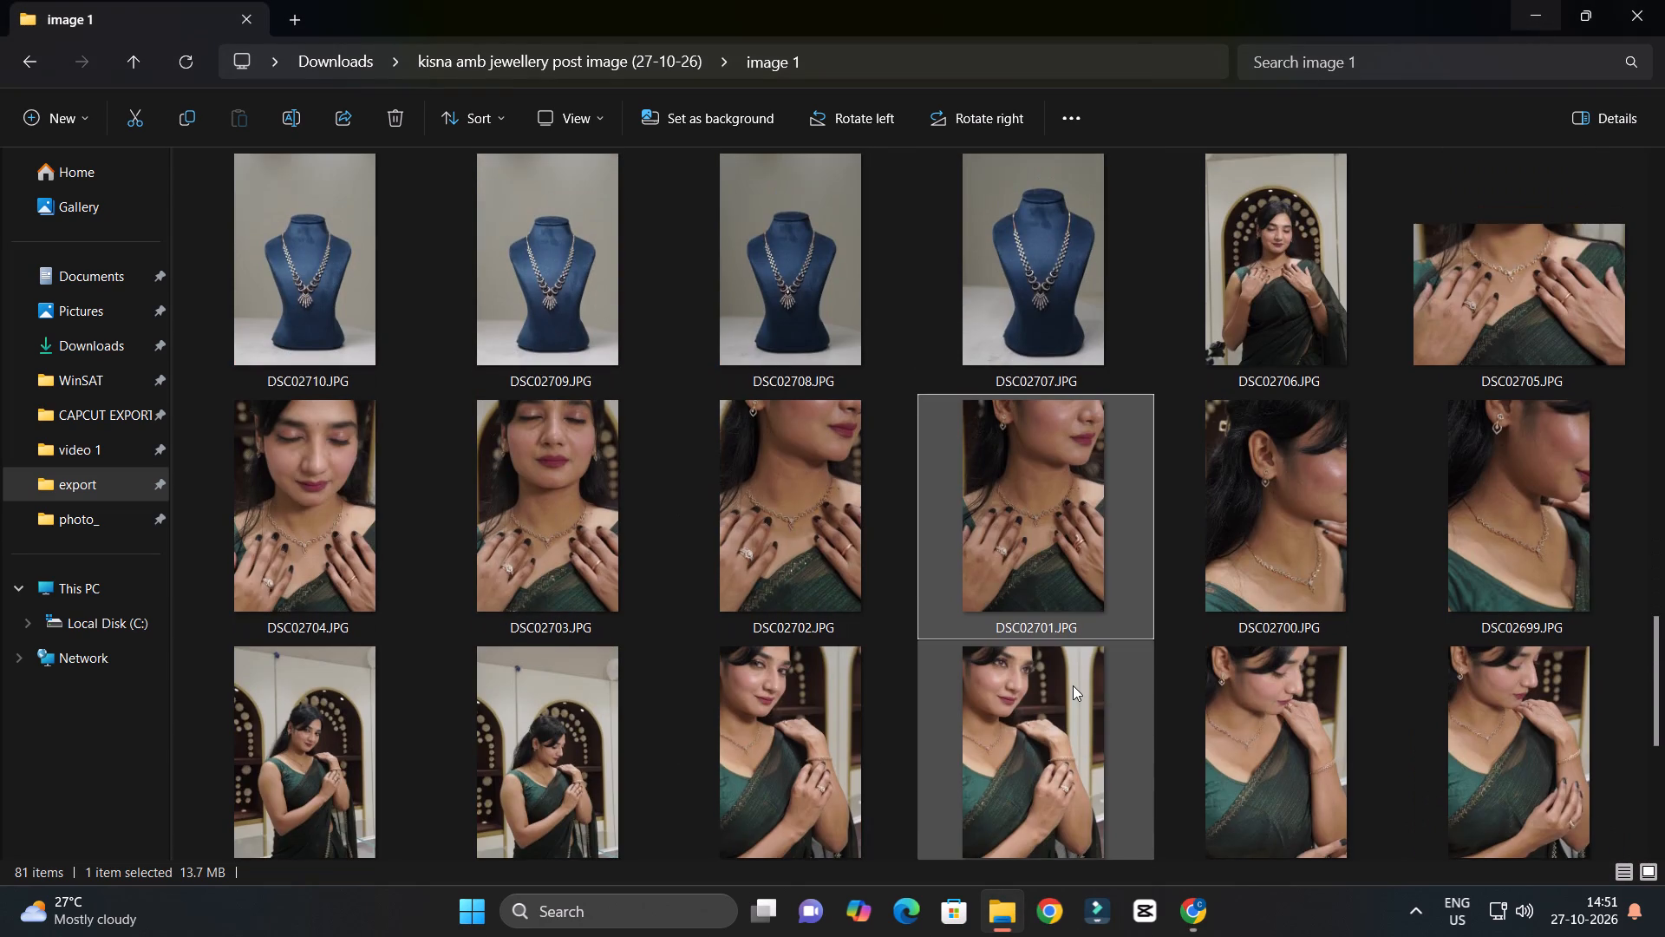
scroll(1073, 685, "up", 4)
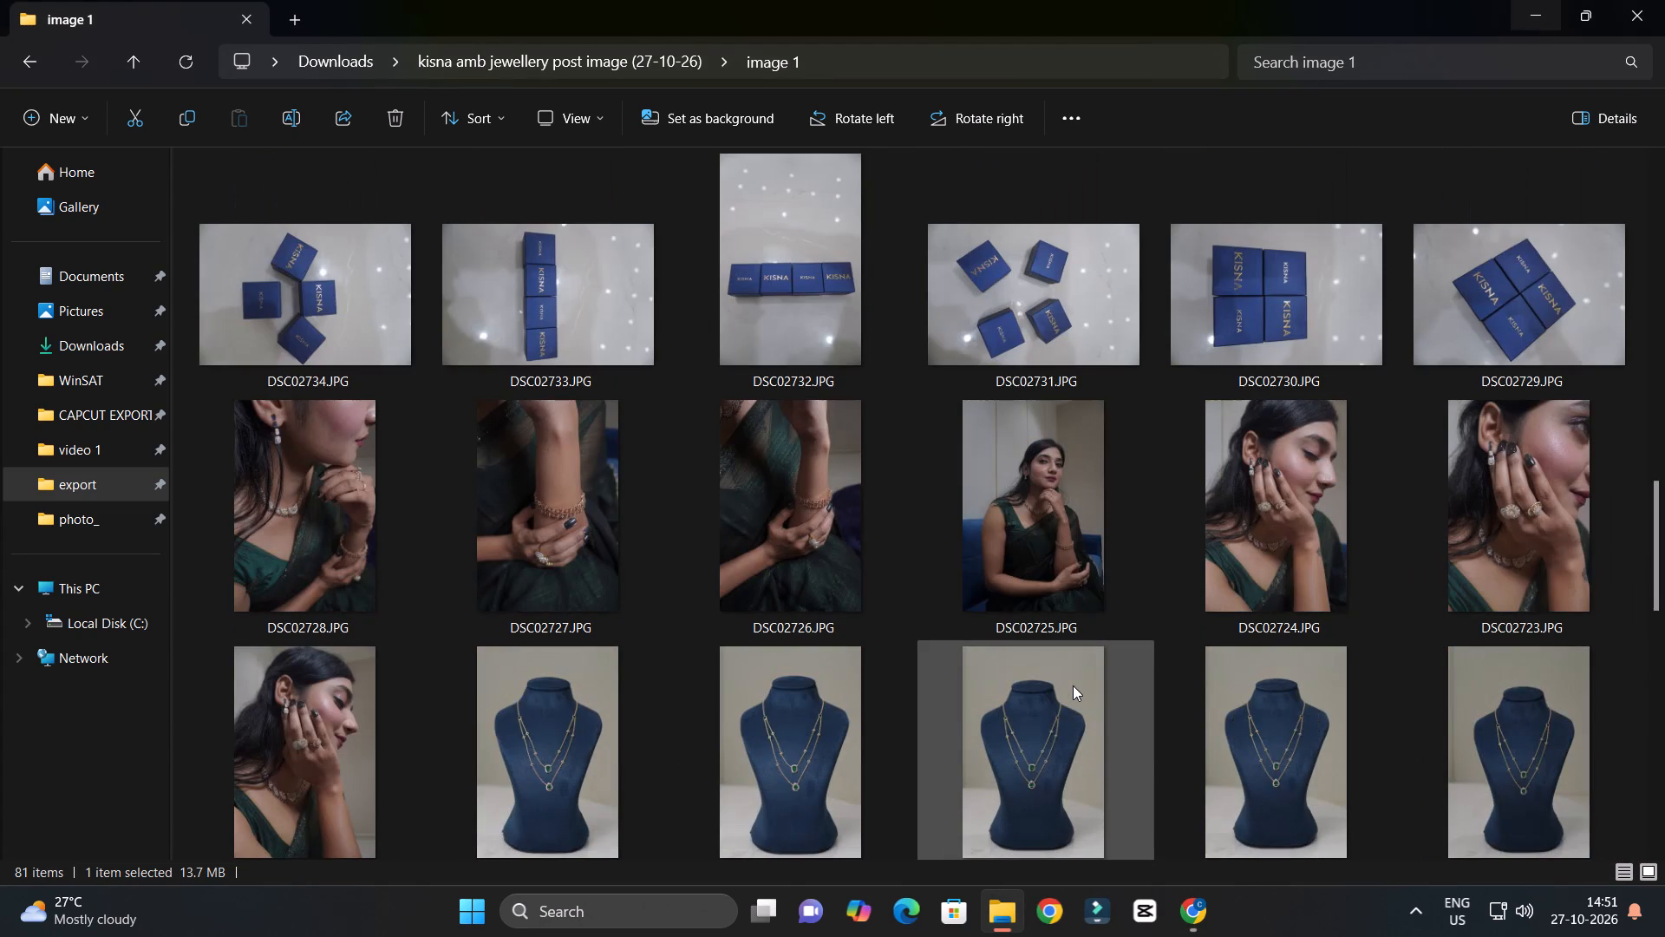
scroll(1073, 685, "down", 1)
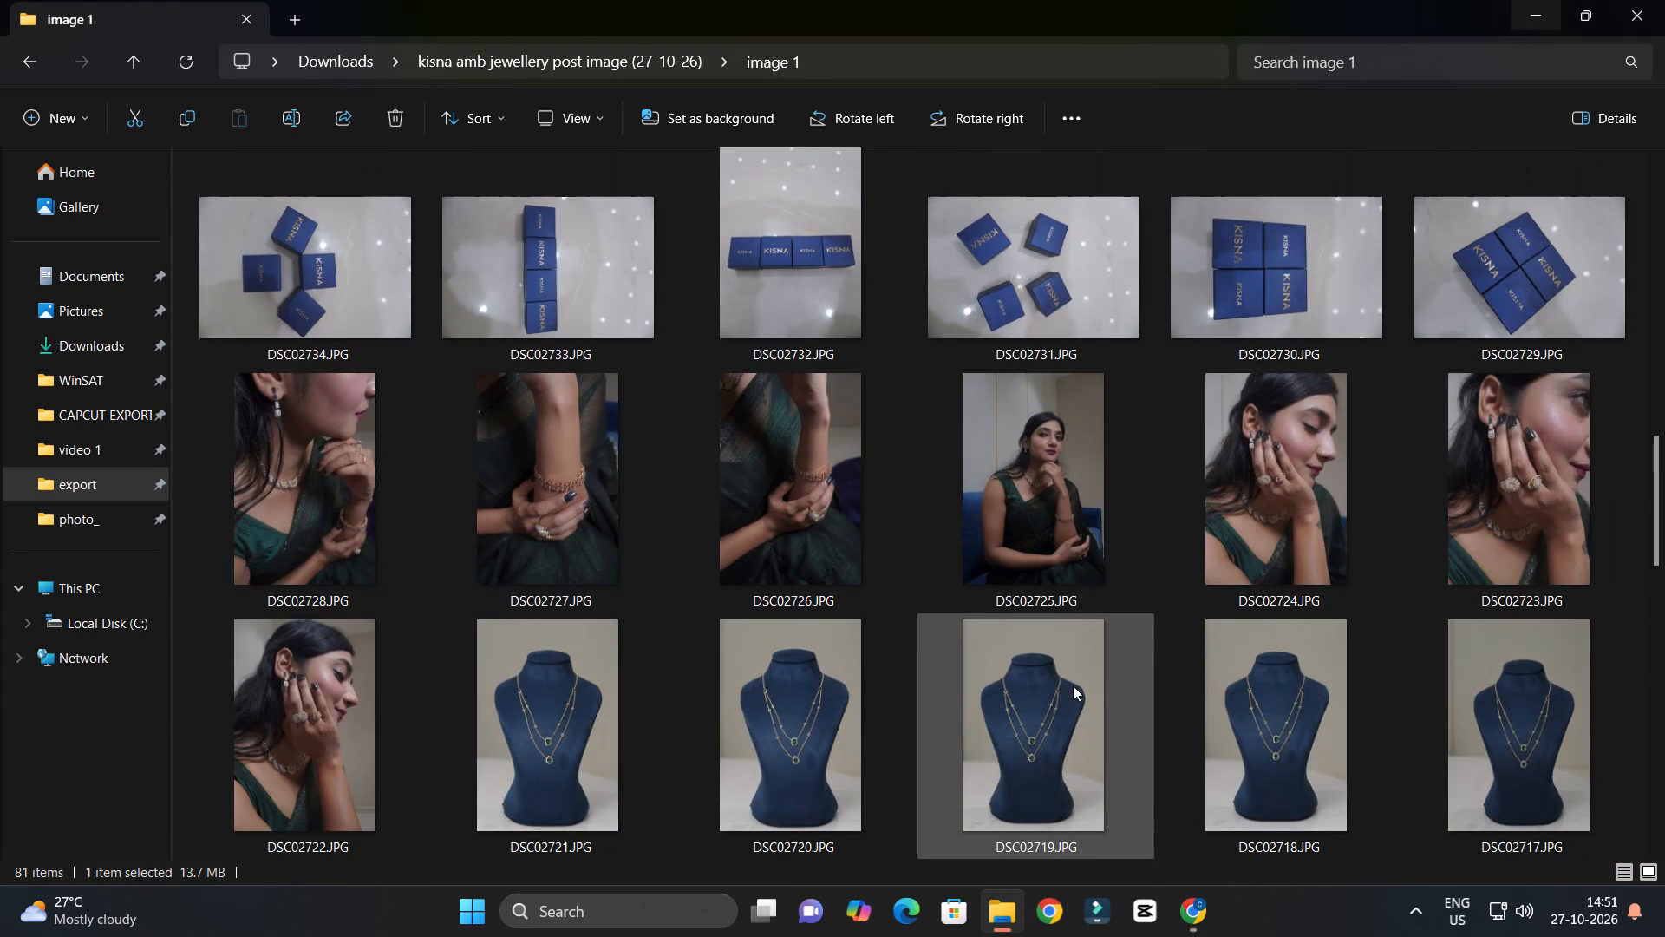
scroll(796, 460, "down", 9)
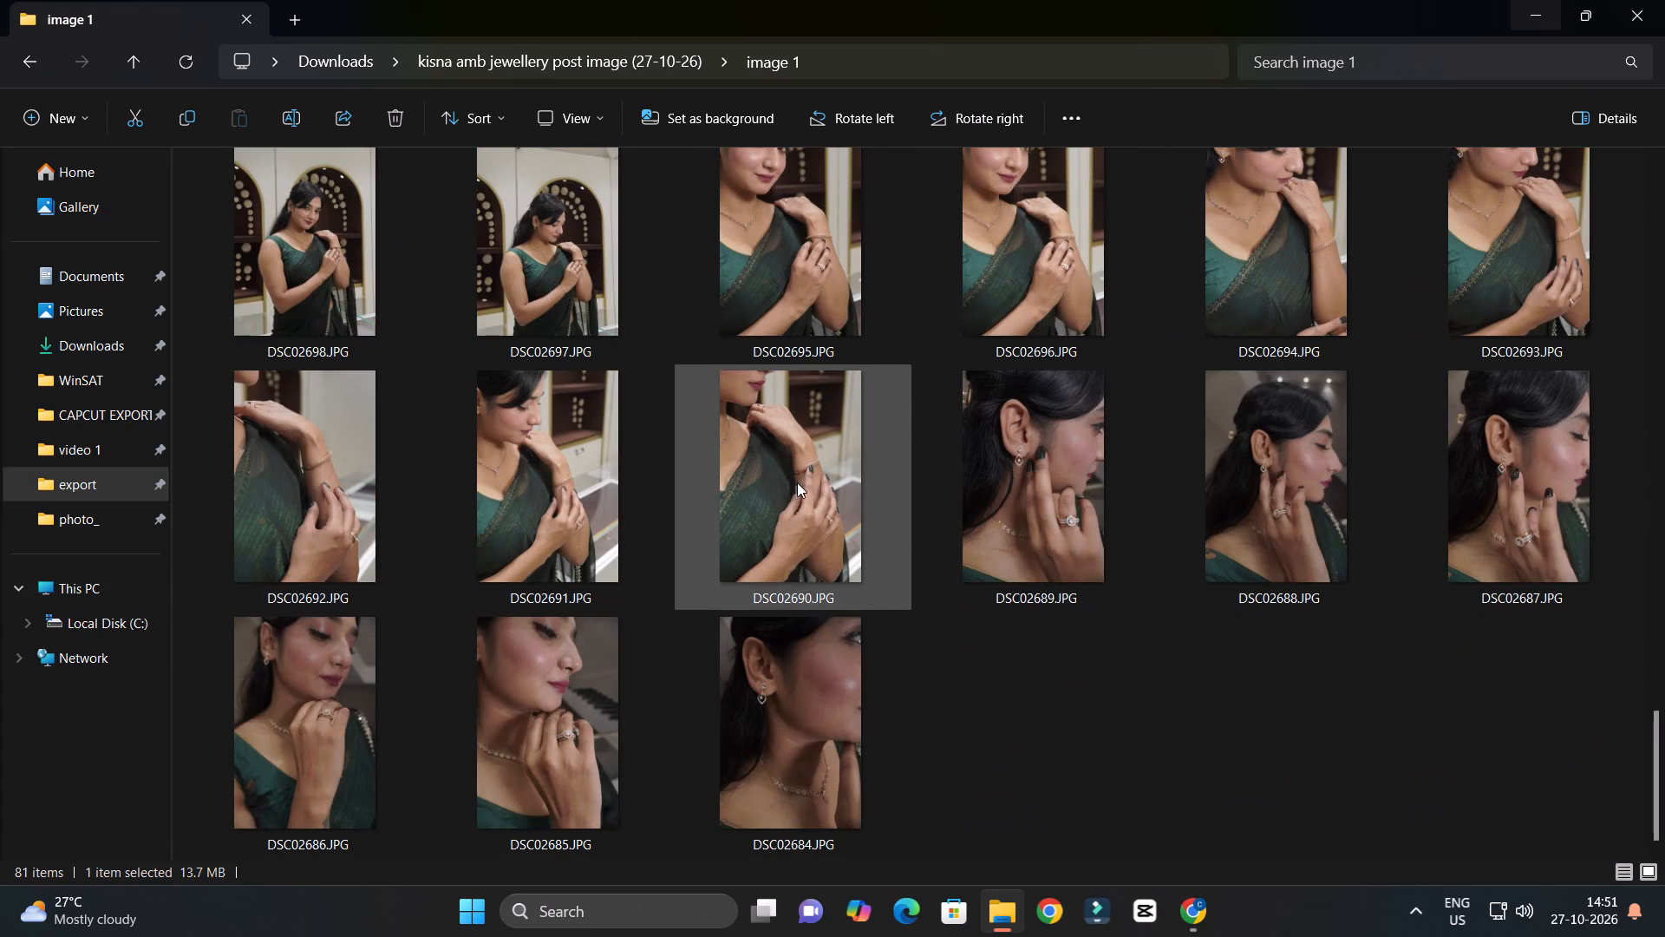
scroll(798, 487, "up", 6)
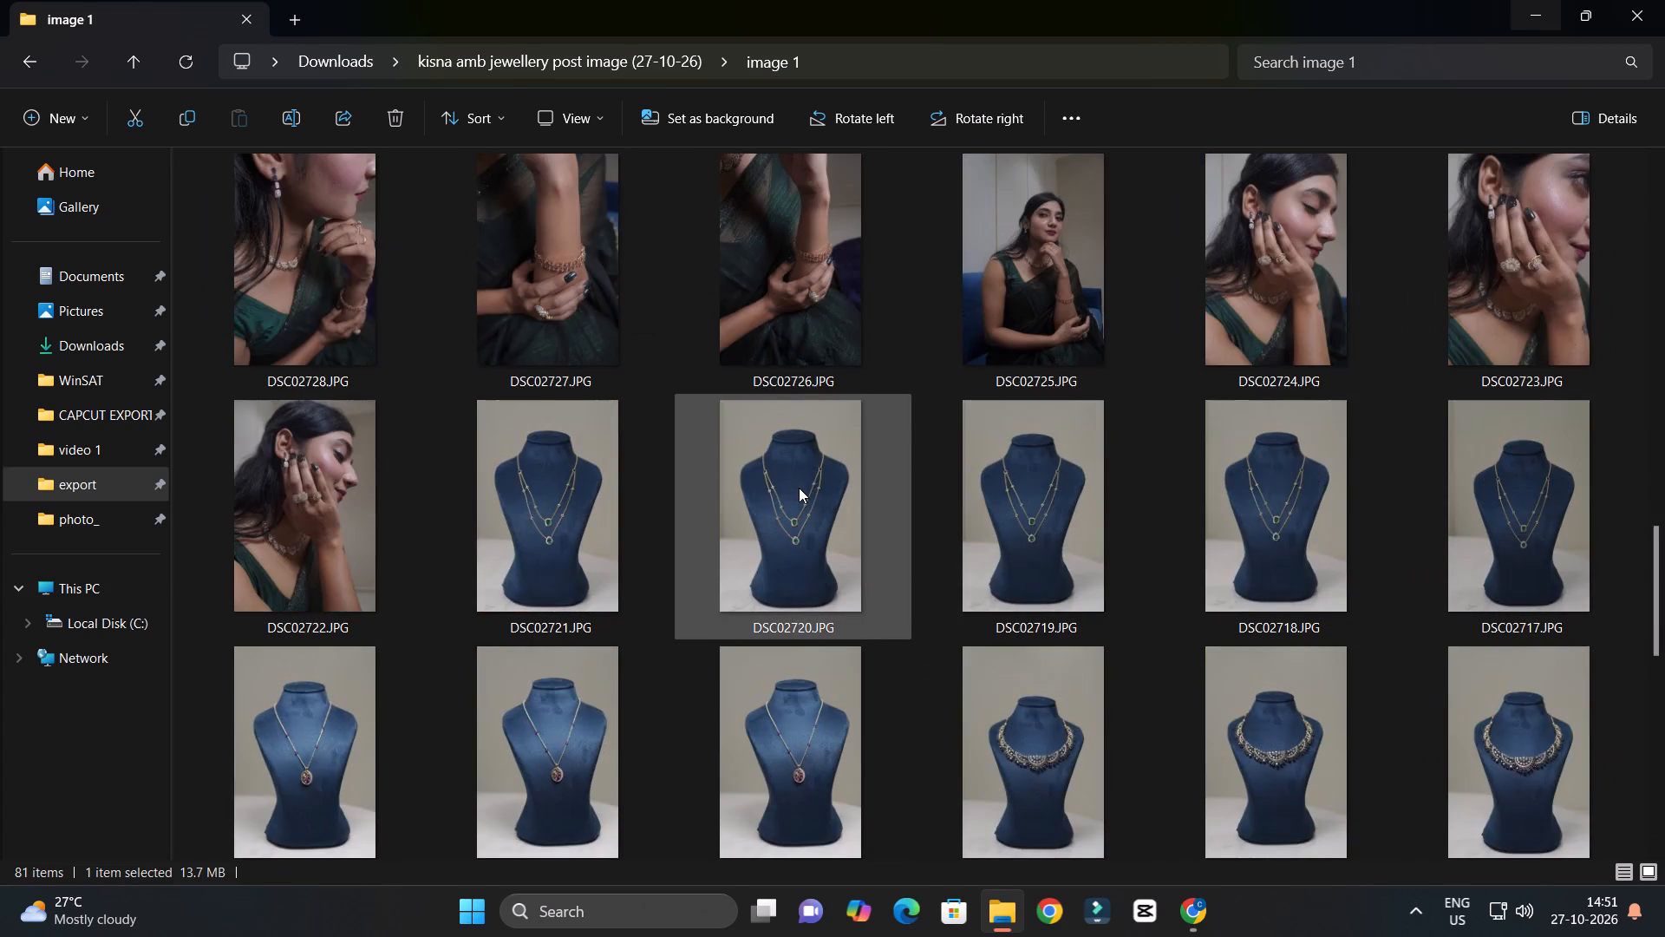
scroll(799, 488, "up", 3)
scroll(799, 488, "down", 1)
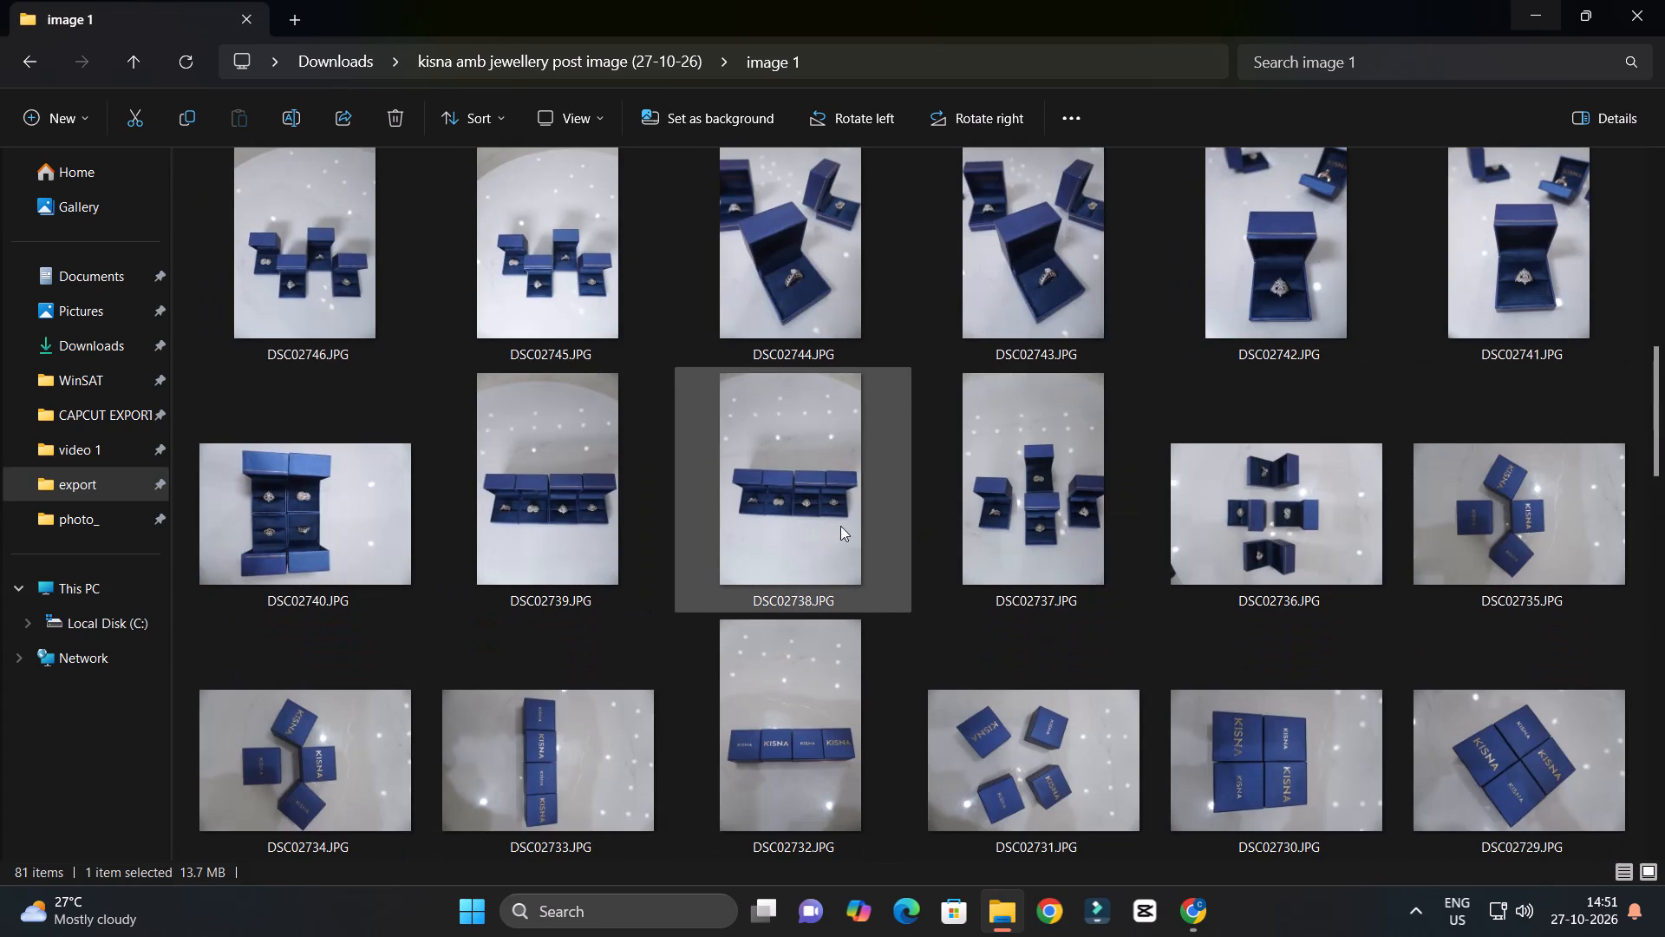
scroll(941, 575, "up", 5)
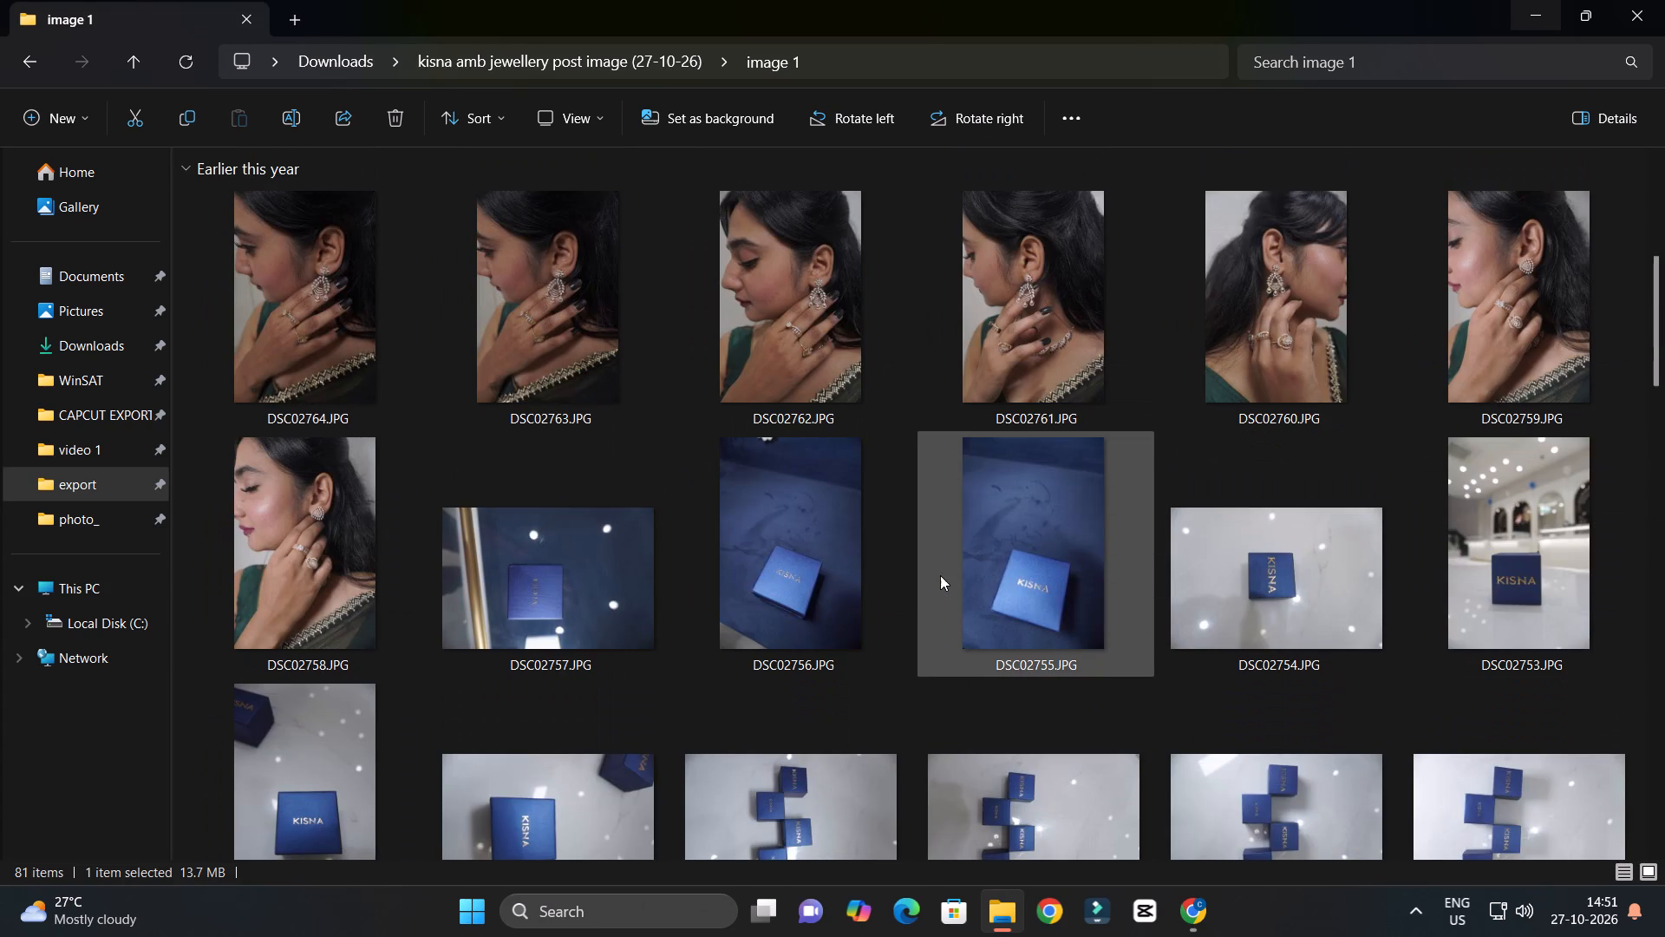
scroll(940, 575, "up", 3)
scroll(940, 575, "down", 5)
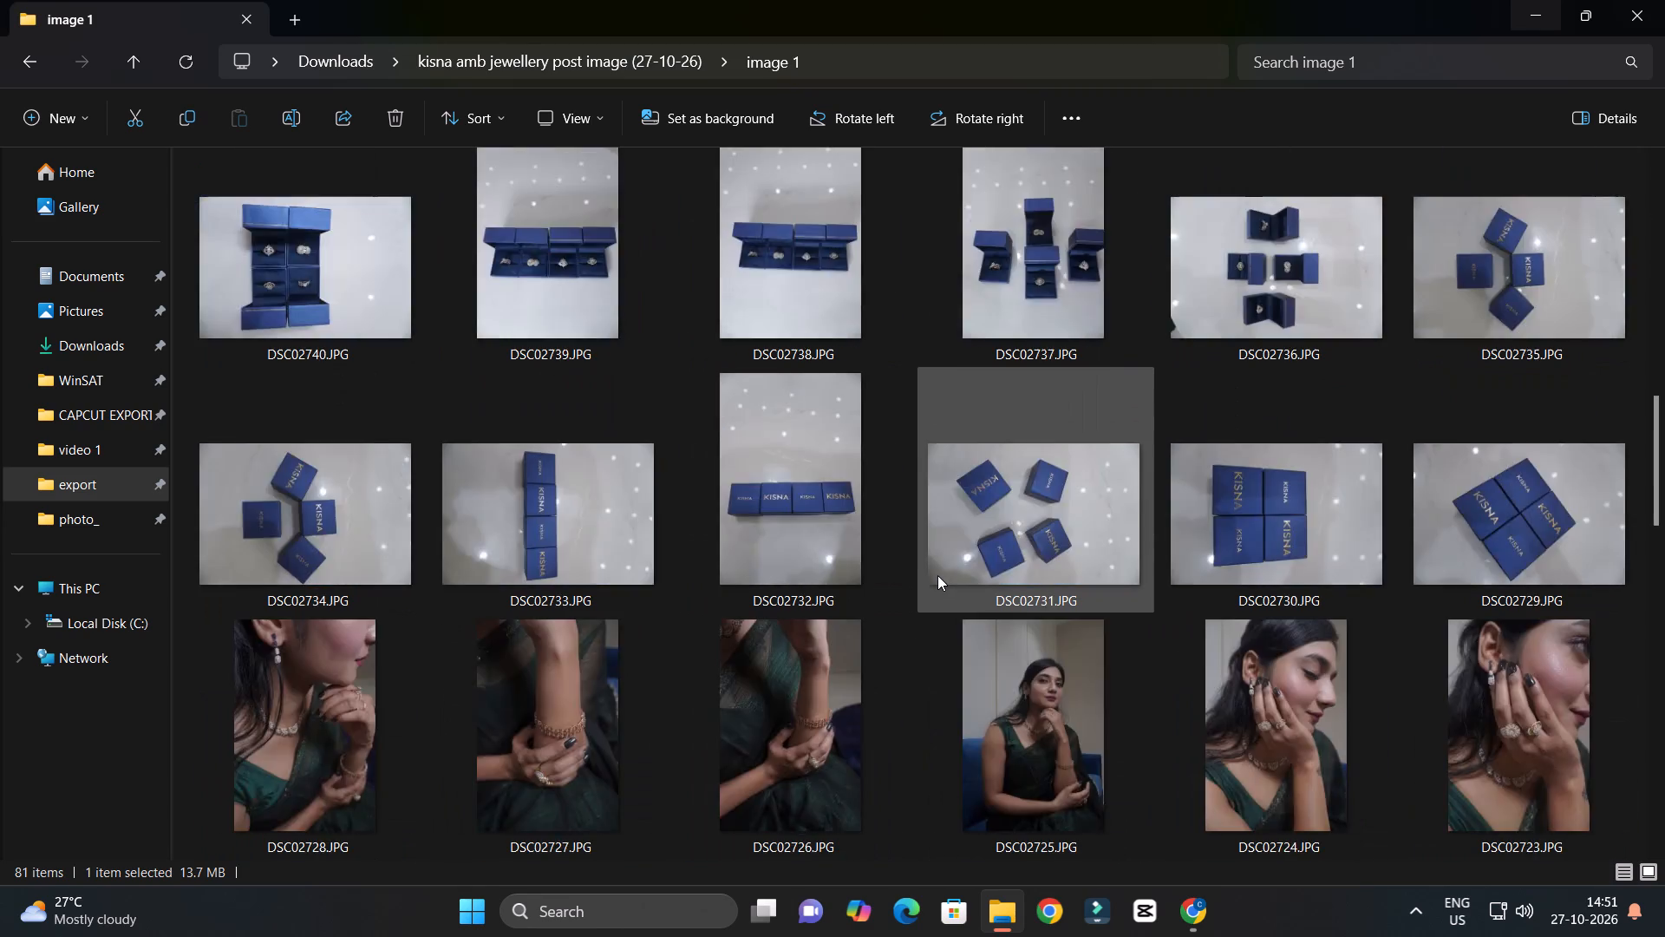
scroll(937, 575, "down", 5)
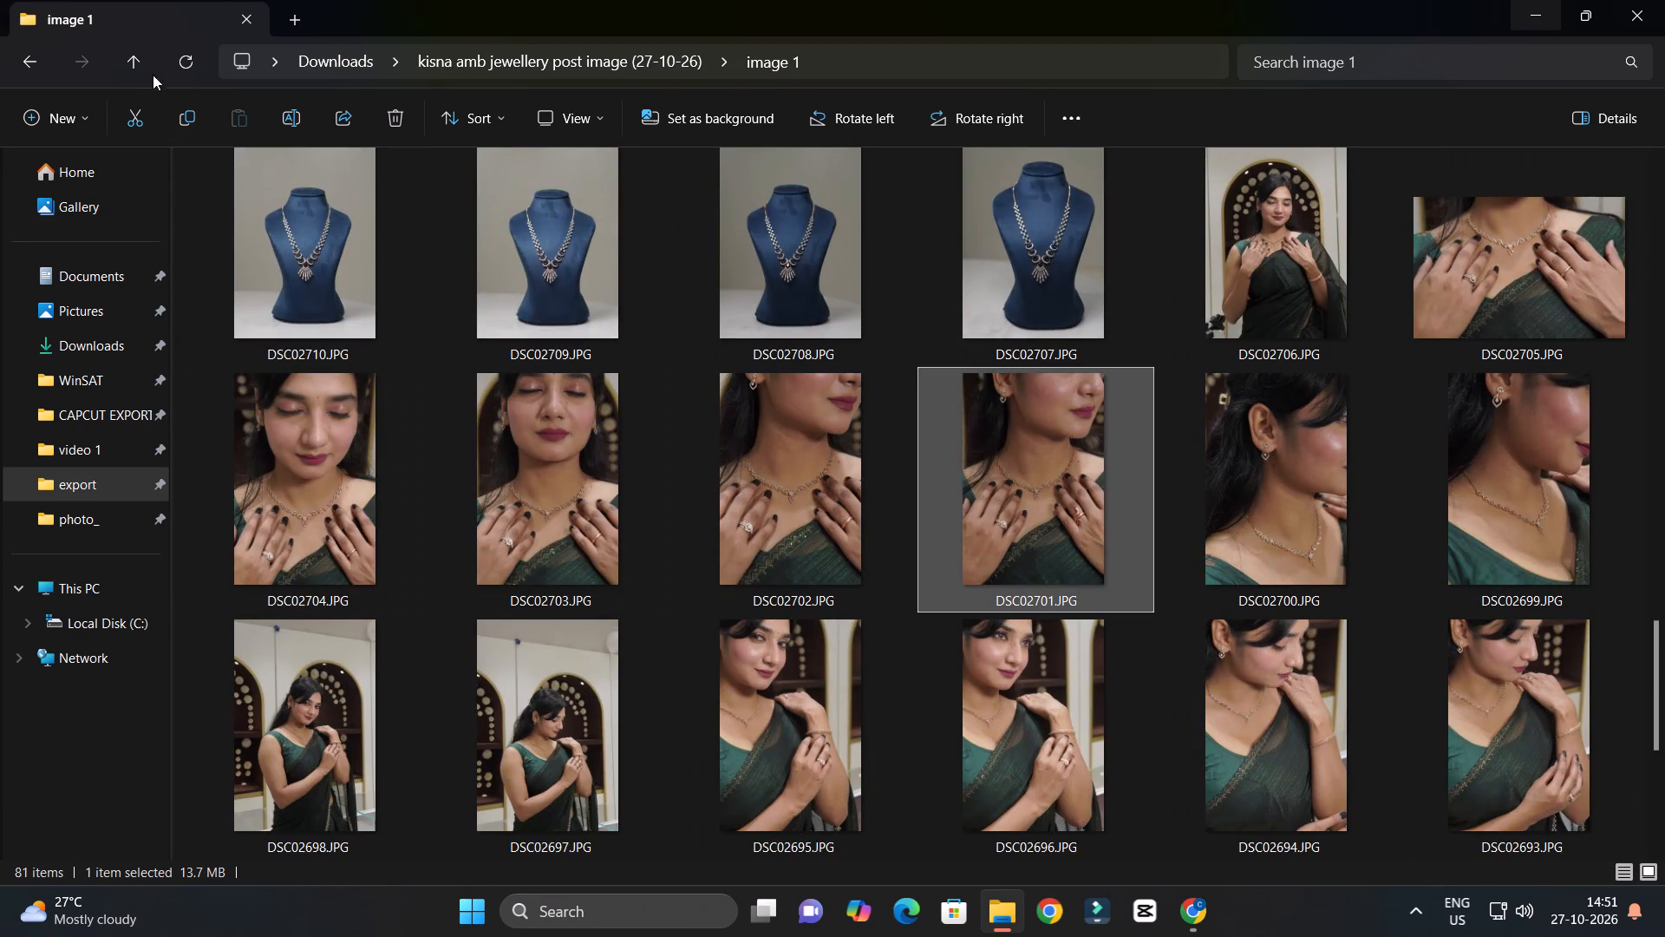
Check the ring and necklace photos in the drive-download-20261027T055707Z-1-001 folder.
left_click(136, 61)
double_click(356, 263)
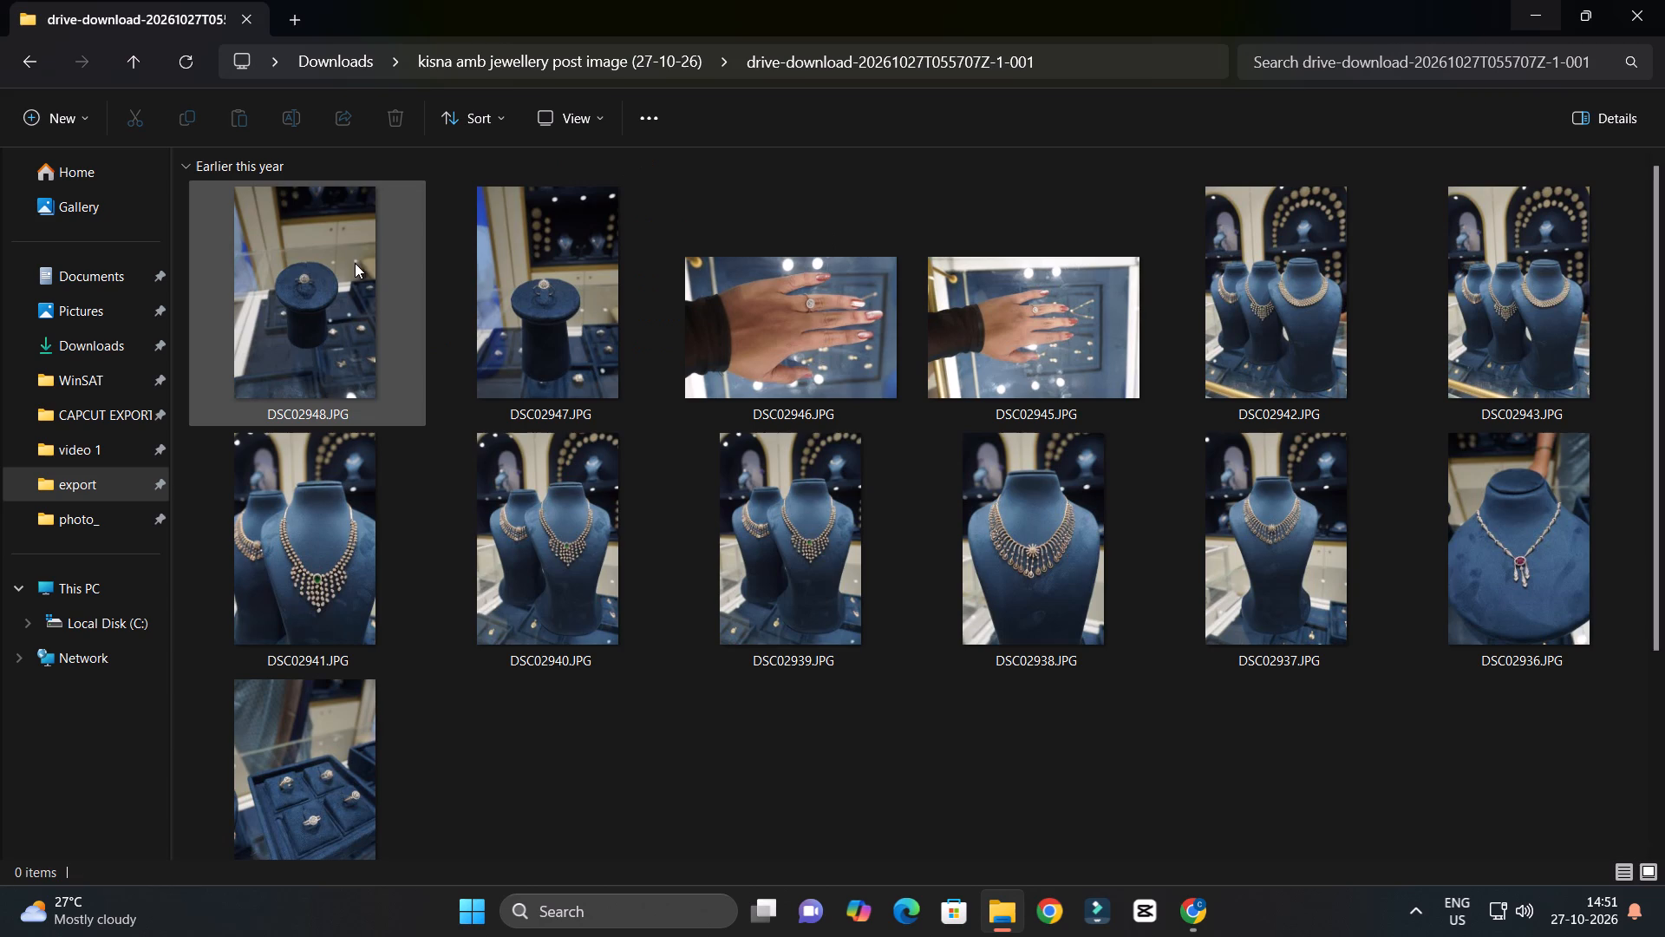
scroll(1083, 567, "up", 3)
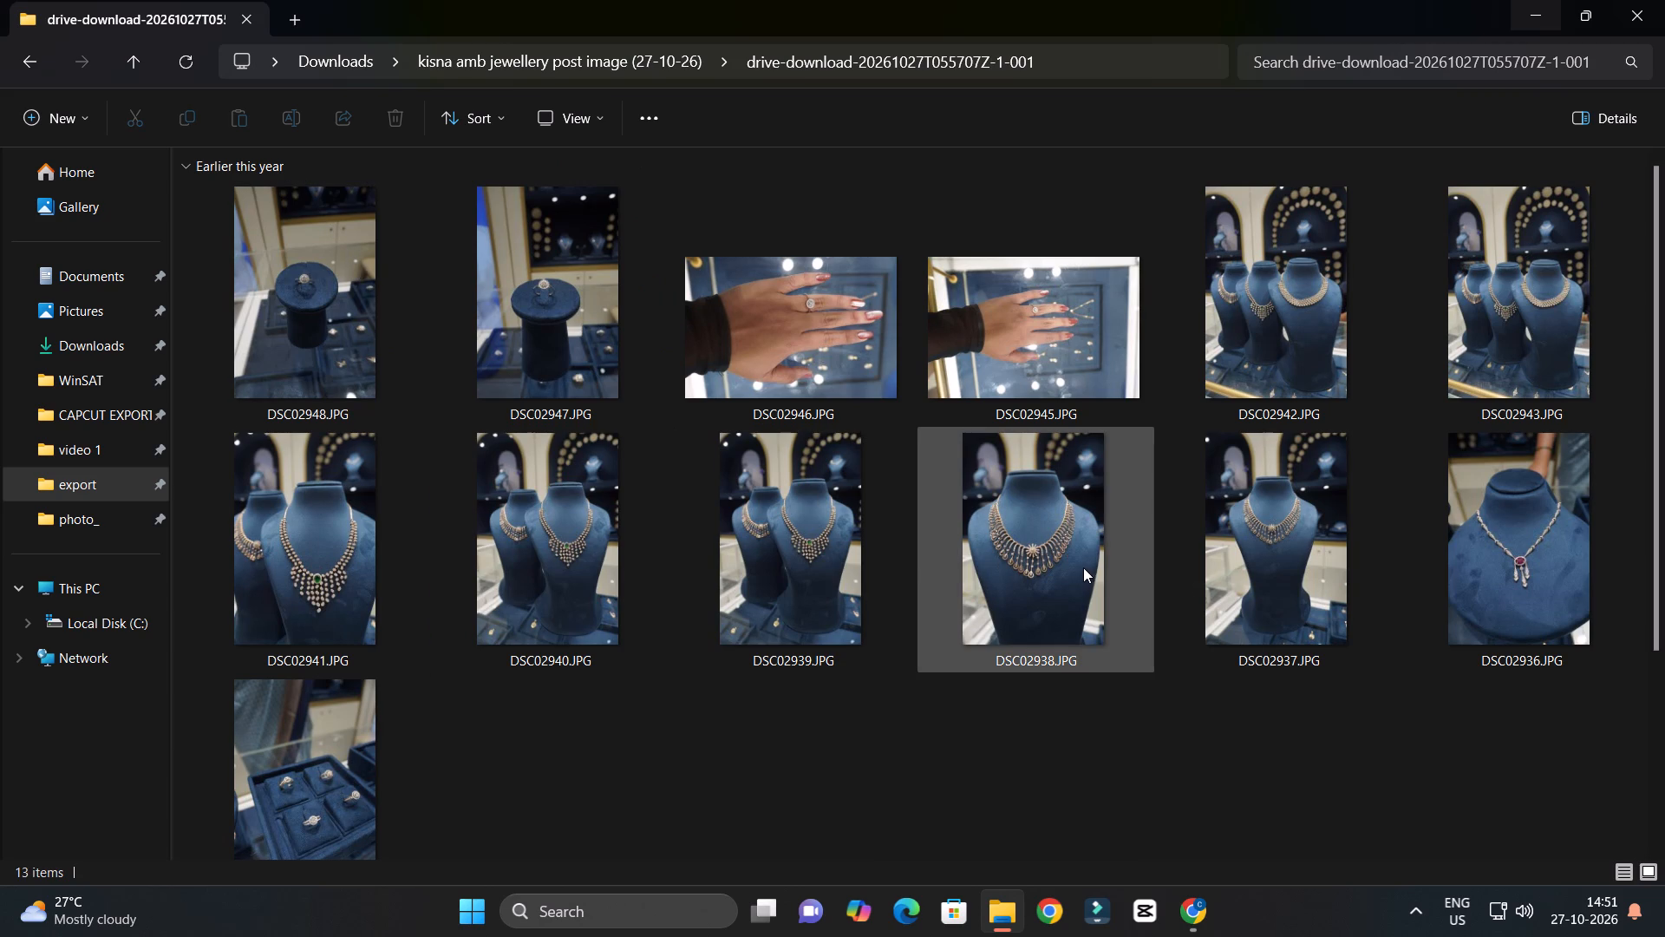
left_click(122, 70)
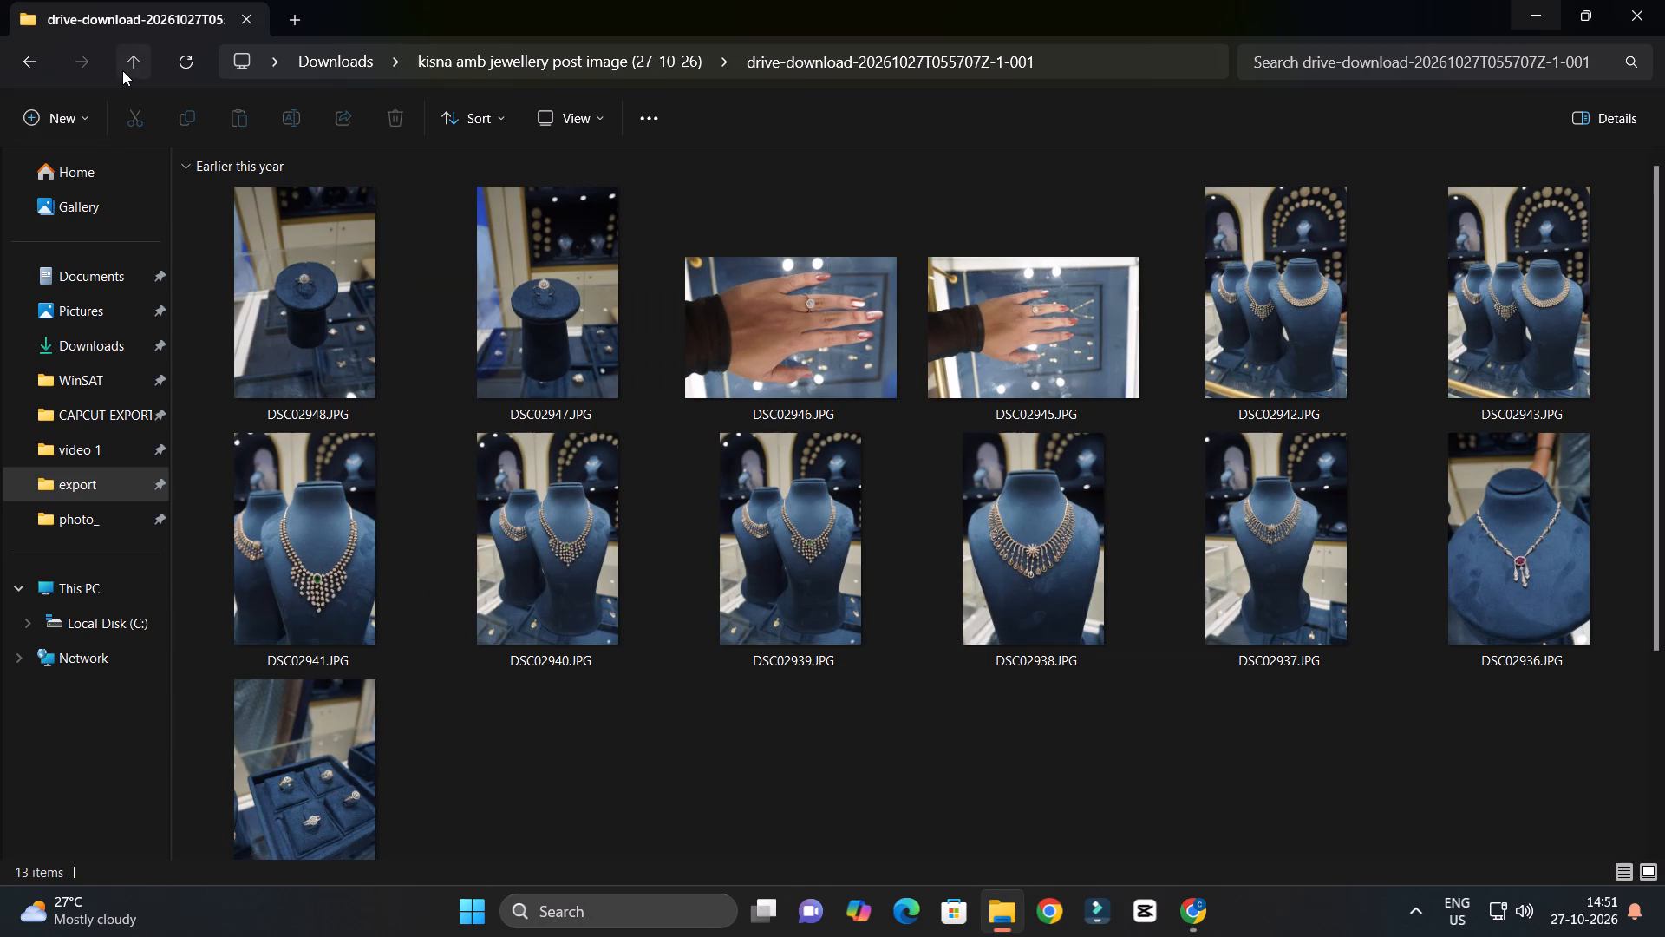
Open the photo_ folder inside photo -20261027T055726Z-1-001 and preview necklace photos DSC03004 and DSC03005 and model photos DSC03034 and DSC03035.
double_click(275, 292)
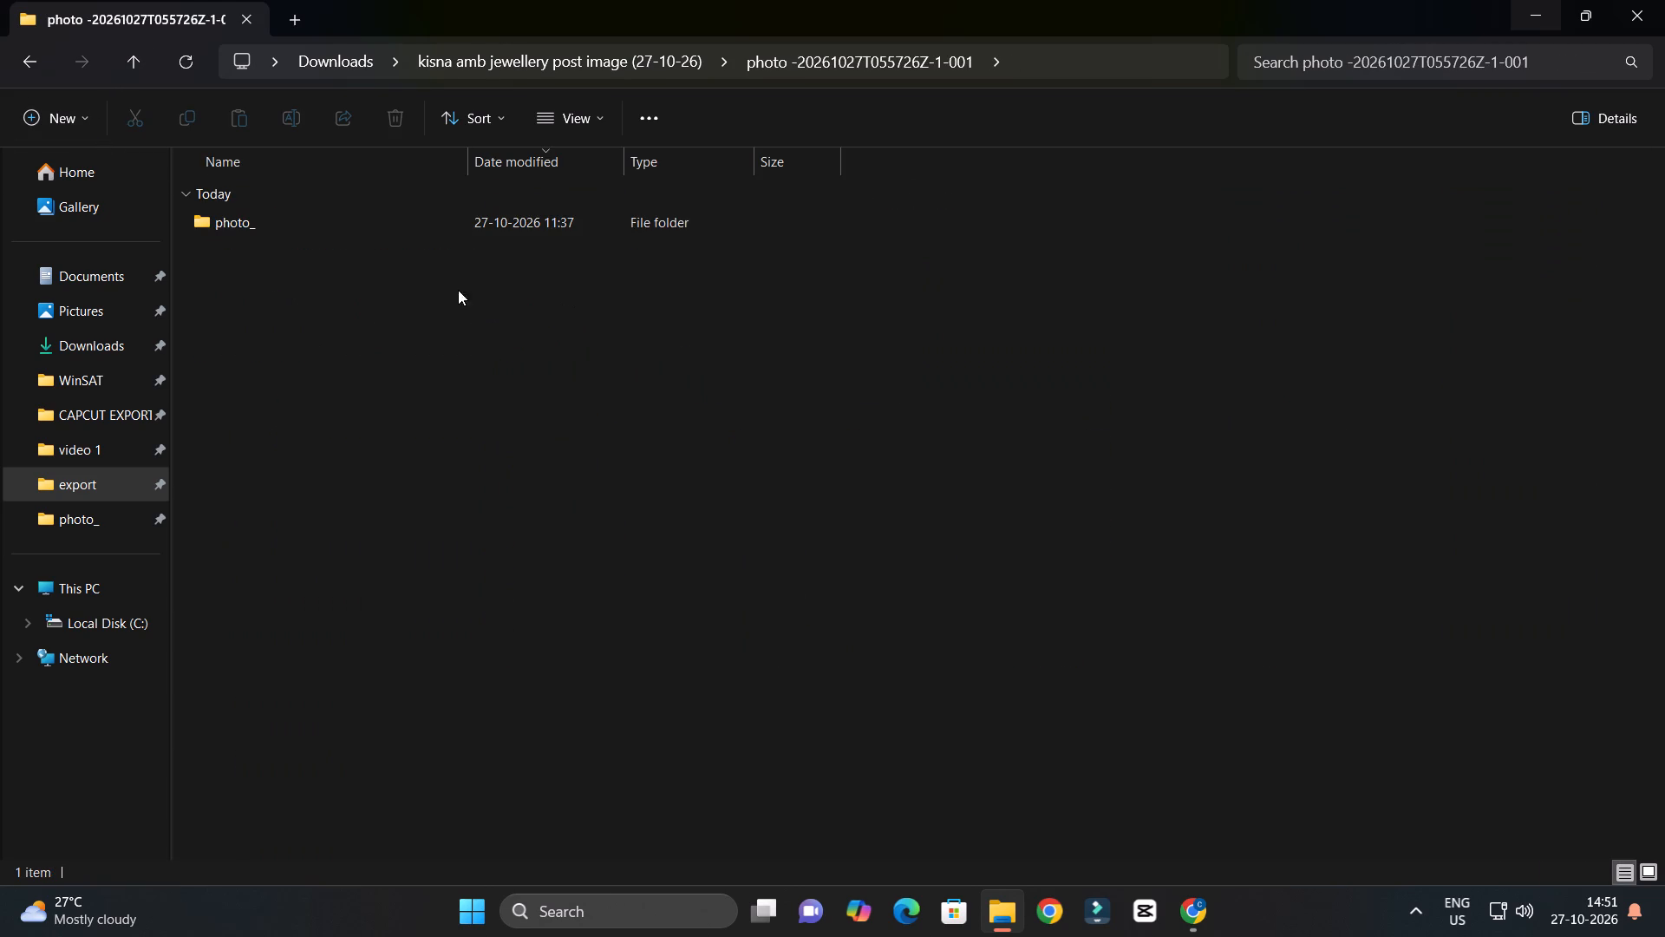
left_click(336, 205)
double_click(339, 232)
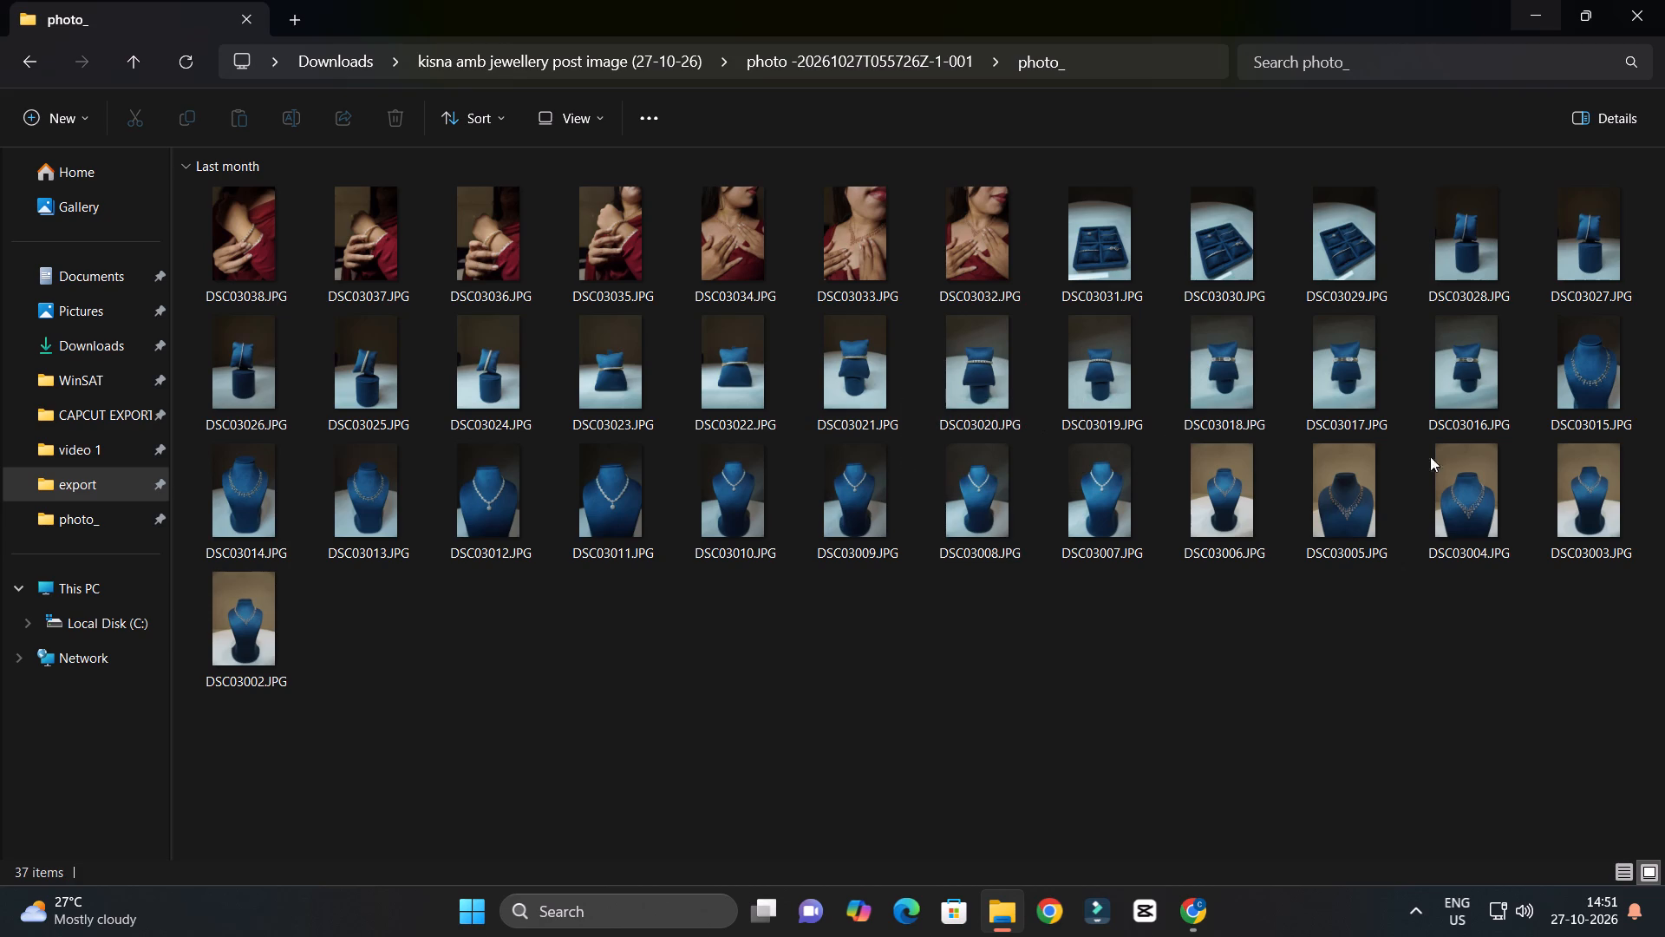
double_click(1466, 489)
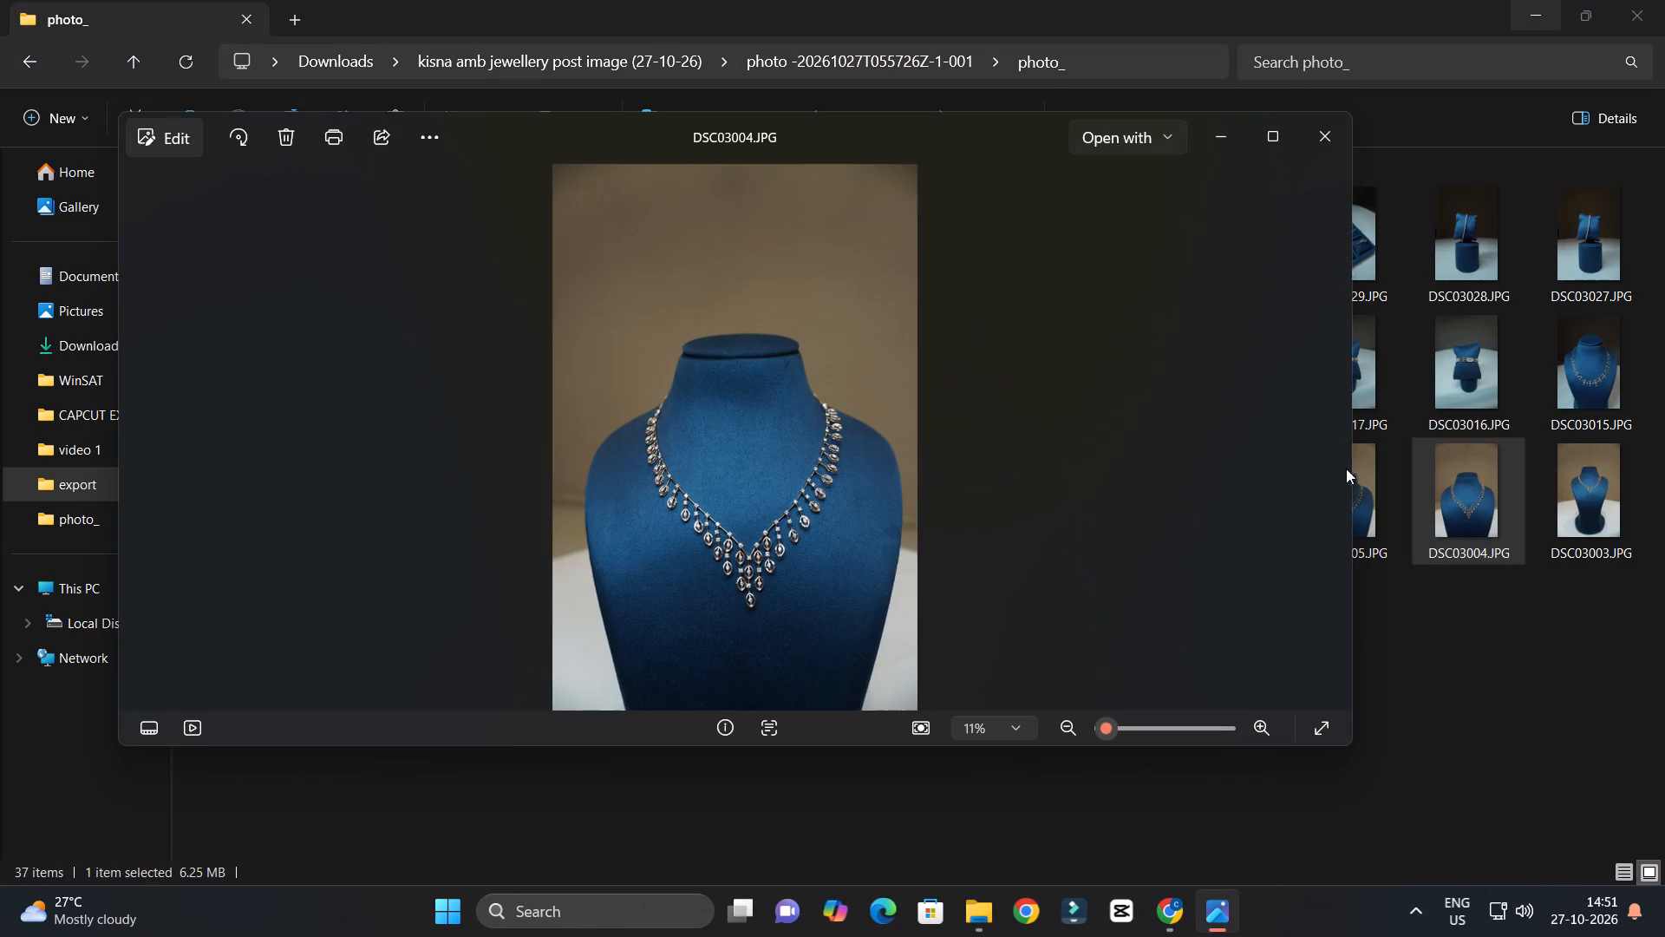
left_click(1348, 154)
double_click(1329, 508)
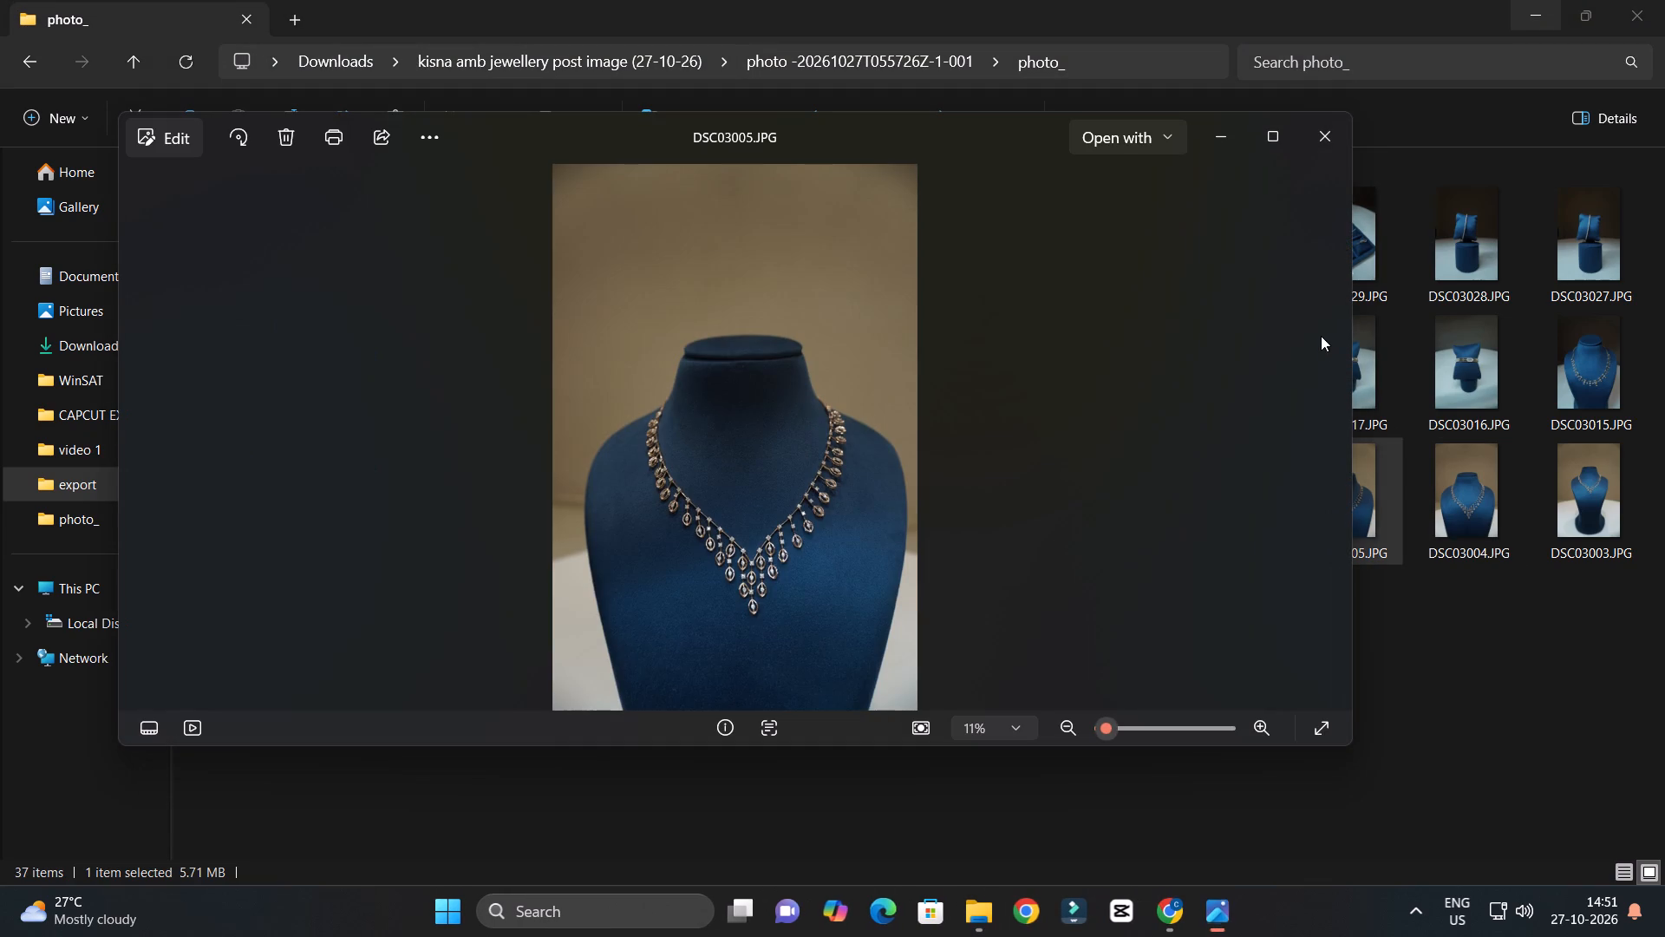
left_click(1340, 141)
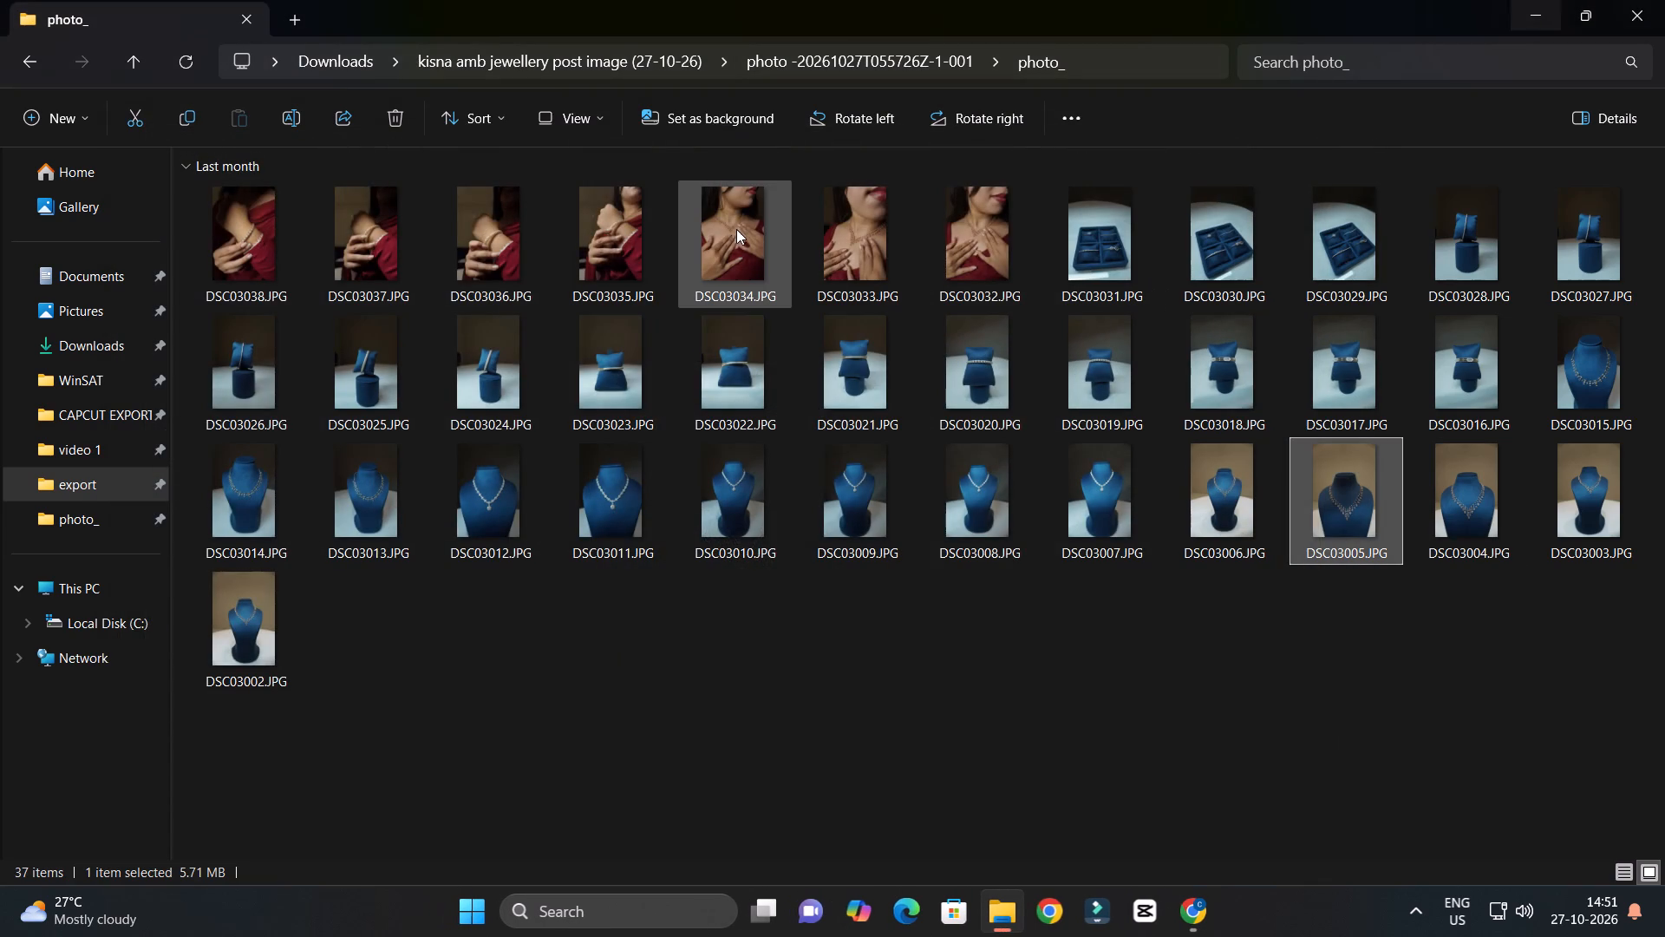
double_click(735, 228)
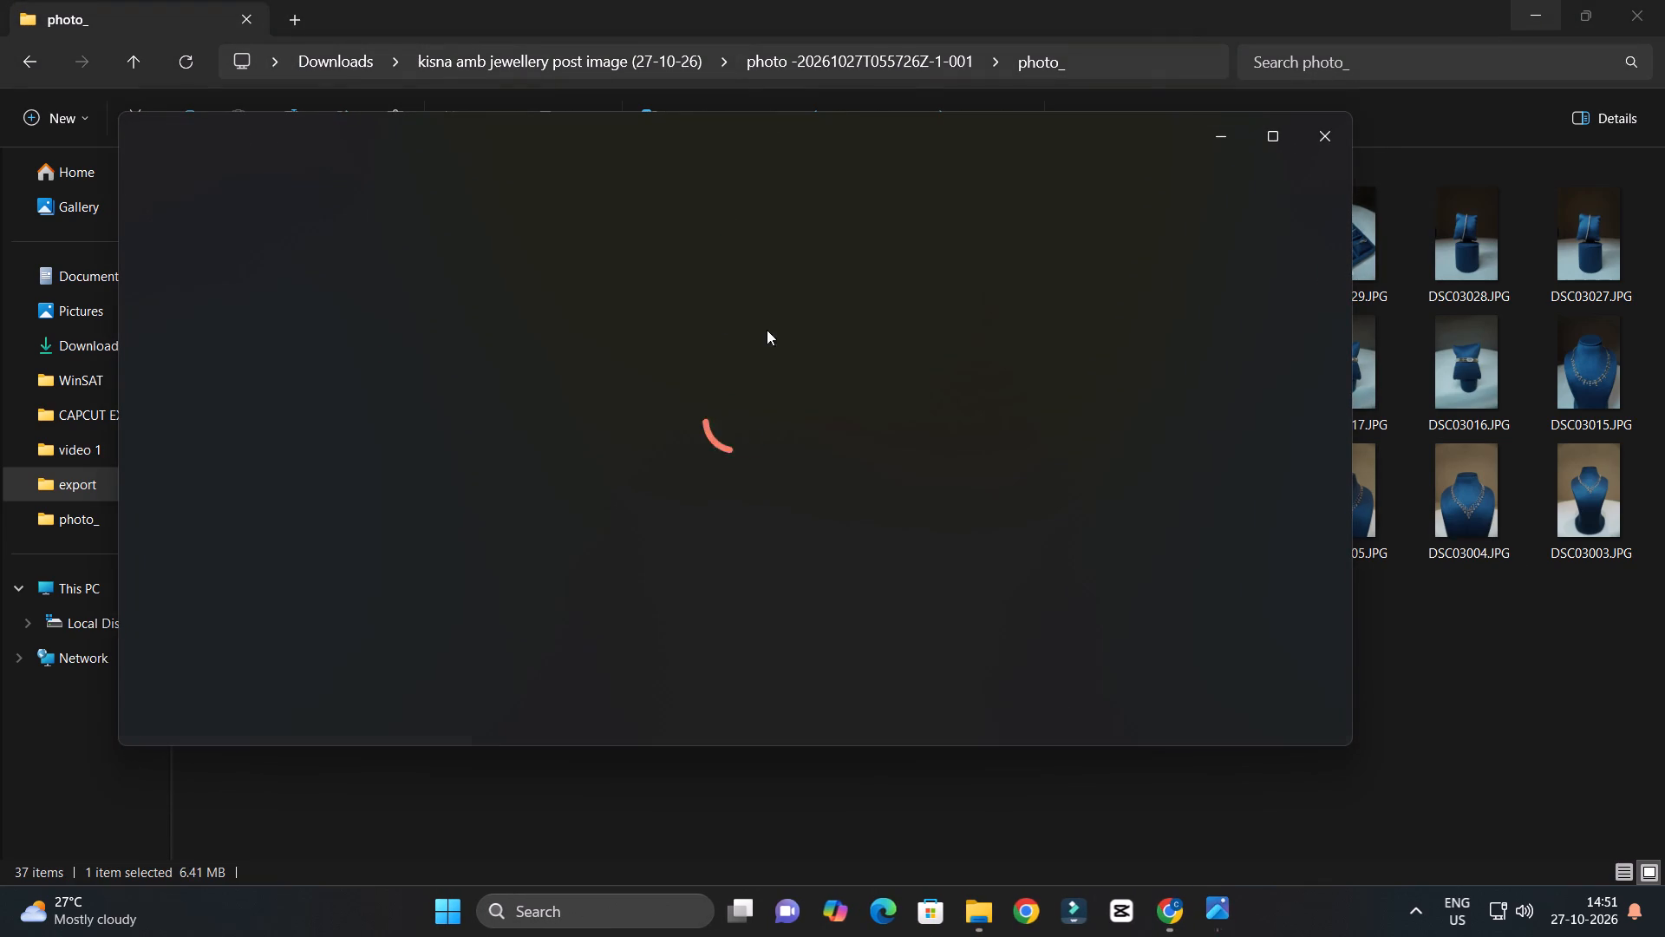
left_click(1318, 147)
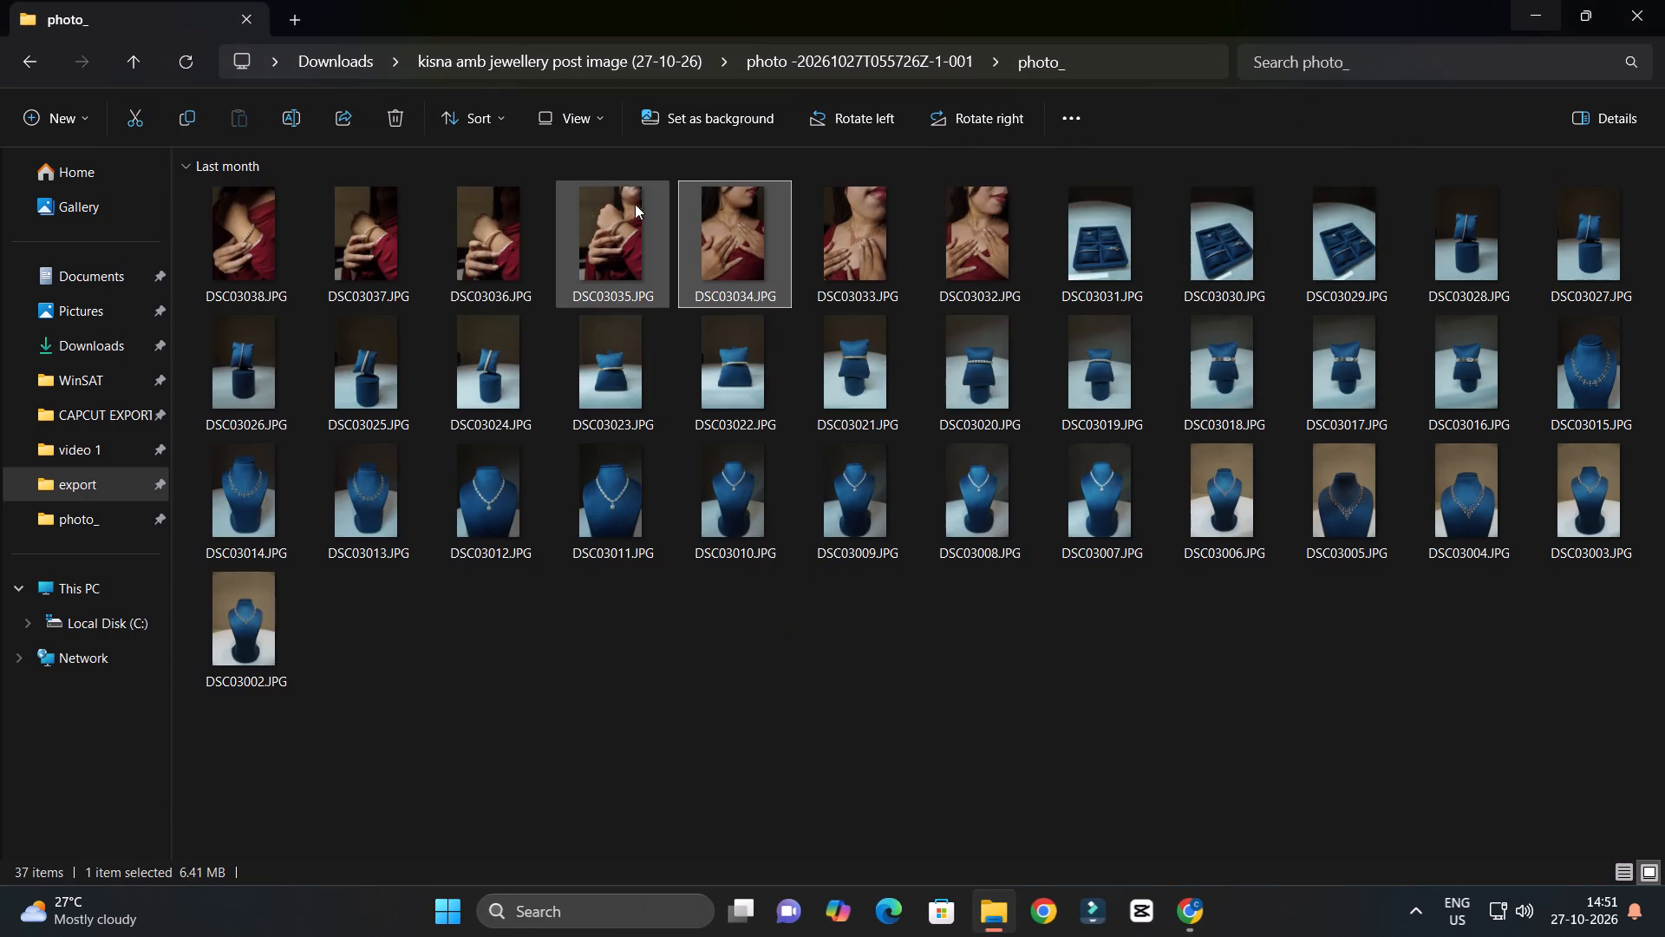
double_click(606, 247)
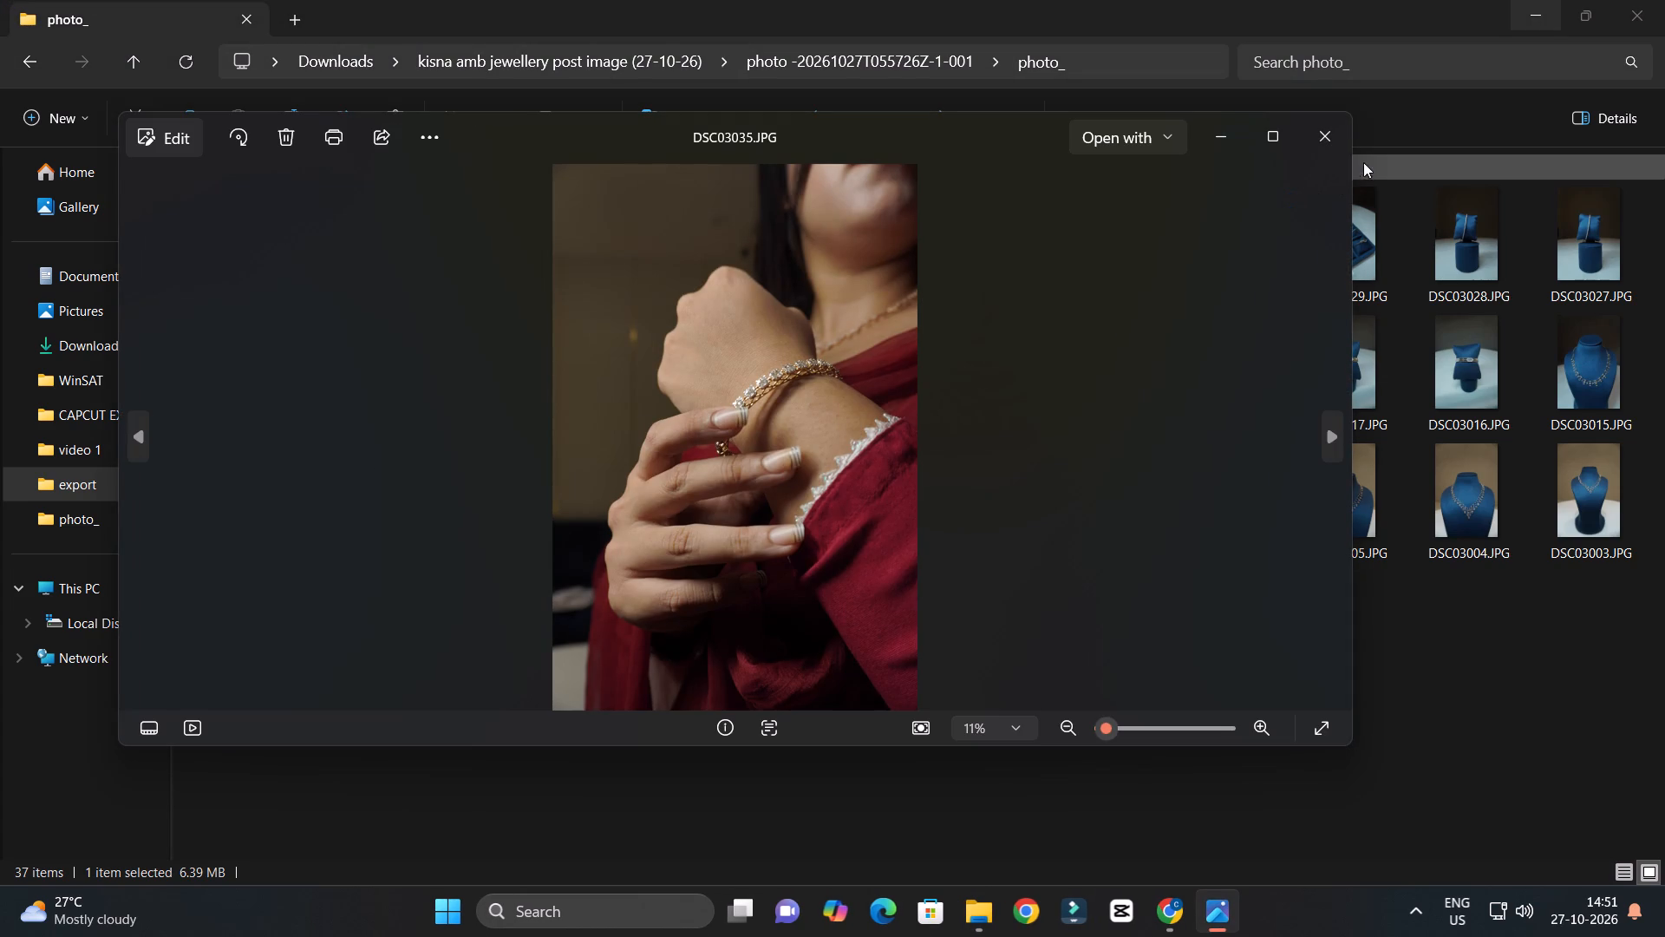
left_click(1340, 144)
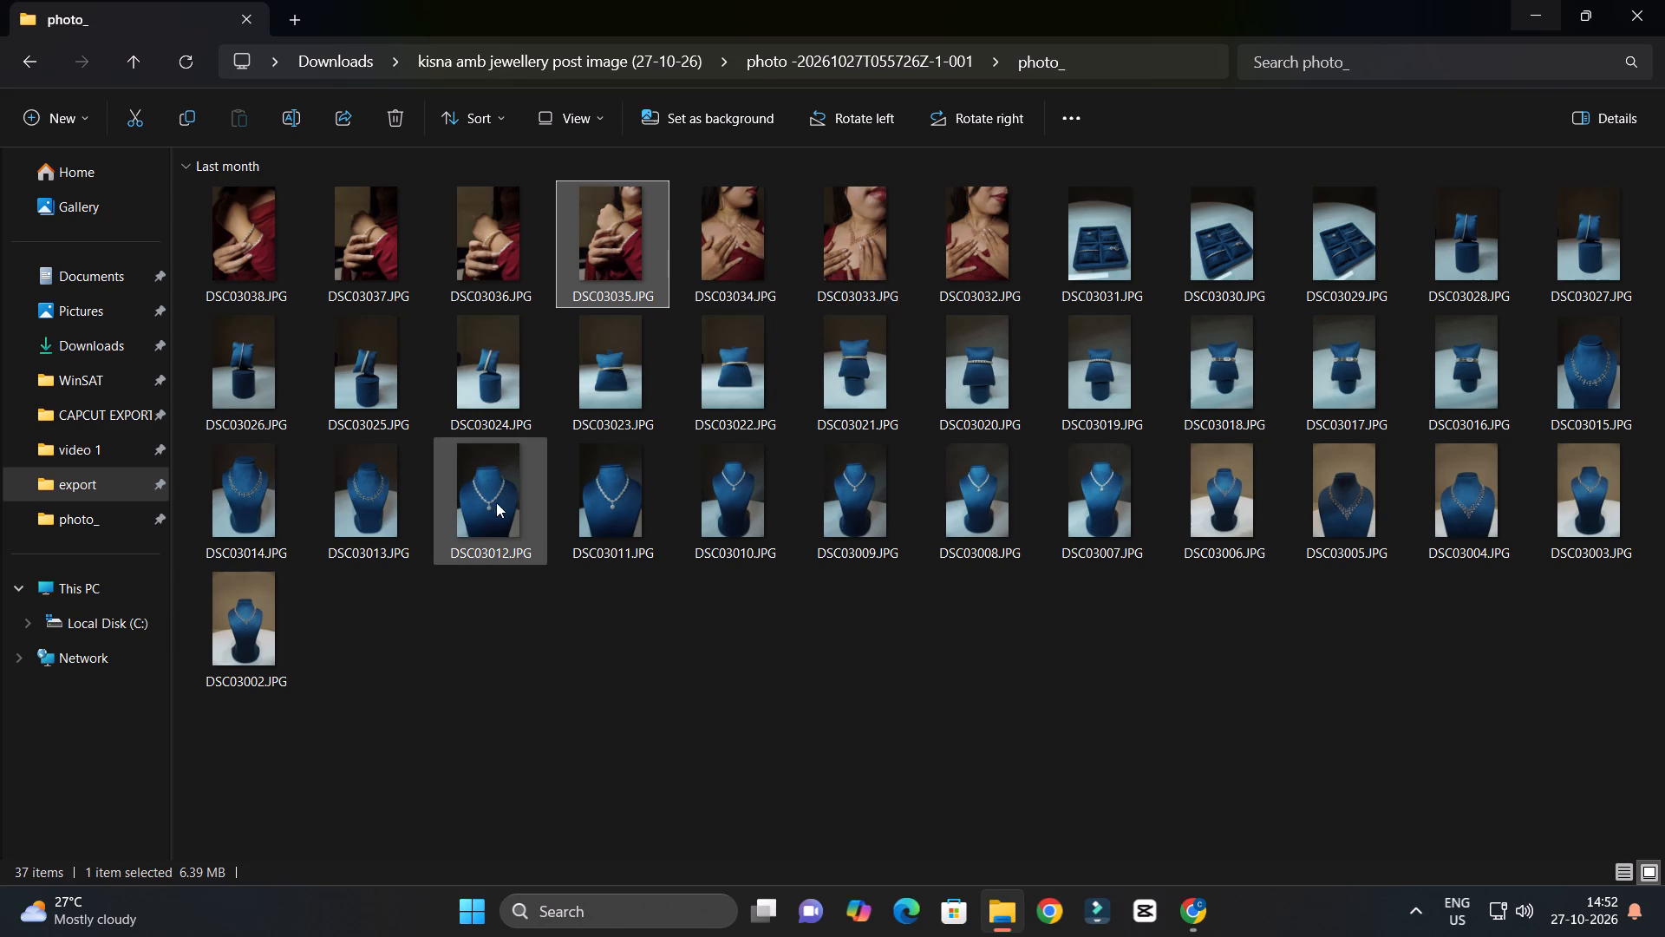
Preview the necklace photo DSC03013 and the bracelet photos DSC03024 and DSC03020.
double_click(407, 514)
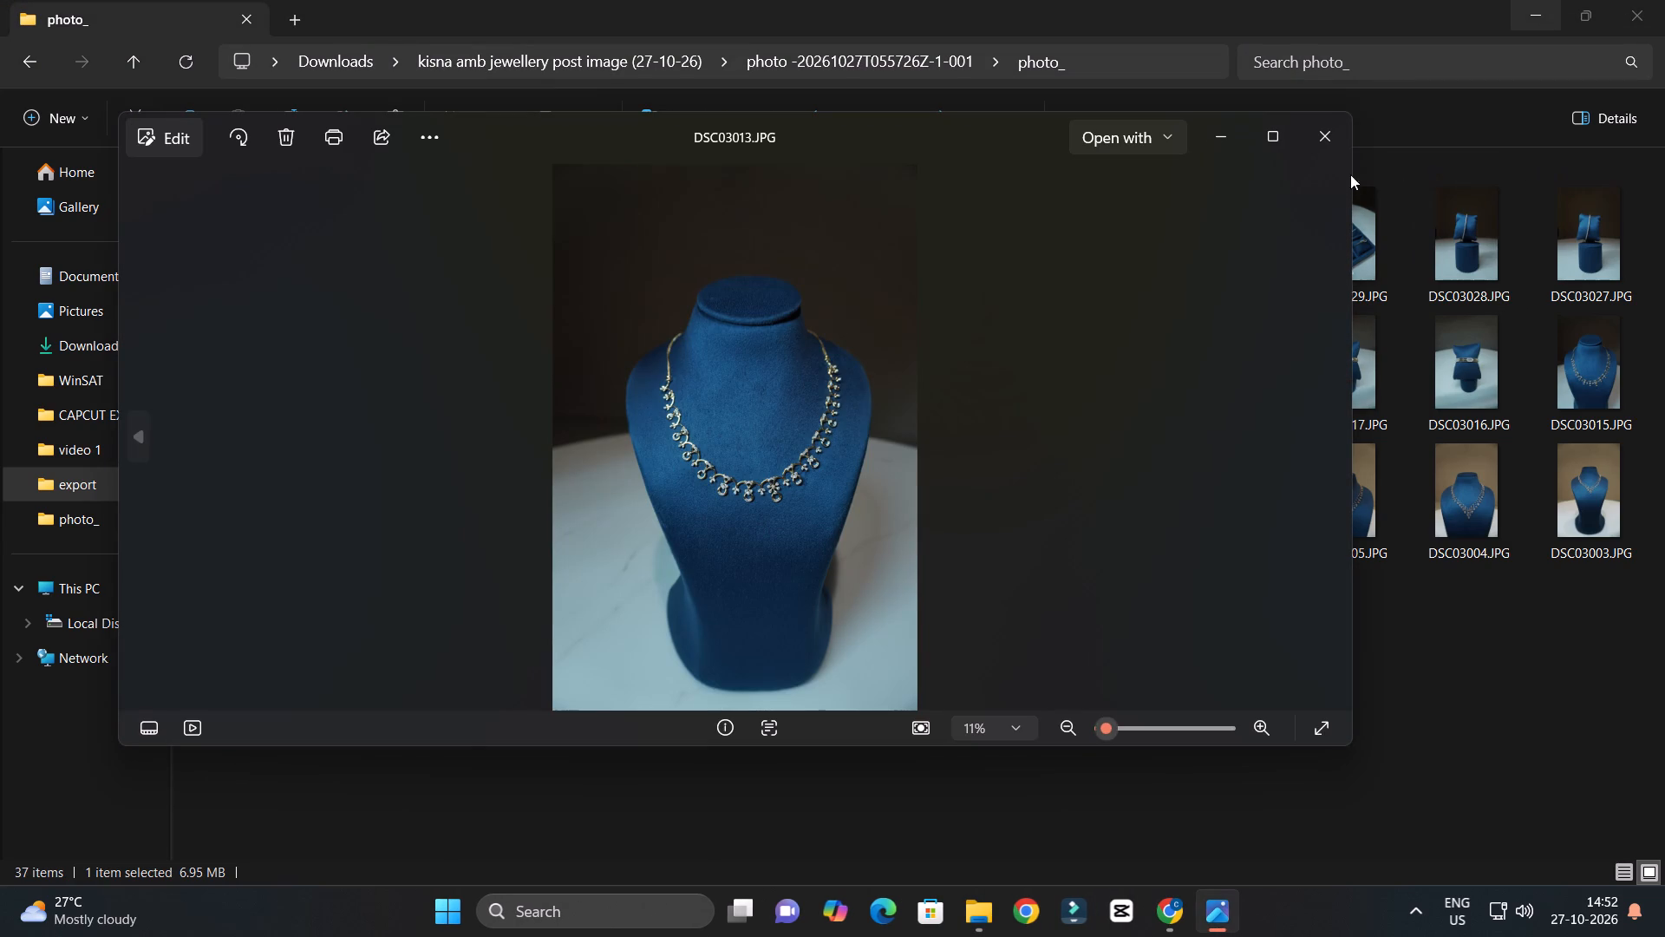
left_click(1336, 141)
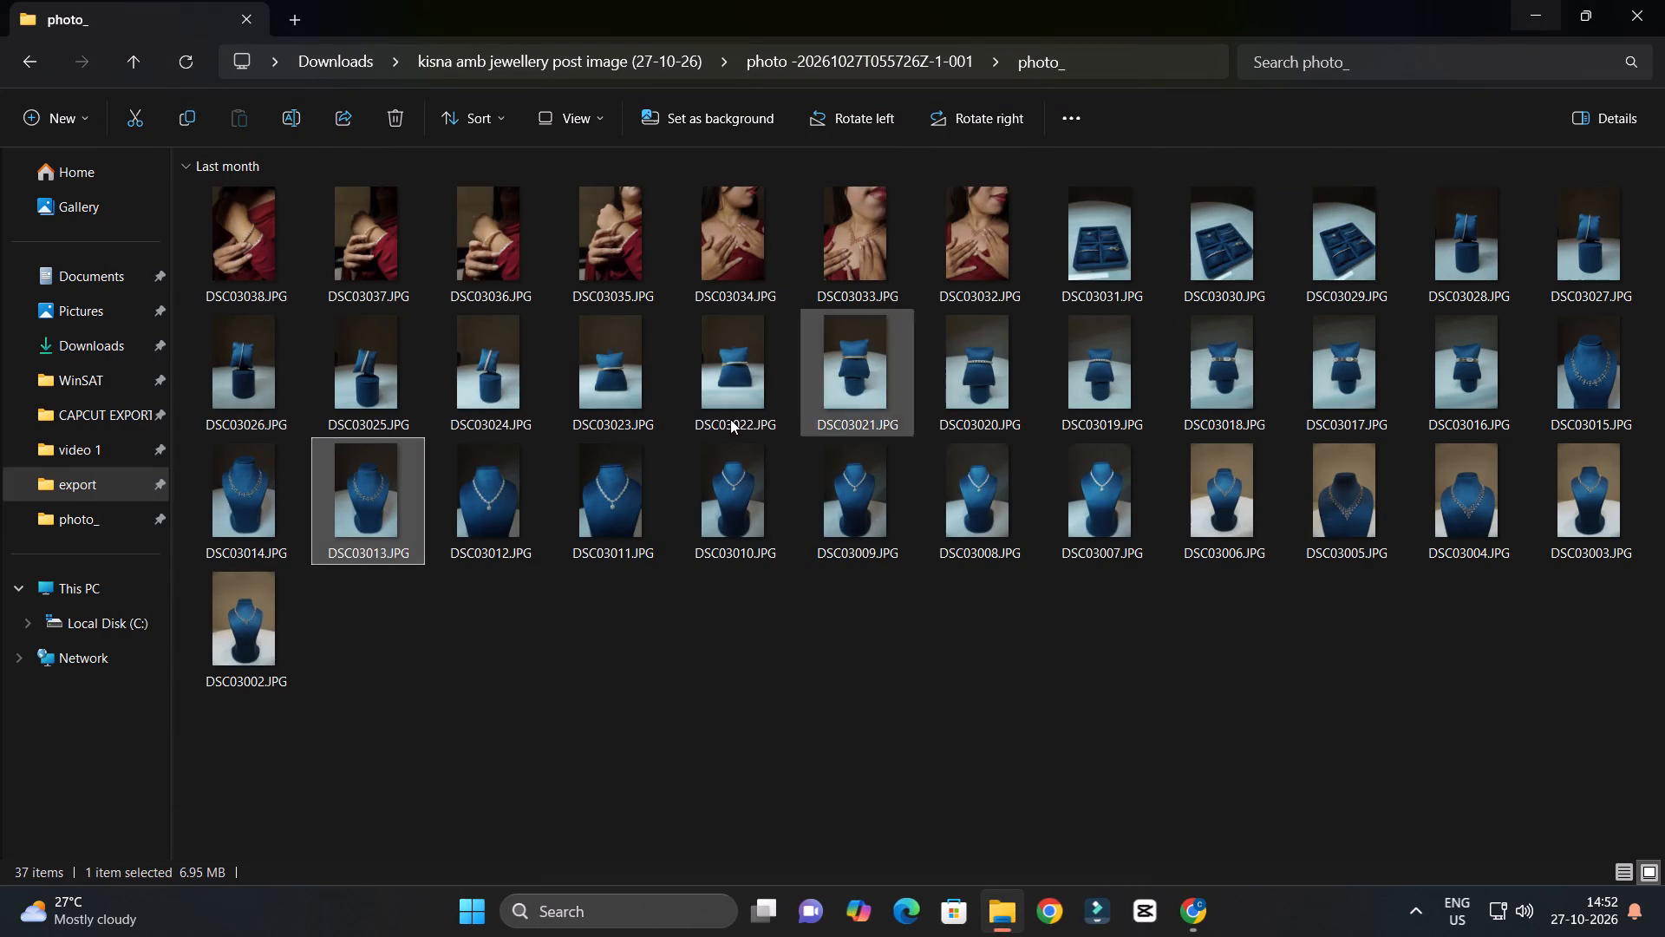
double_click(487, 398)
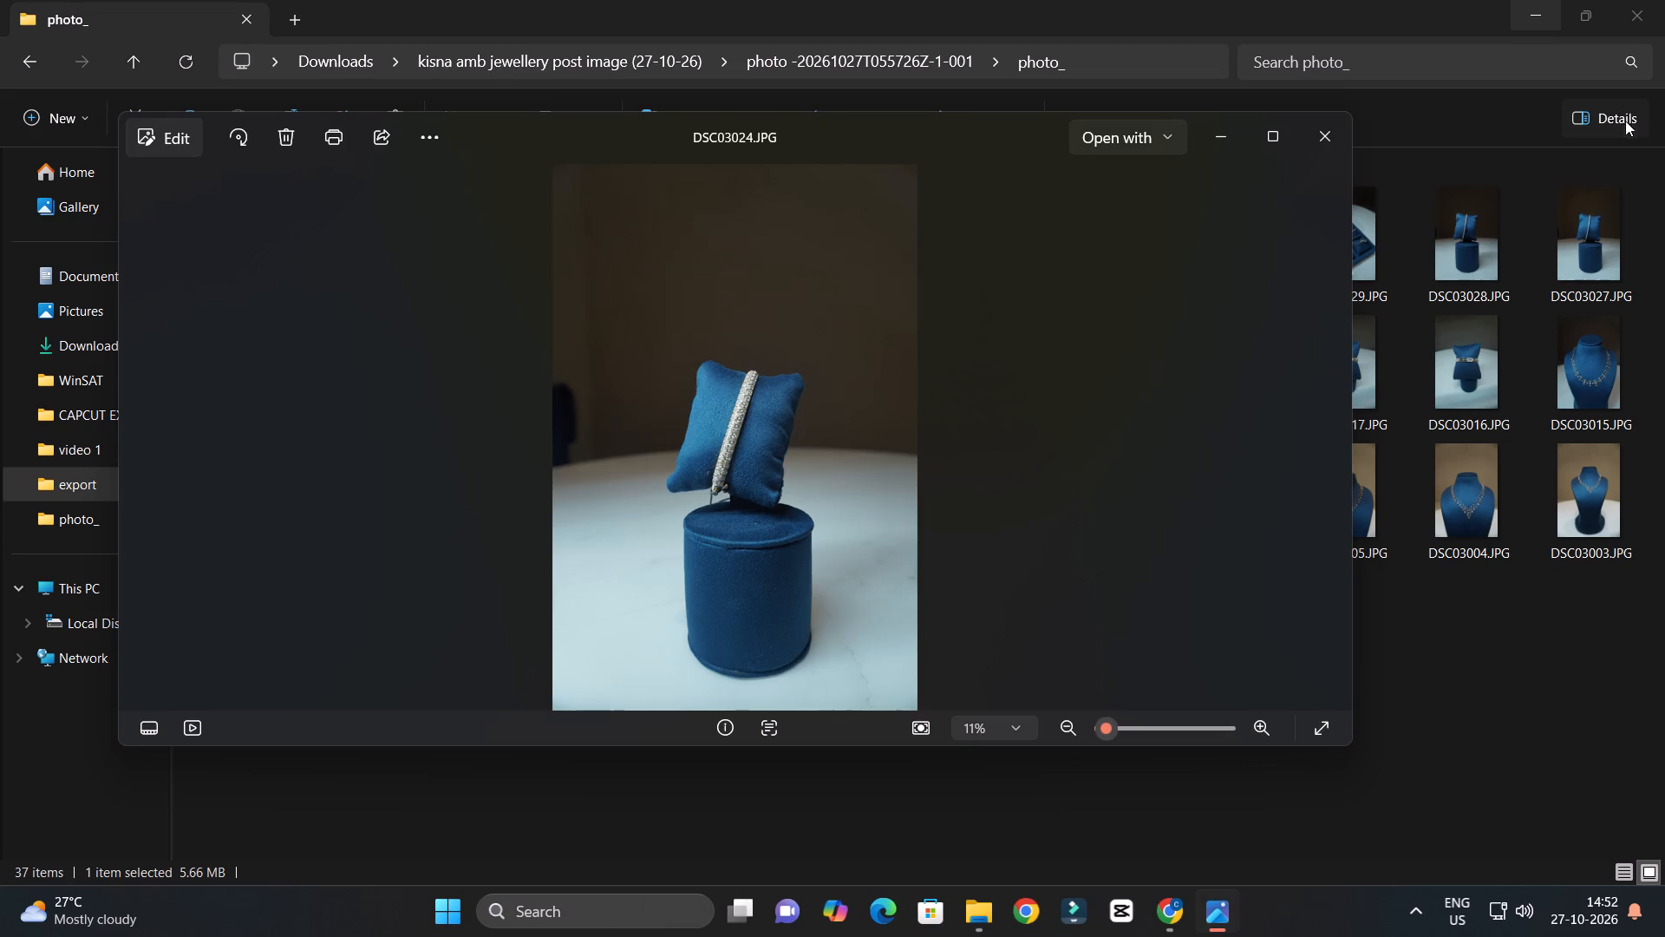
left_click(1334, 142)
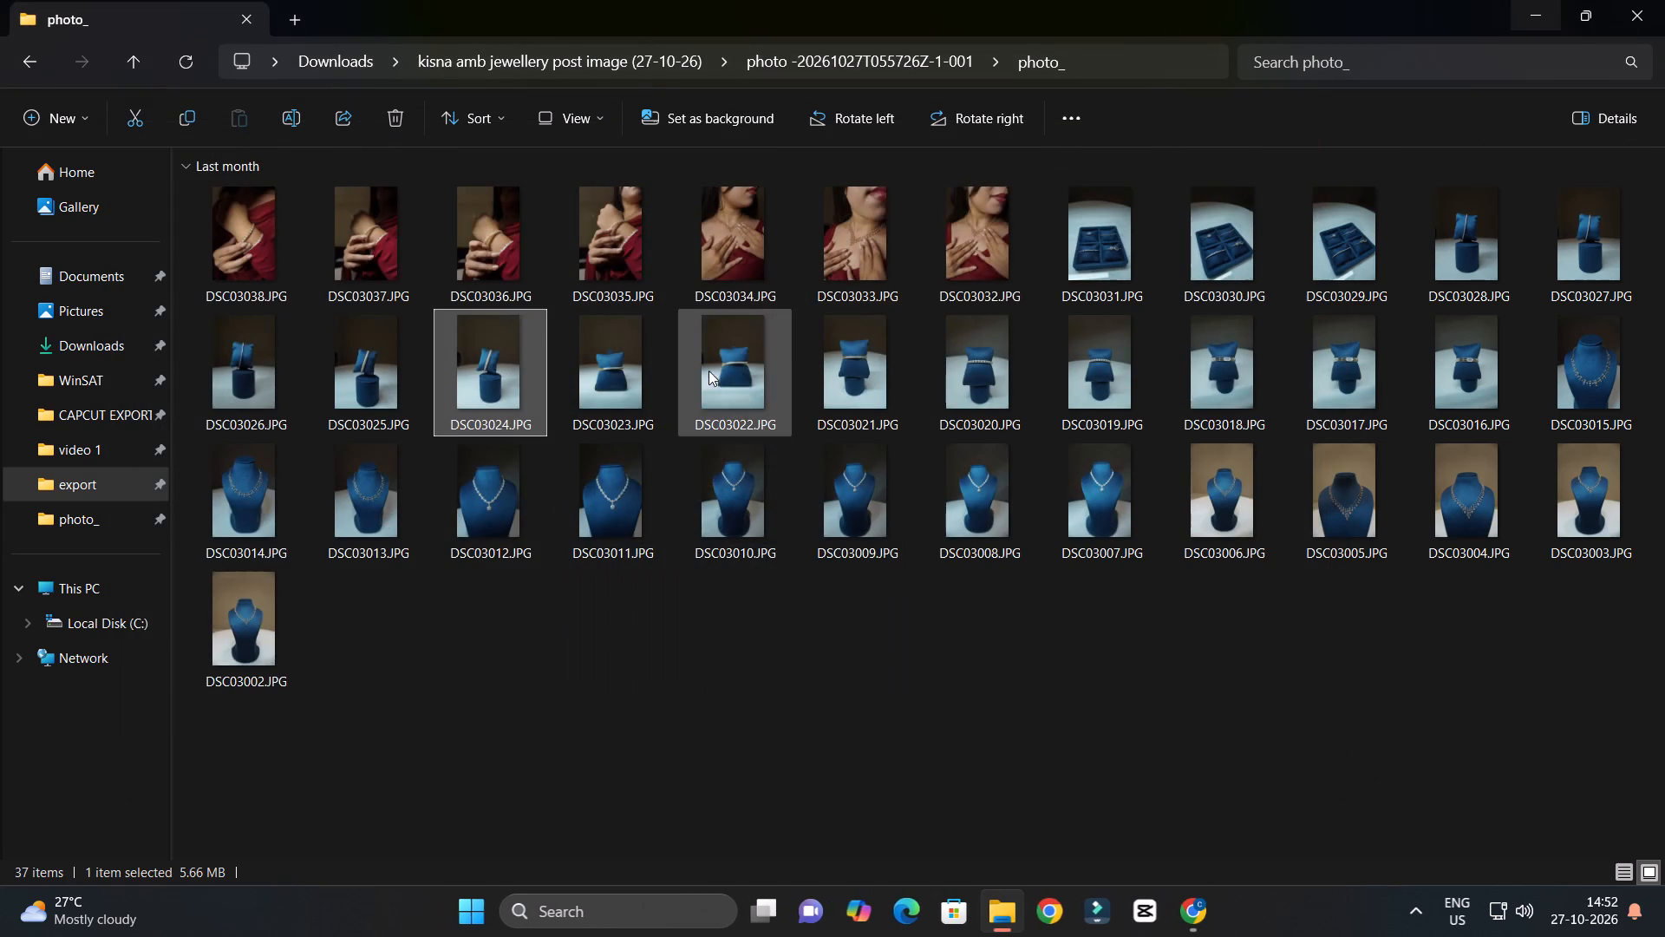
double_click(989, 372)
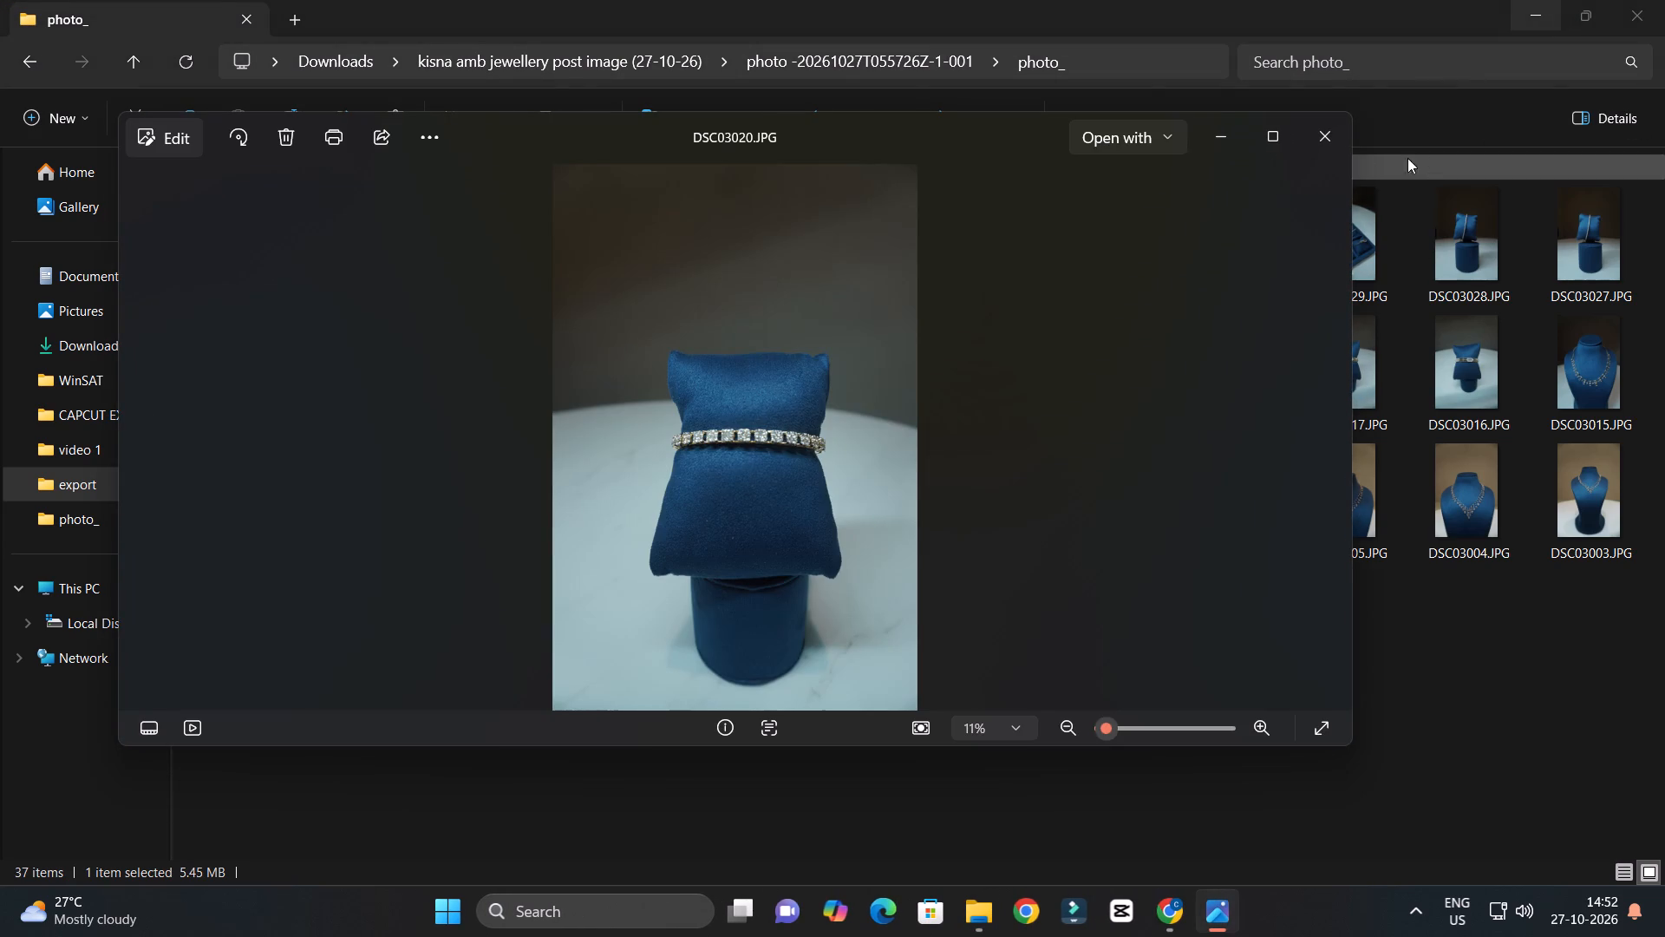
left_click(1338, 134)
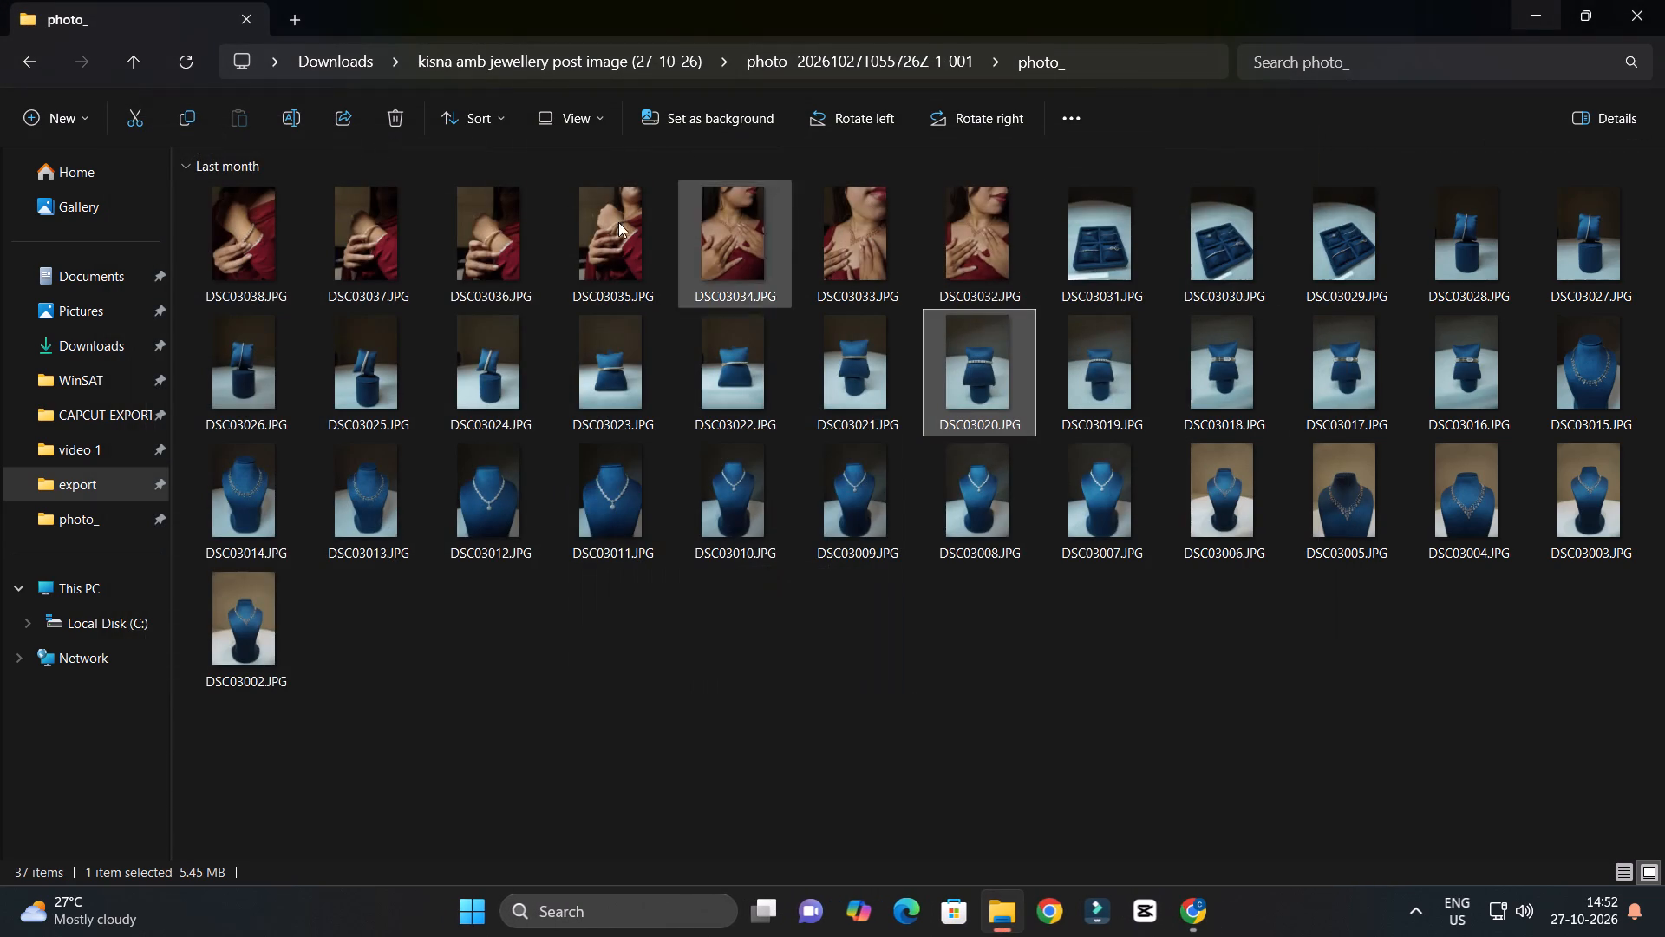
Preview the bracelet-on-wrist photo DSC03036 and place it from File Explorer onto page 9 of the Canva design.
double_click(496, 200)
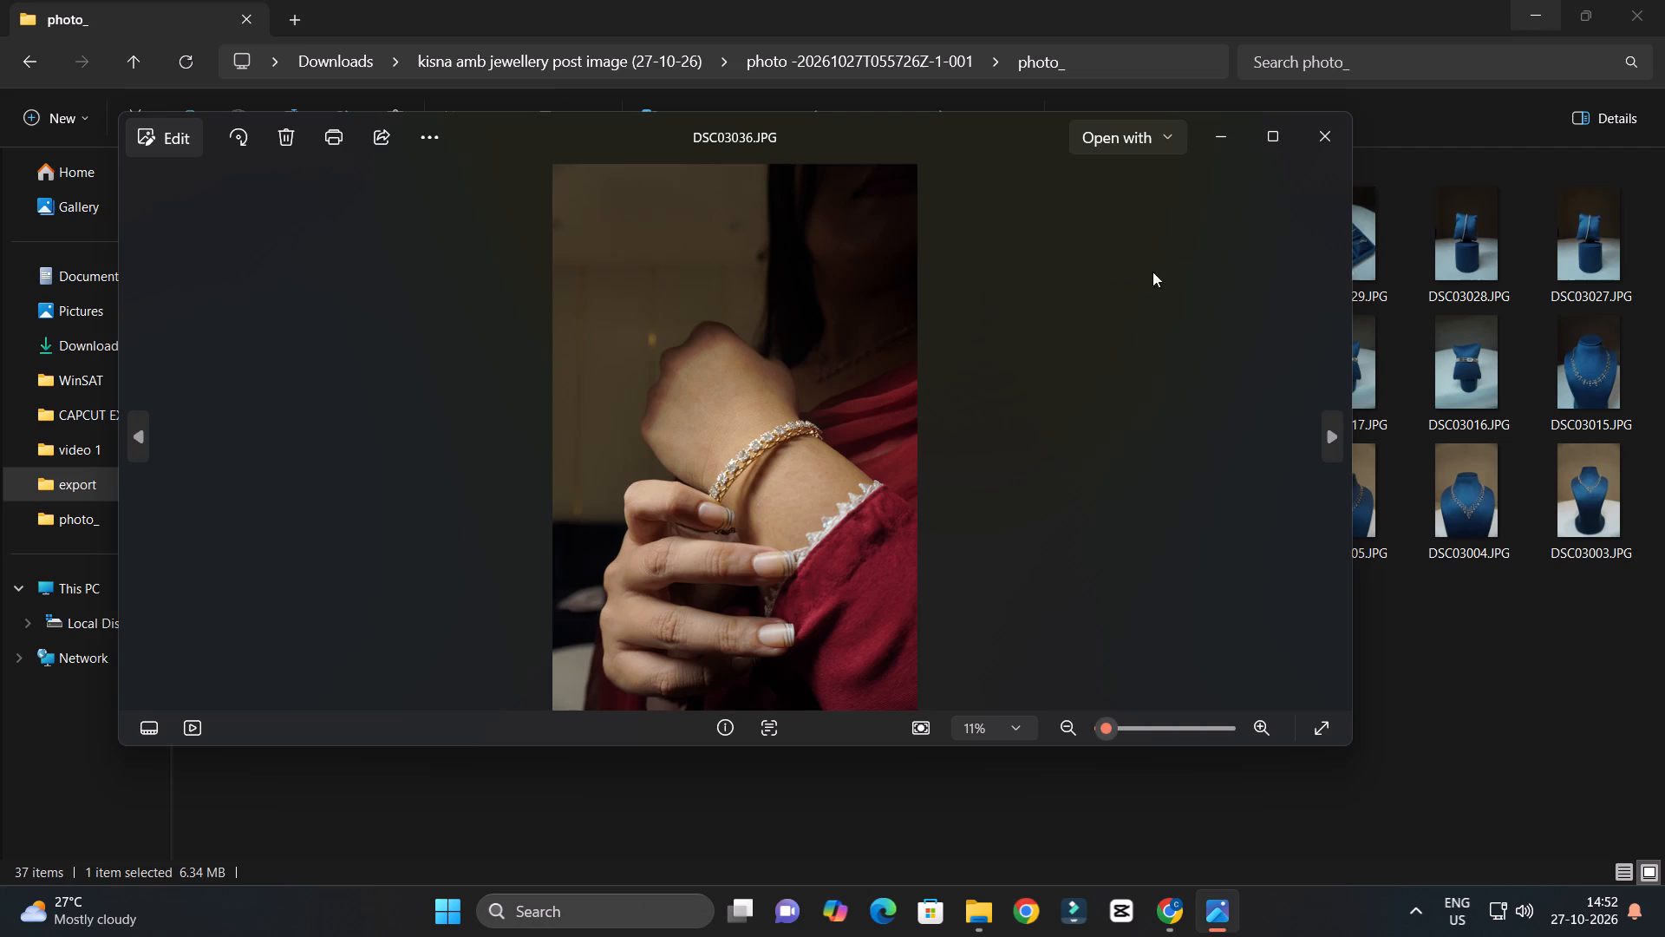
left_click(1335, 154)
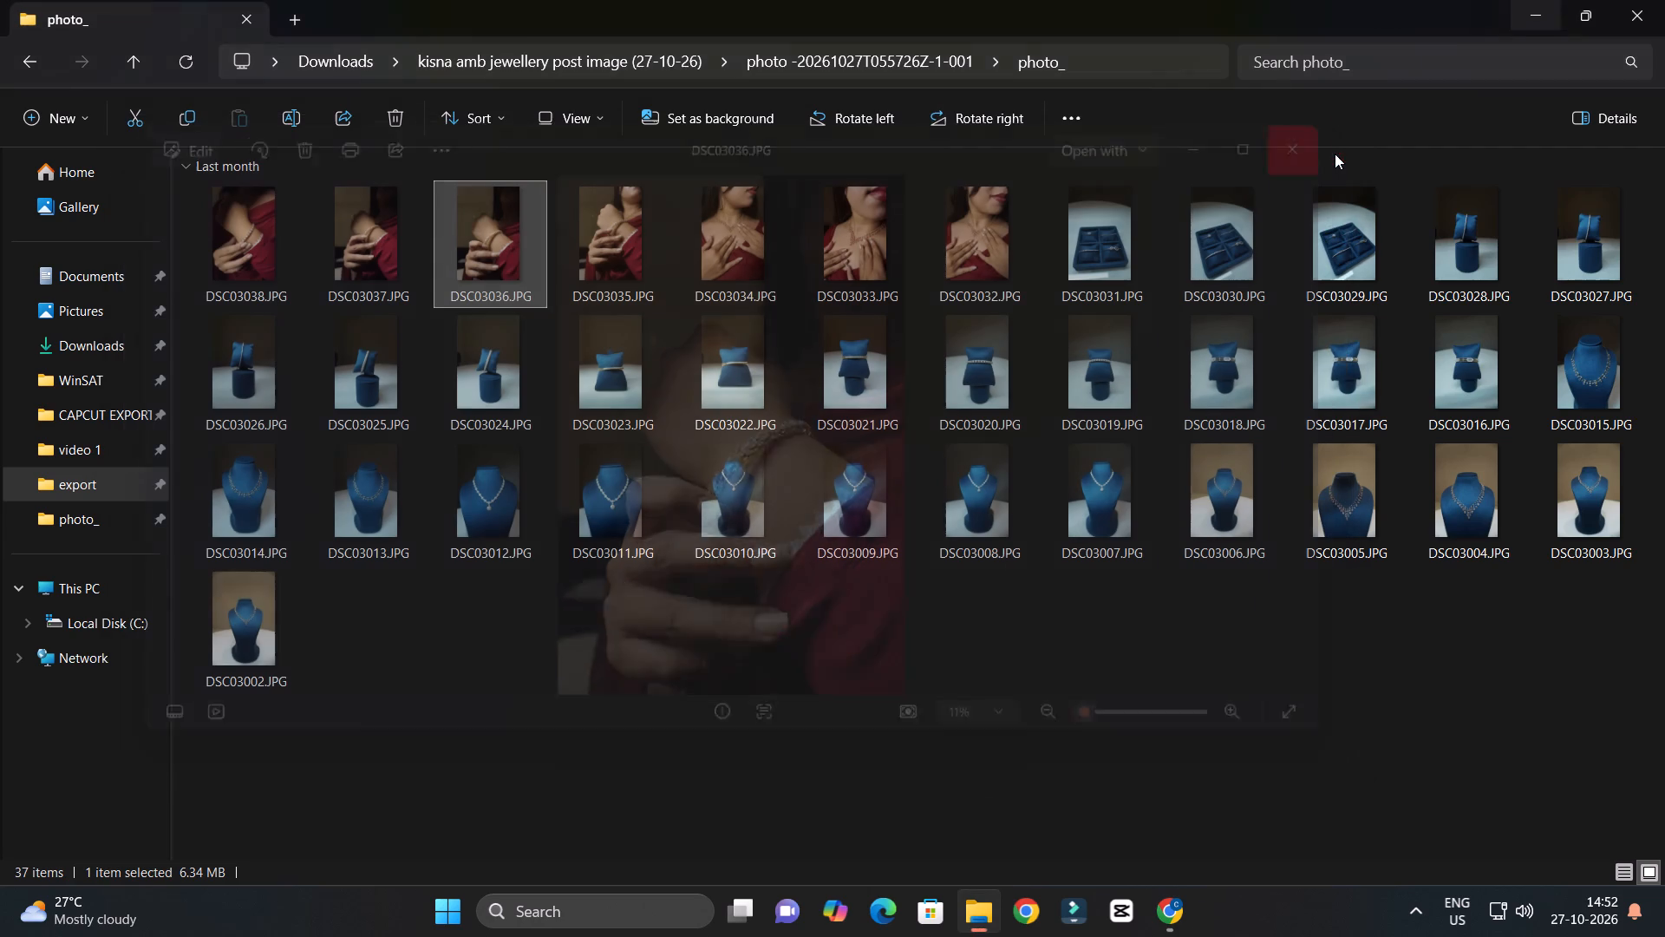
left_click_drag(501, 239, 1114, 860)
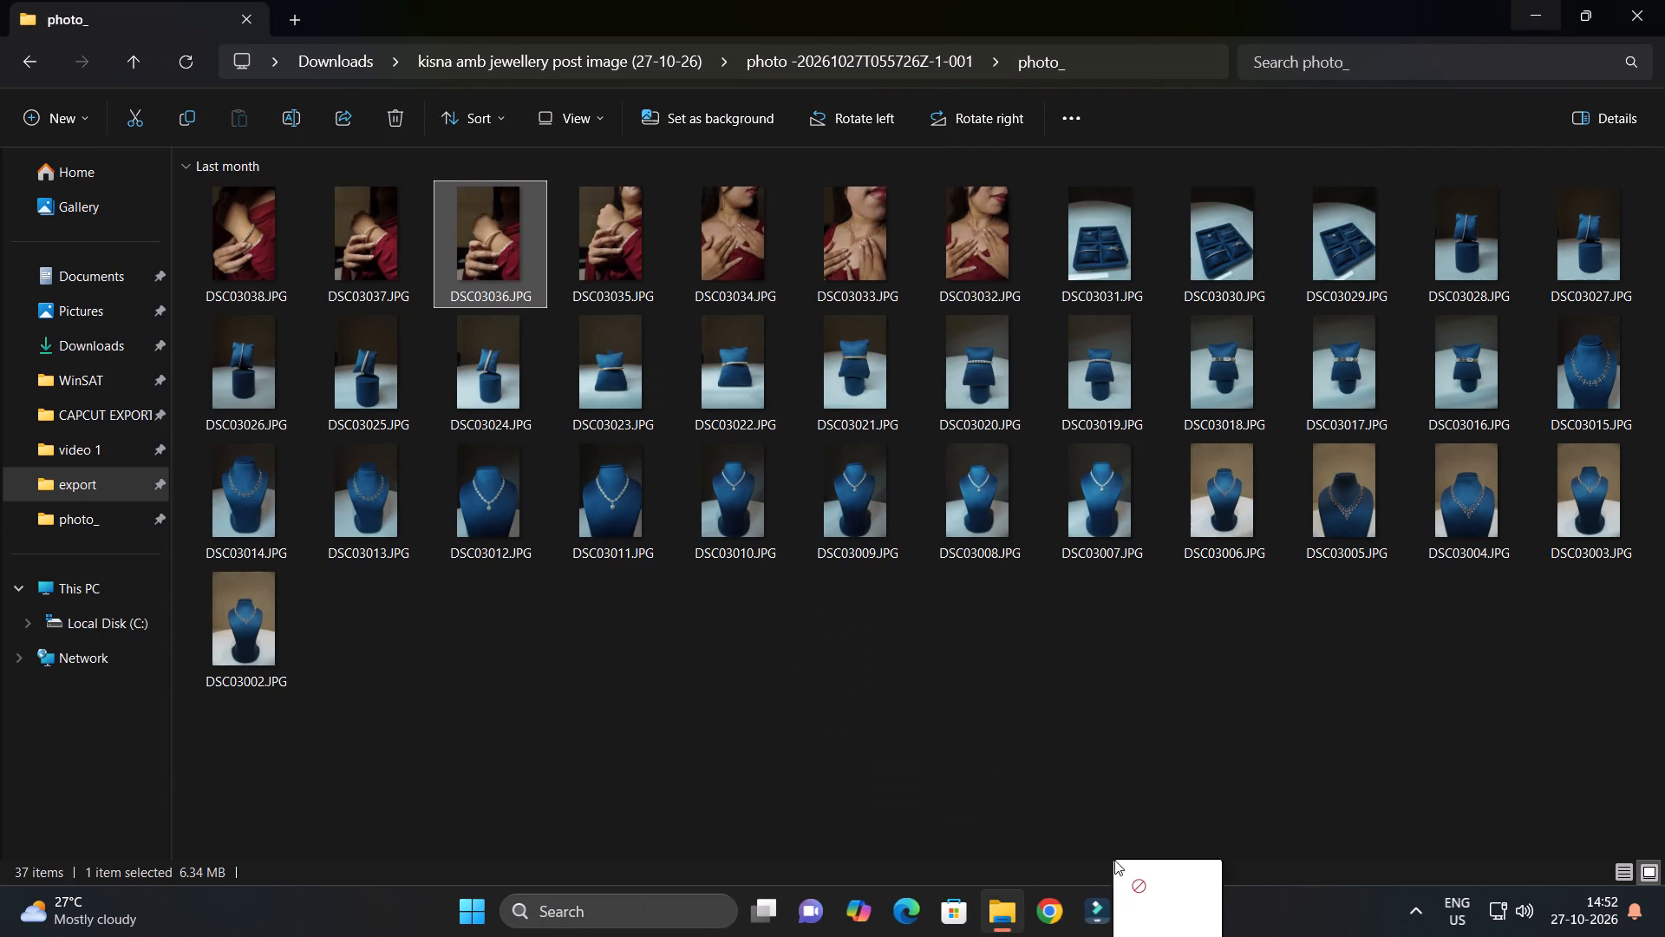
left_click_drag(1114, 860, 988, 428)
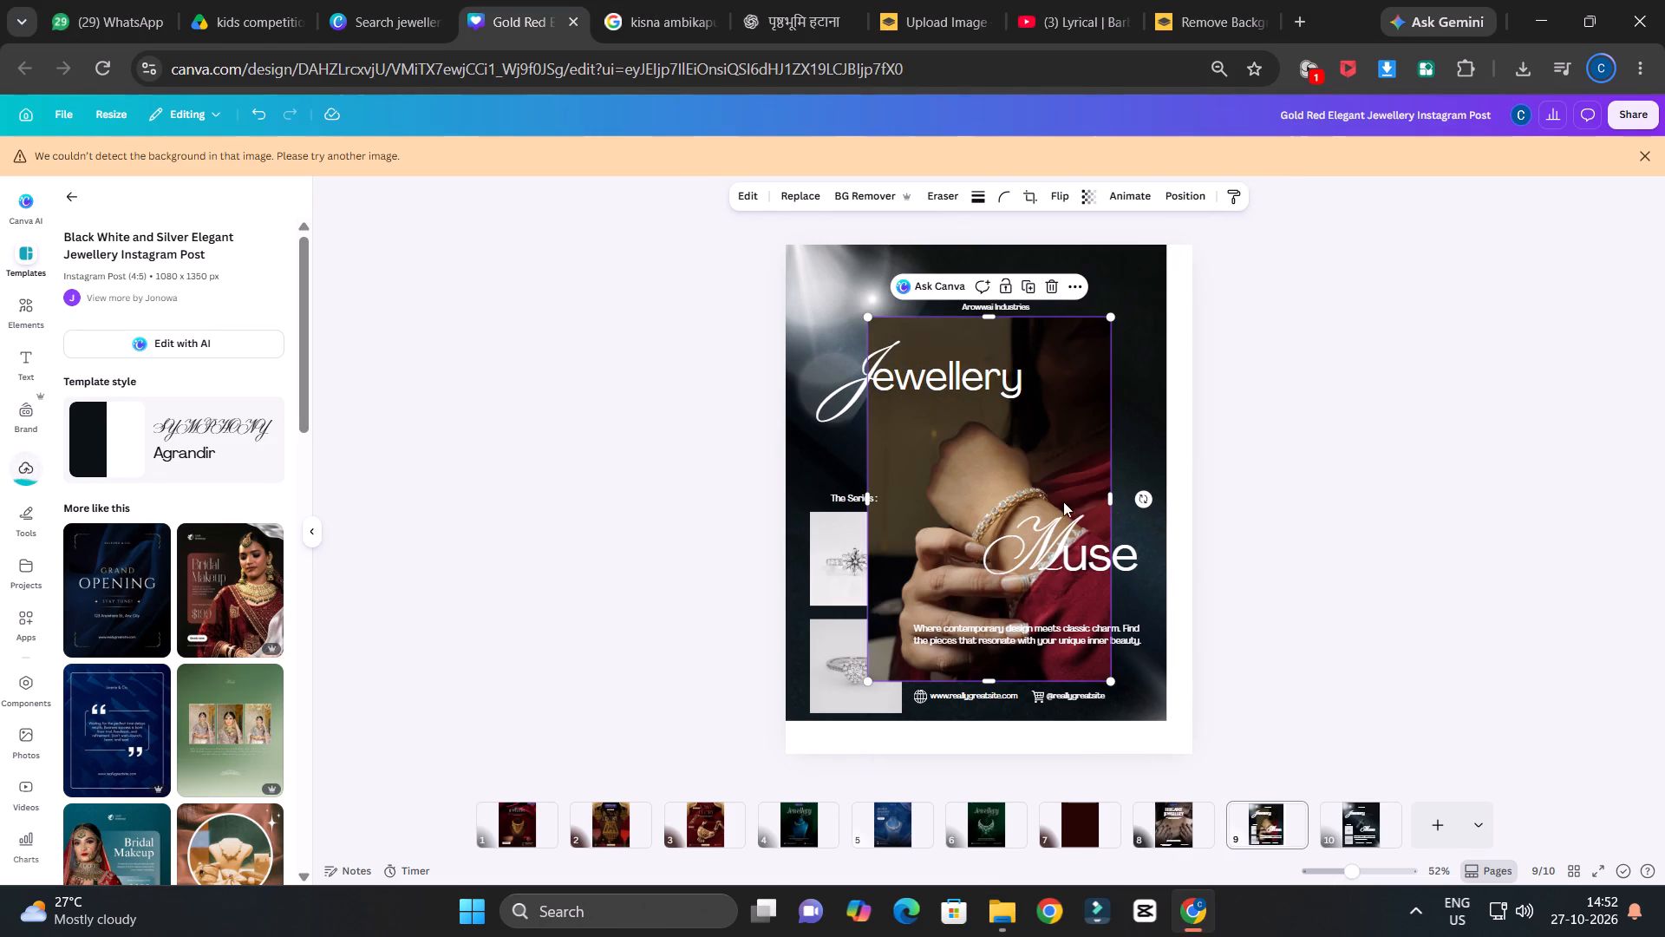
left_click_drag(1057, 443, 865, 533)
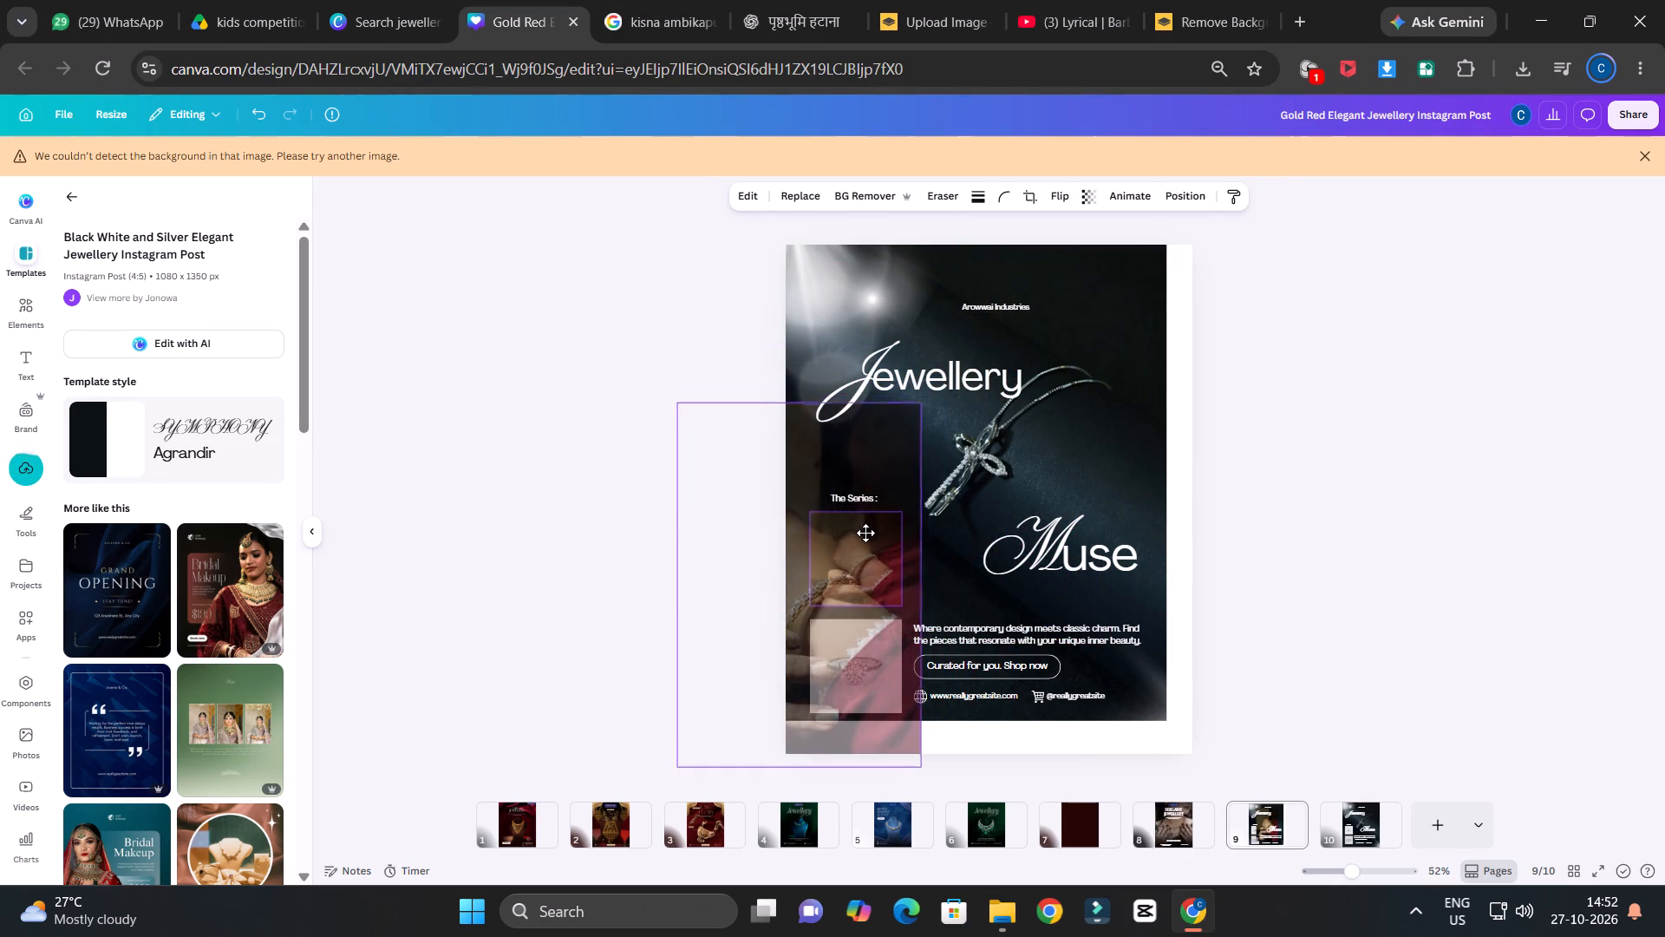
left_click_drag(865, 533, 1020, 412)
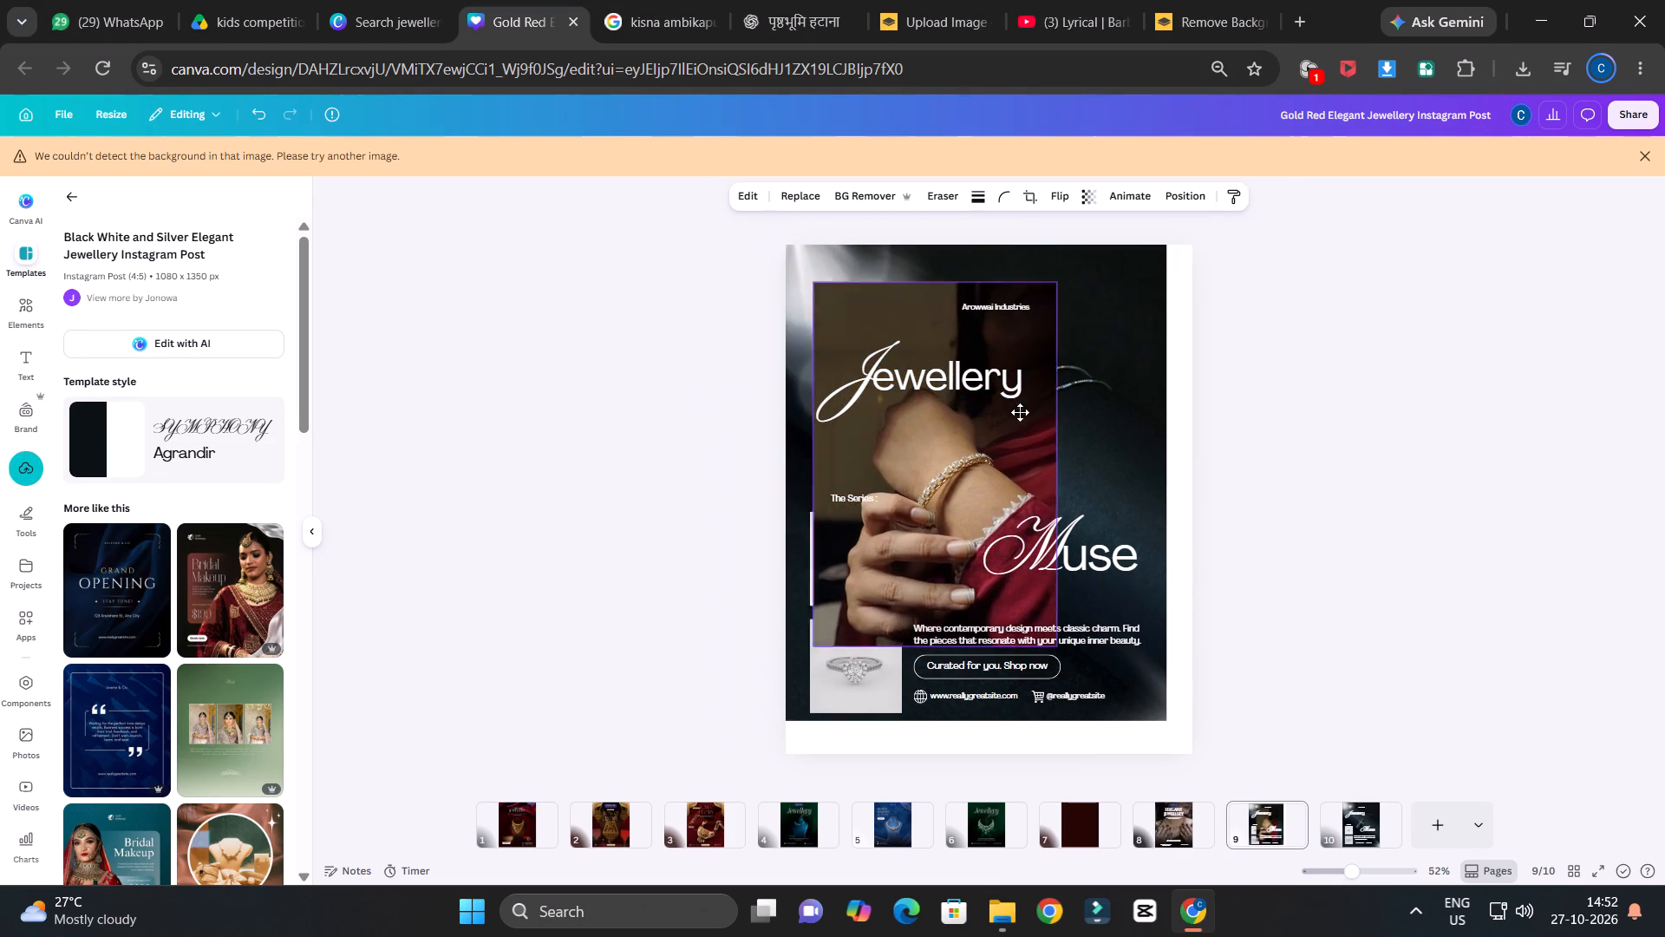
left_click_drag(1020, 412, 1047, 412)
Delete the template's dark cross-necklace background photo from page 9.
left_click(1125, 354)
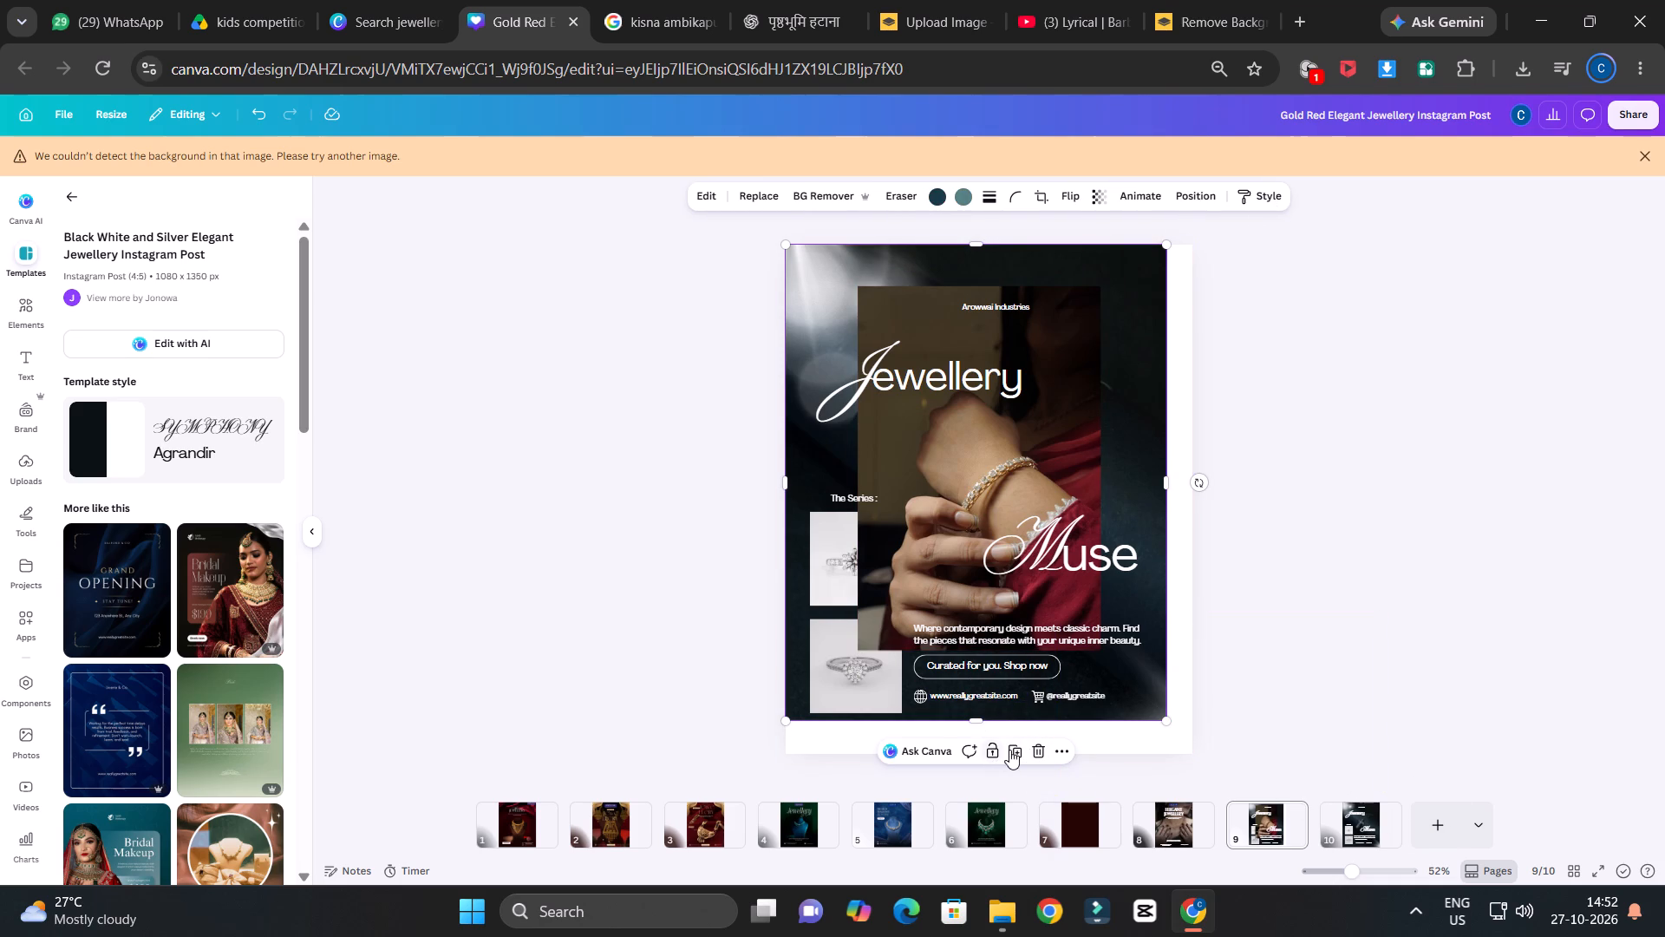
left_click(1044, 754)
Send the bracelet-on-wrist photo to the back, behind the template's text and ring pictures.
left_click(1081, 433)
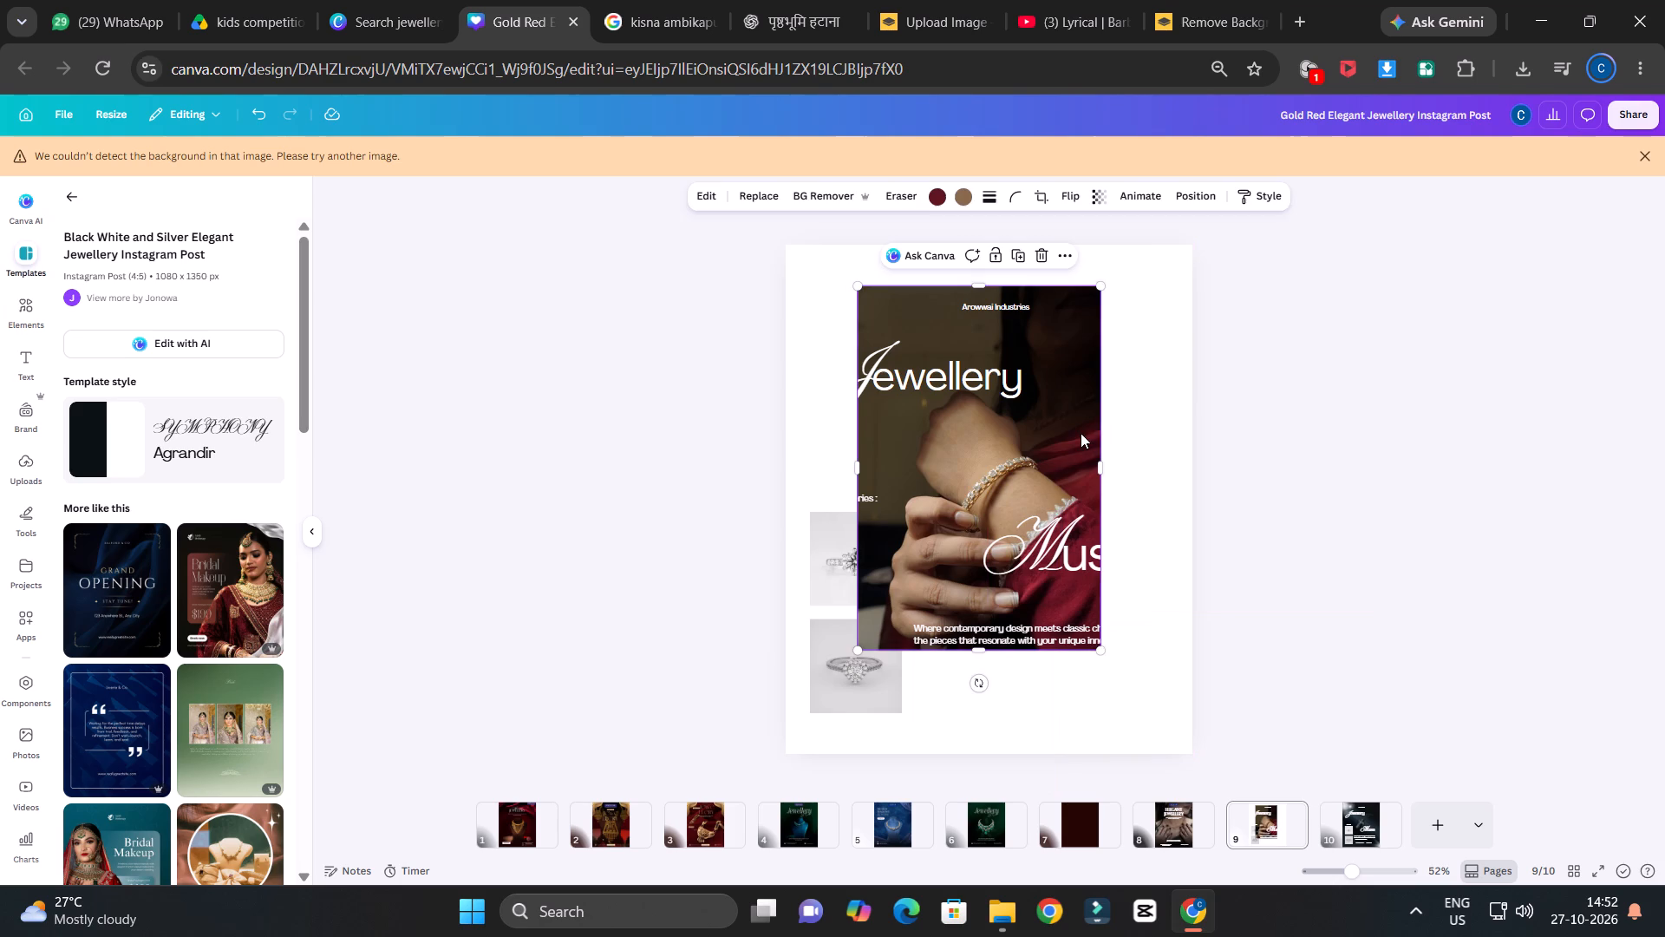
right_click(1050, 416)
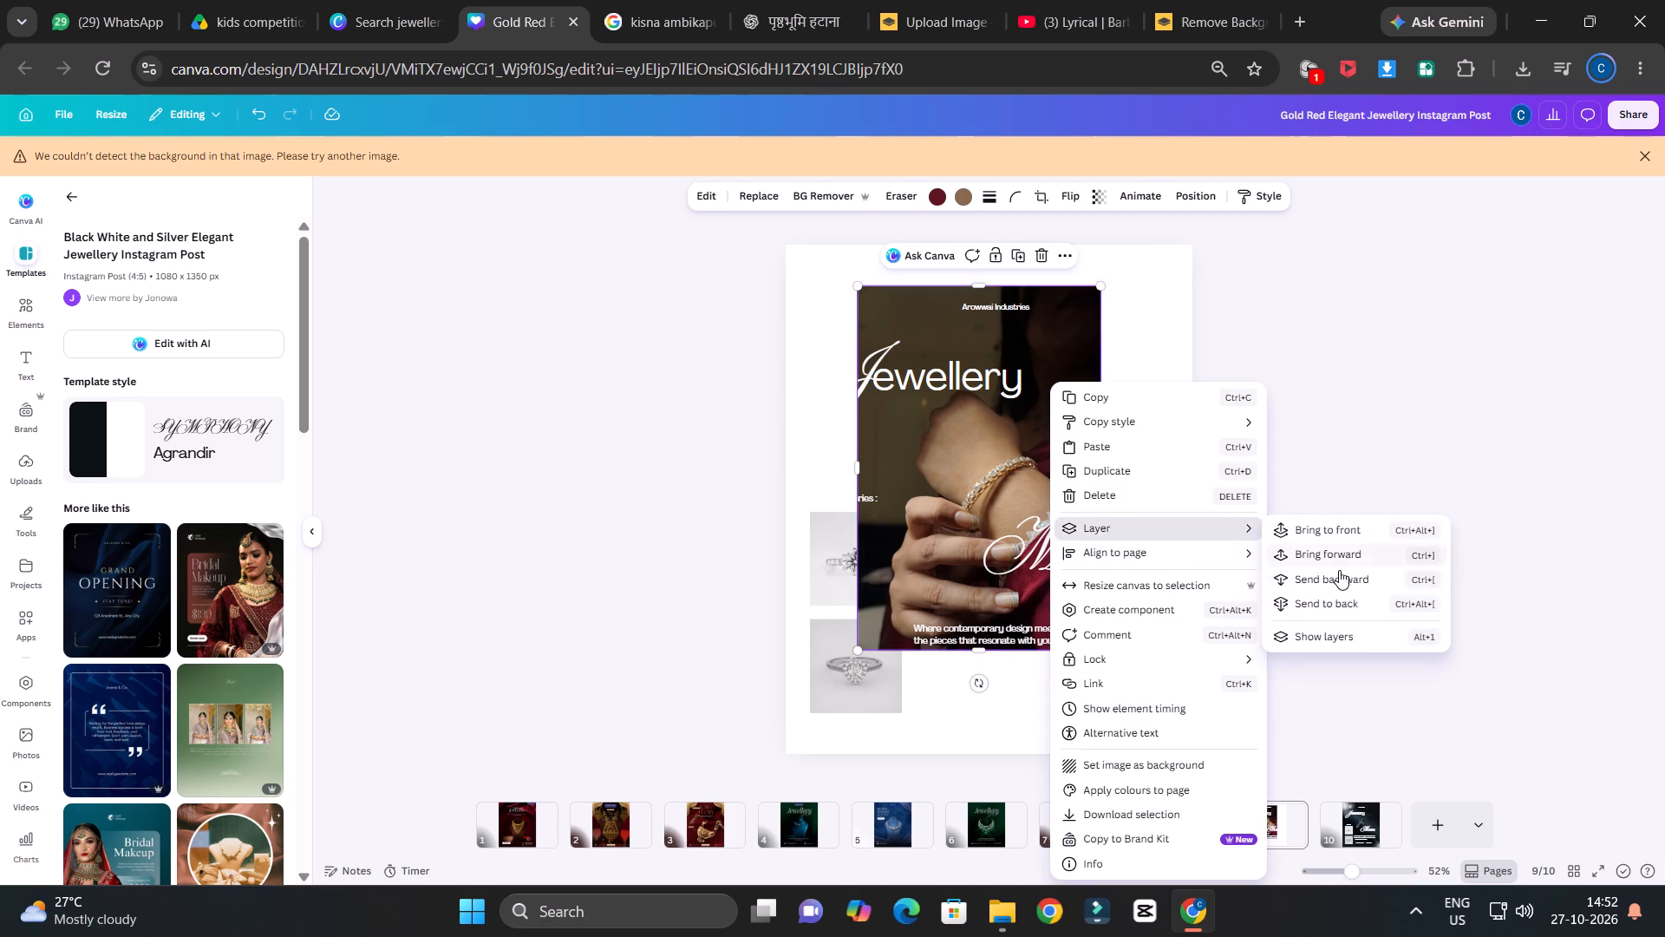
left_click(1341, 601)
left_click(1374, 367)
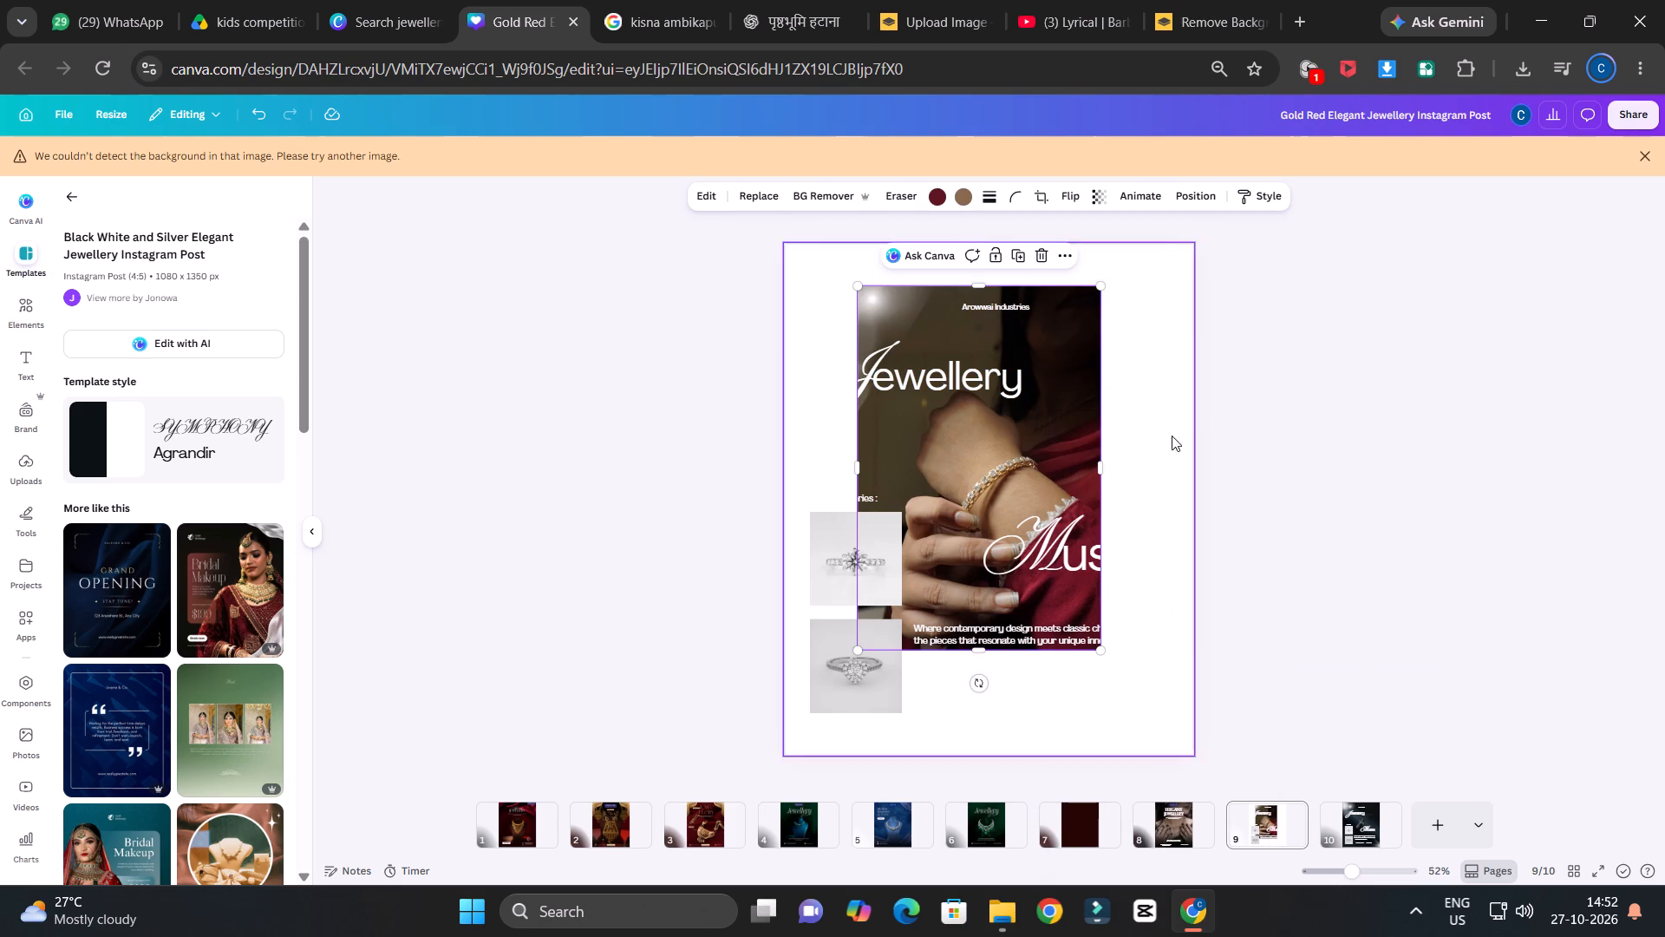
Enlarge the bracelet-on-wrist photo and align it so it covers the whole of page 9 as the background.
left_click(1060, 436)
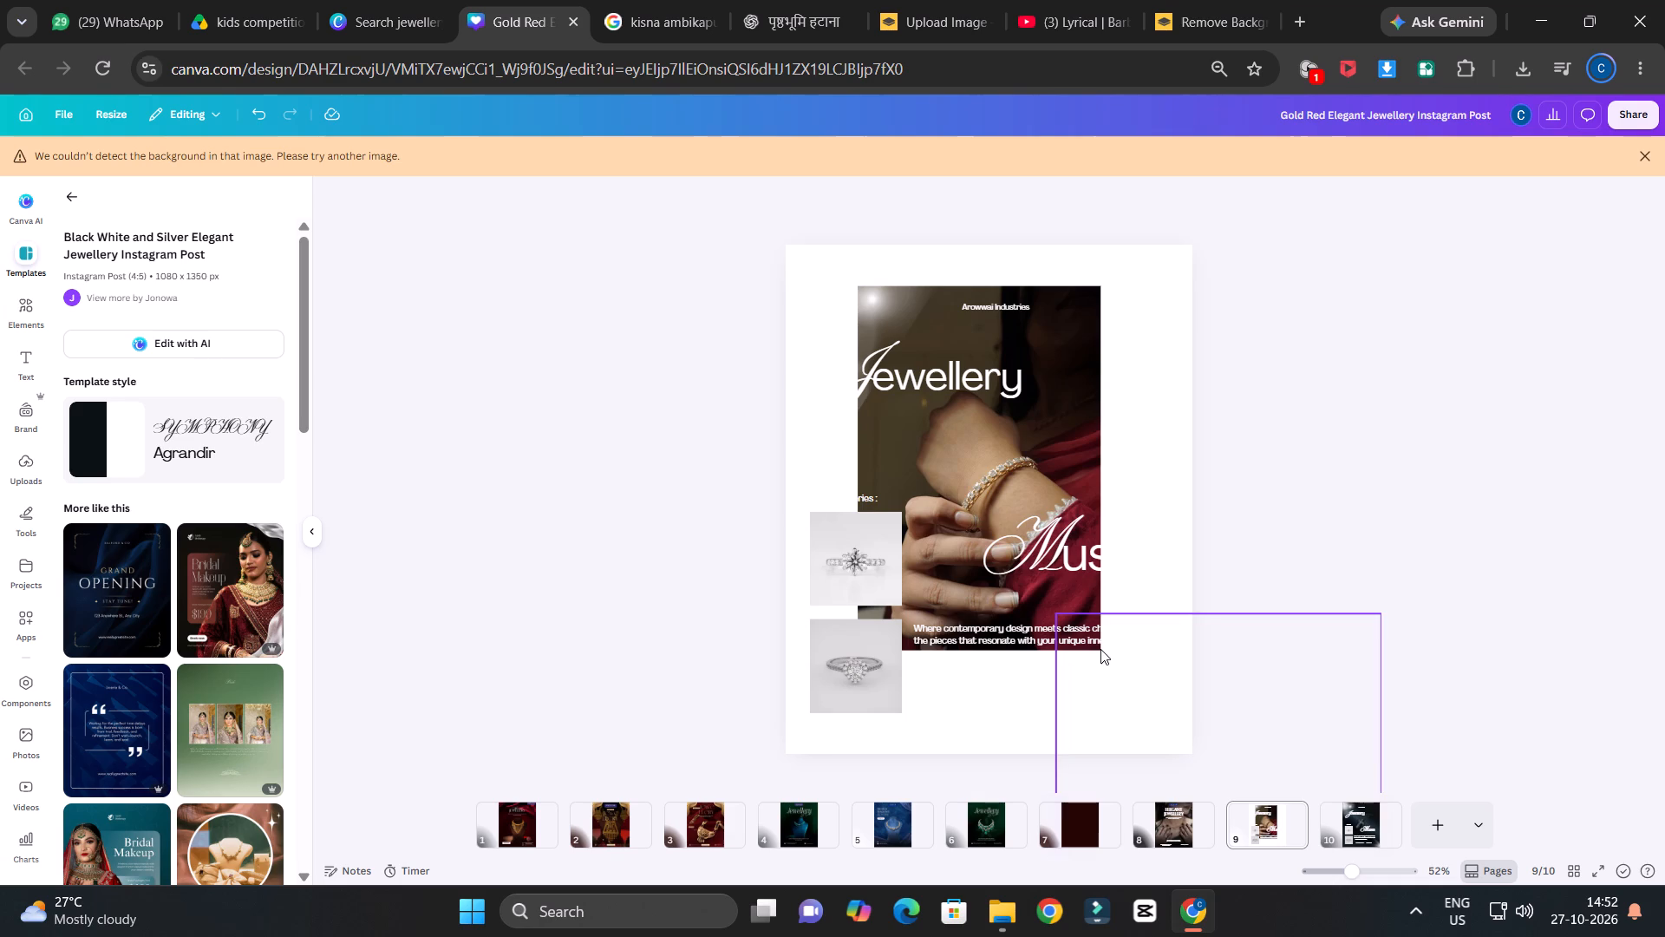
left_click(1056, 448)
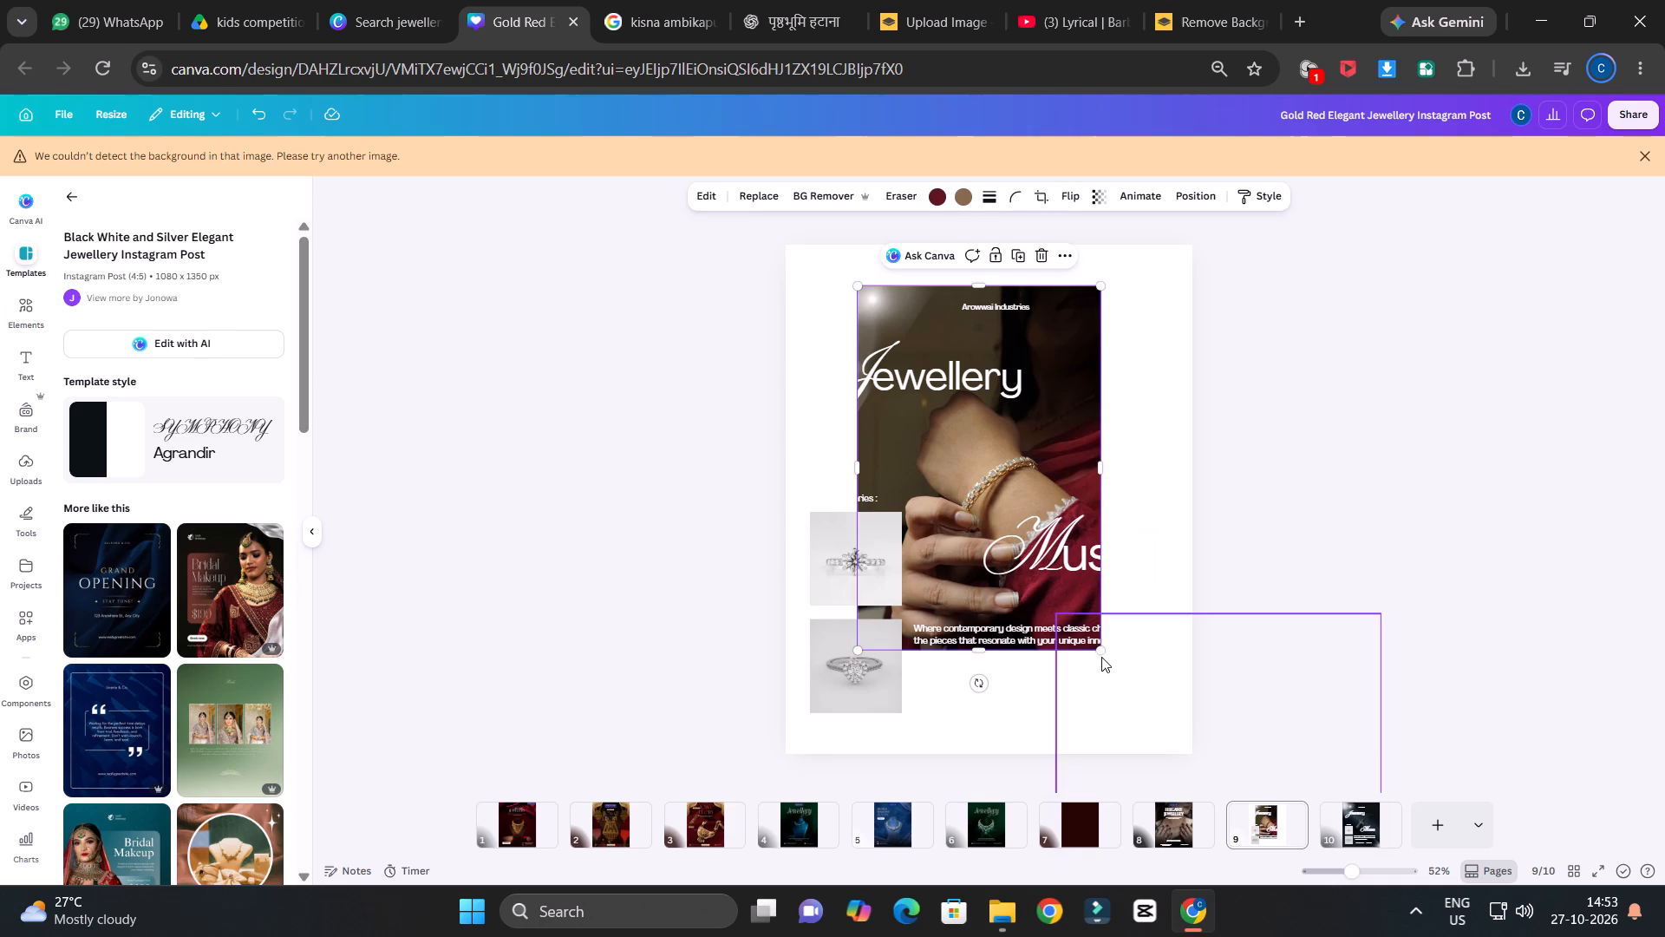
left_click_drag(1096, 650, 1179, 766)
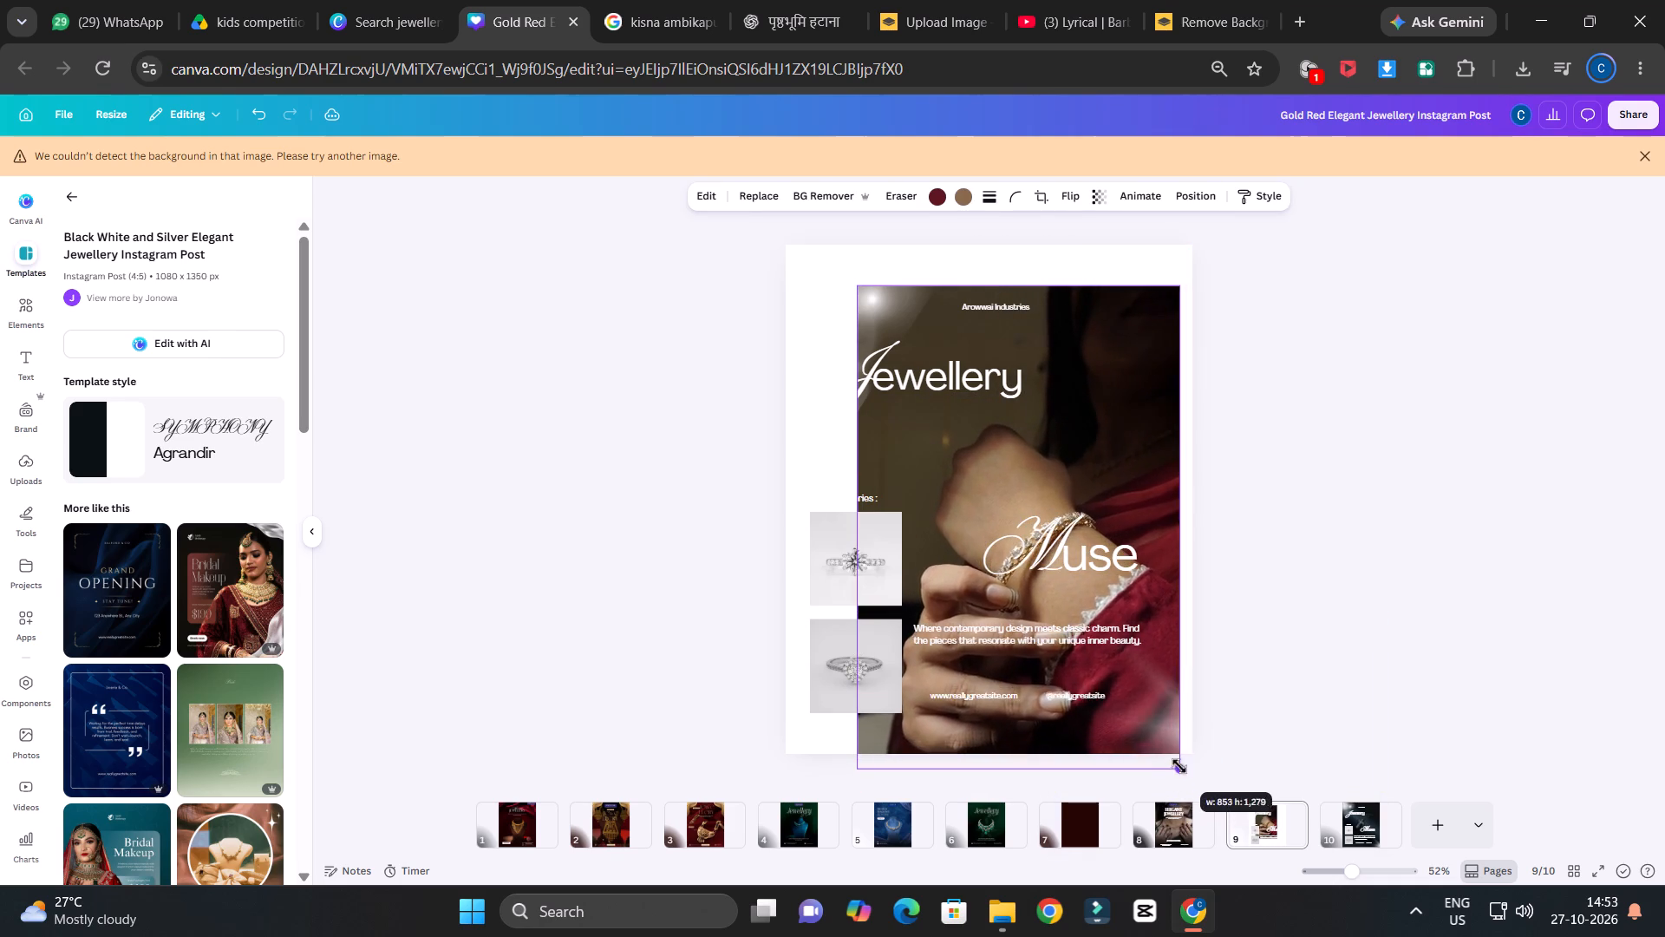
left_click_drag(1179, 766, 1207, 757)
left_click_drag(1069, 436, 1009, 394)
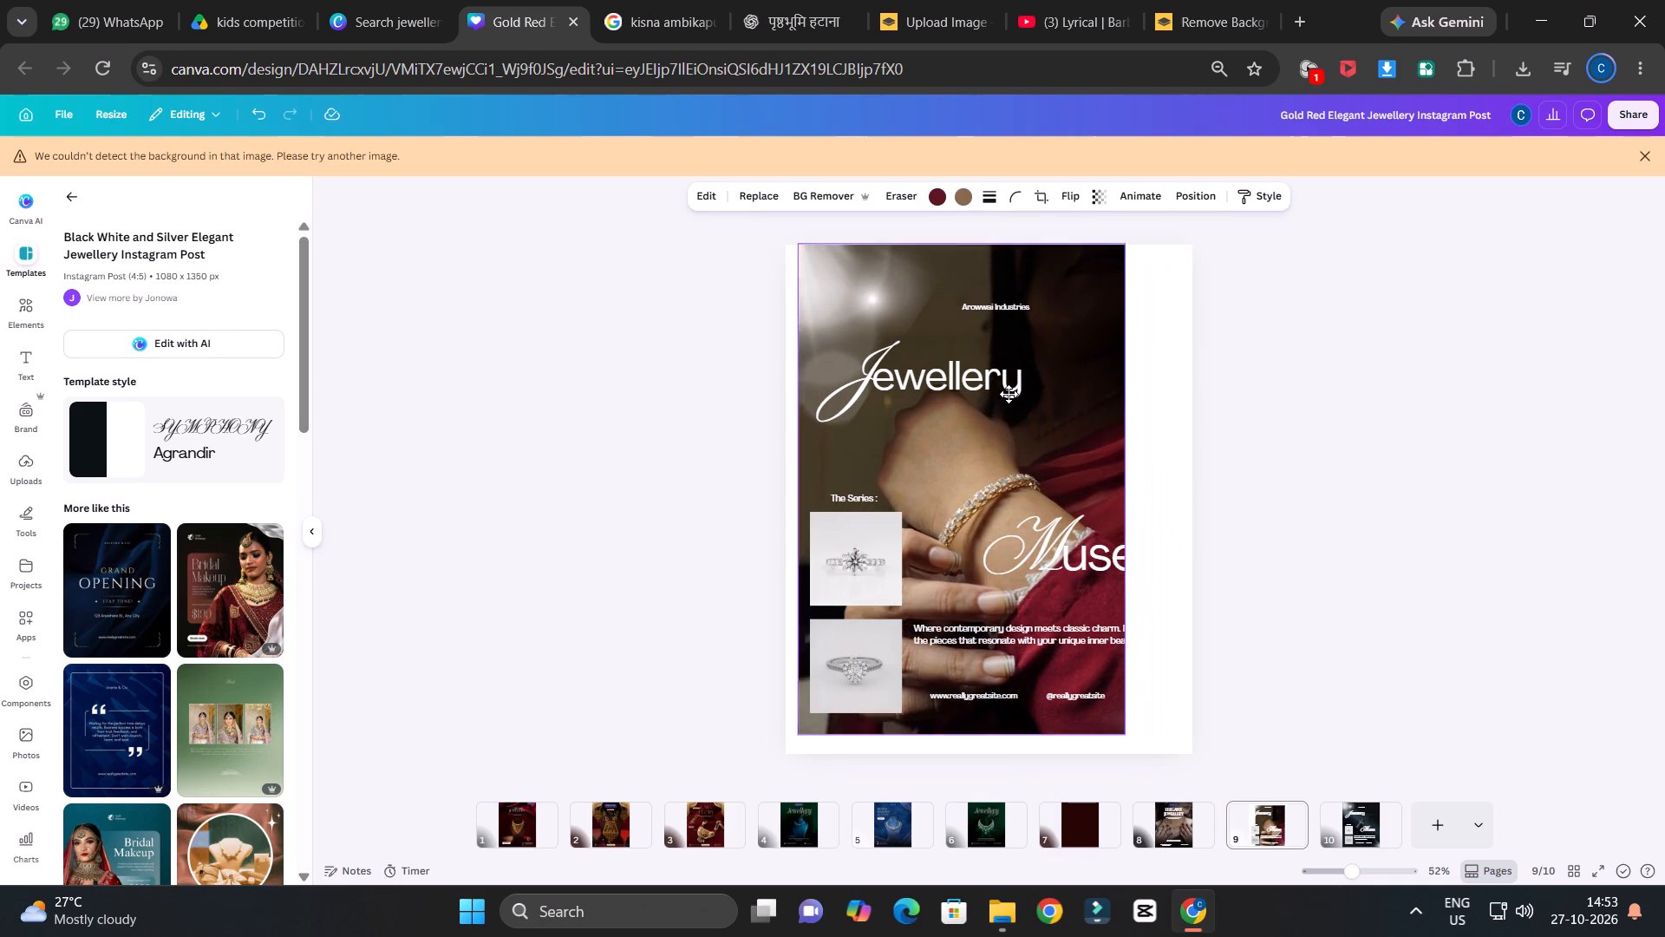
left_click_drag(1009, 394, 997, 394)
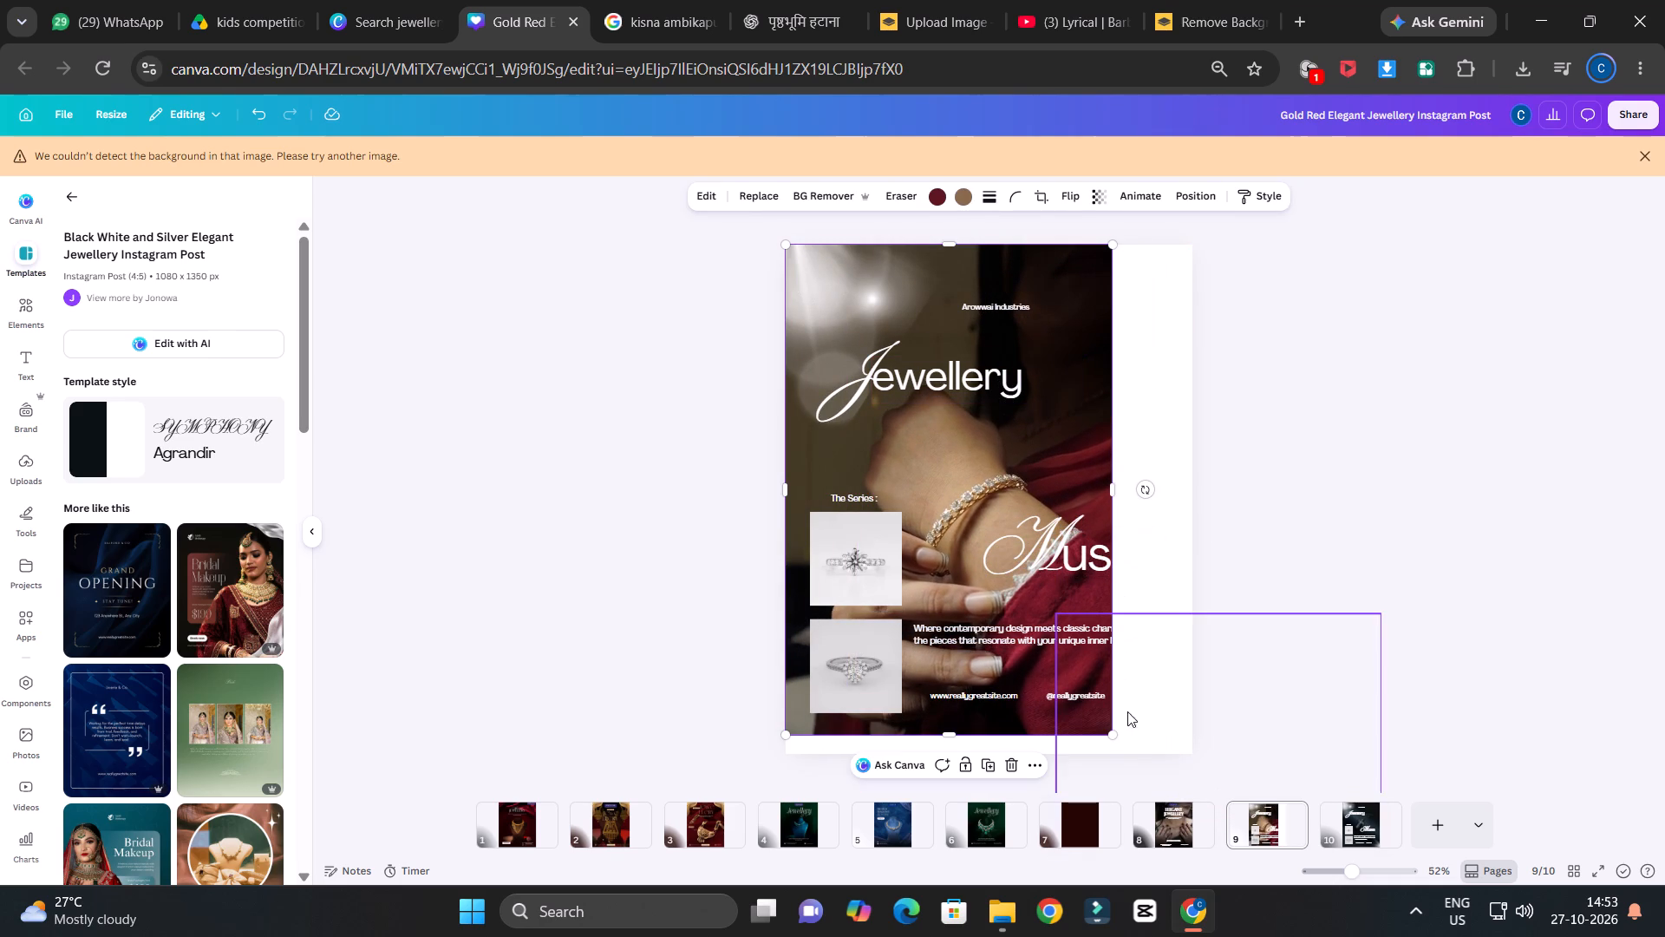
left_click_drag(1112, 740, 1221, 789)
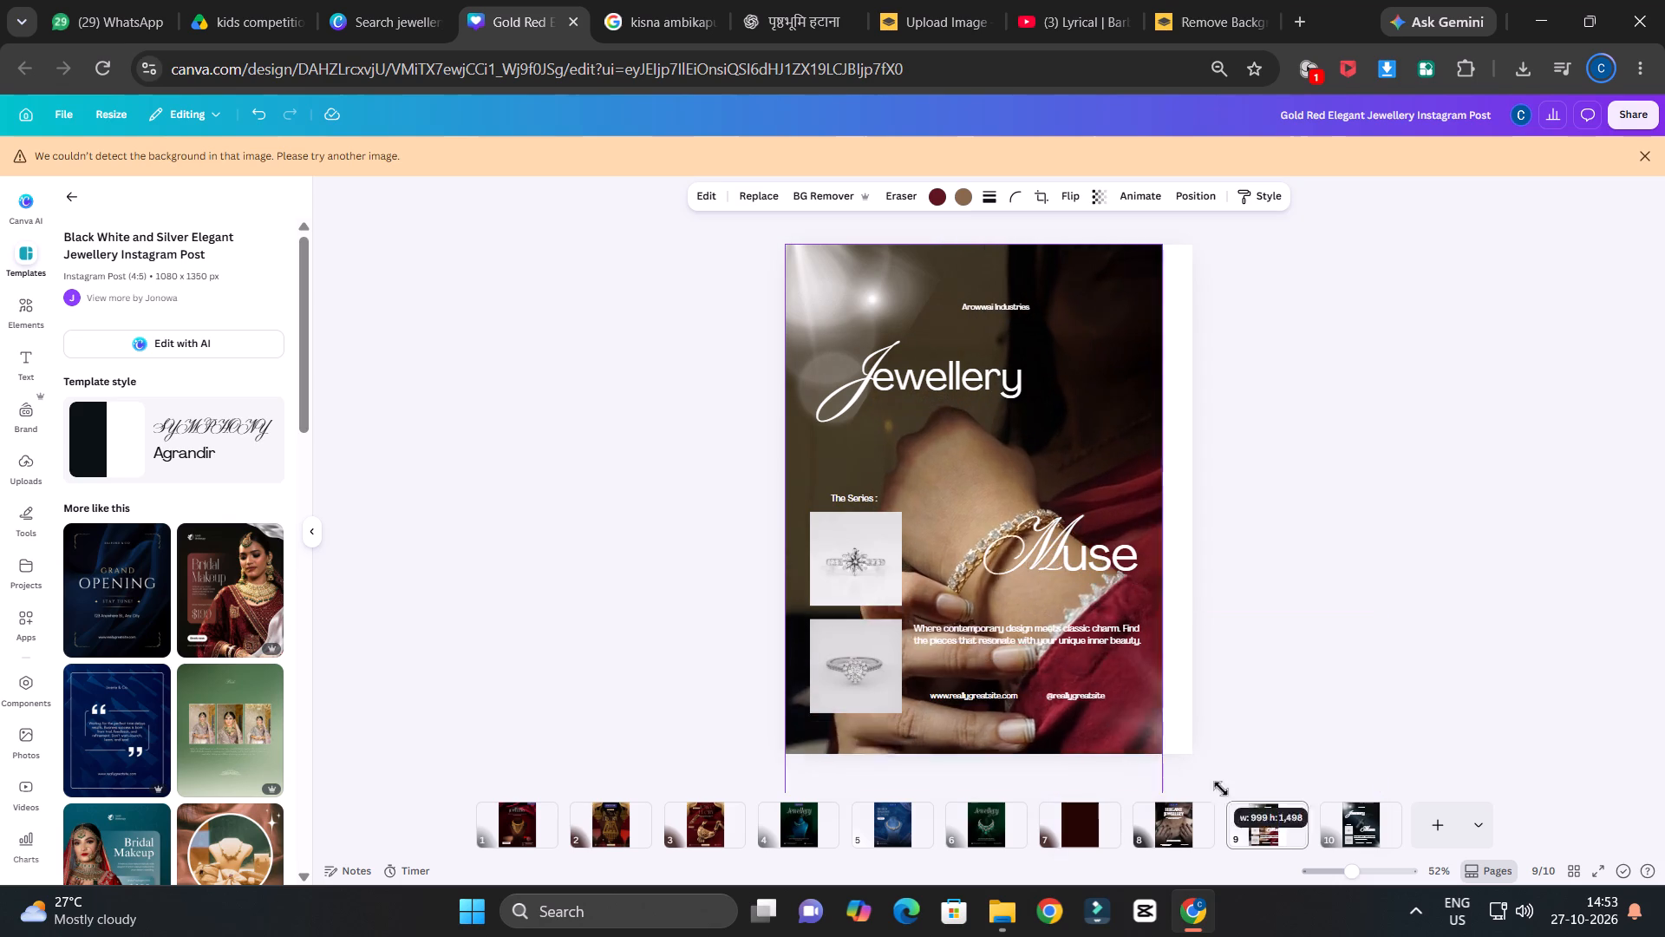
left_click_drag(1221, 789, 1263, 817)
left_click_drag(1115, 477, 1111, 420)
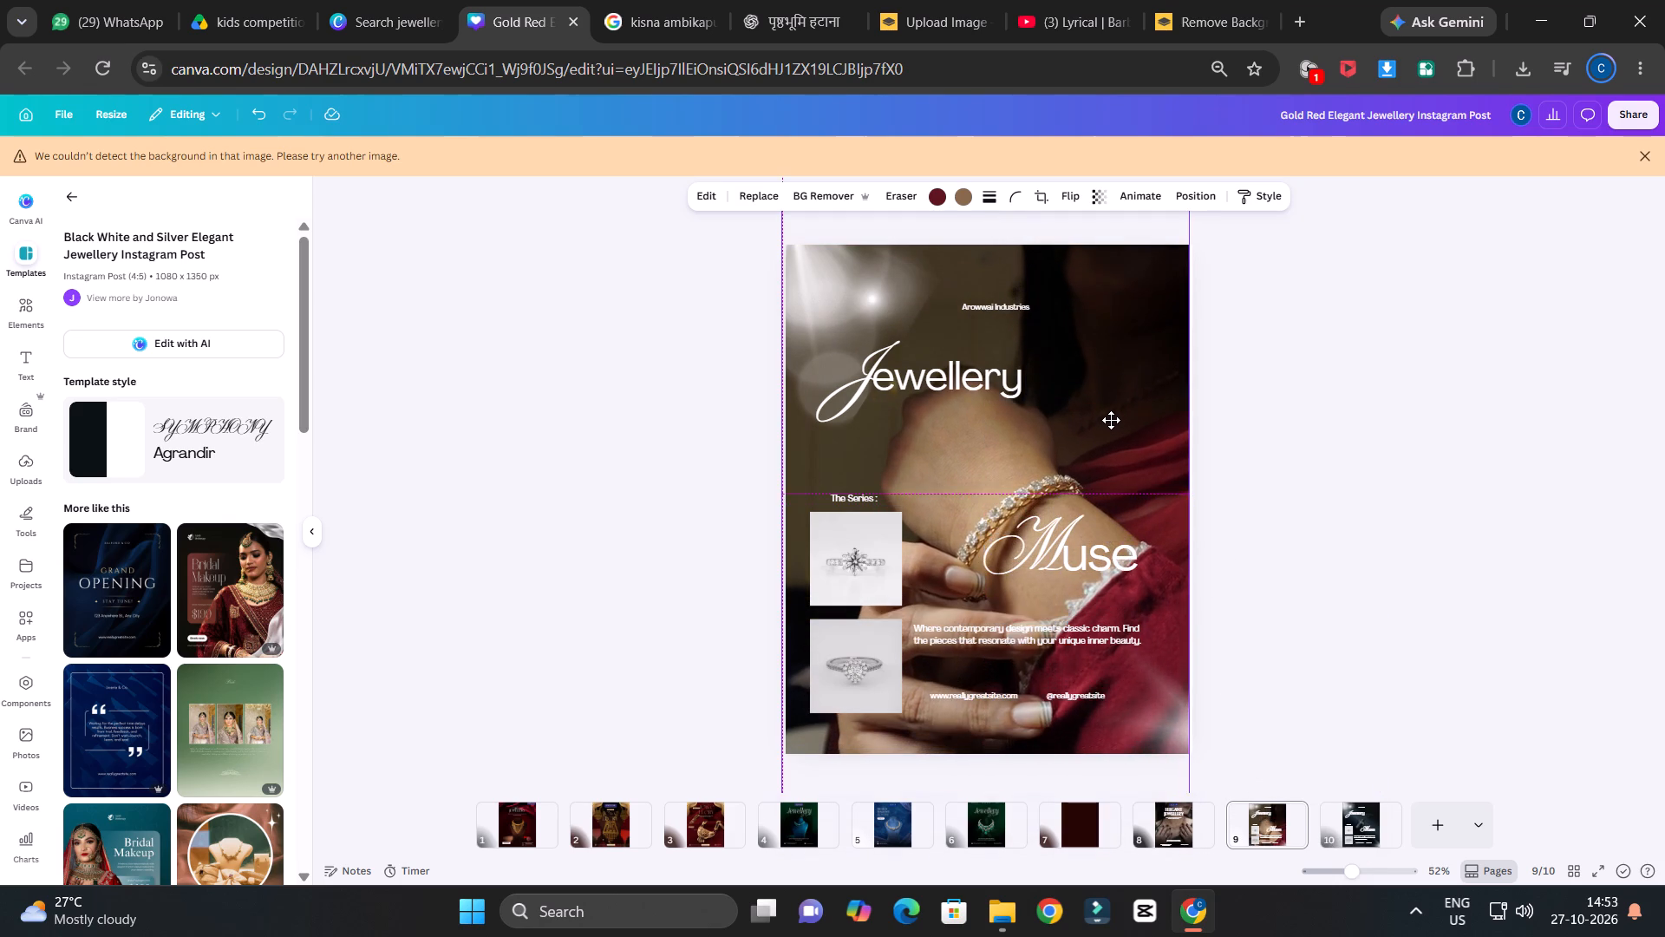
left_click_drag(1111, 420, 1111, 396)
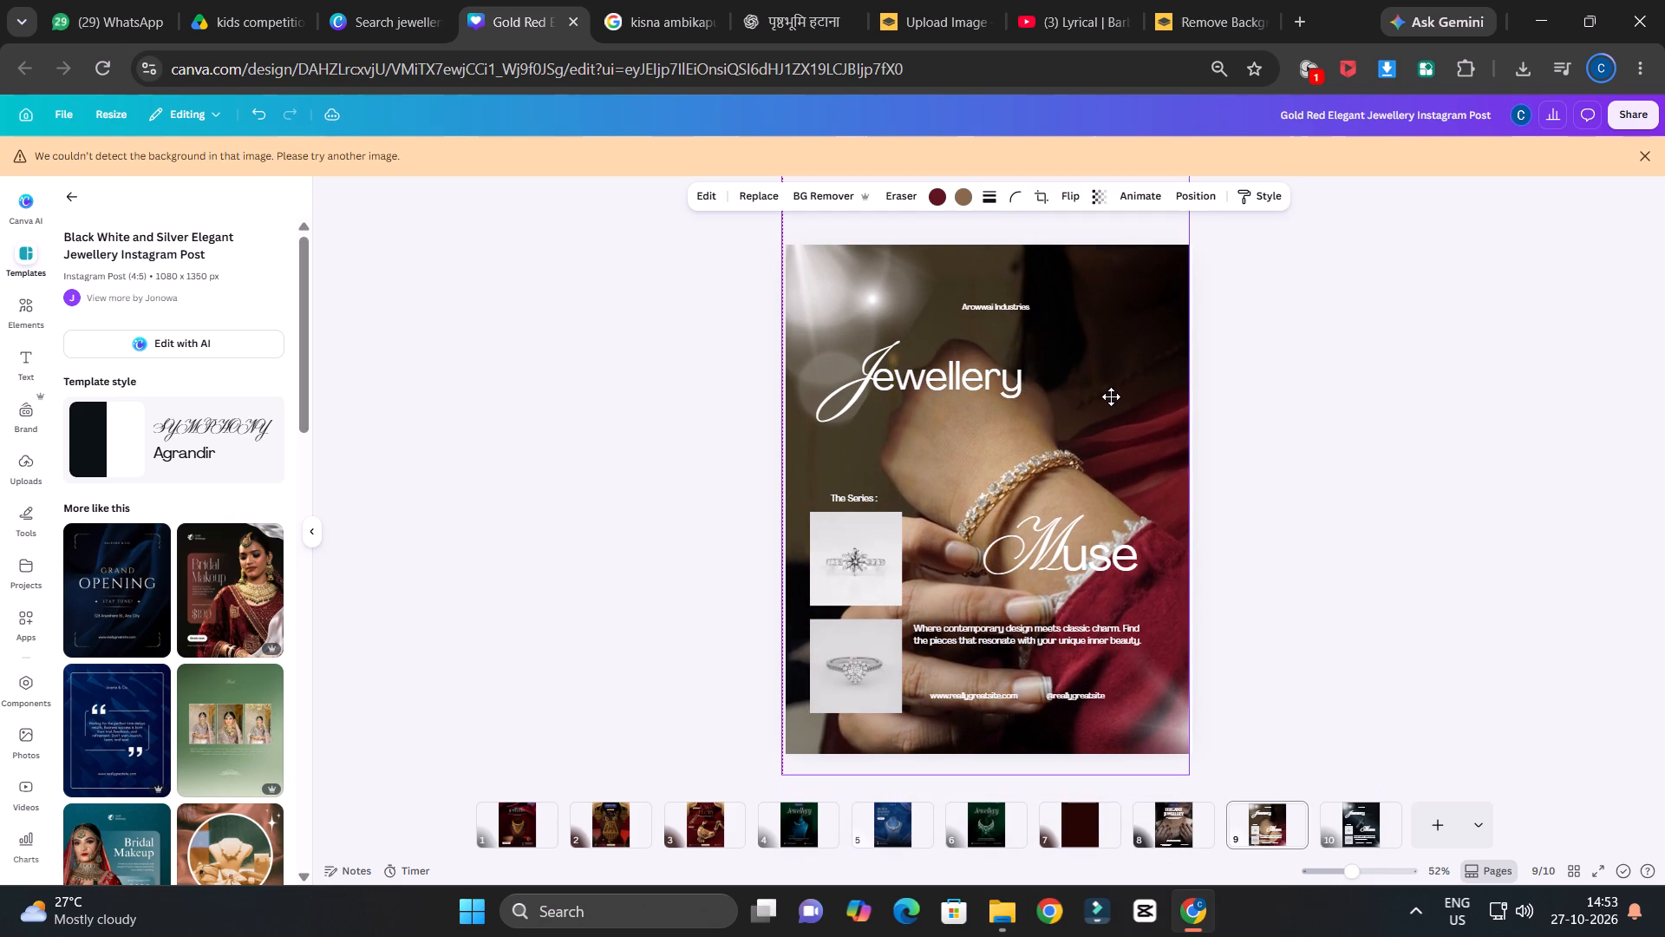
left_click_drag(1111, 396, 1113, 389)
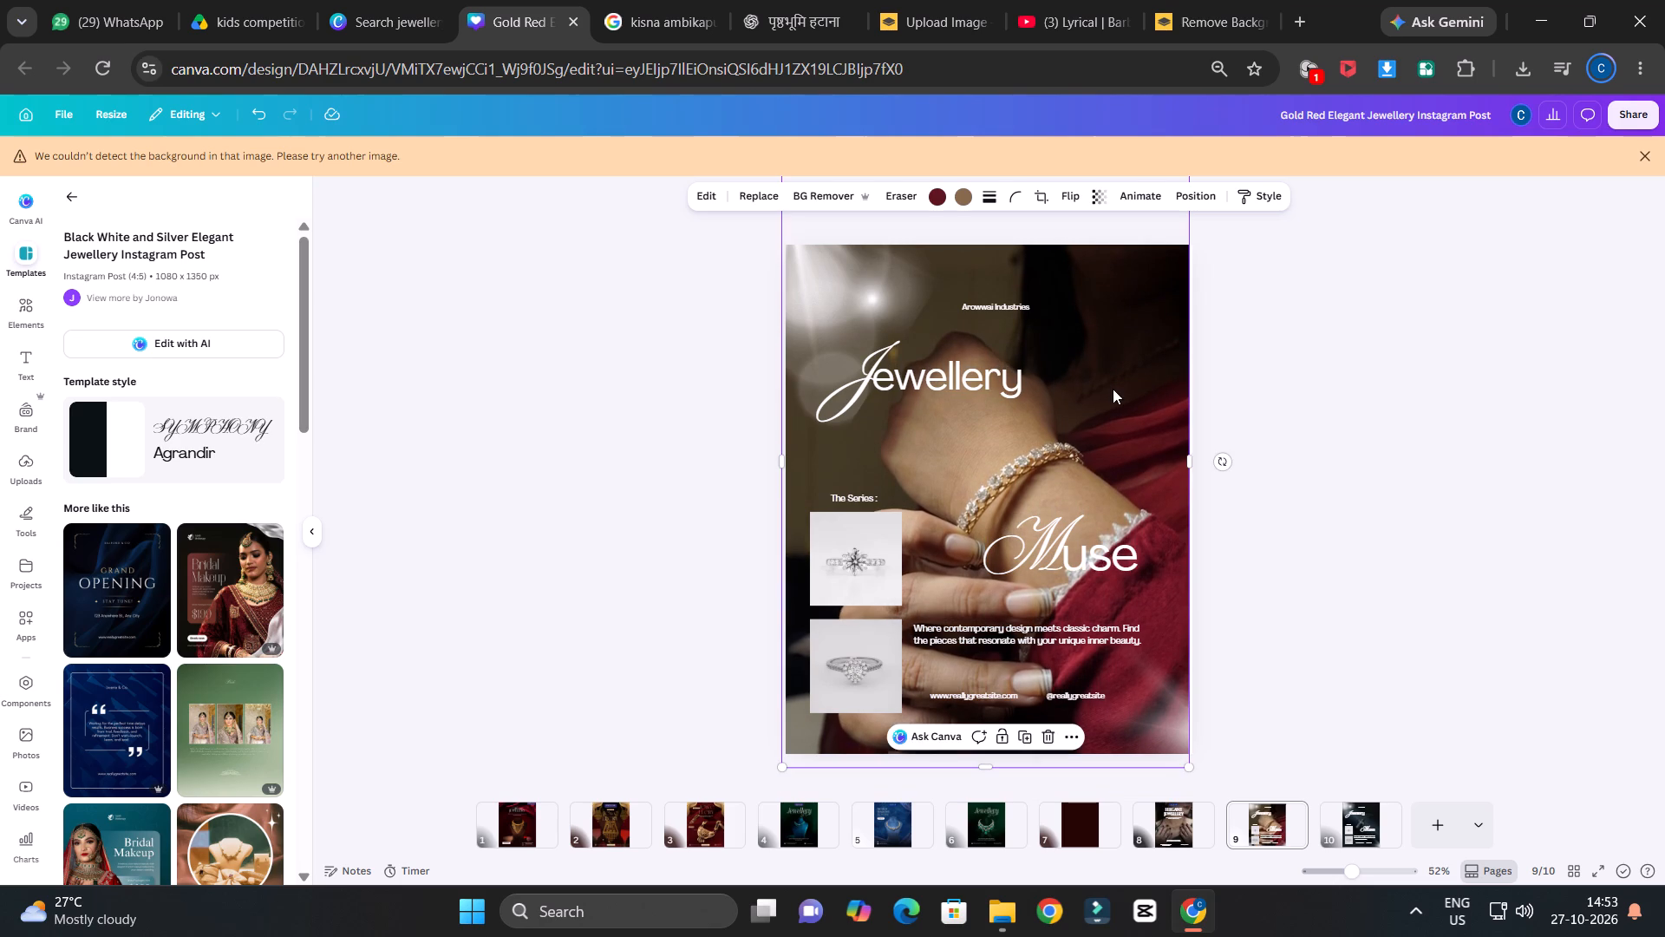
left_click(1358, 375)
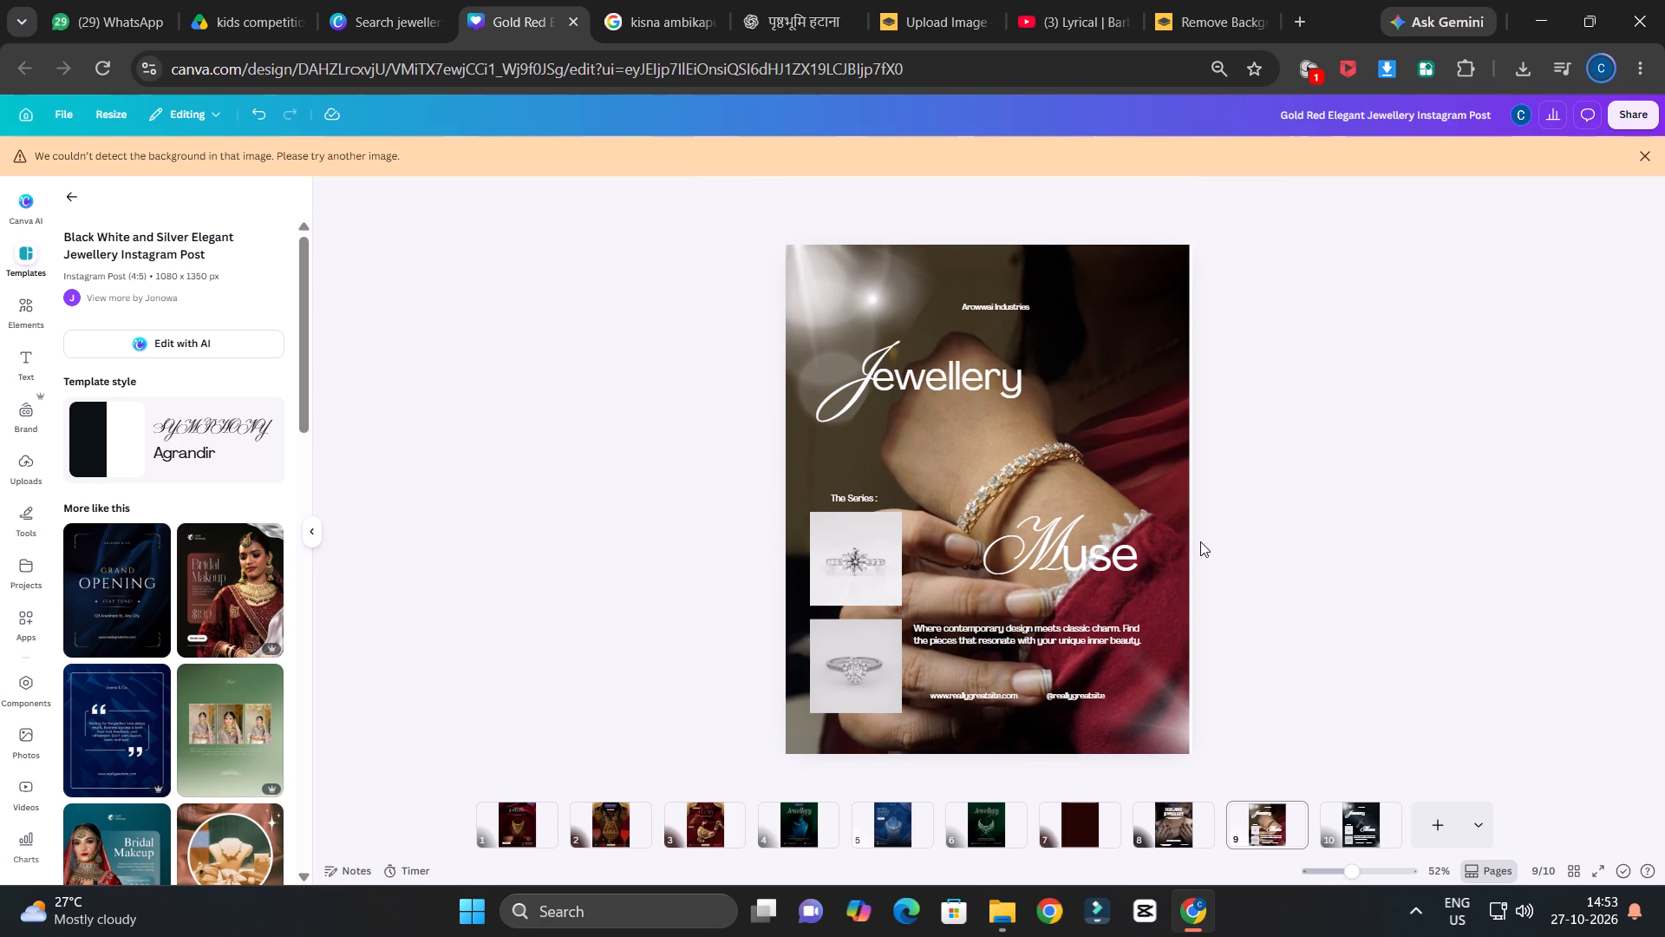
left_click(1137, 408)
left_click_drag(1133, 427, 1127, 408)
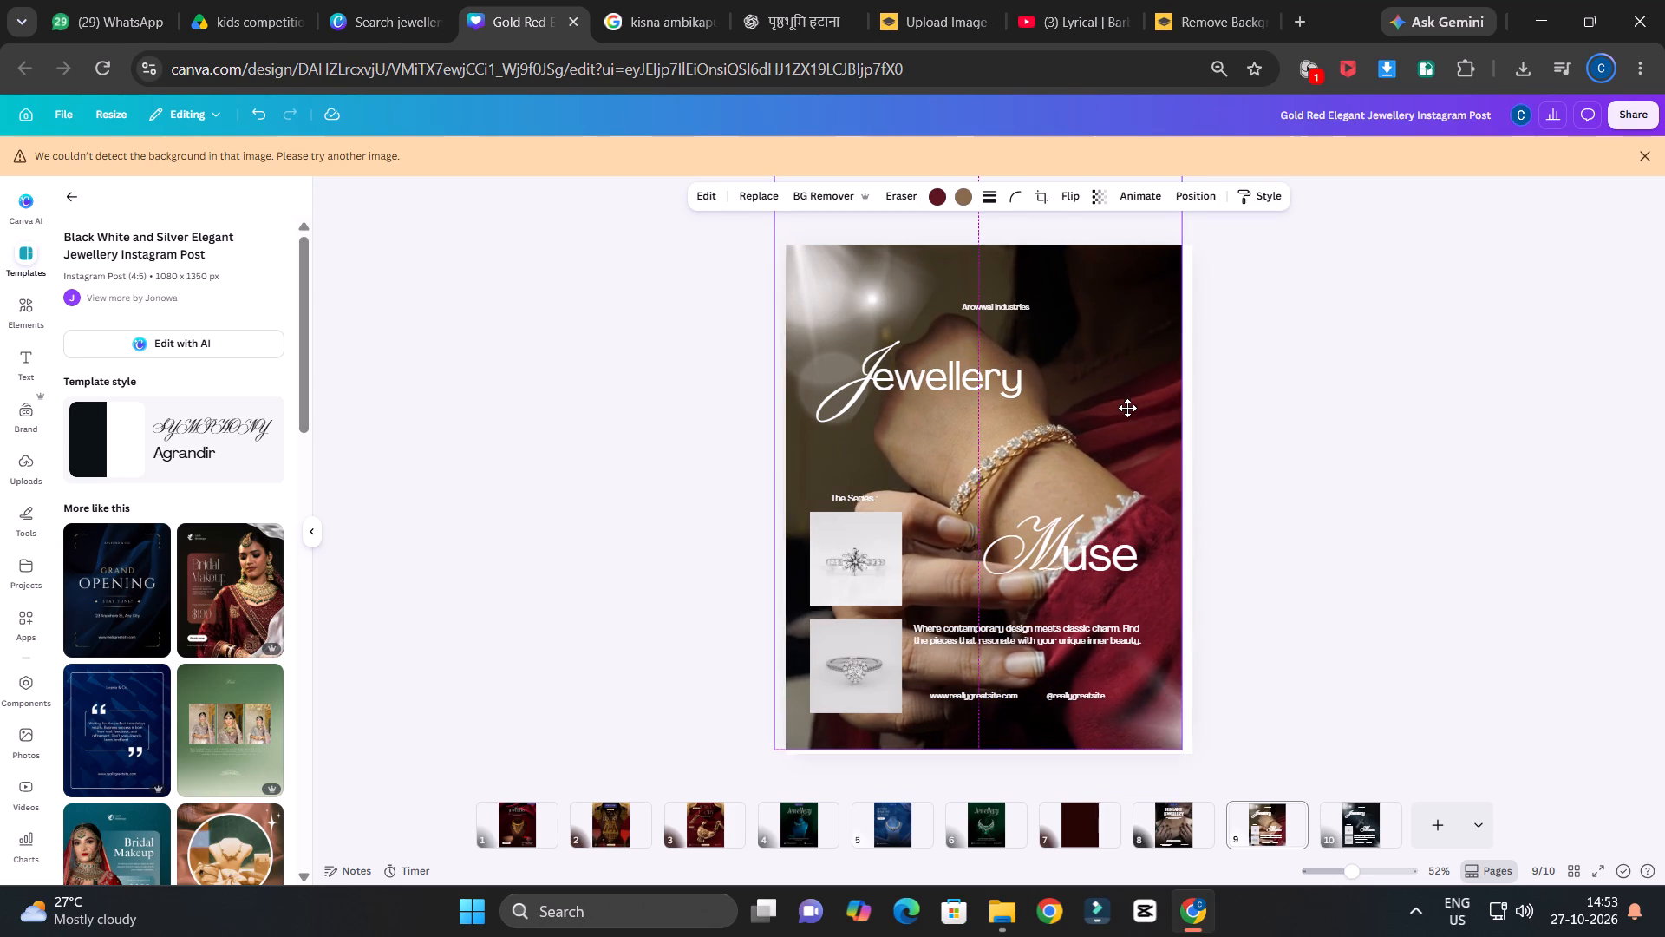
left_click_drag(1127, 408, 1137, 412)
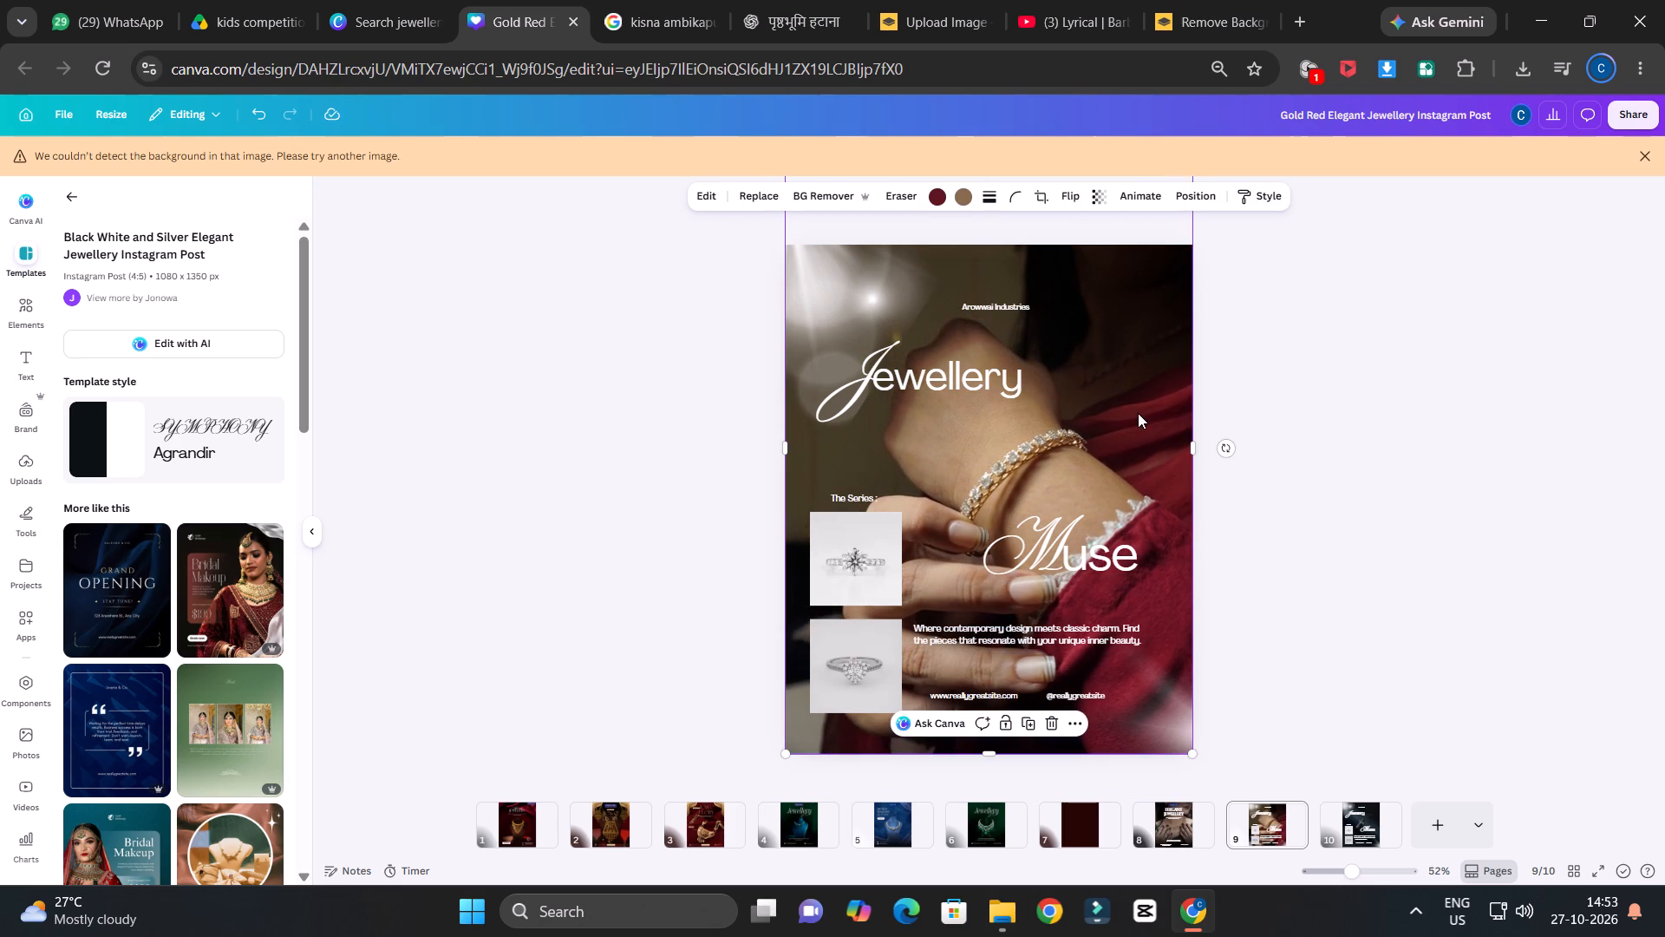
left_click(1382, 421)
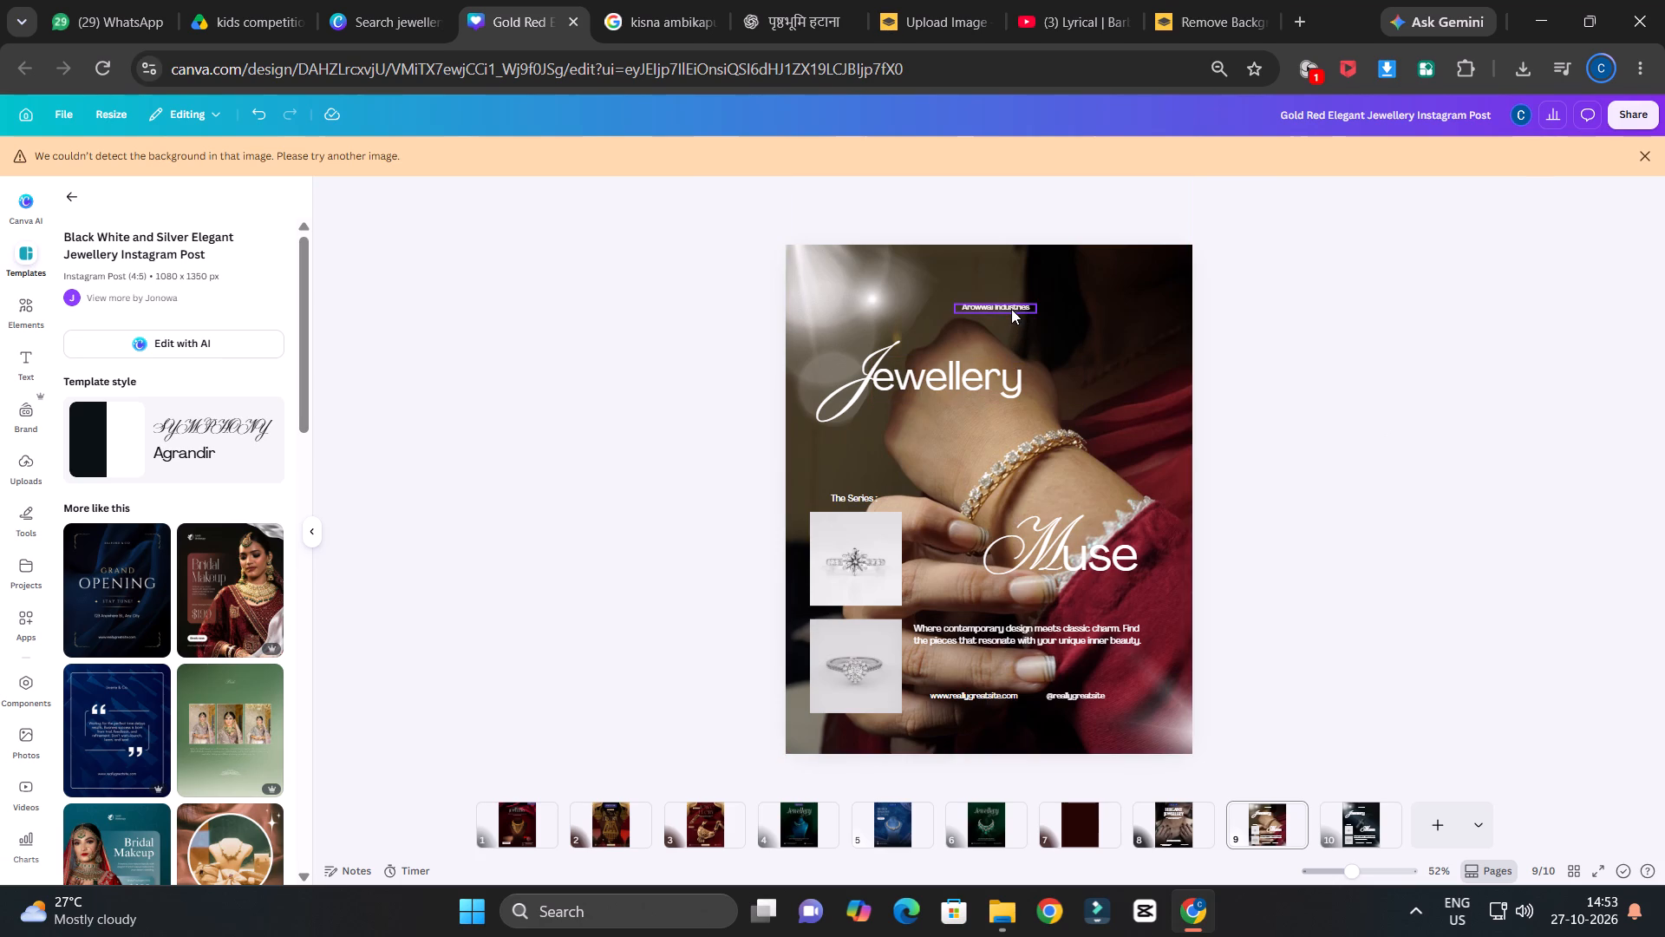
Delete the "Arowwai Industries" text above the Jewellery heading.
left_click(1011, 309)
left_click(1053, 277)
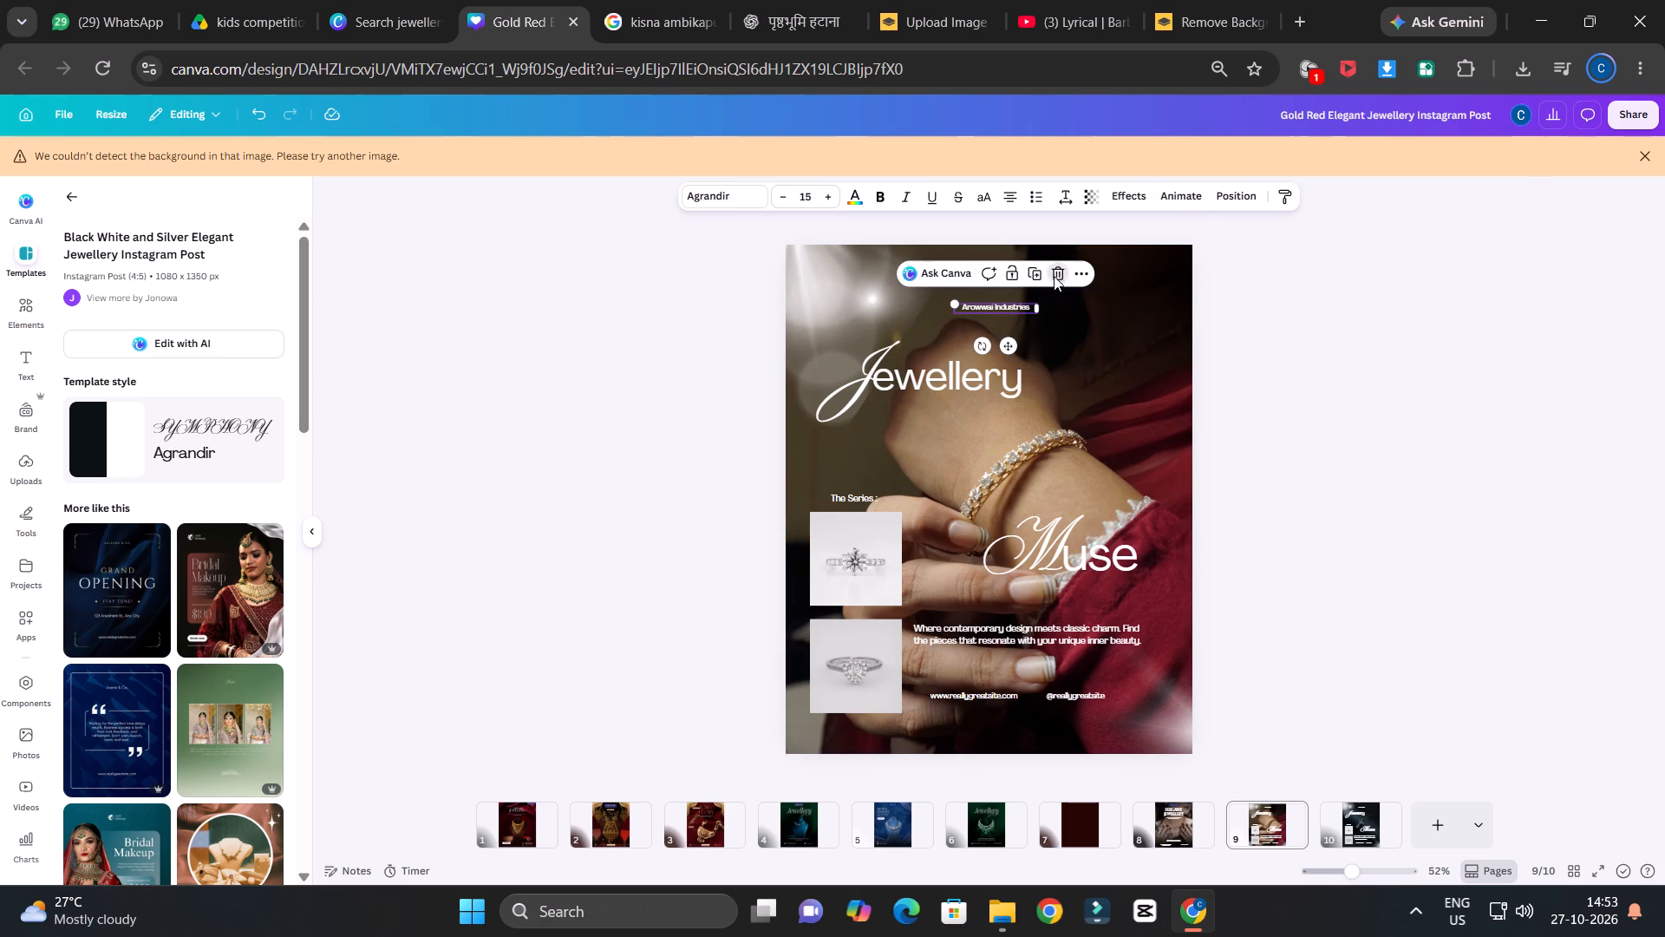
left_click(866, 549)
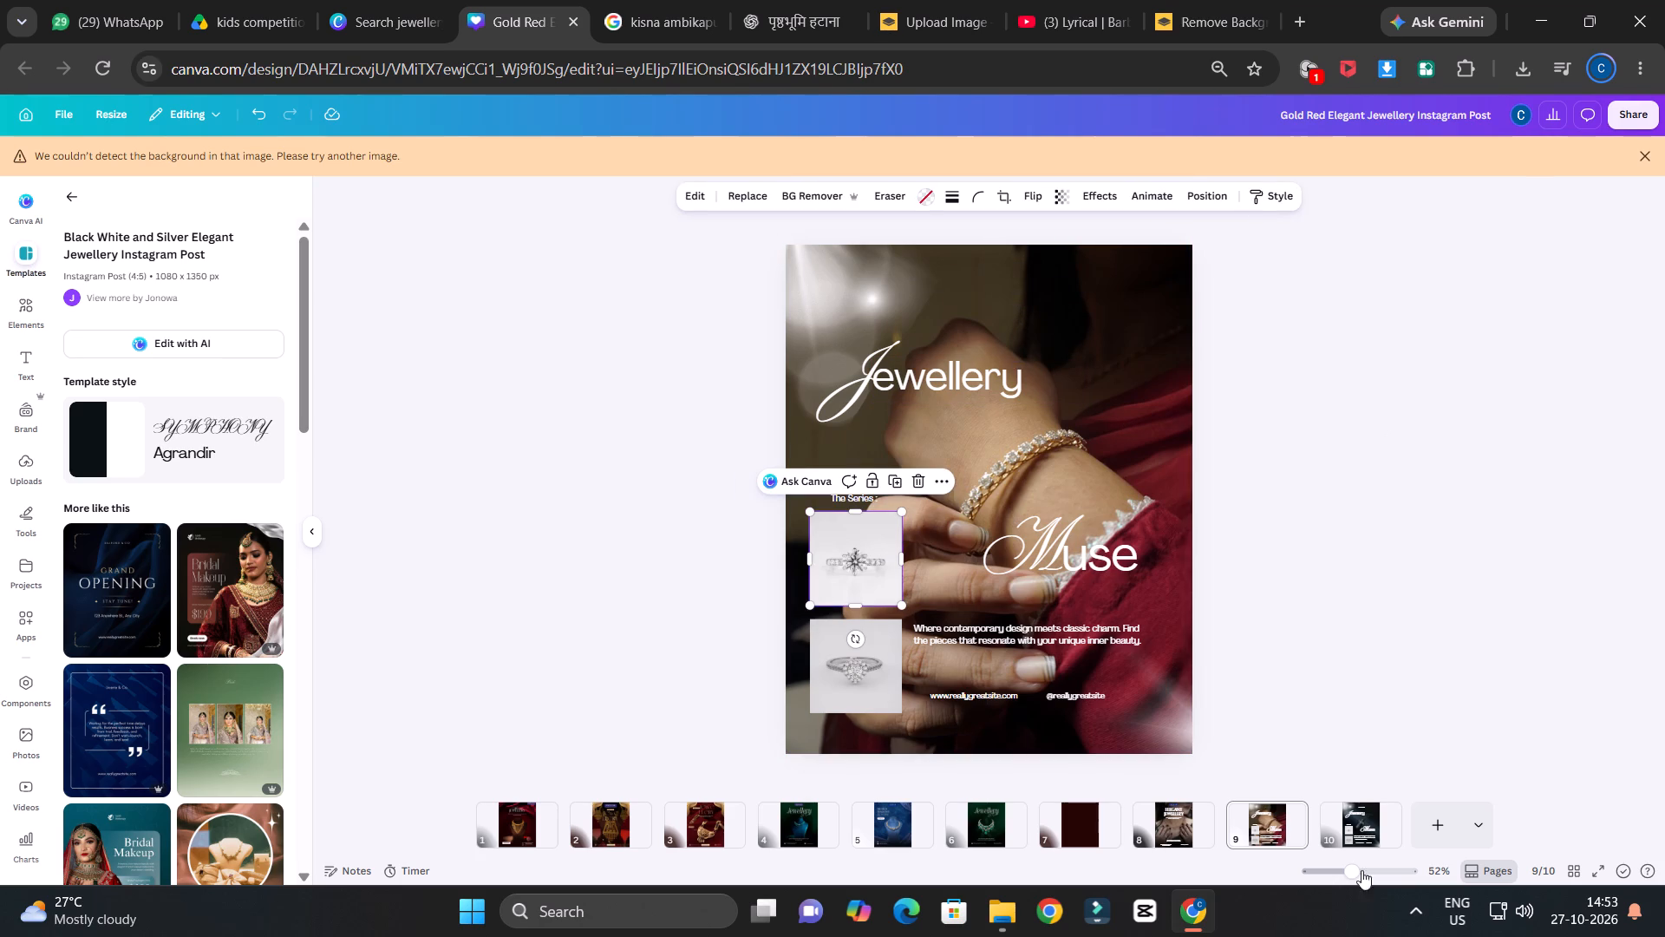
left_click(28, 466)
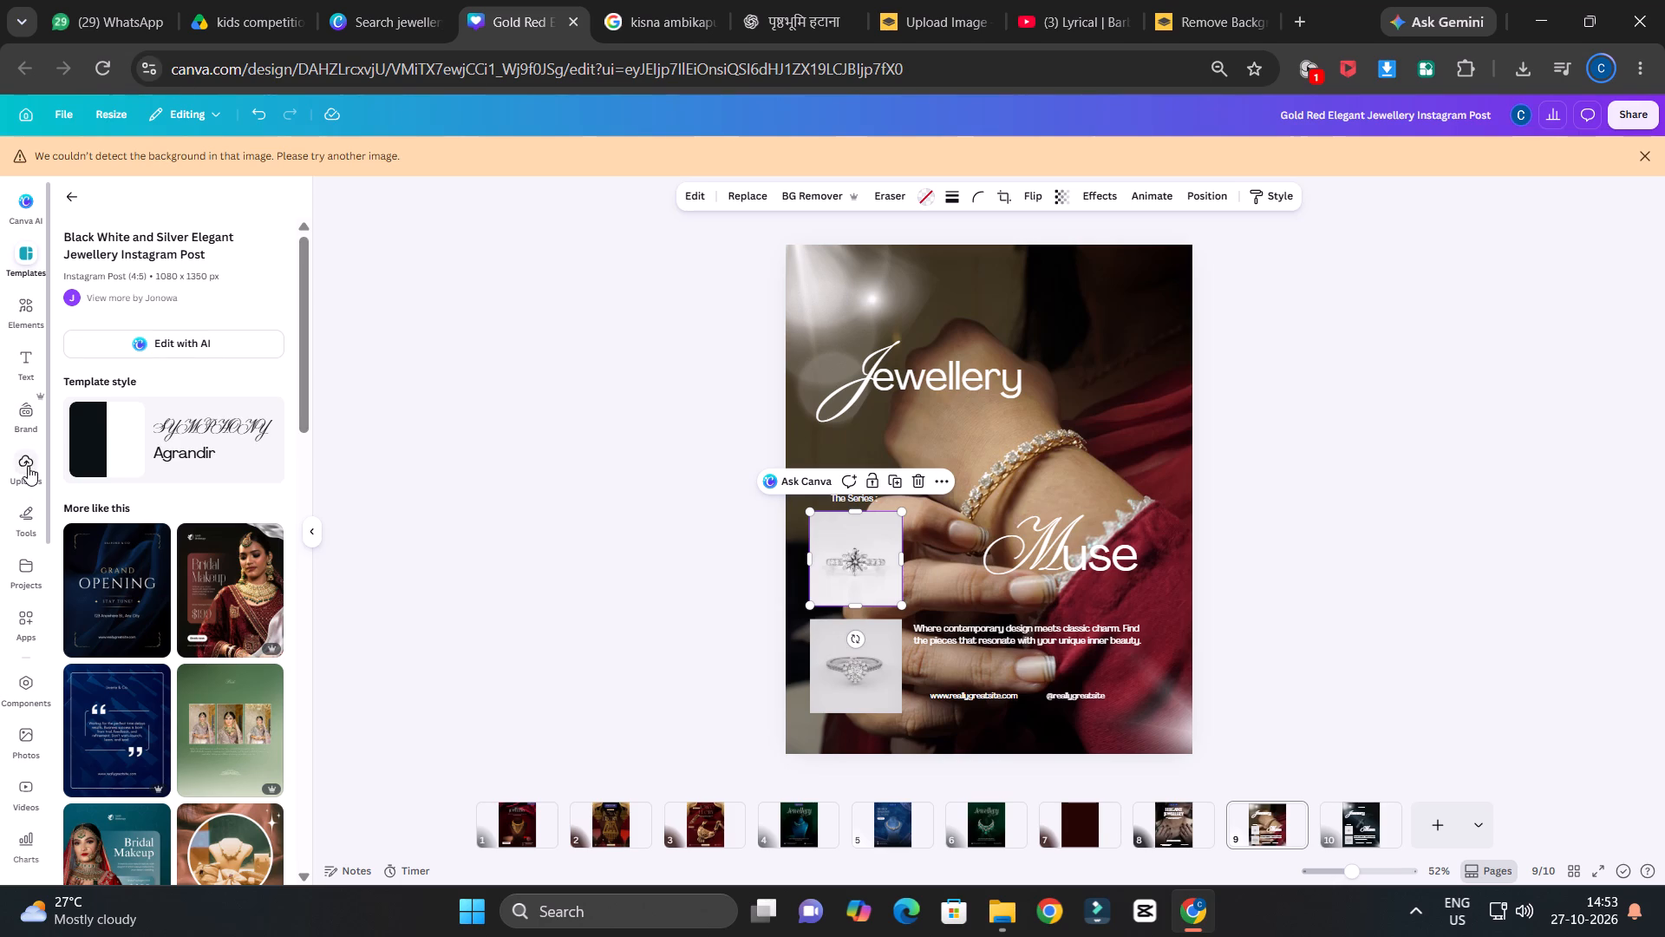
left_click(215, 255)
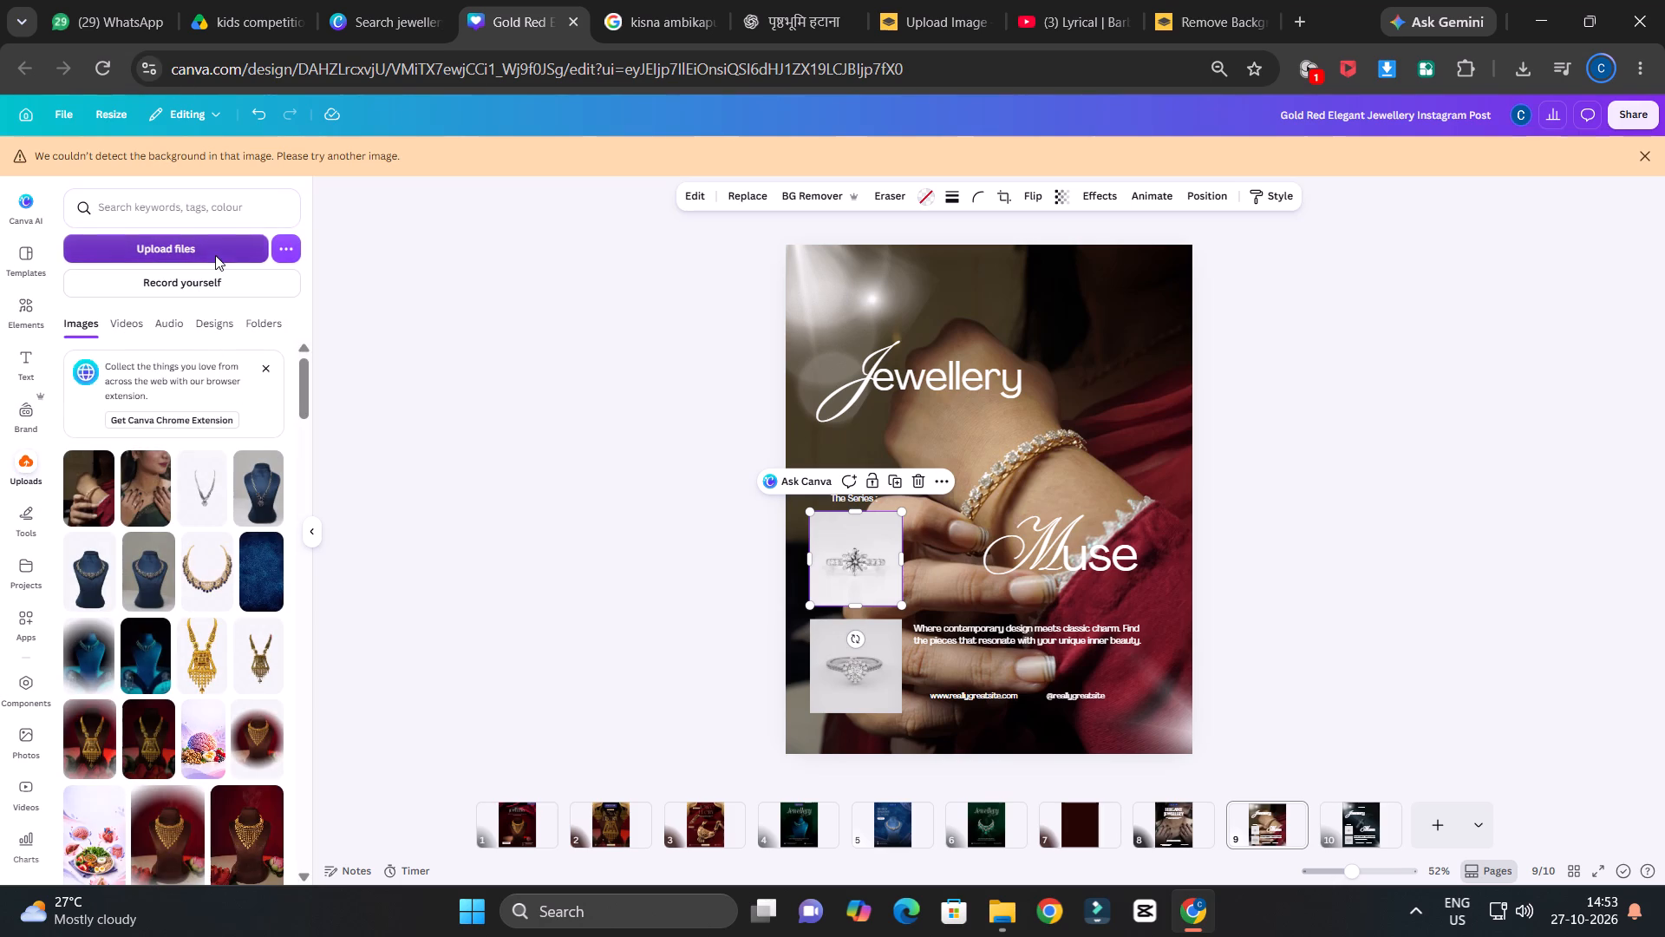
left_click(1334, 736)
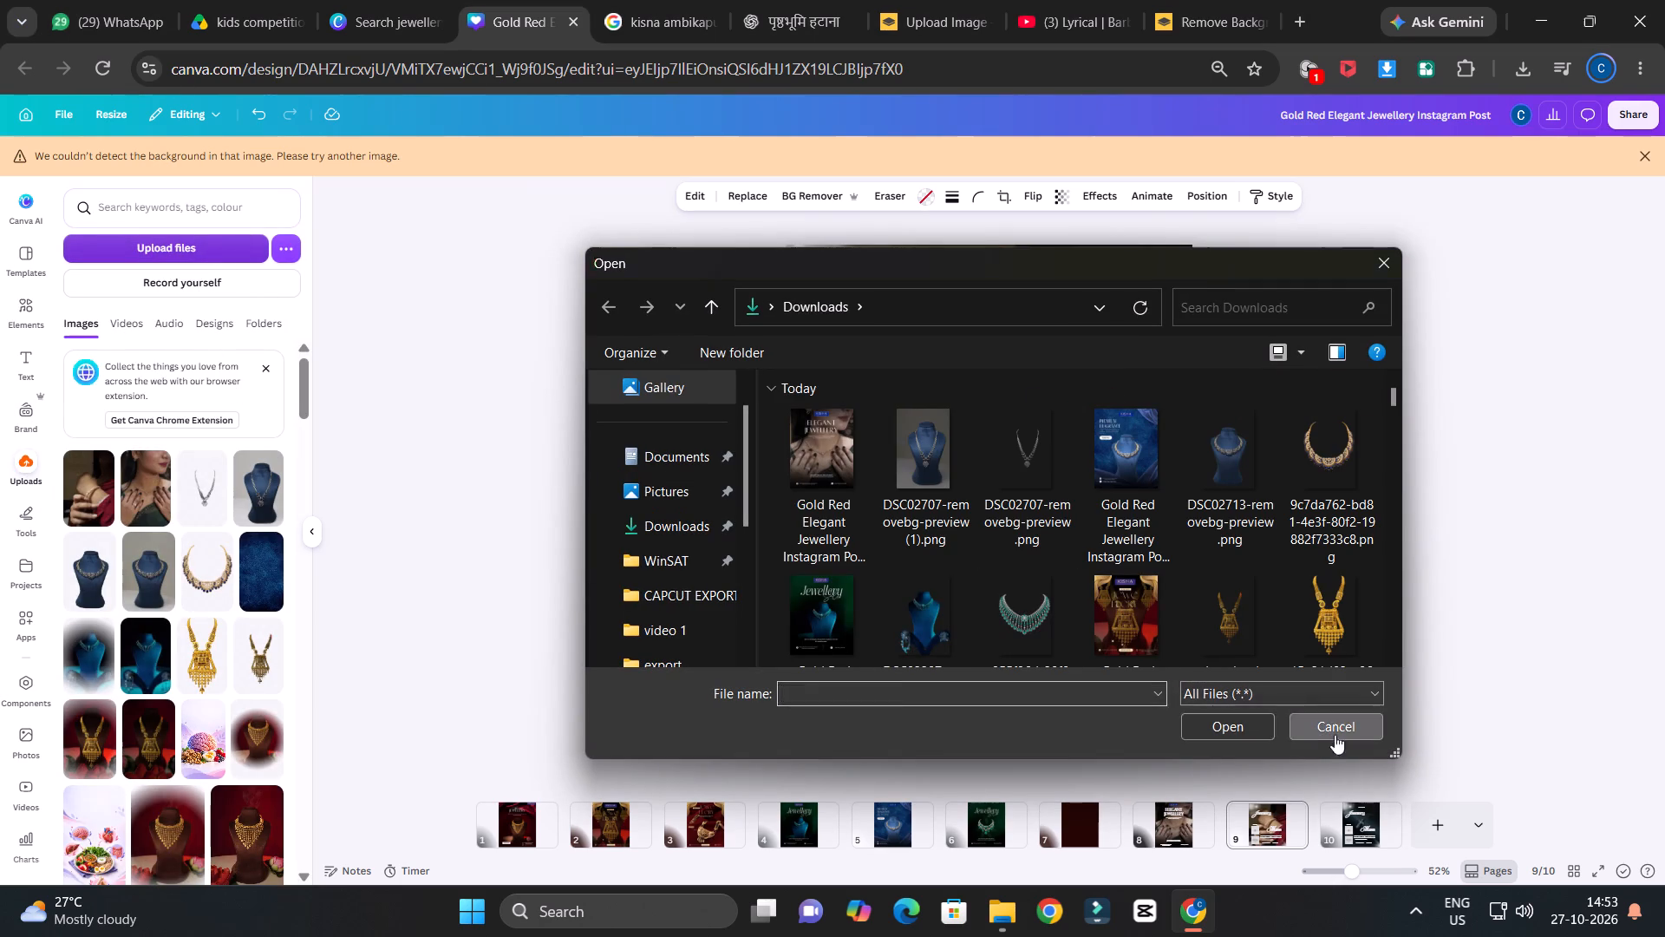
Switch to File Explorer and preview the bracelet display photos DSC03028 and DSC03024 in the photo_ folder.
left_click(1011, 915)
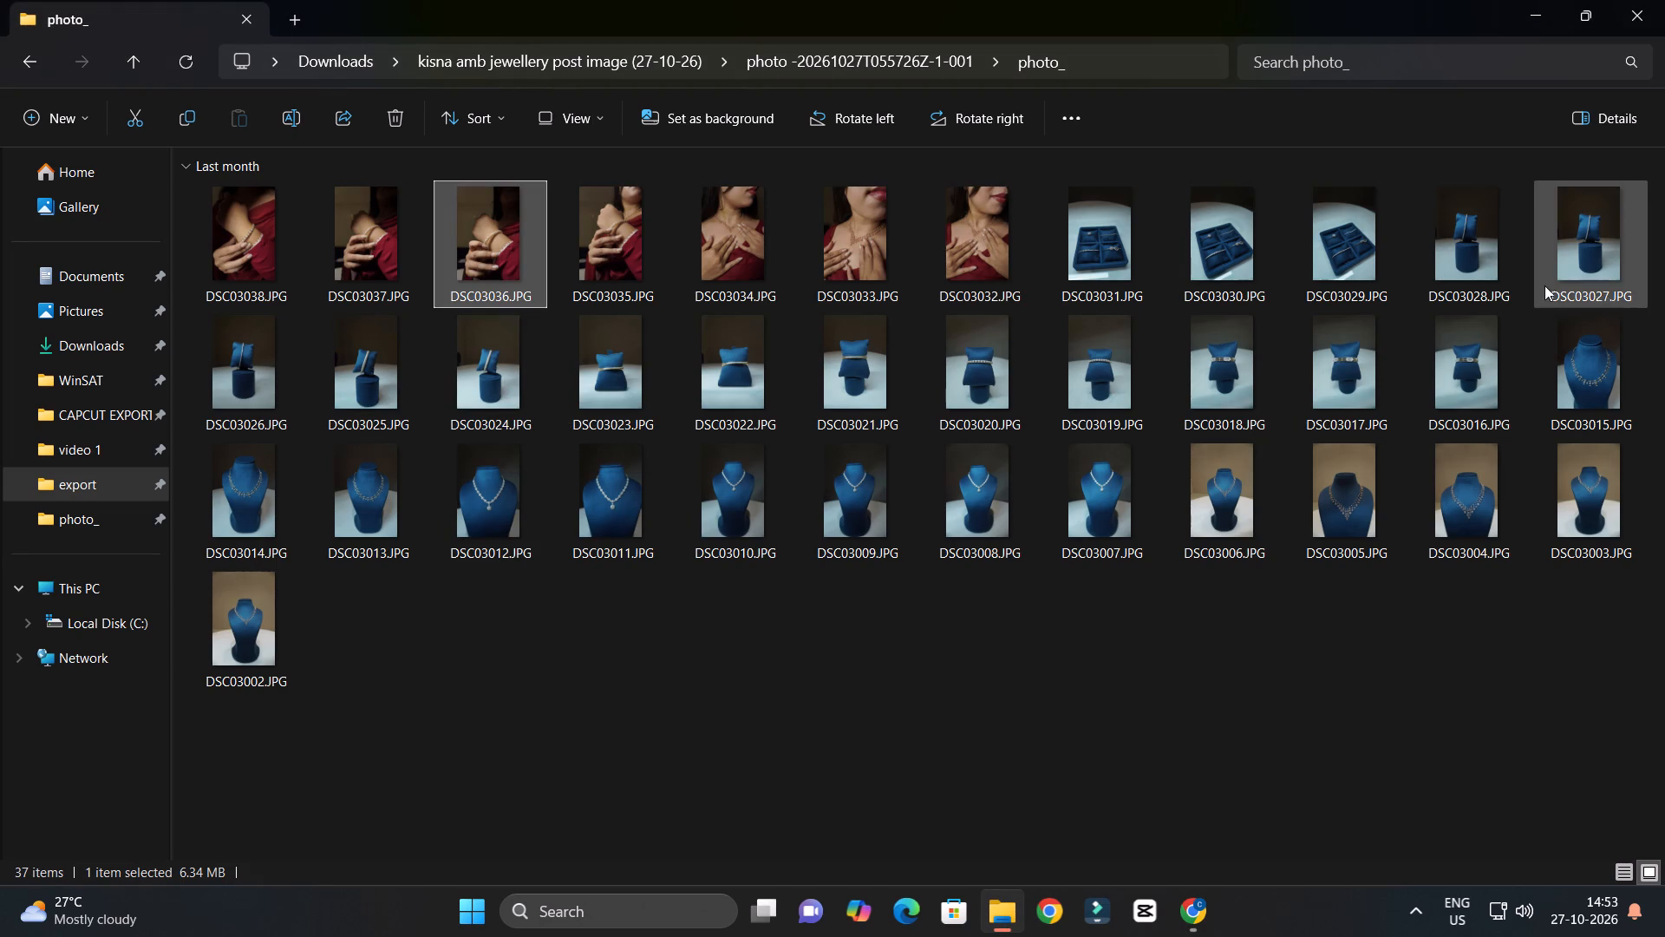
double_click(1497, 272)
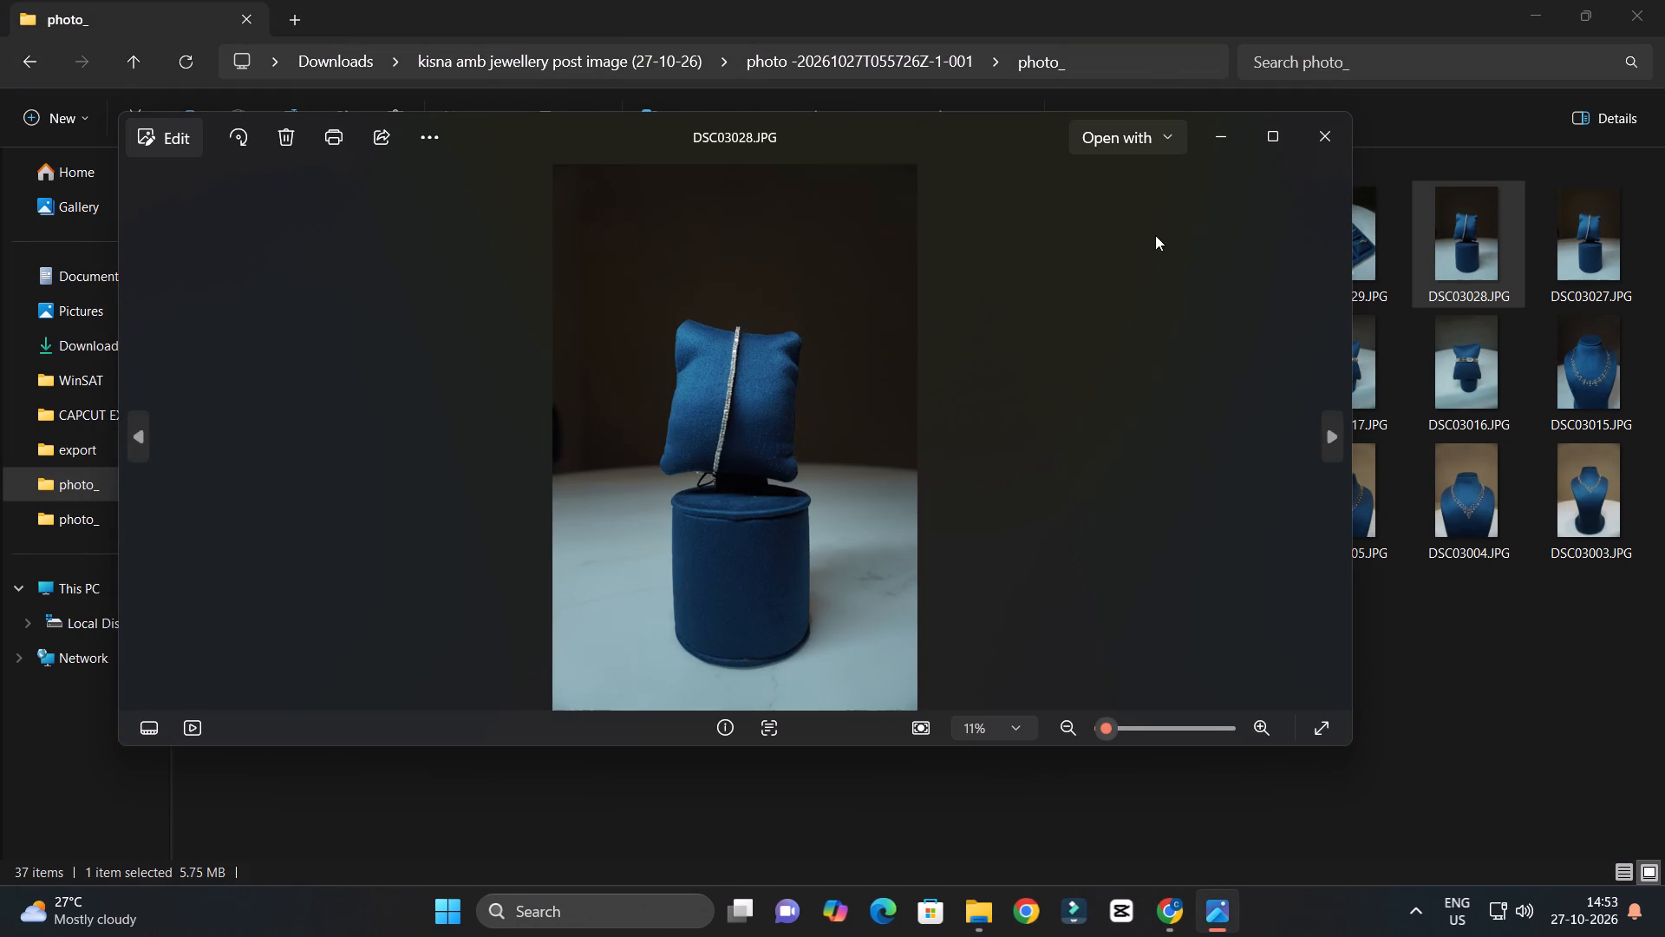
left_click(1341, 139)
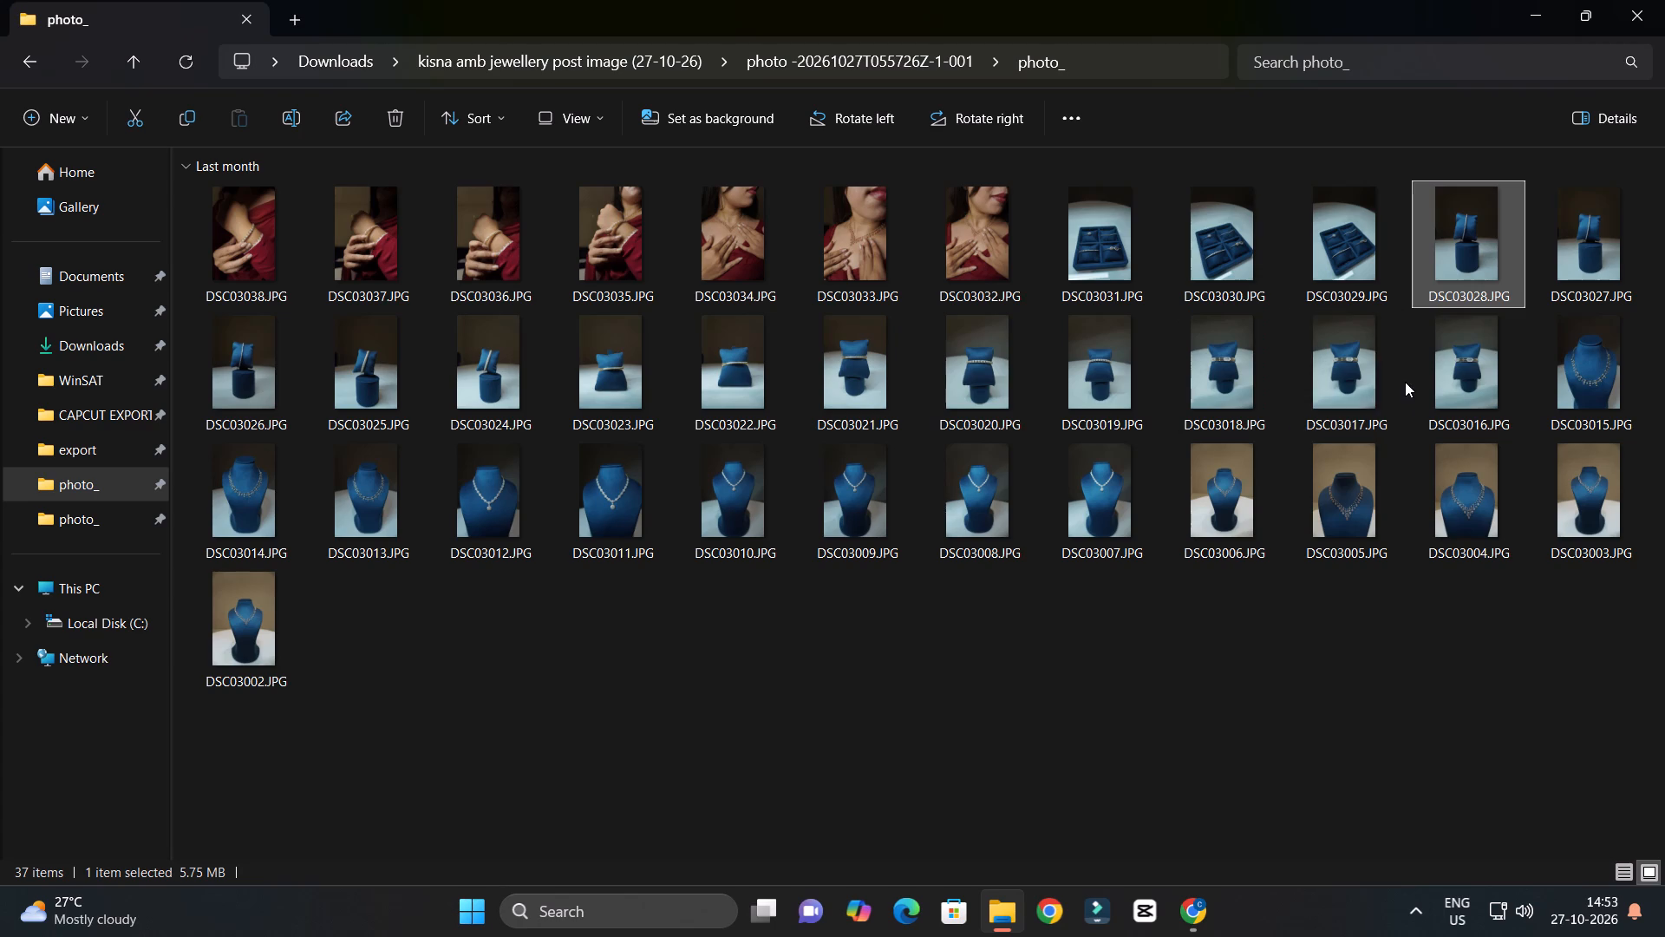
double_click(522, 353)
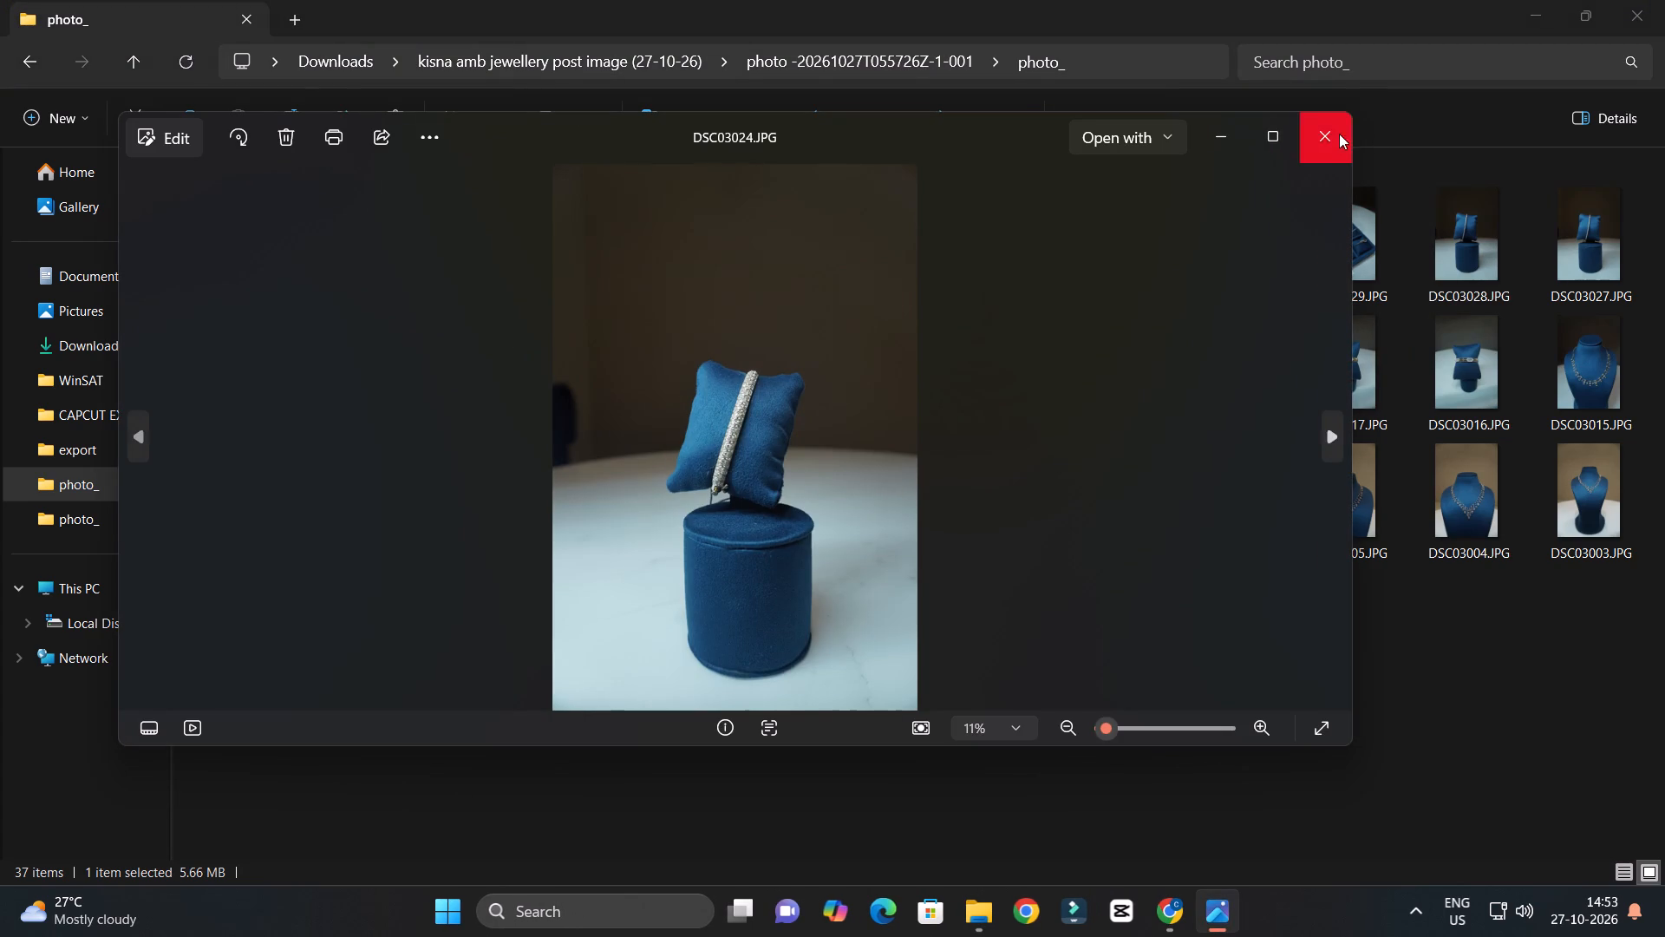
Preview the bracelet display photo DSC03025 in the photo_ folder and upload it to the Canva design's image uploads.
left_click(1328, 134)
double_click(377, 378)
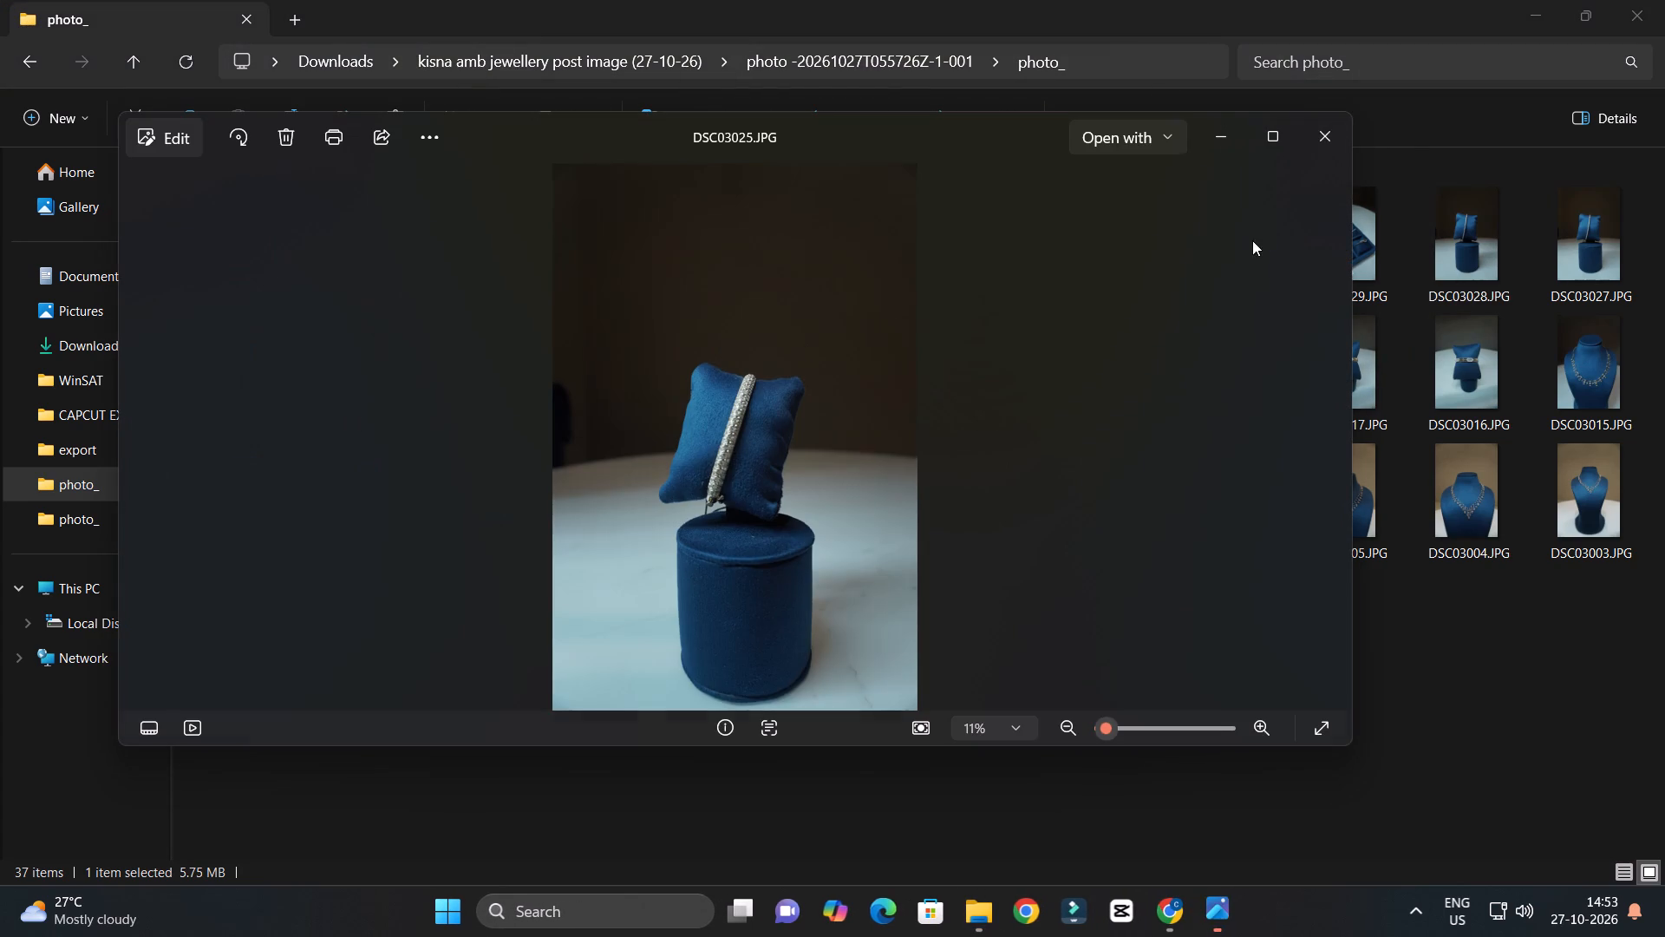
left_click(1322, 142)
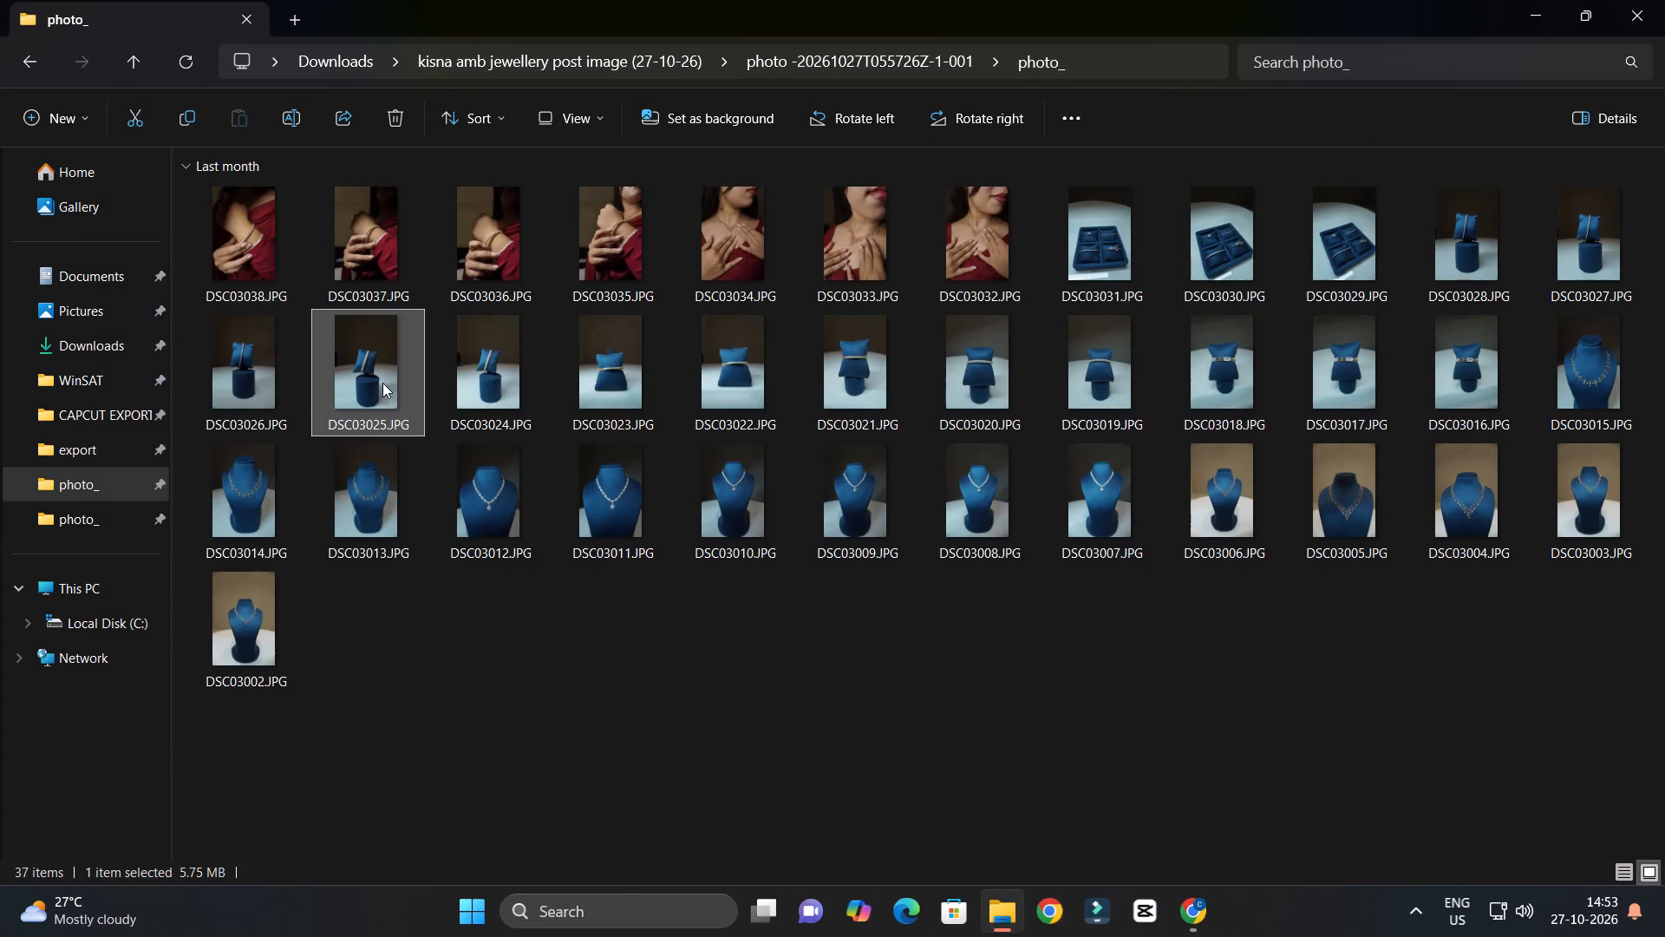
left_click_drag(359, 375, 1205, 912)
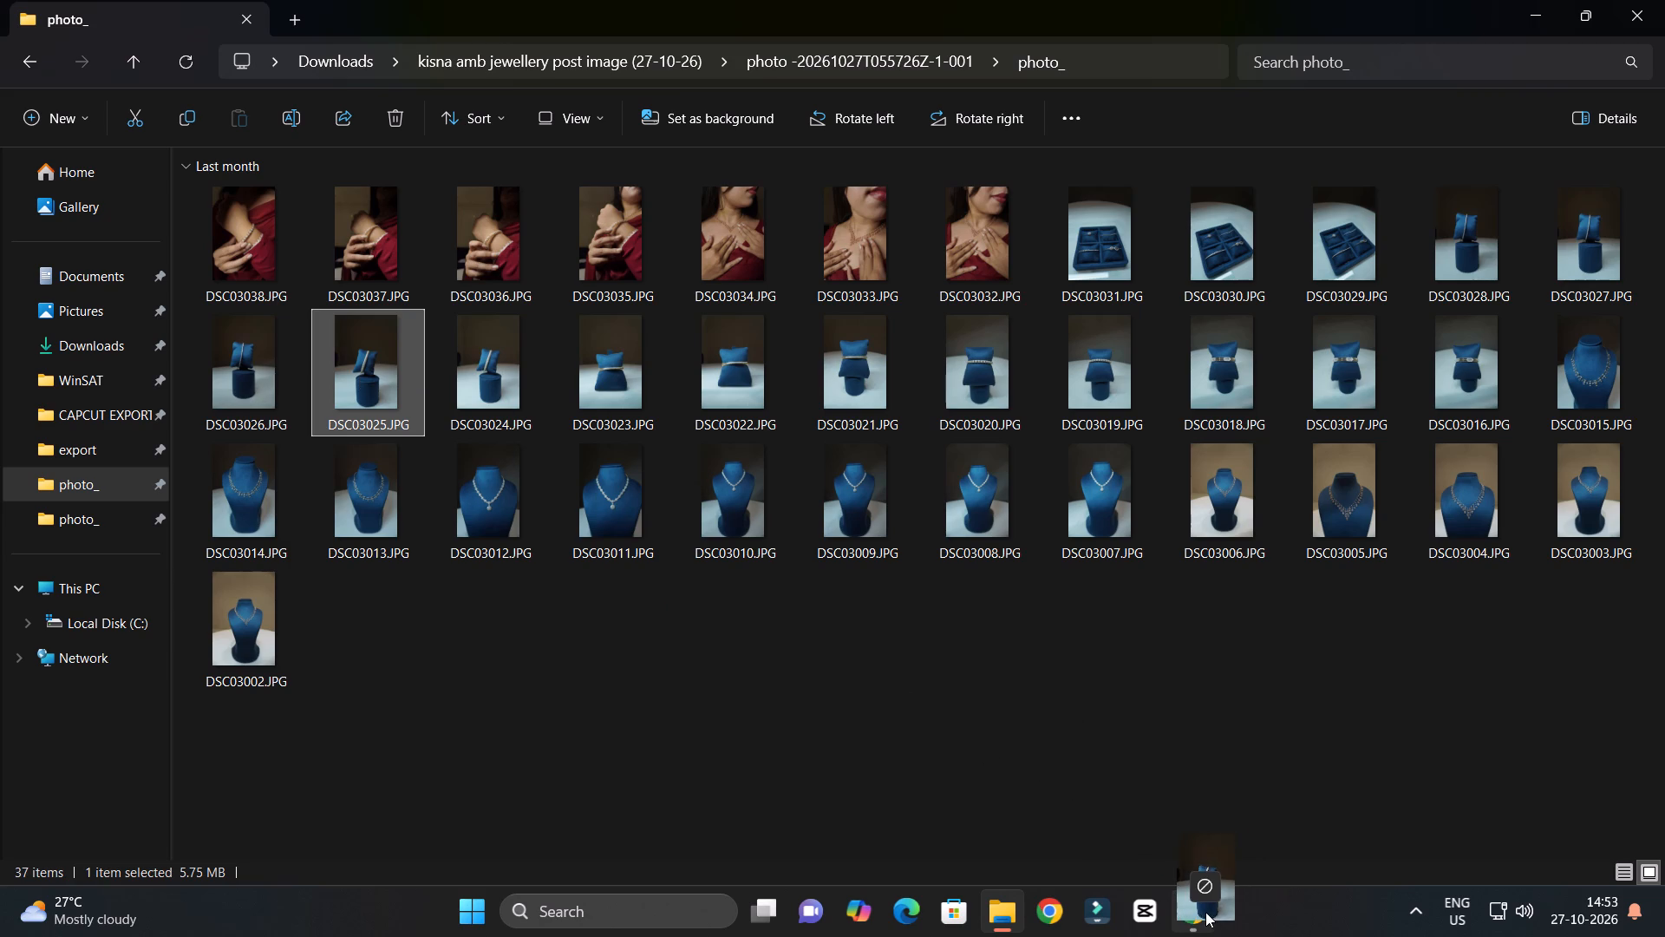
left_click_drag(1205, 912, 198, 581)
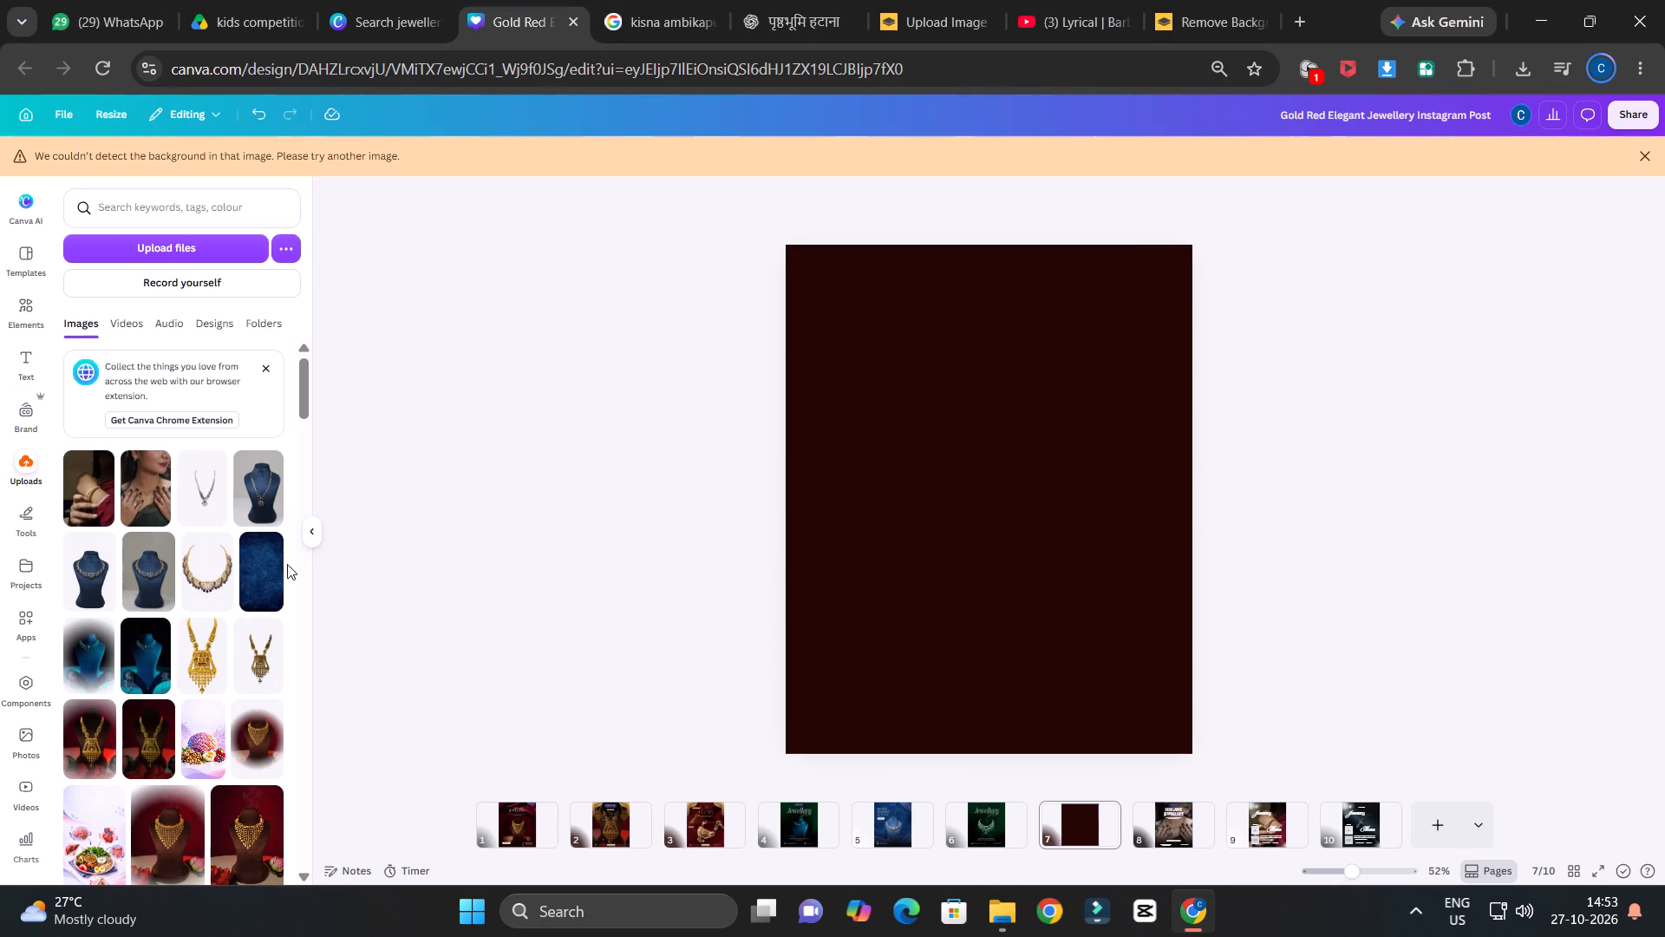
Replace the upper ring picture under "The Series" on page 9 with the uploaded blue bracelet display photo.
left_click(1276, 827)
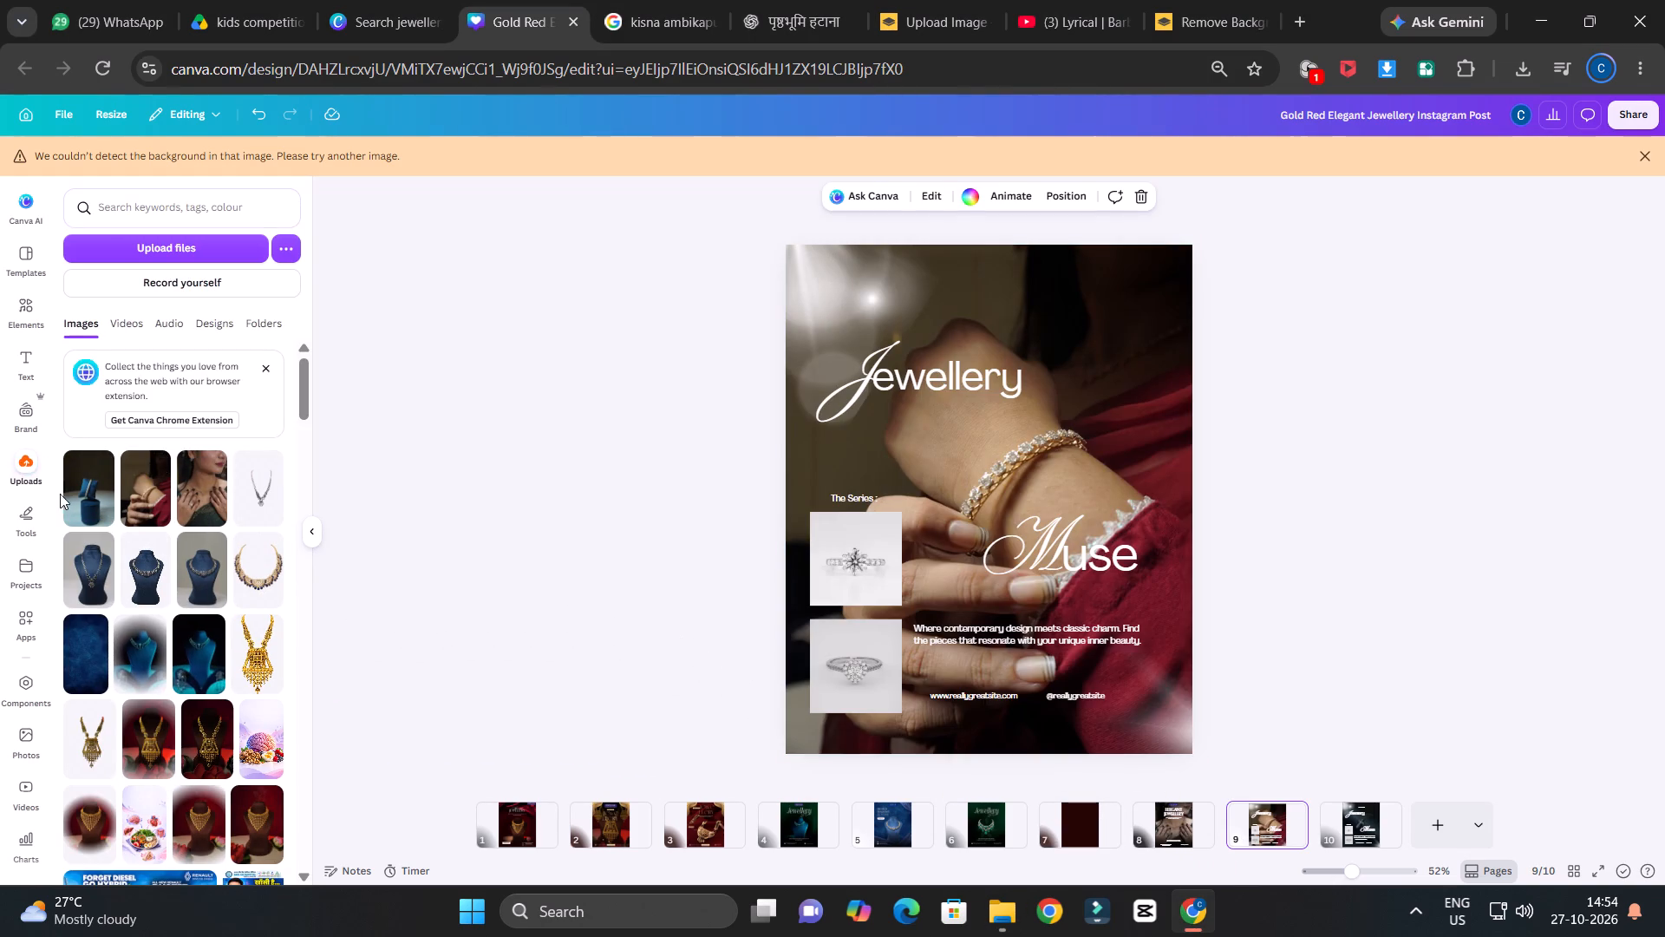
left_click_drag(92, 500, 866, 565)
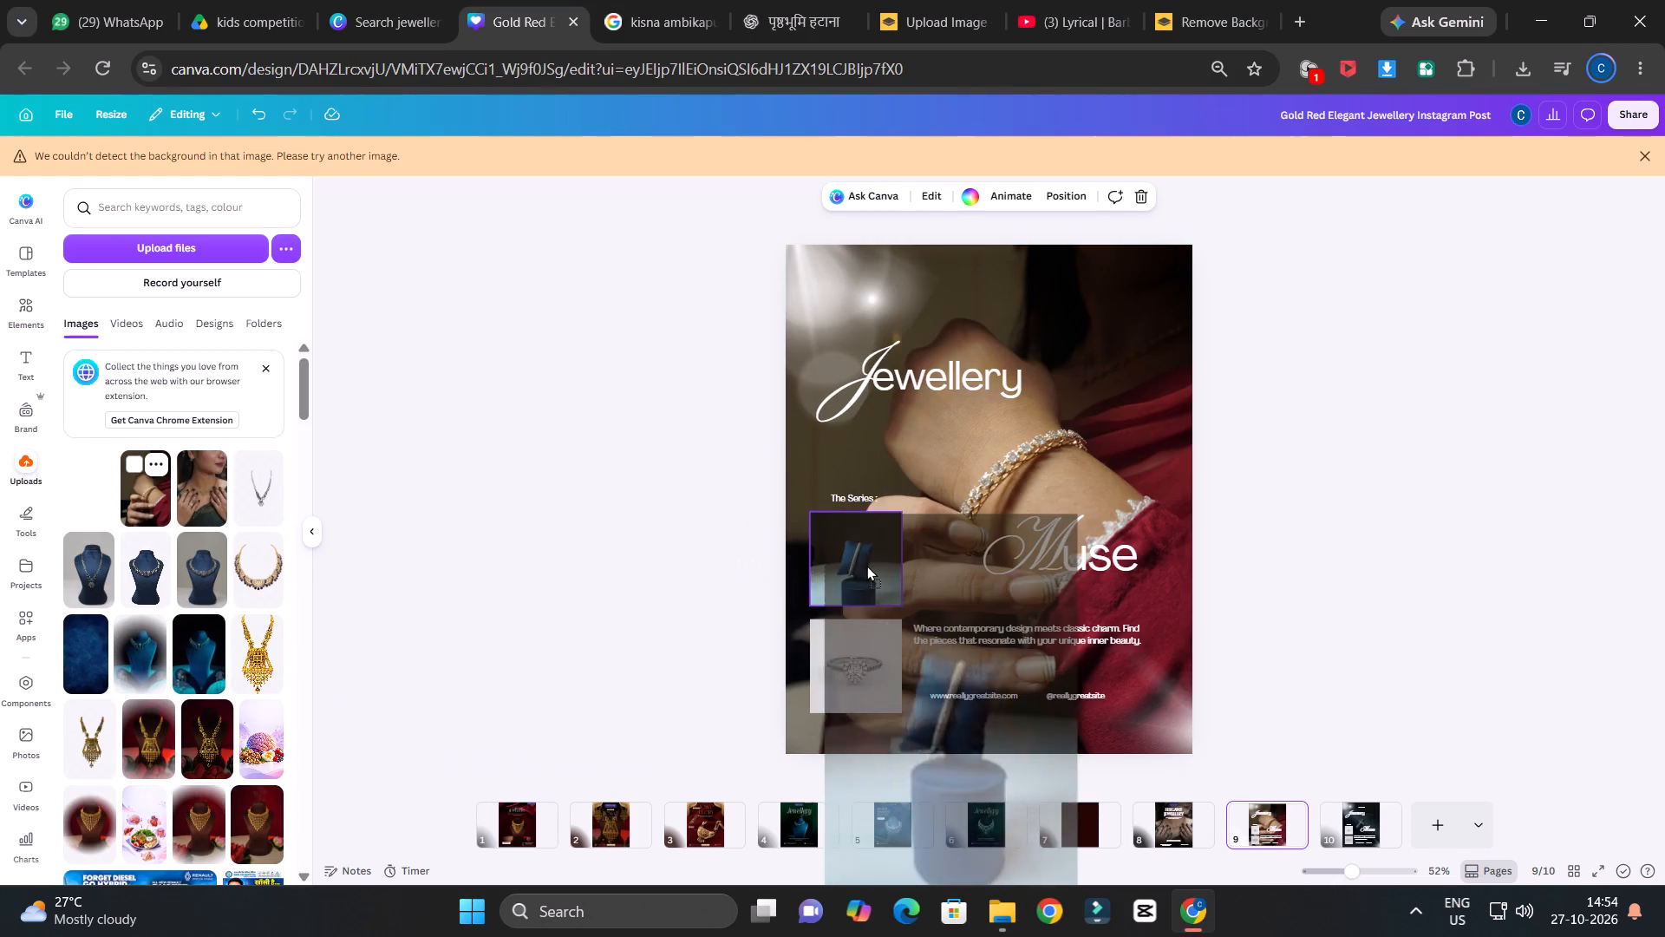
left_click_drag(866, 565, 839, 550)
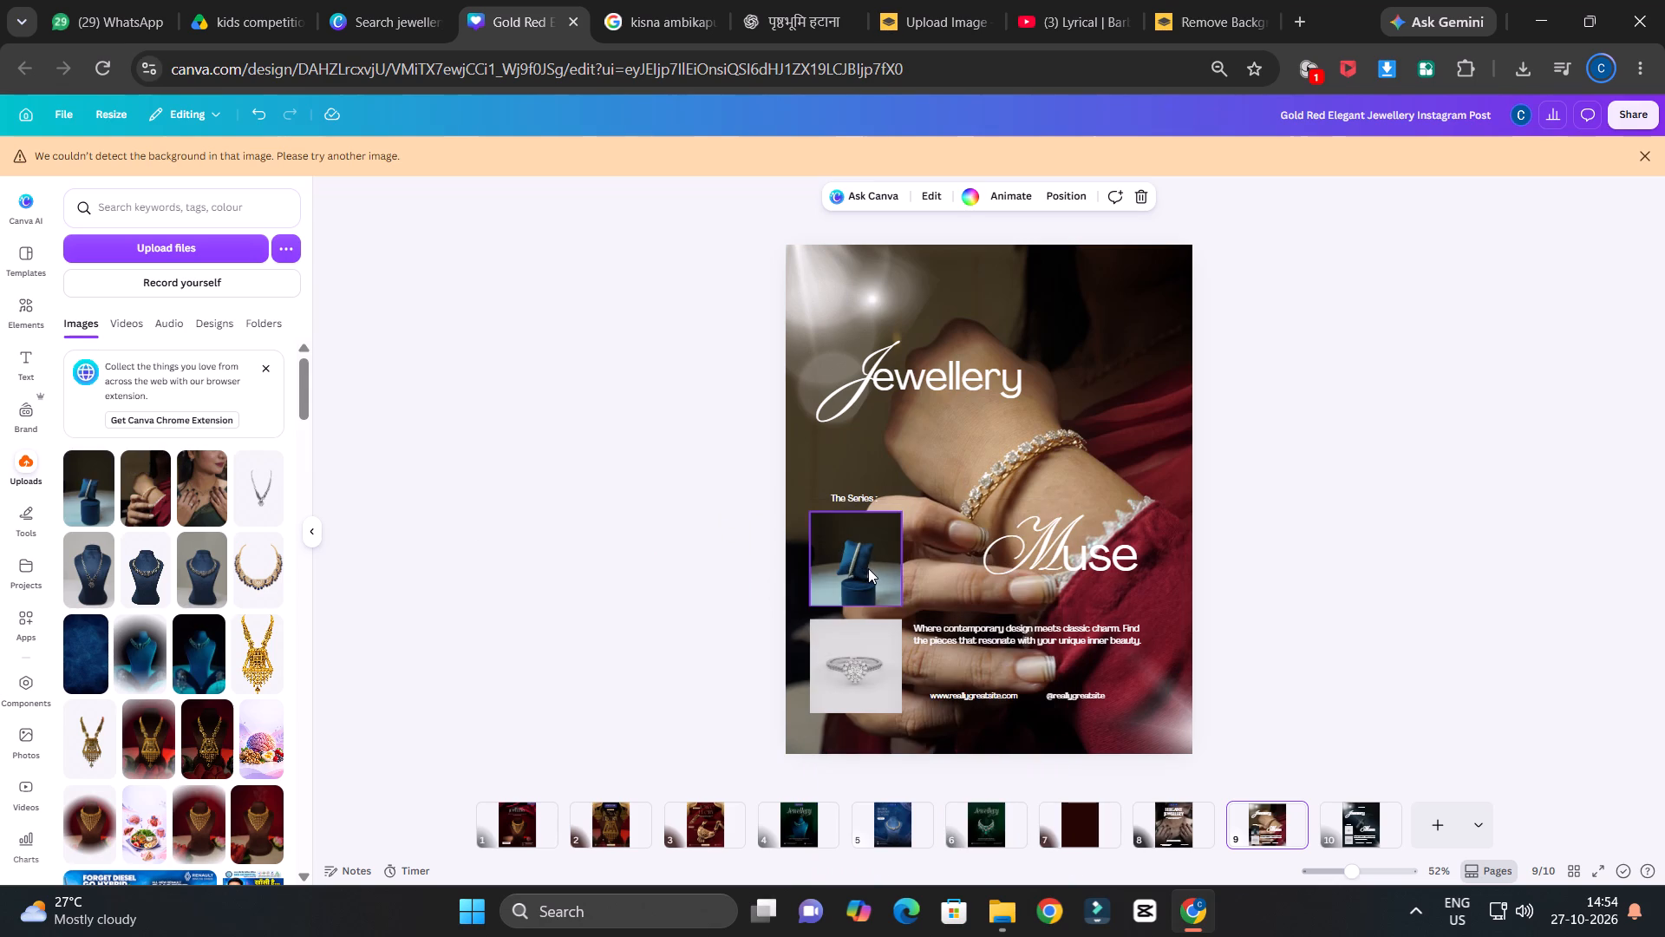
Open the bracelet display photo in the upper frame on page 9 for cropping.
left_click(868, 568)
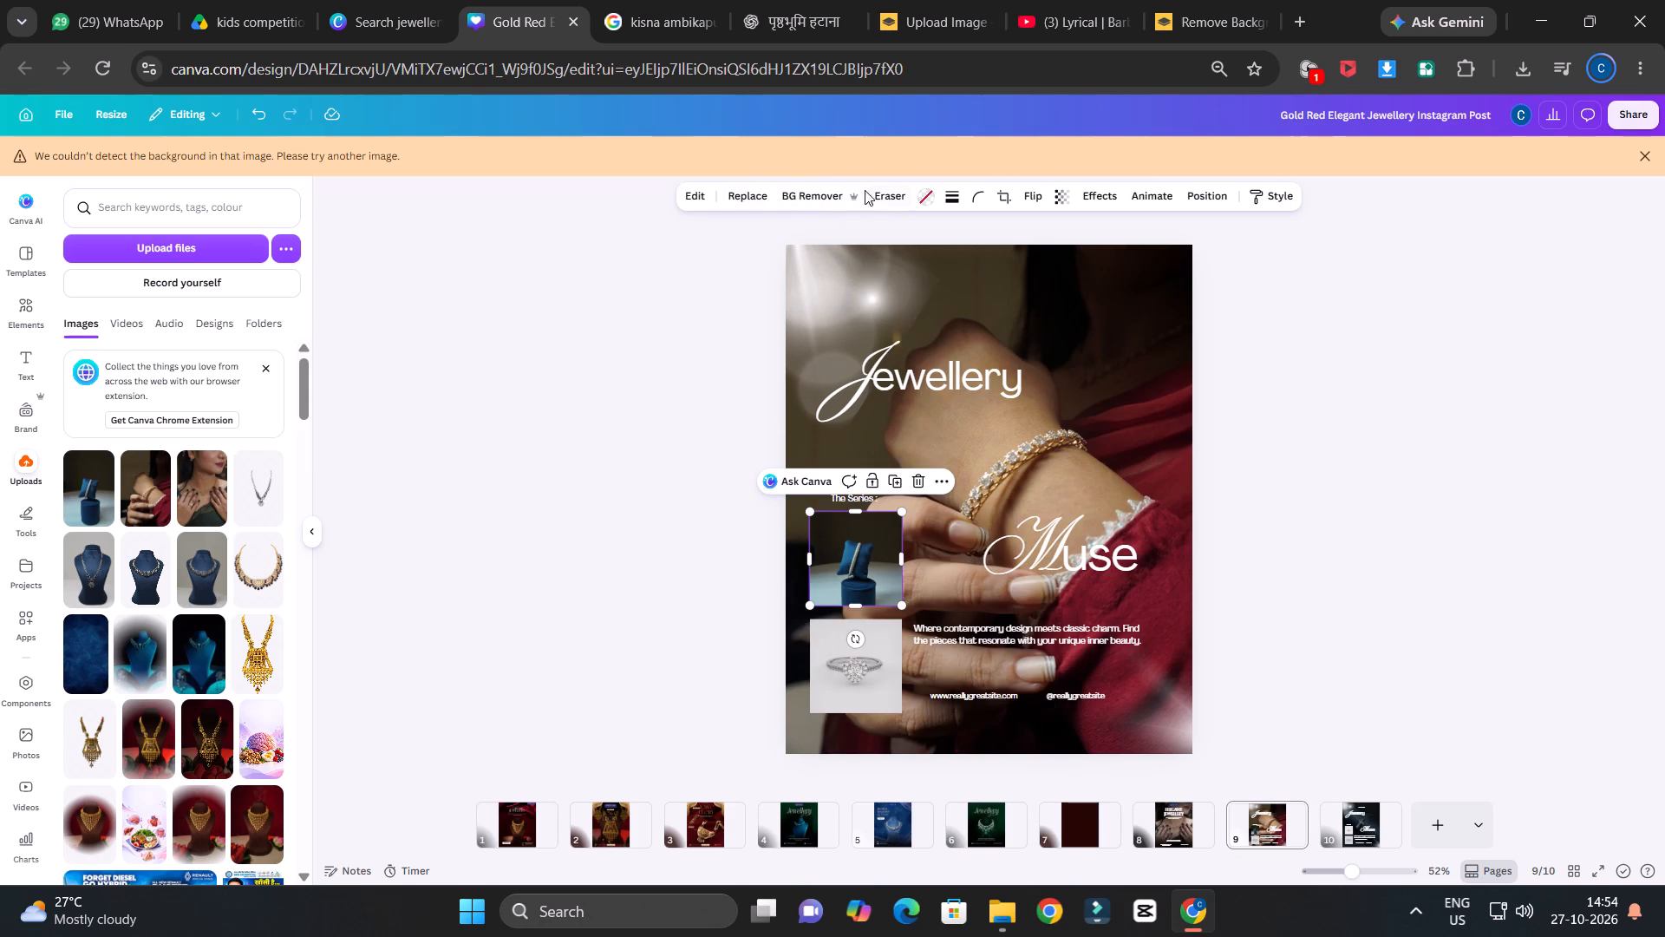
double_click(857, 567)
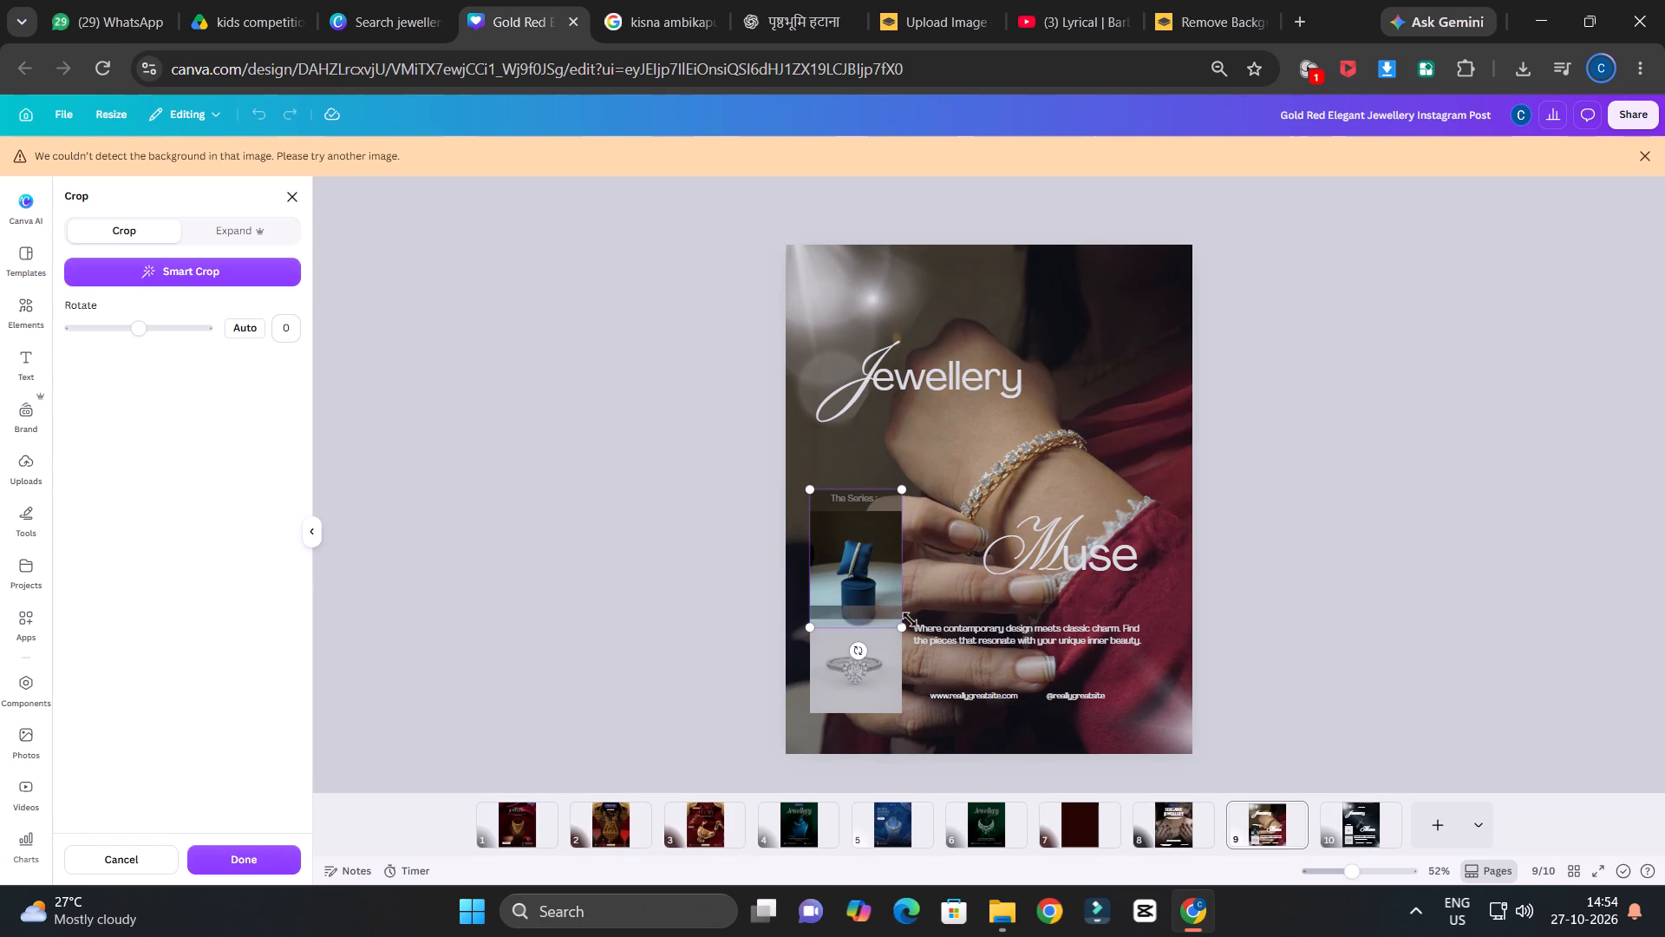
Enlarge the bracelet display photo inside the upper small frame on page 9 and reposition it so the bracelet cushion fills the crop.
left_click_drag(910, 632, 962, 693)
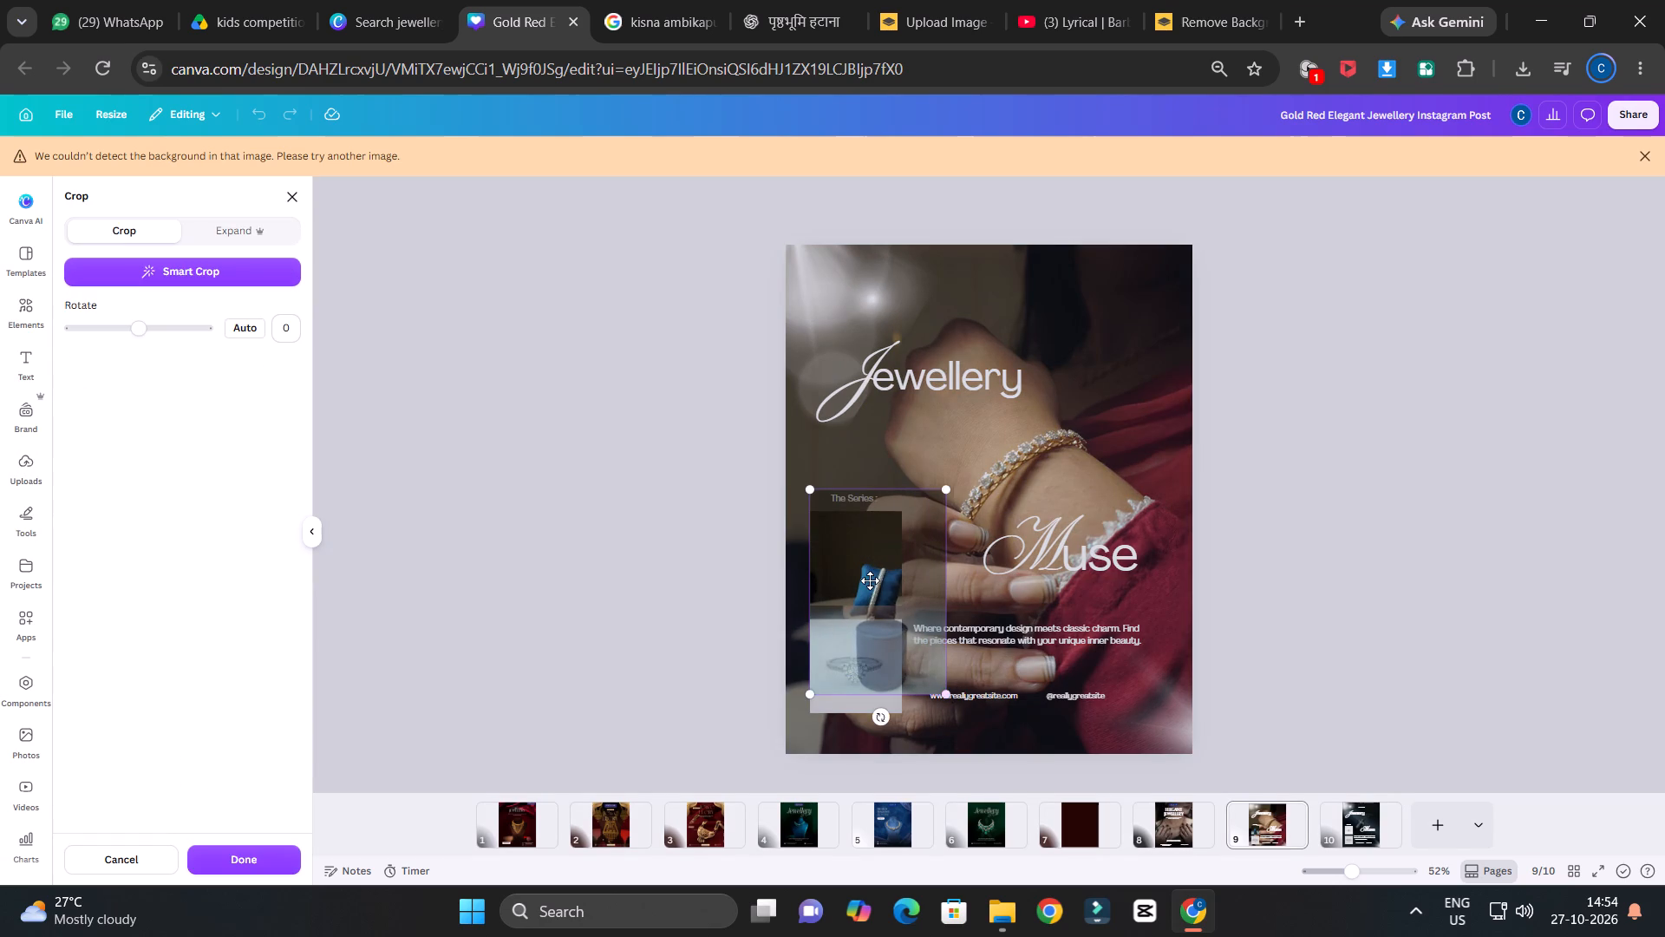
left_click_drag(870, 580, 844, 544)
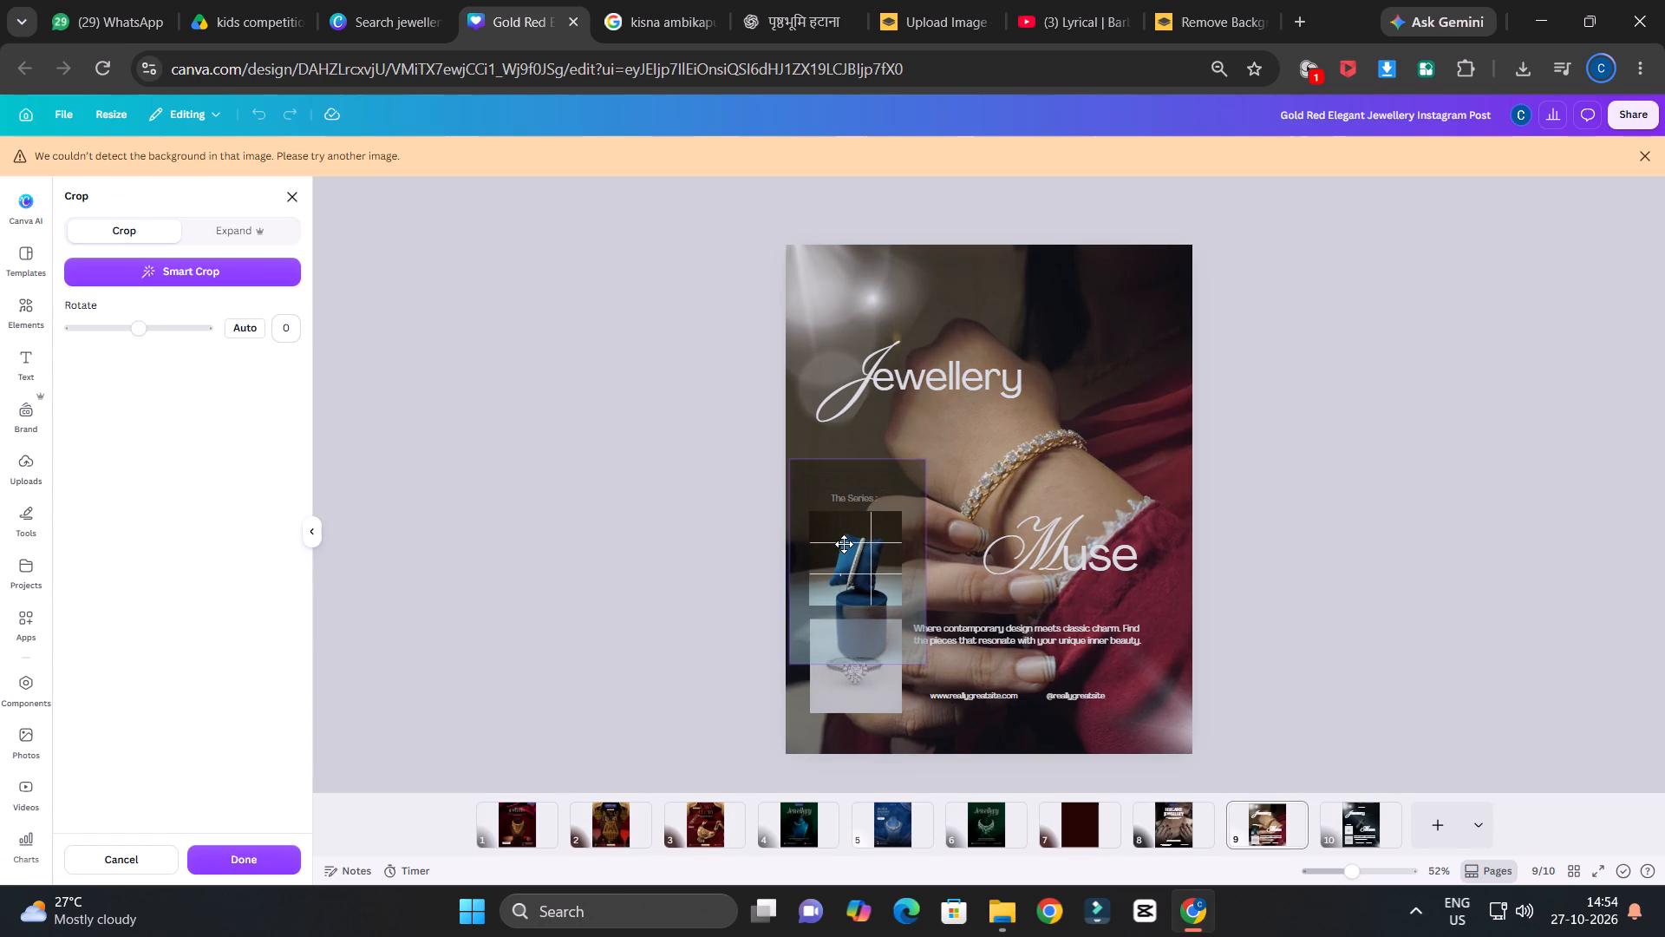
left_click_drag(844, 544, 843, 542)
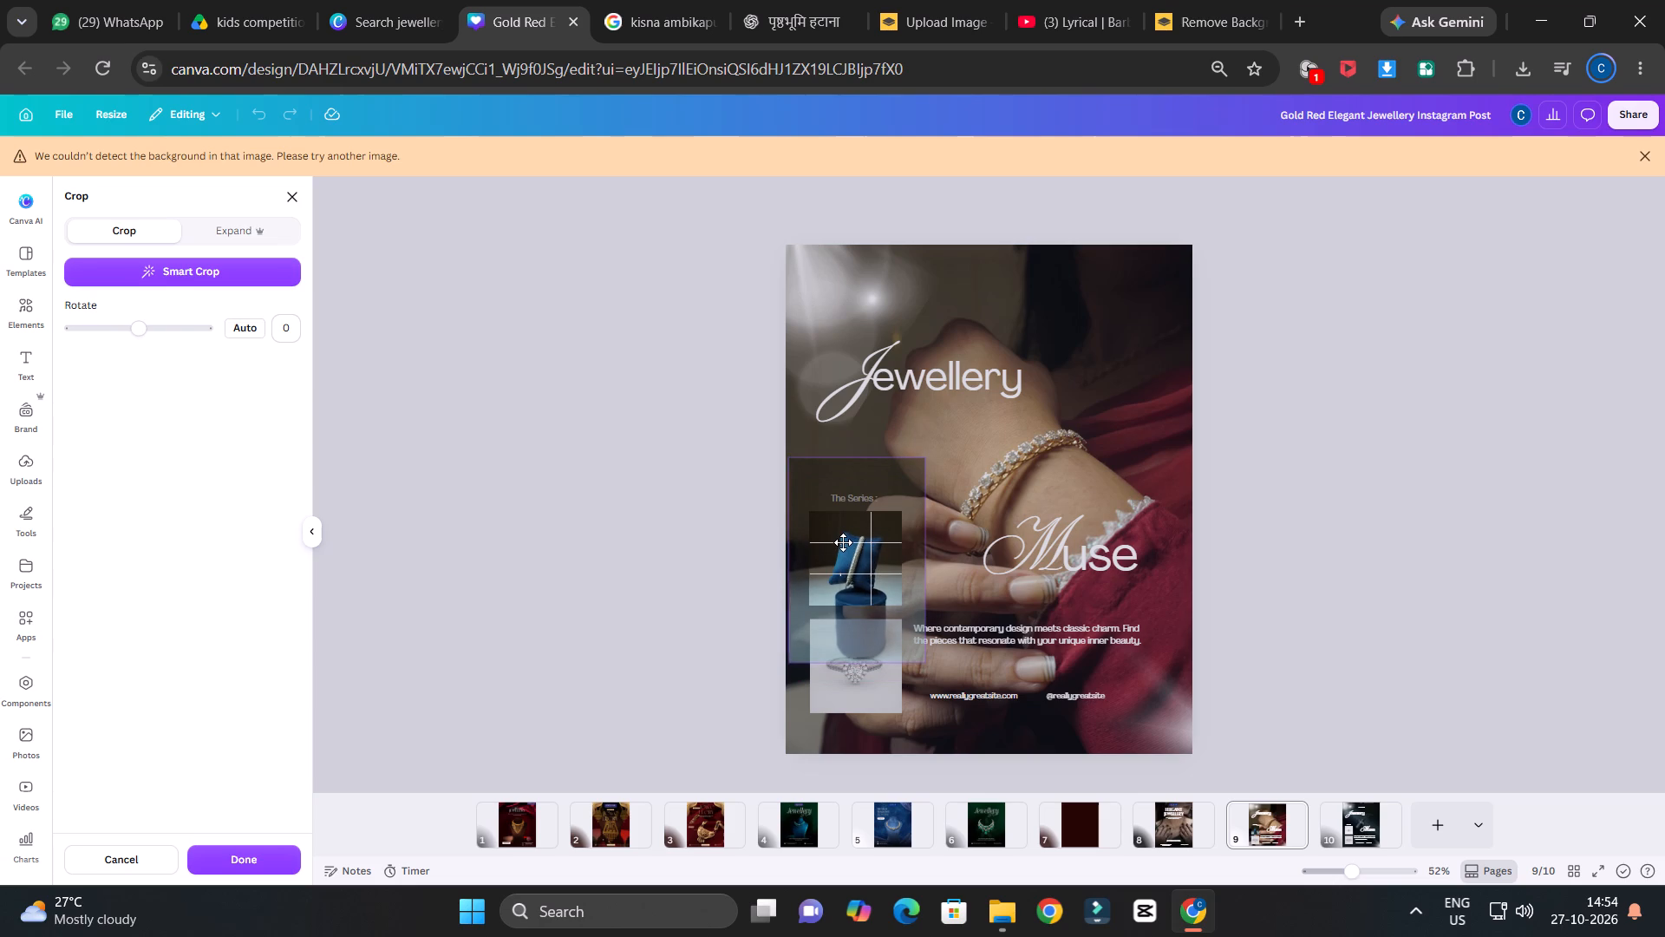
left_click_drag(843, 542, 843, 544)
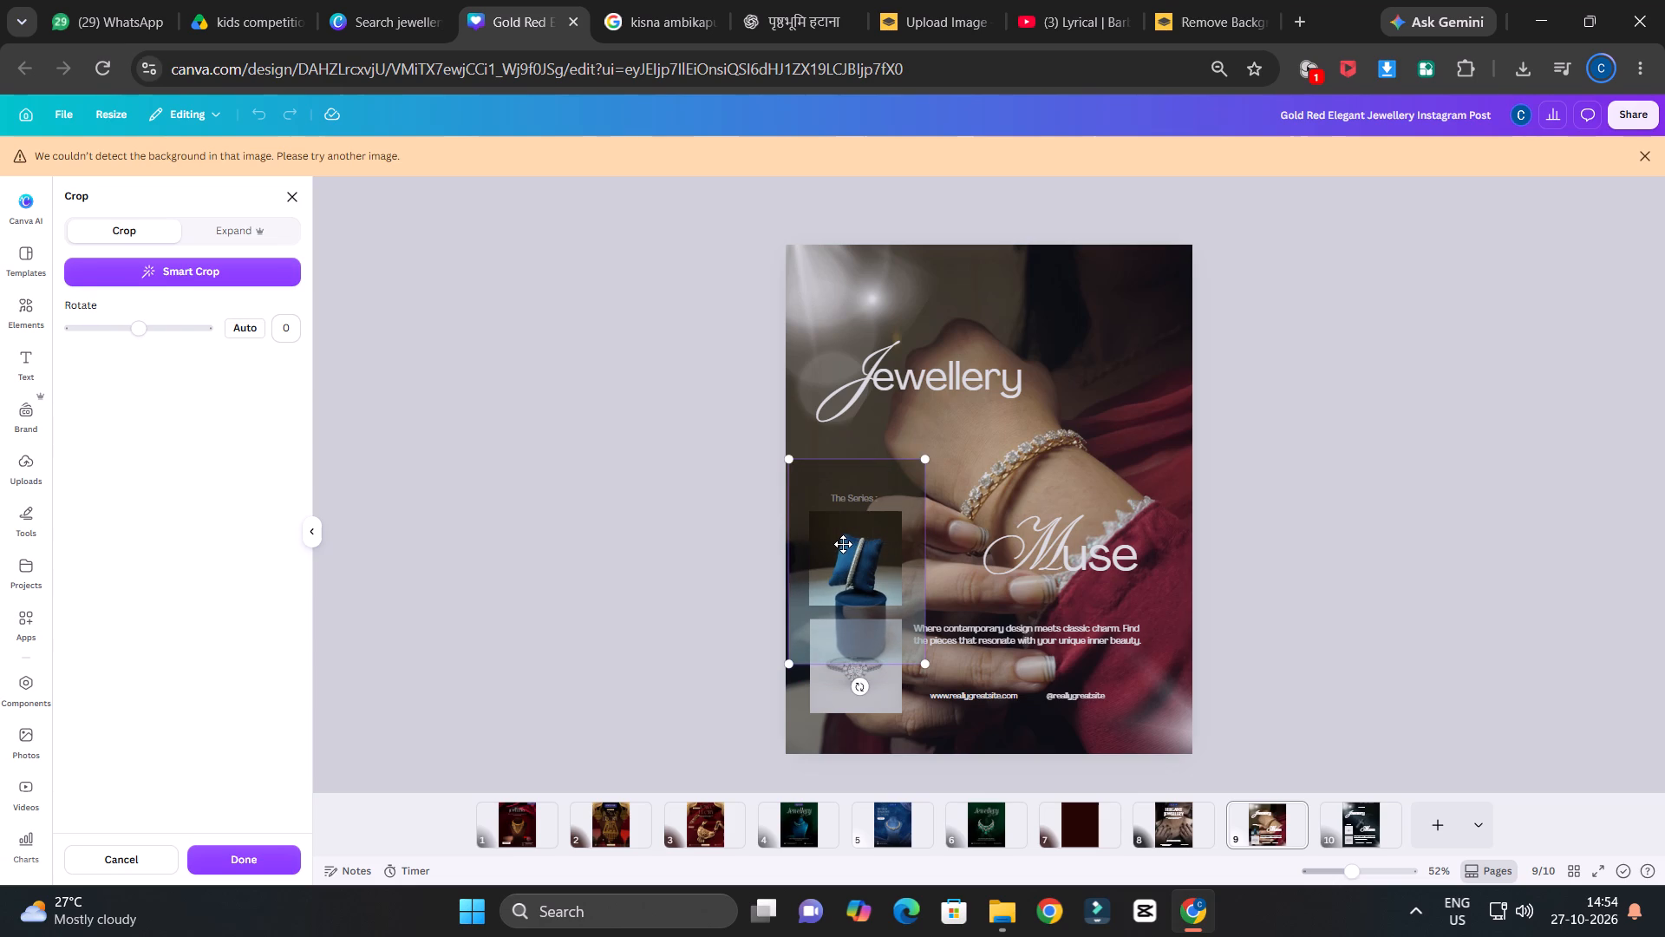
left_click(1353, 471)
Open the image adjustments for the small bracelet display photo and set its temperature to 0 and tint to 8.
left_click(870, 547)
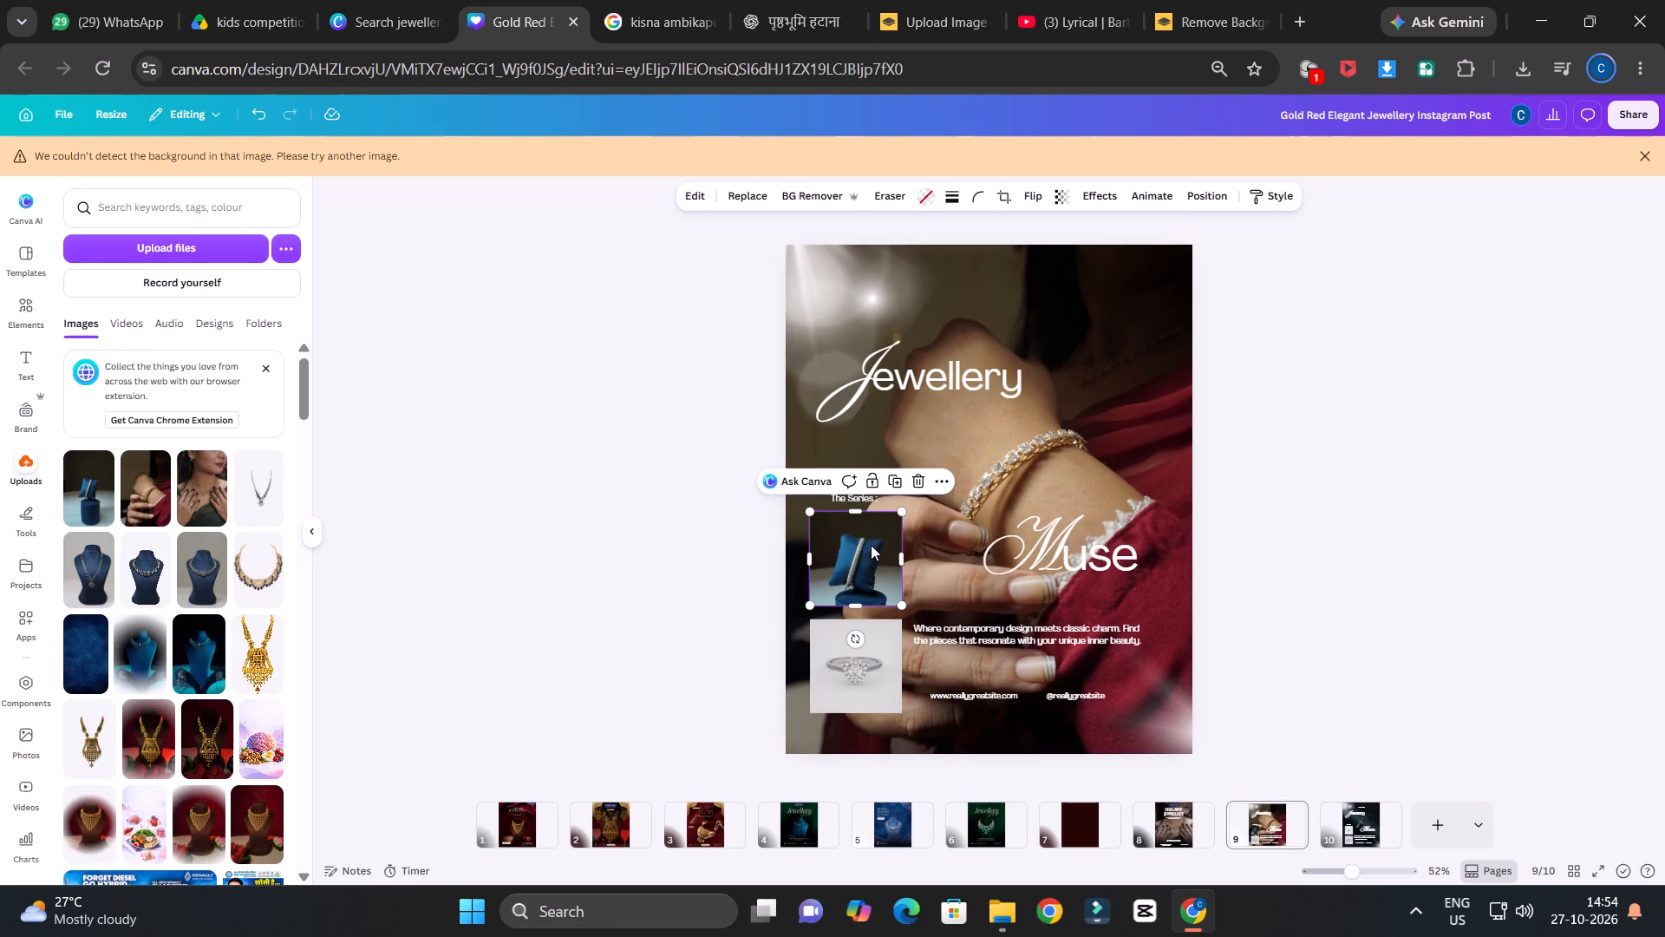
left_click(862, 564)
left_click(689, 193)
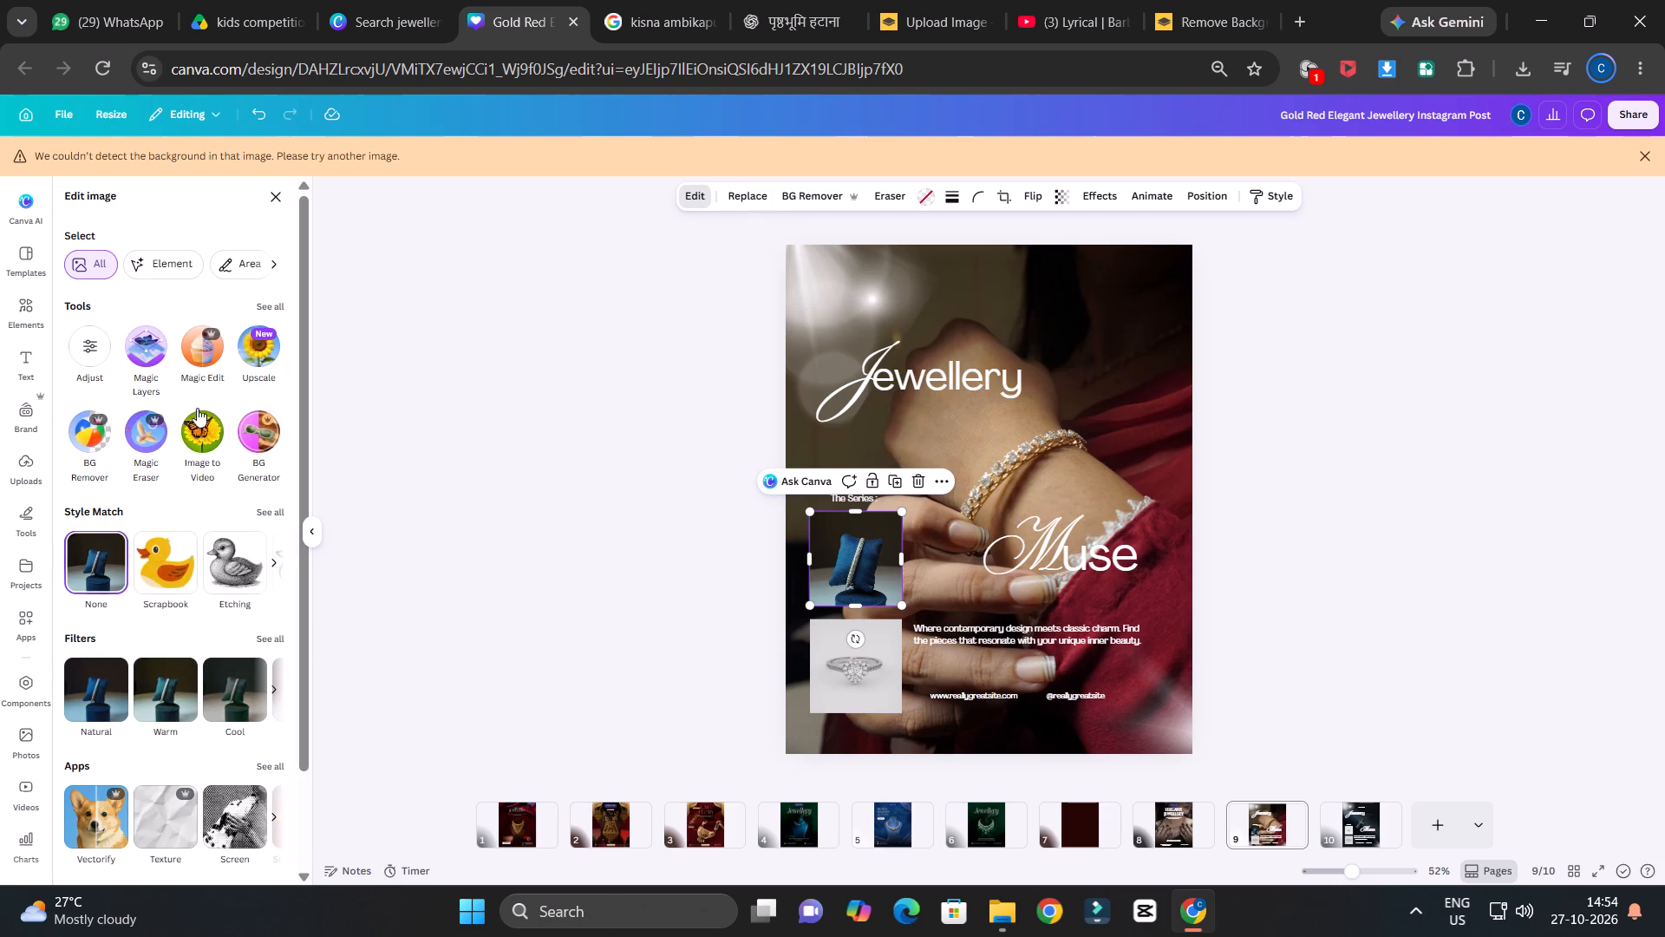
left_click(91, 355)
left_click_drag(163, 393, 0, 419)
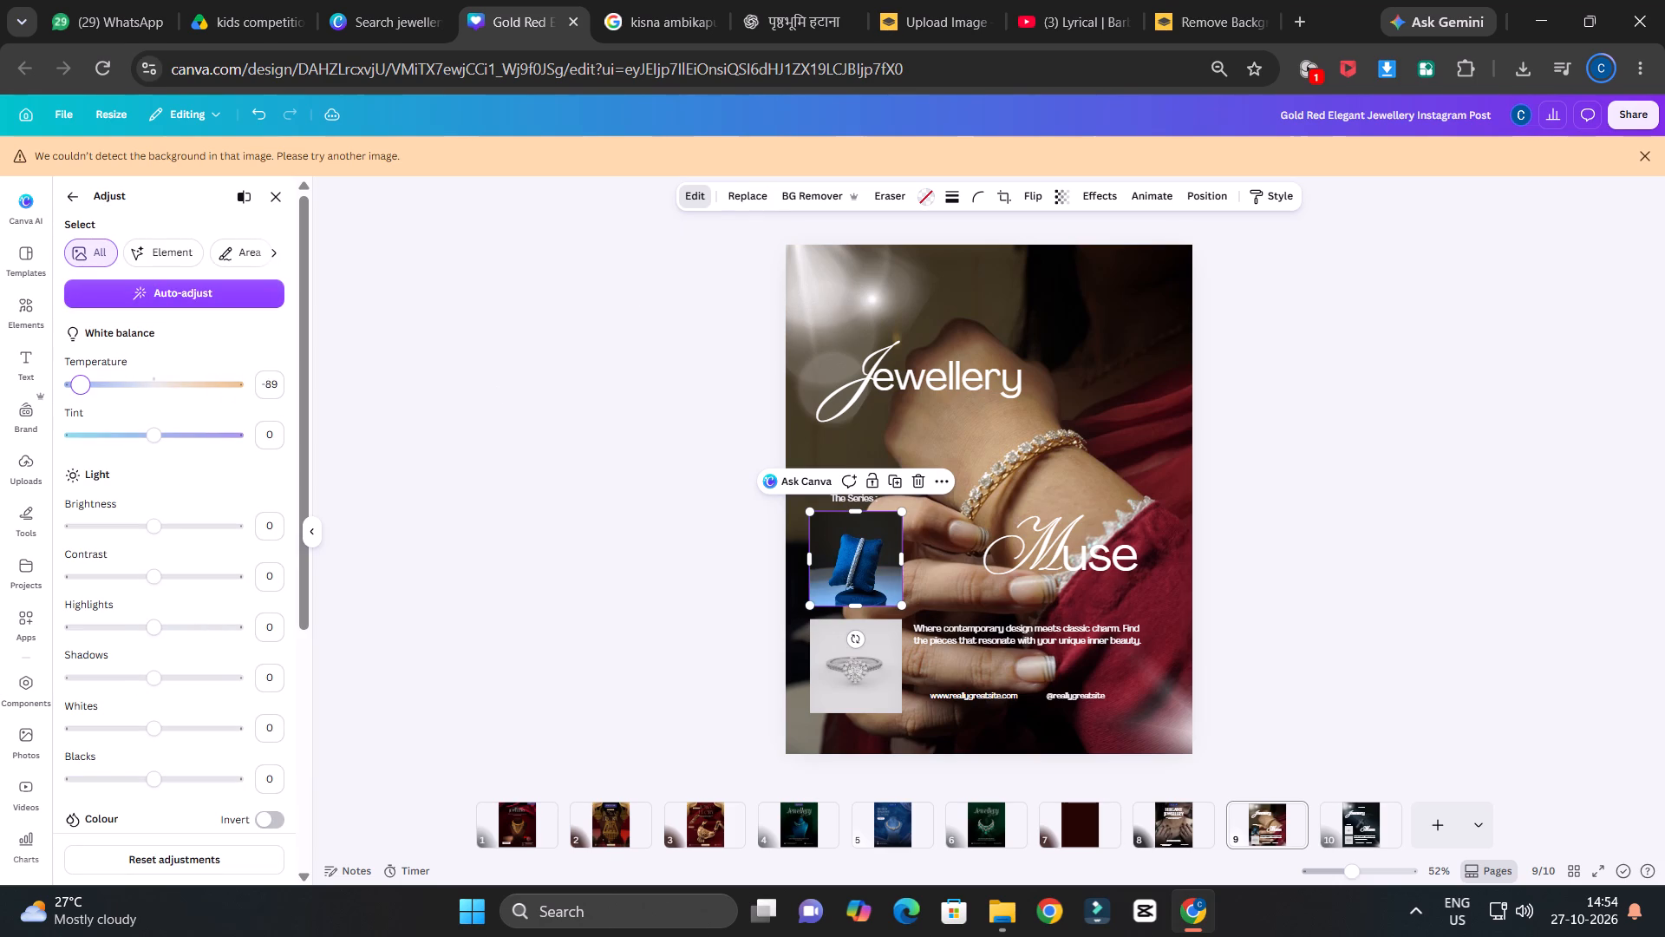
left_click_drag(0, 419, 218, 437)
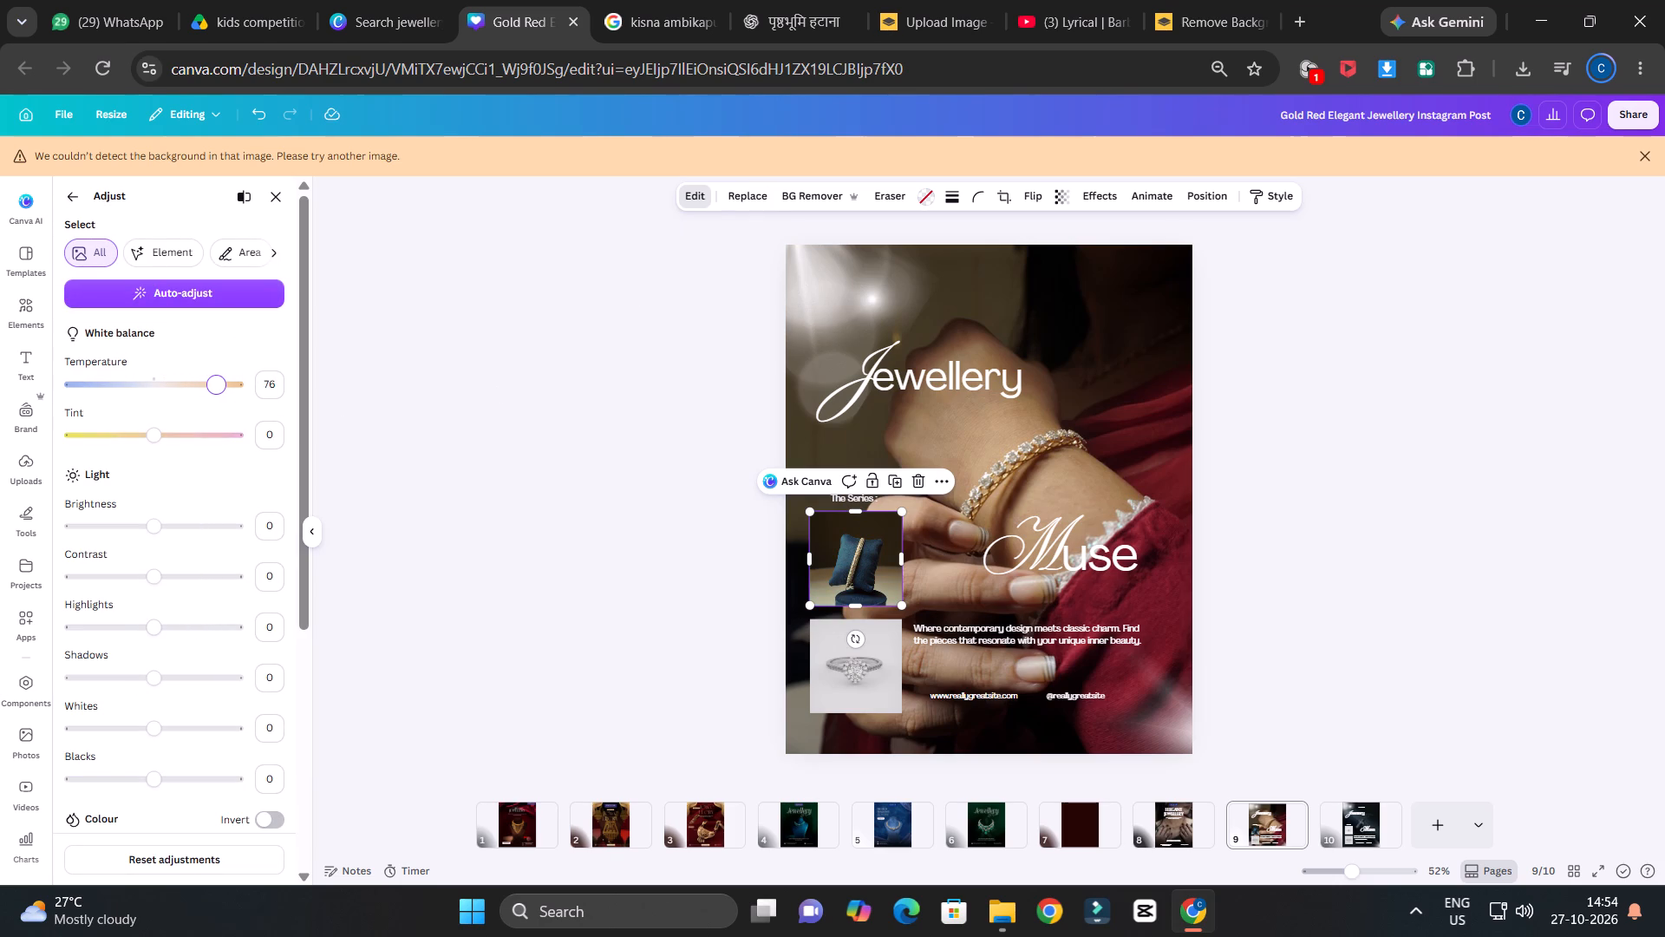
left_click_drag(218, 437, 166, 452)
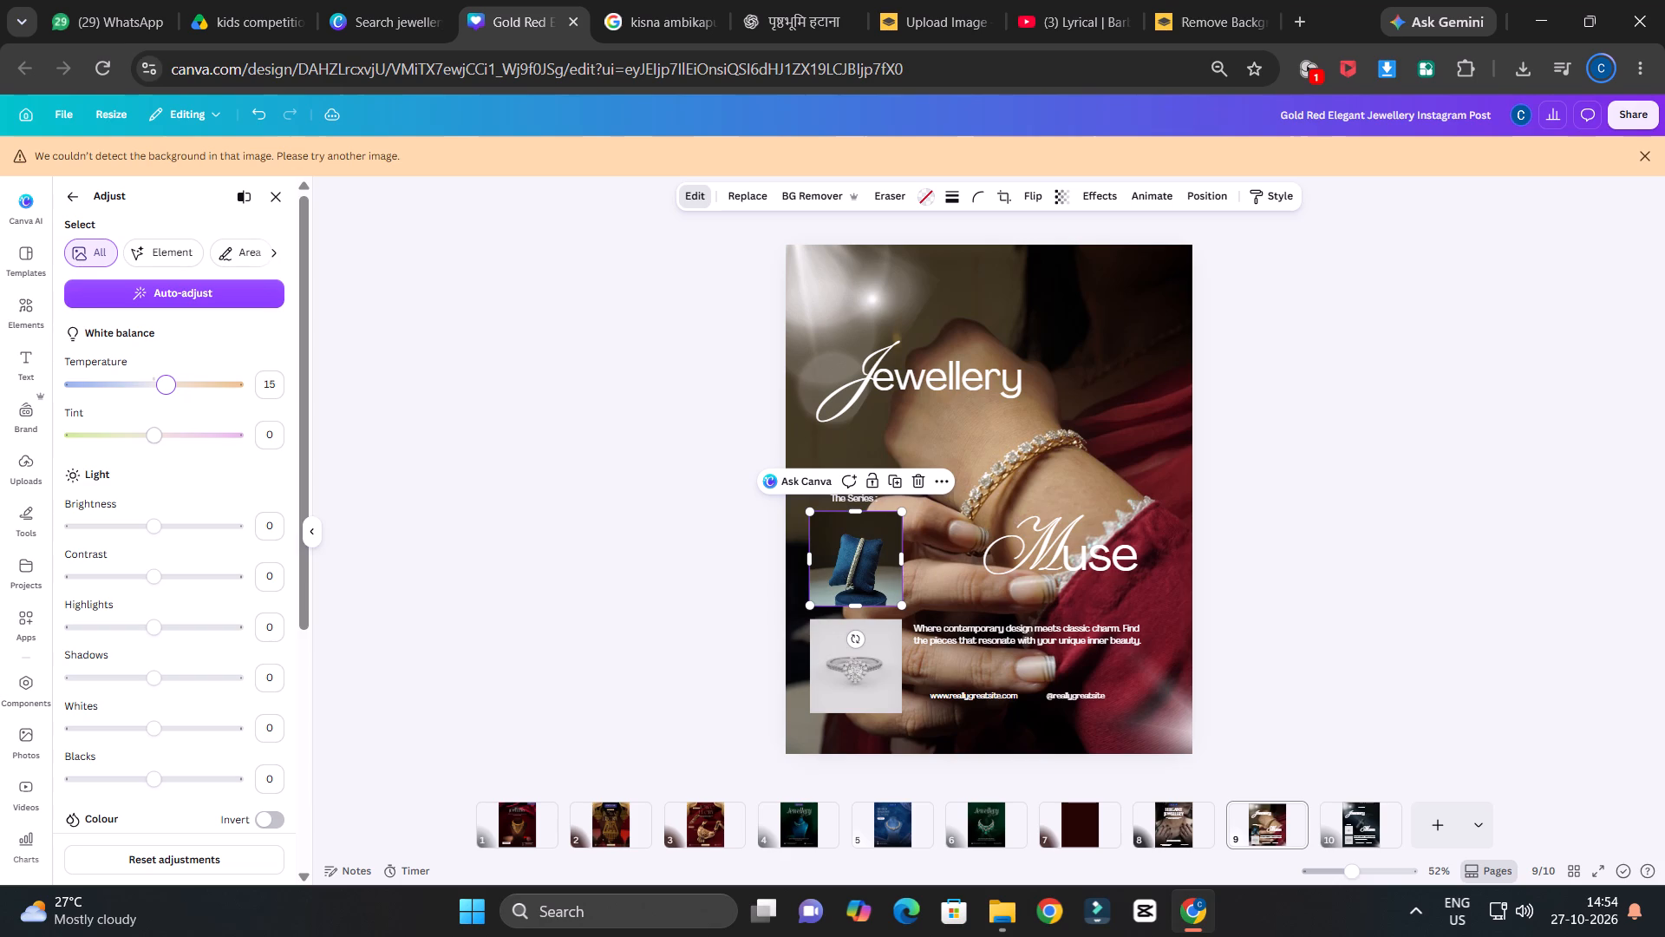
left_click_drag(159, 438, 164, 482)
left_click_drag(164, 482, 160, 484)
left_click_drag(159, 392, 153, 394)
left_click_drag(153, 394, 149, 434)
Mute the small bracelet photo's colours by setting vibrance to -100 and saturation to -81.
scroll(153, 509, "down", 3)
left_click_drag(159, 549, 0, 554)
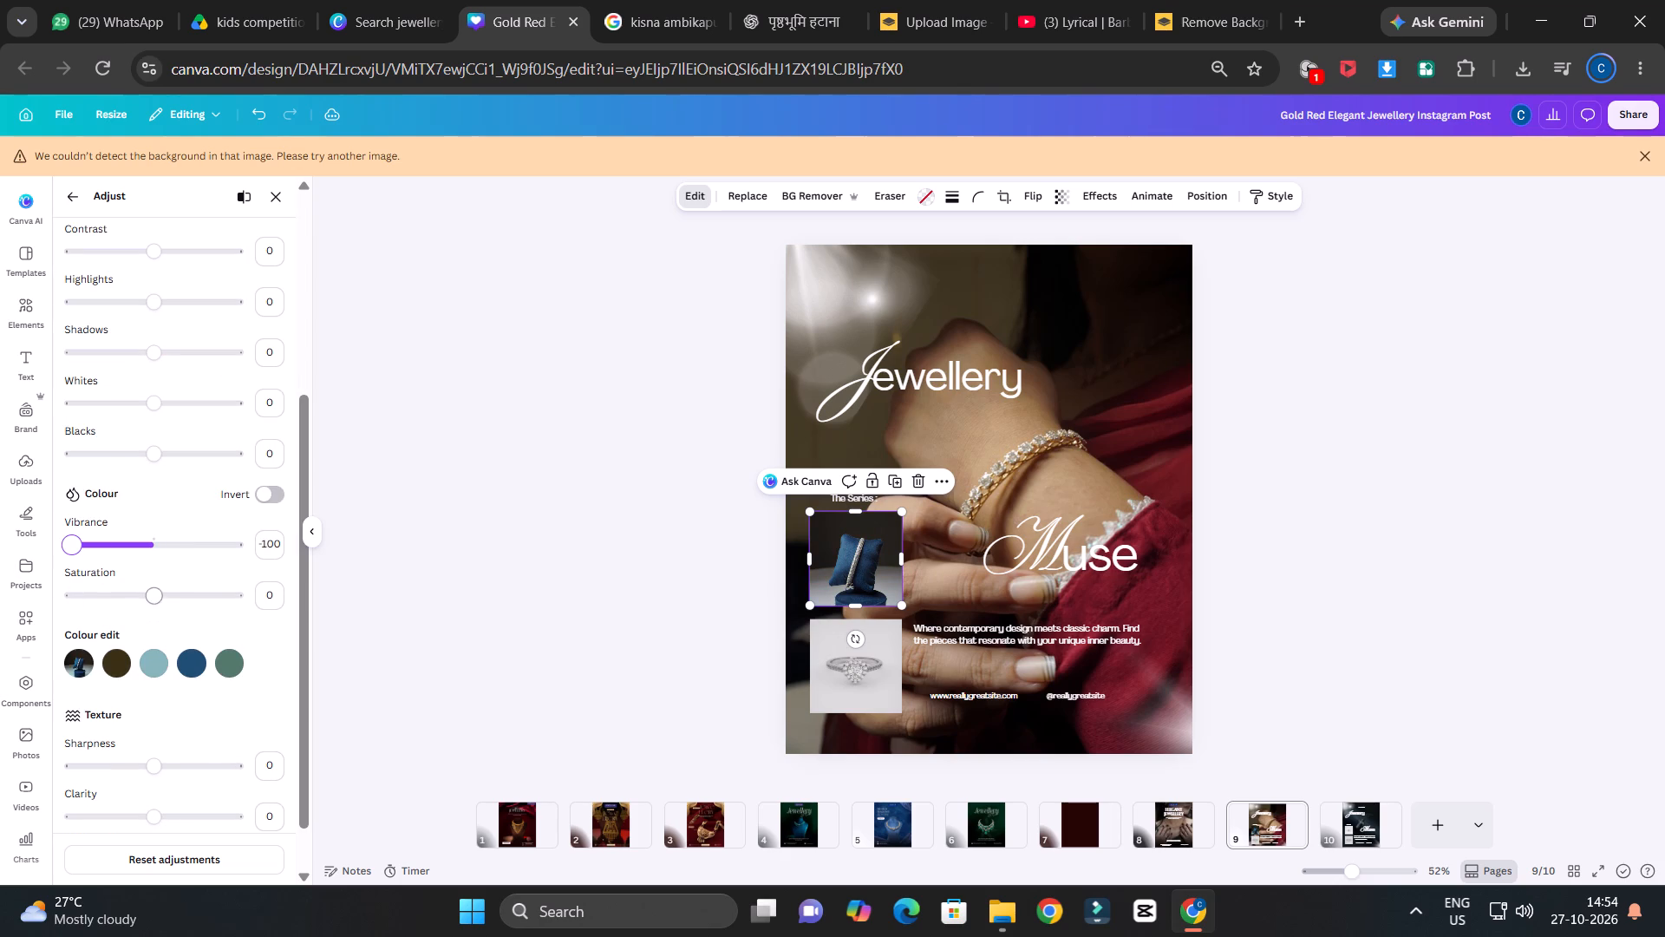
left_click_drag(168, 601, 9, 593)
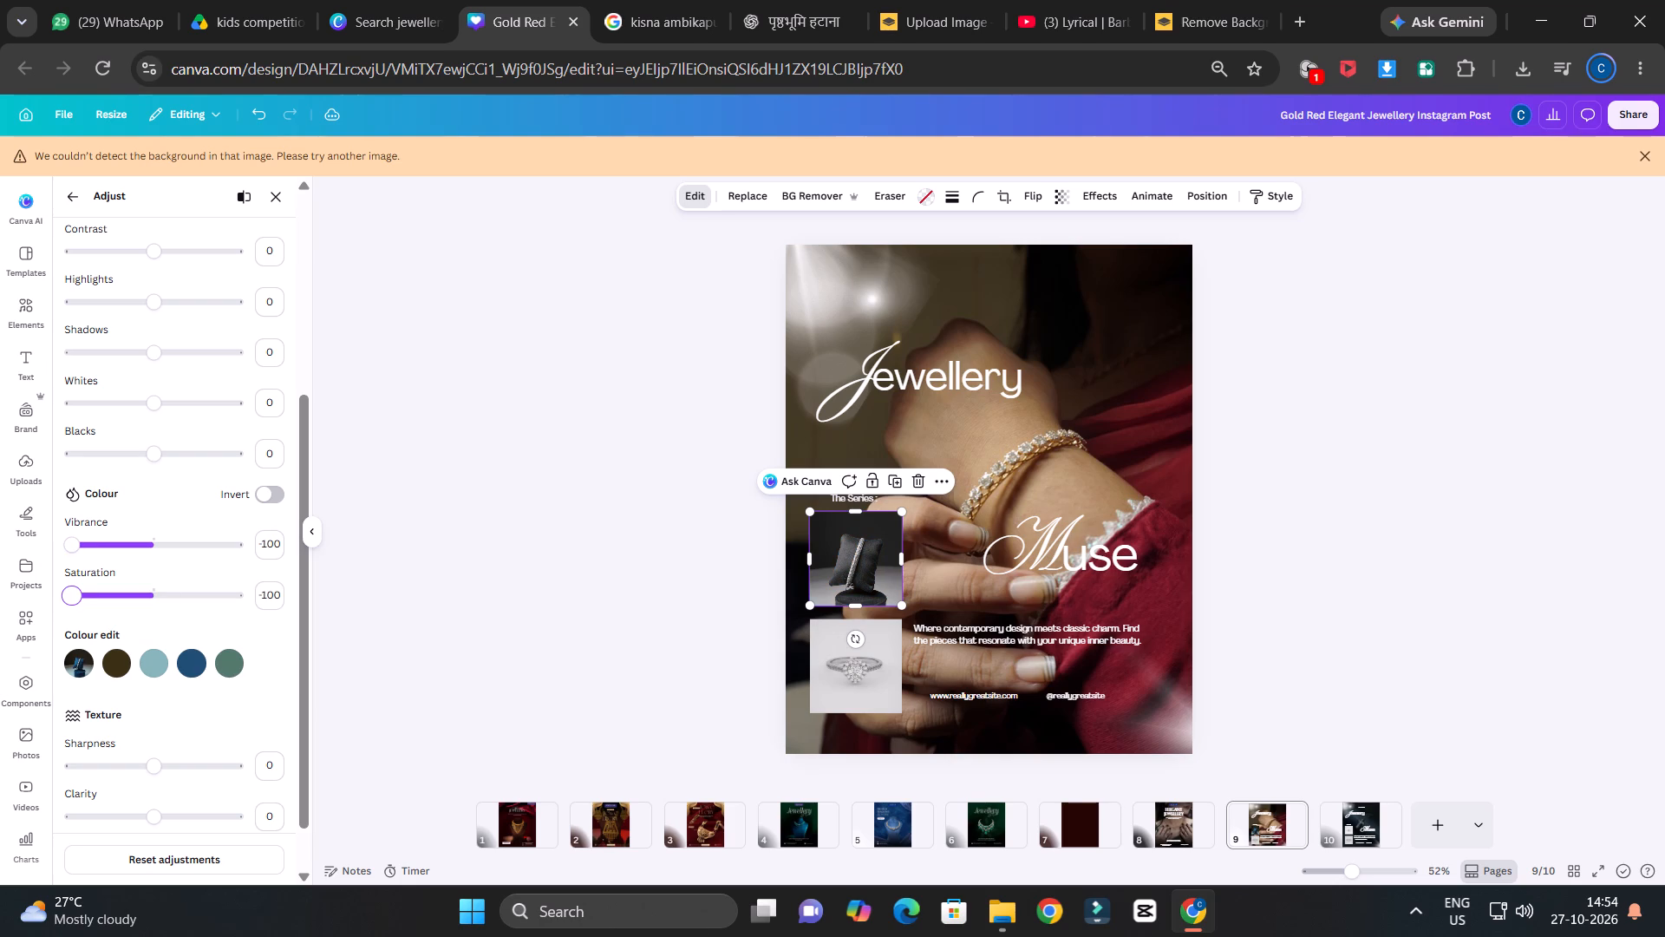
left_click_drag(9, 593, 86, 602)
Set the small bracelet photo's clarity to 14.
scroll(107, 528, "down", 2)
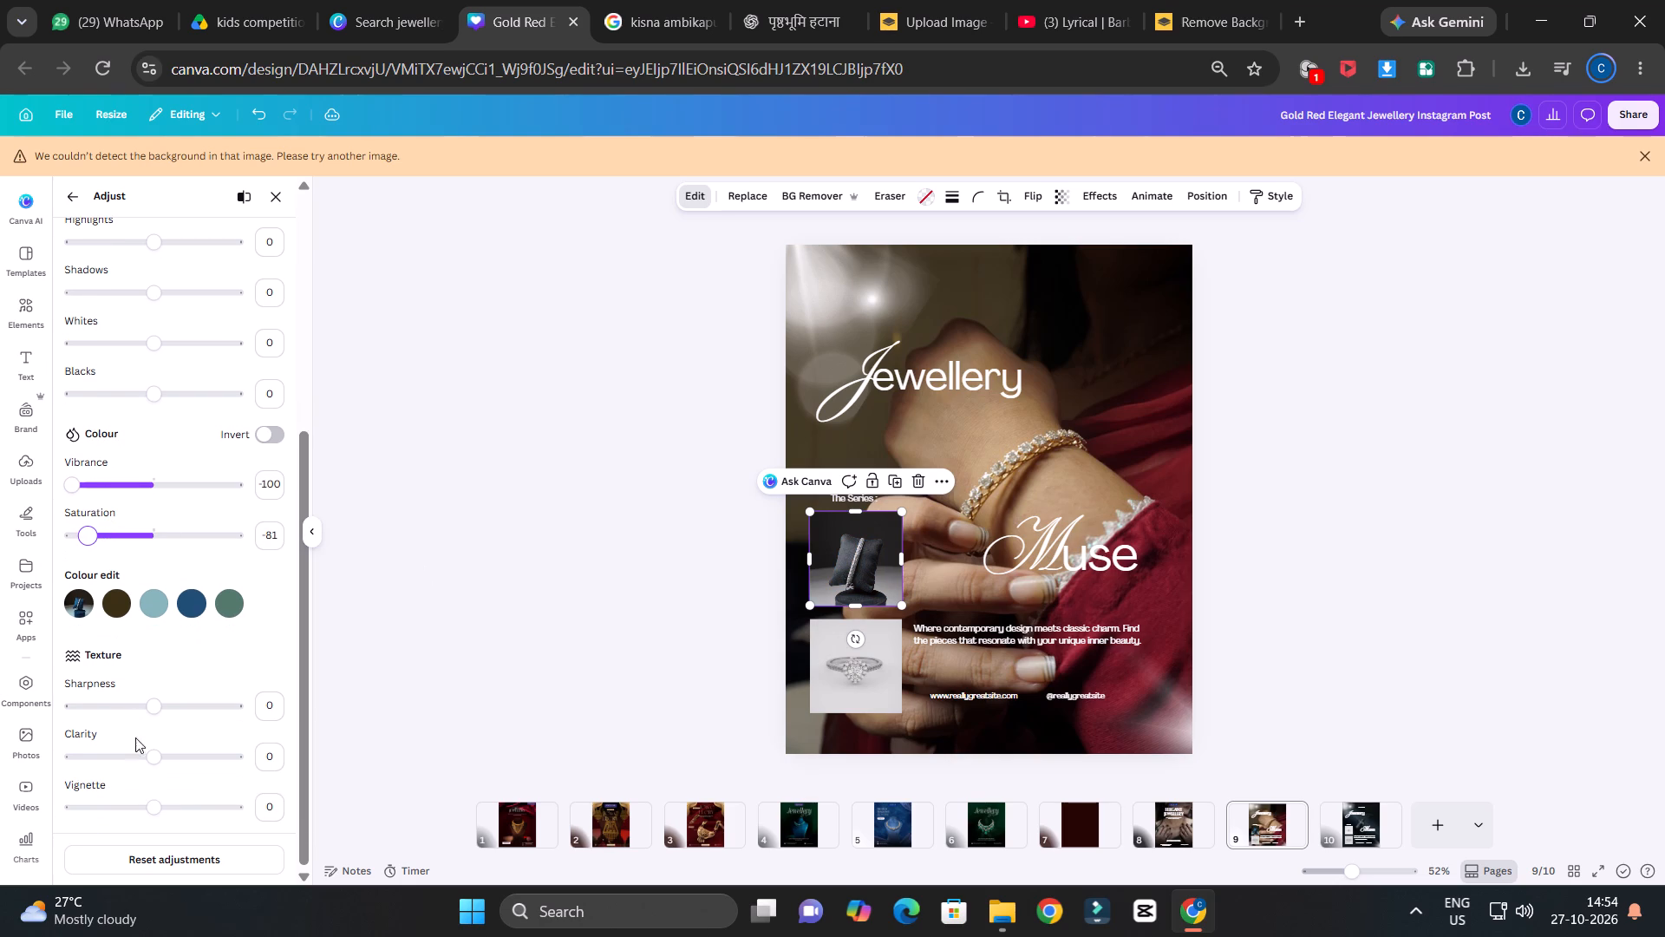
left_click_drag(153, 756, 190, 770)
left_click_drag(190, 770, 166, 774)
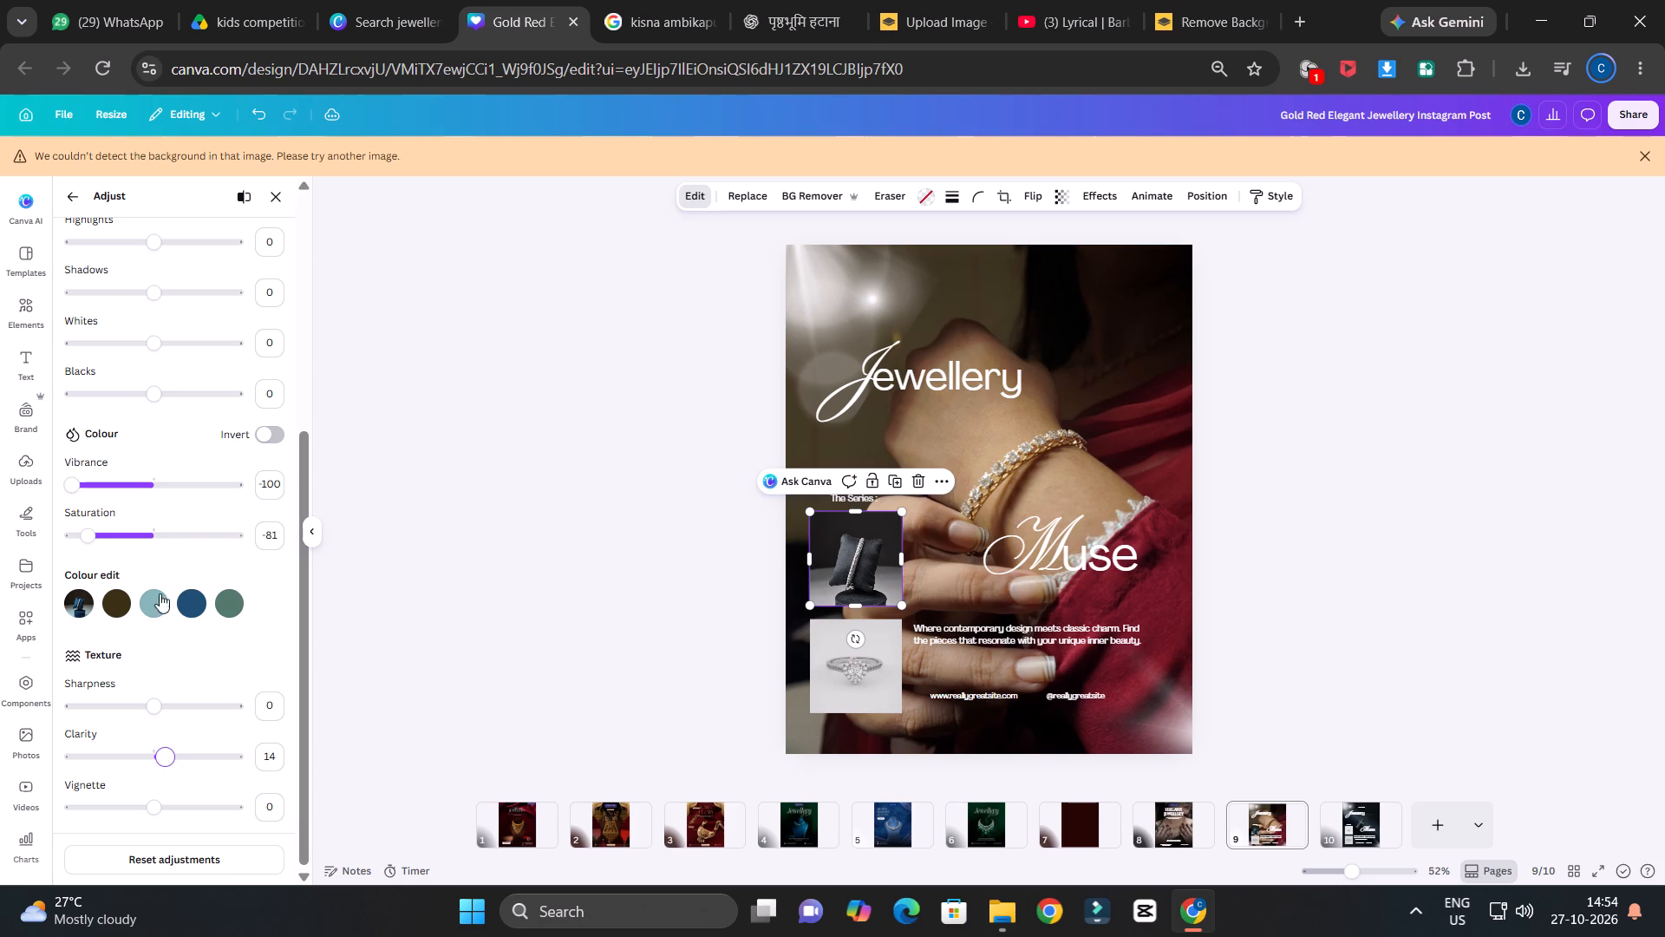
Set the small bracelet photo's temperature to 100.
scroll(140, 496, "up", 5)
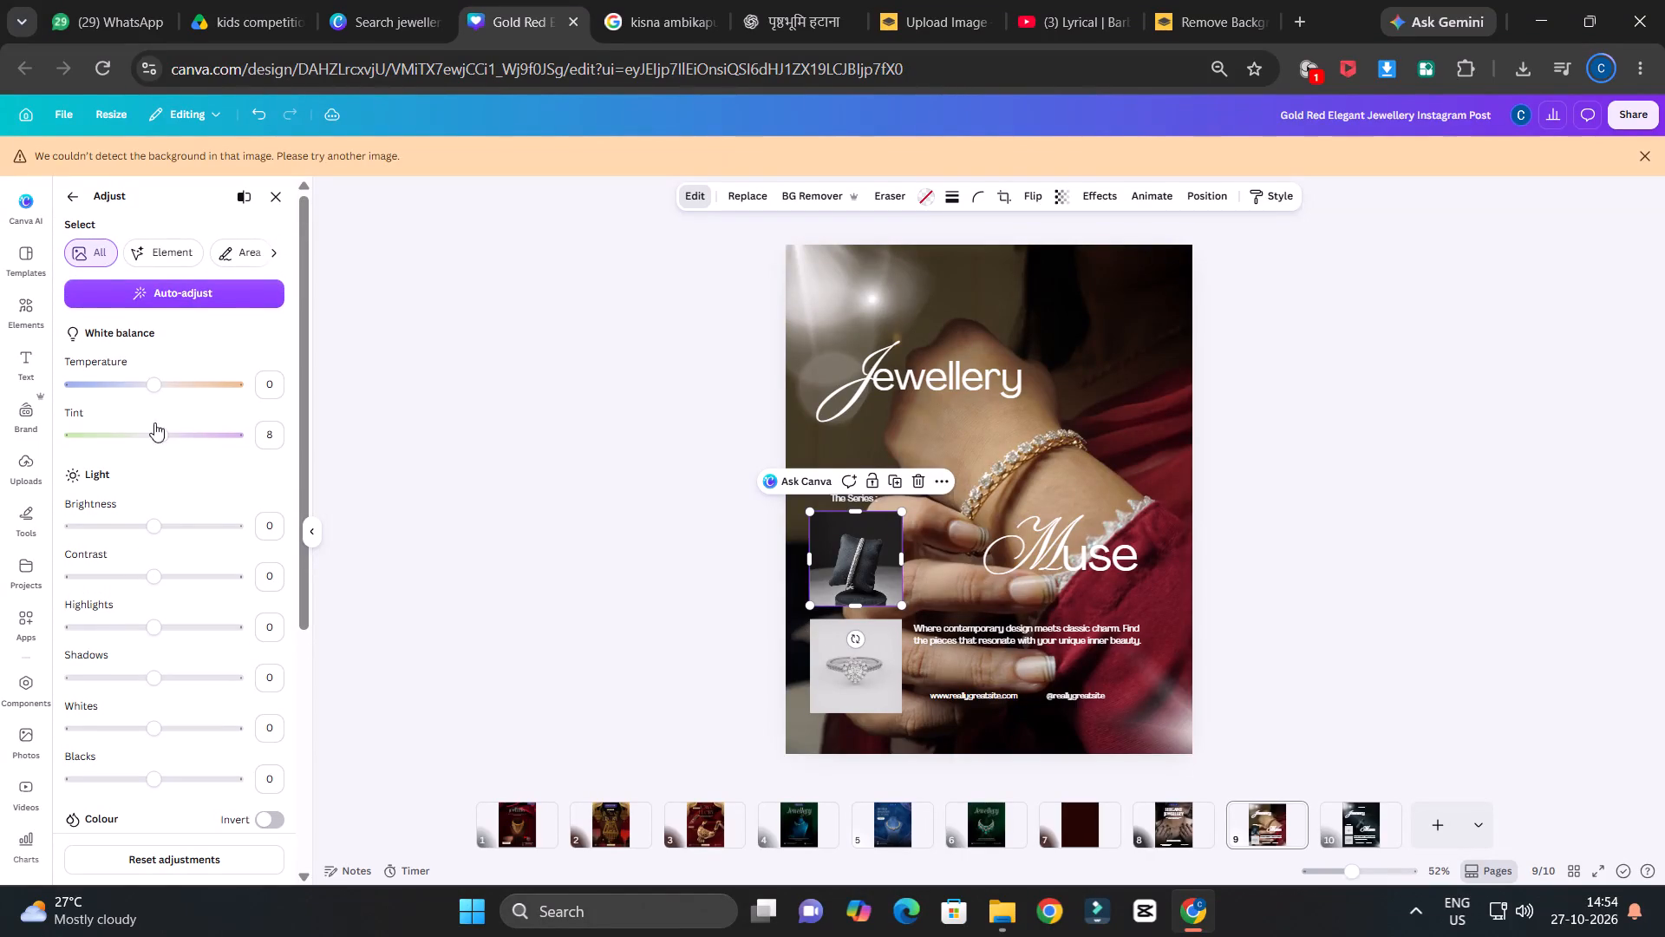
left_click_drag(154, 394, 195, 429)
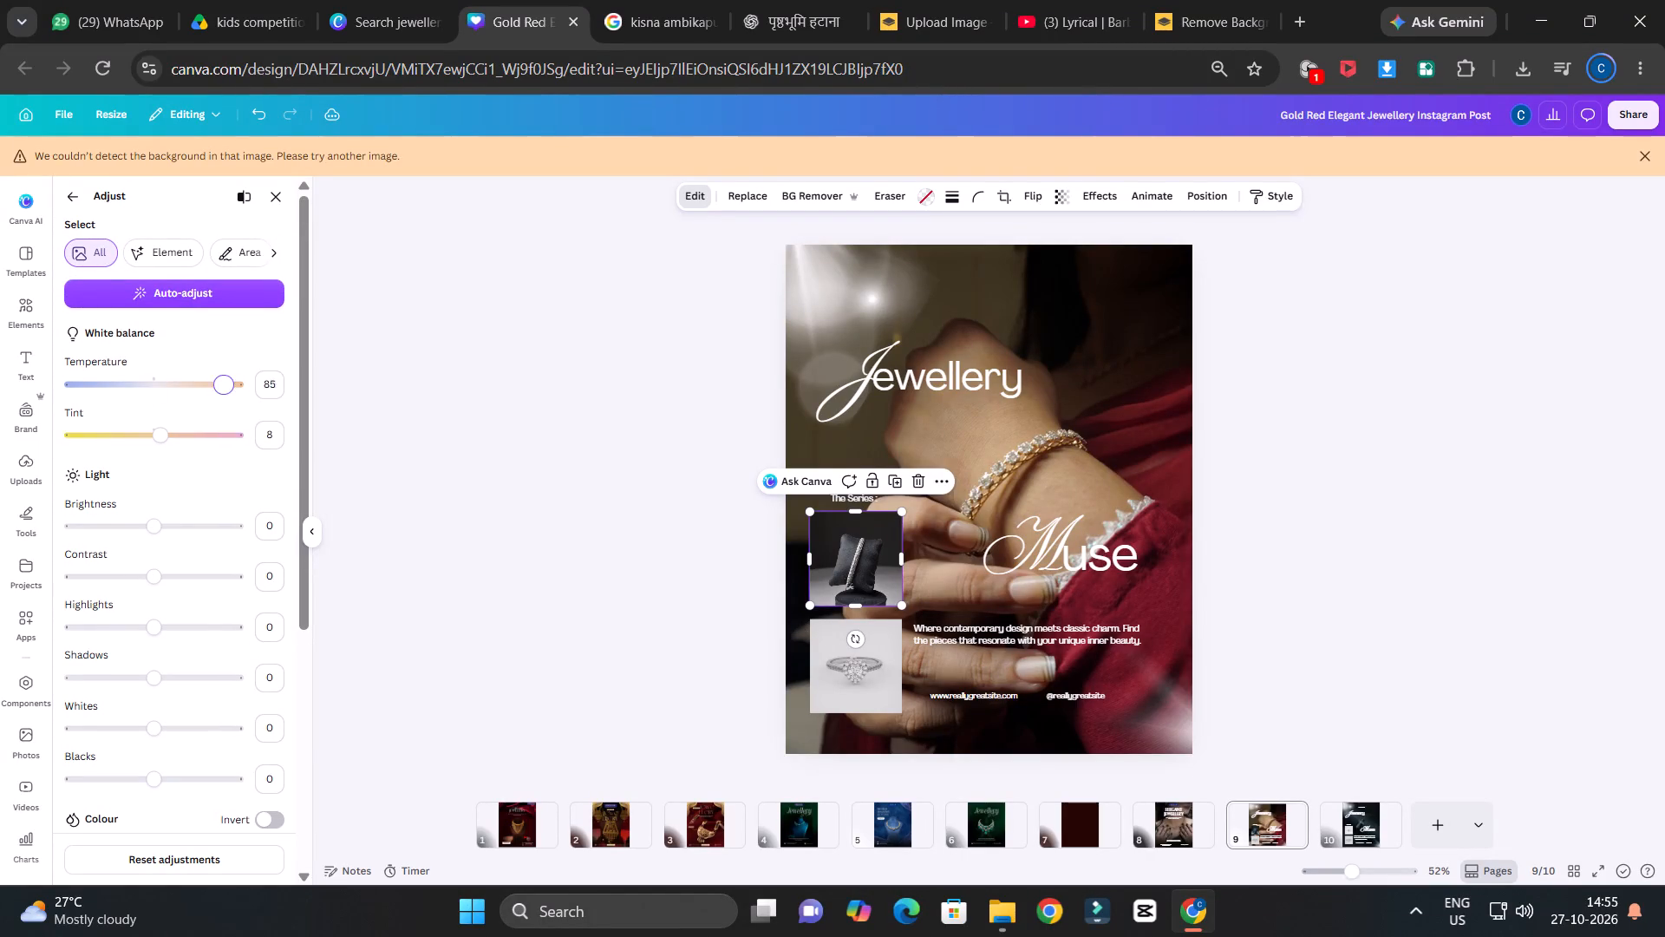
left_click_drag(195, 429, 378, 403)
Try darker brightness values on the small bracelet photo, return brightness to 0, and set contrast to -4.
left_click_drag(161, 522, 97, 528)
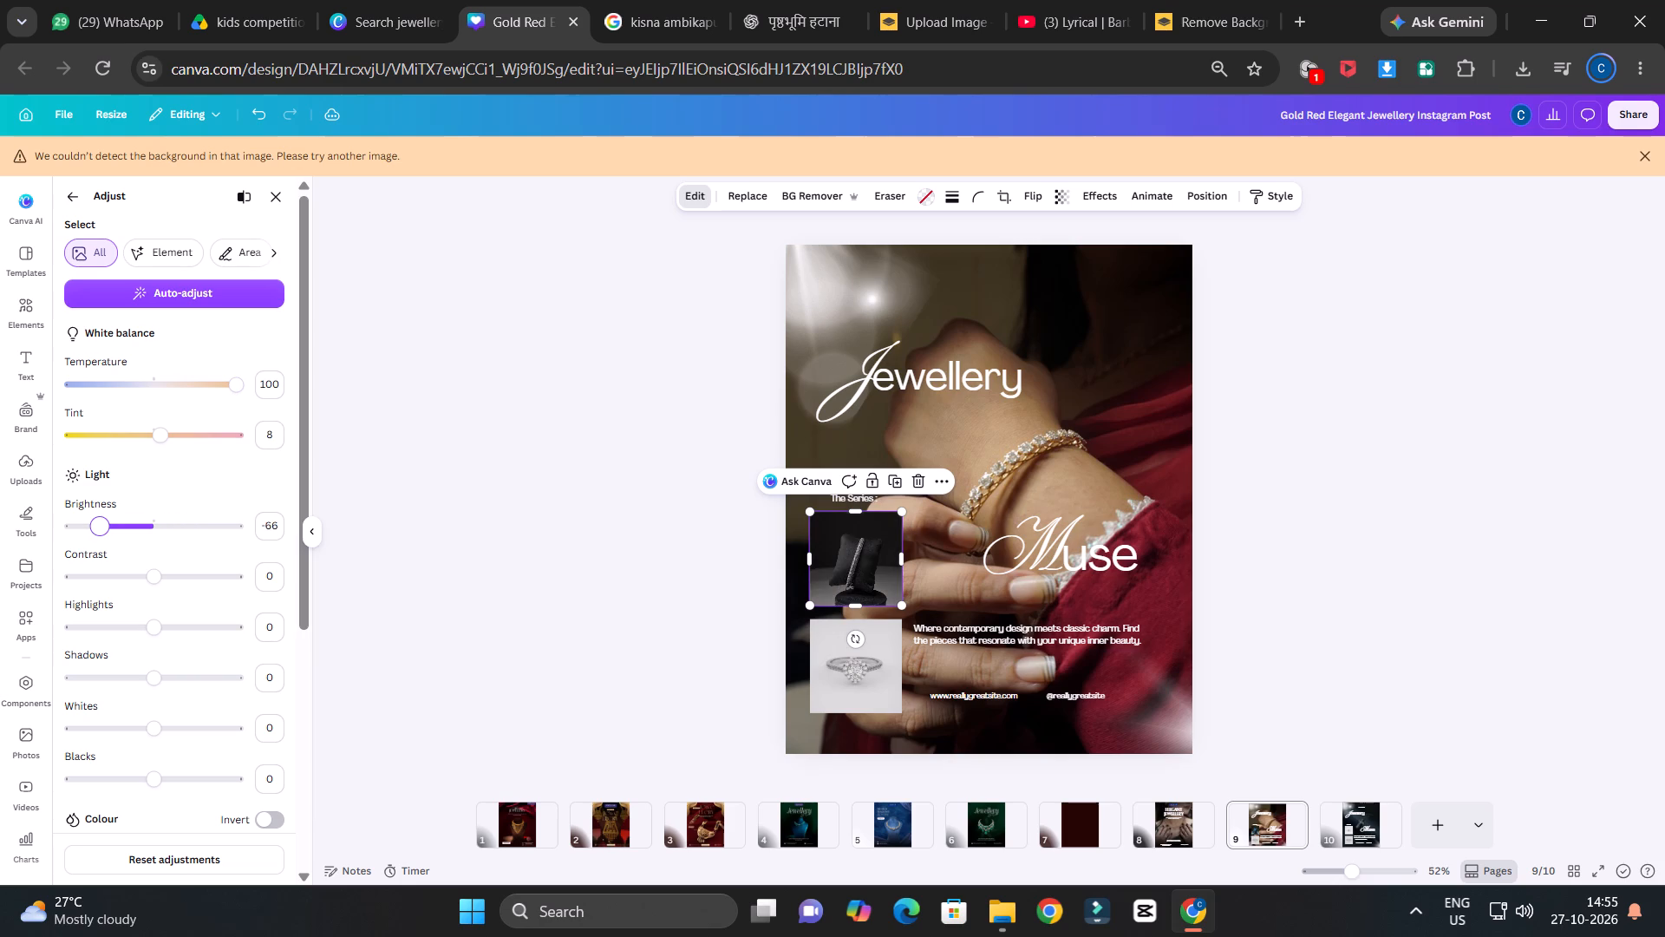
left_click_drag(97, 528, 144, 555)
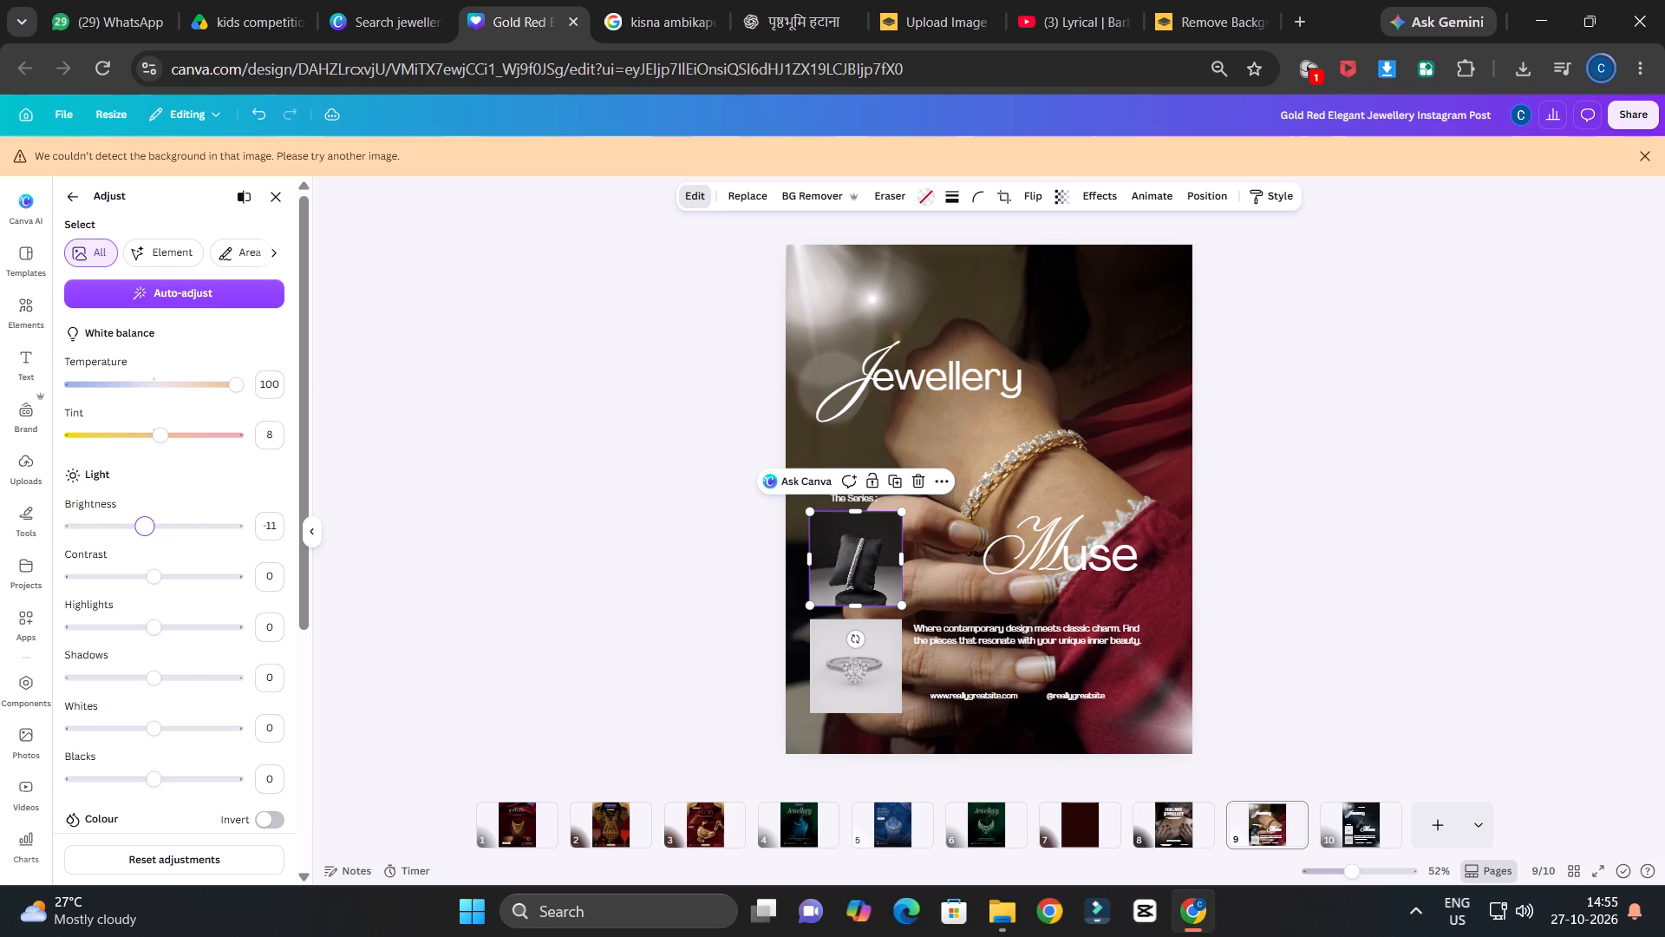
left_click_drag(144, 555, 157, 564)
left_click_drag(154, 583, 155, 605)
left_click_drag(155, 605, 116, 602)
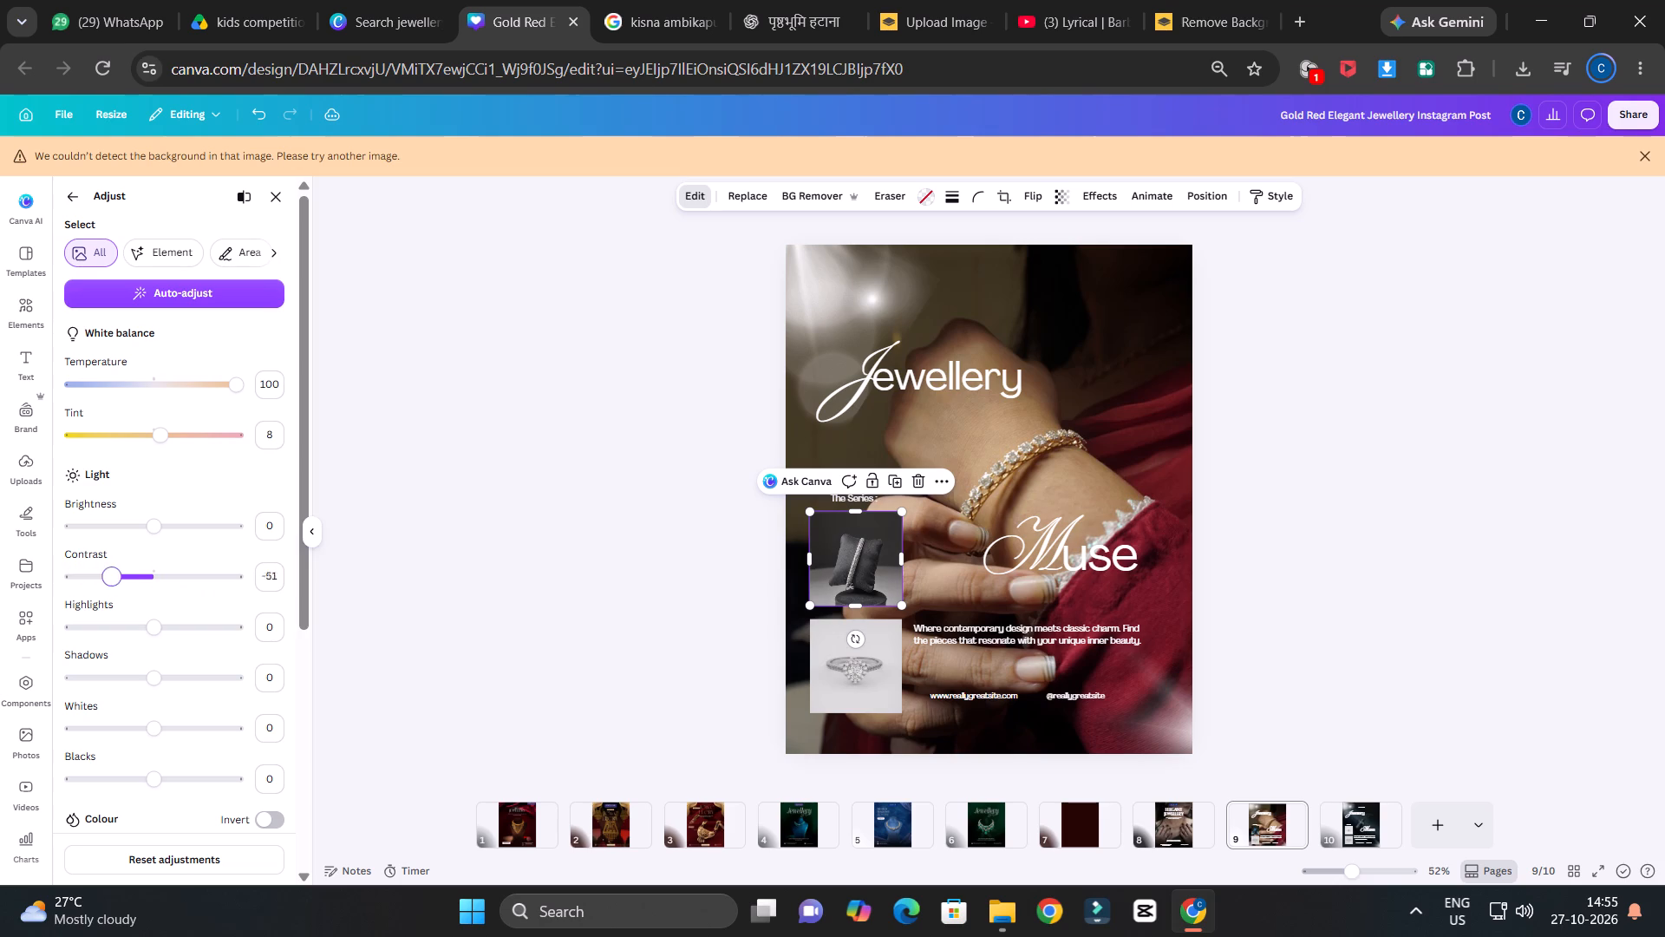
left_click_drag(116, 602, 151, 596)
Set the small bracelet photo's highlights to 36, and try stronger shadows before returning shadows to 0.
left_click_drag(147, 622, 130, 639)
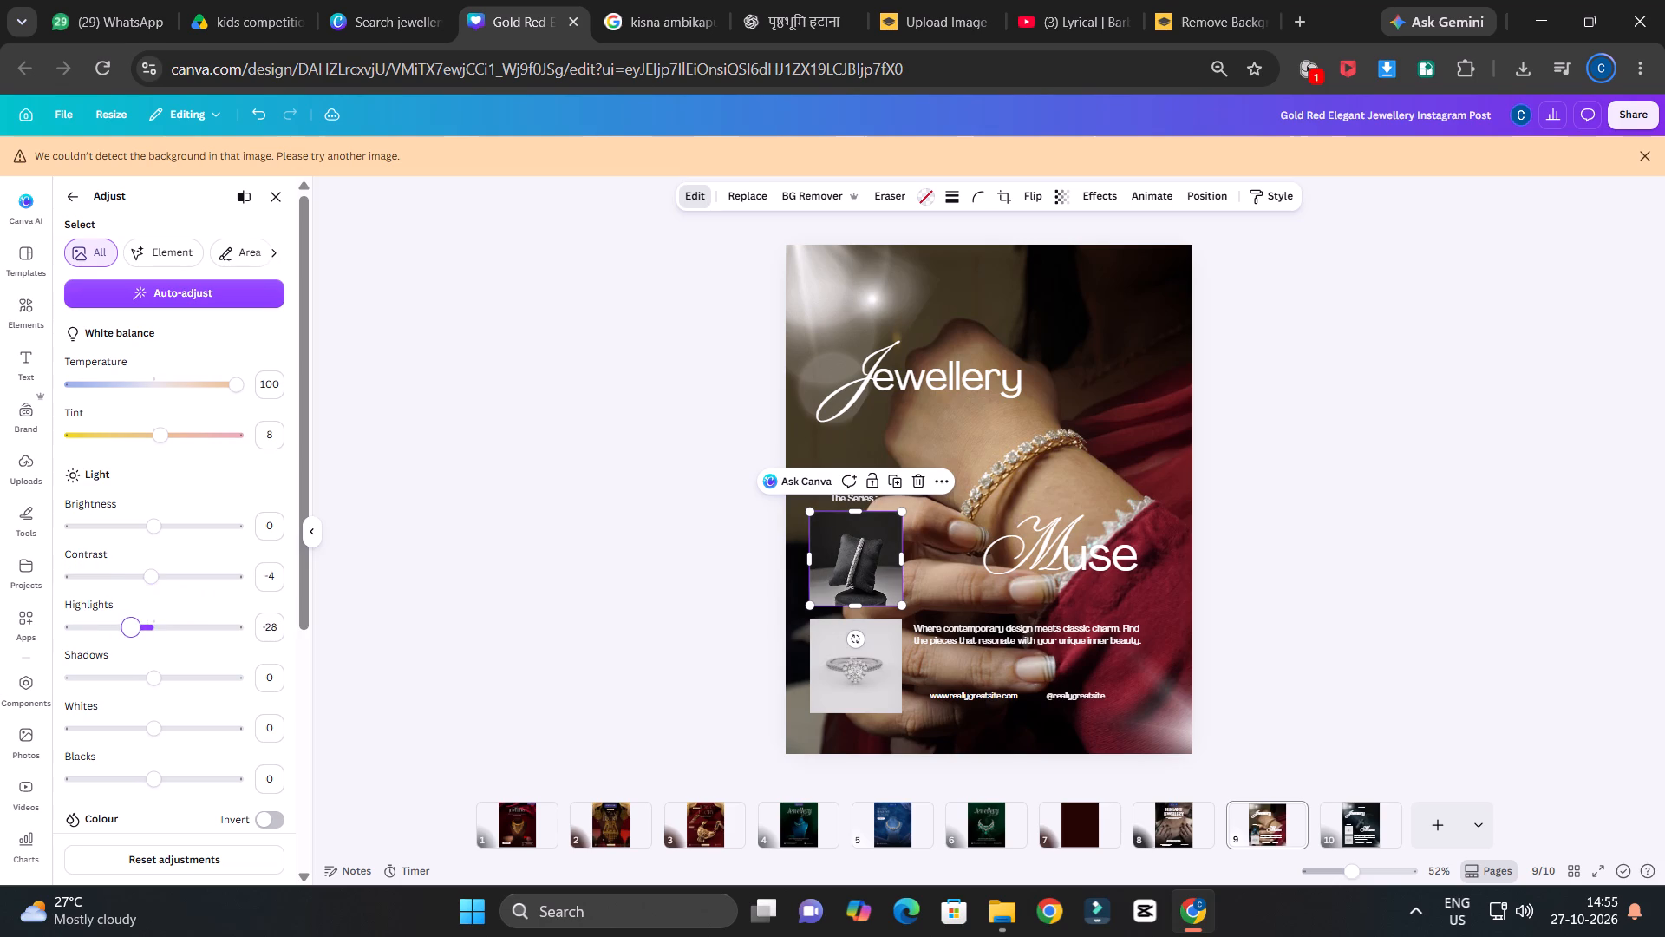
left_click_drag(130, 639, 185, 661)
left_click_drag(185, 661, 184, 662)
left_click_drag(153, 682, 225, 690)
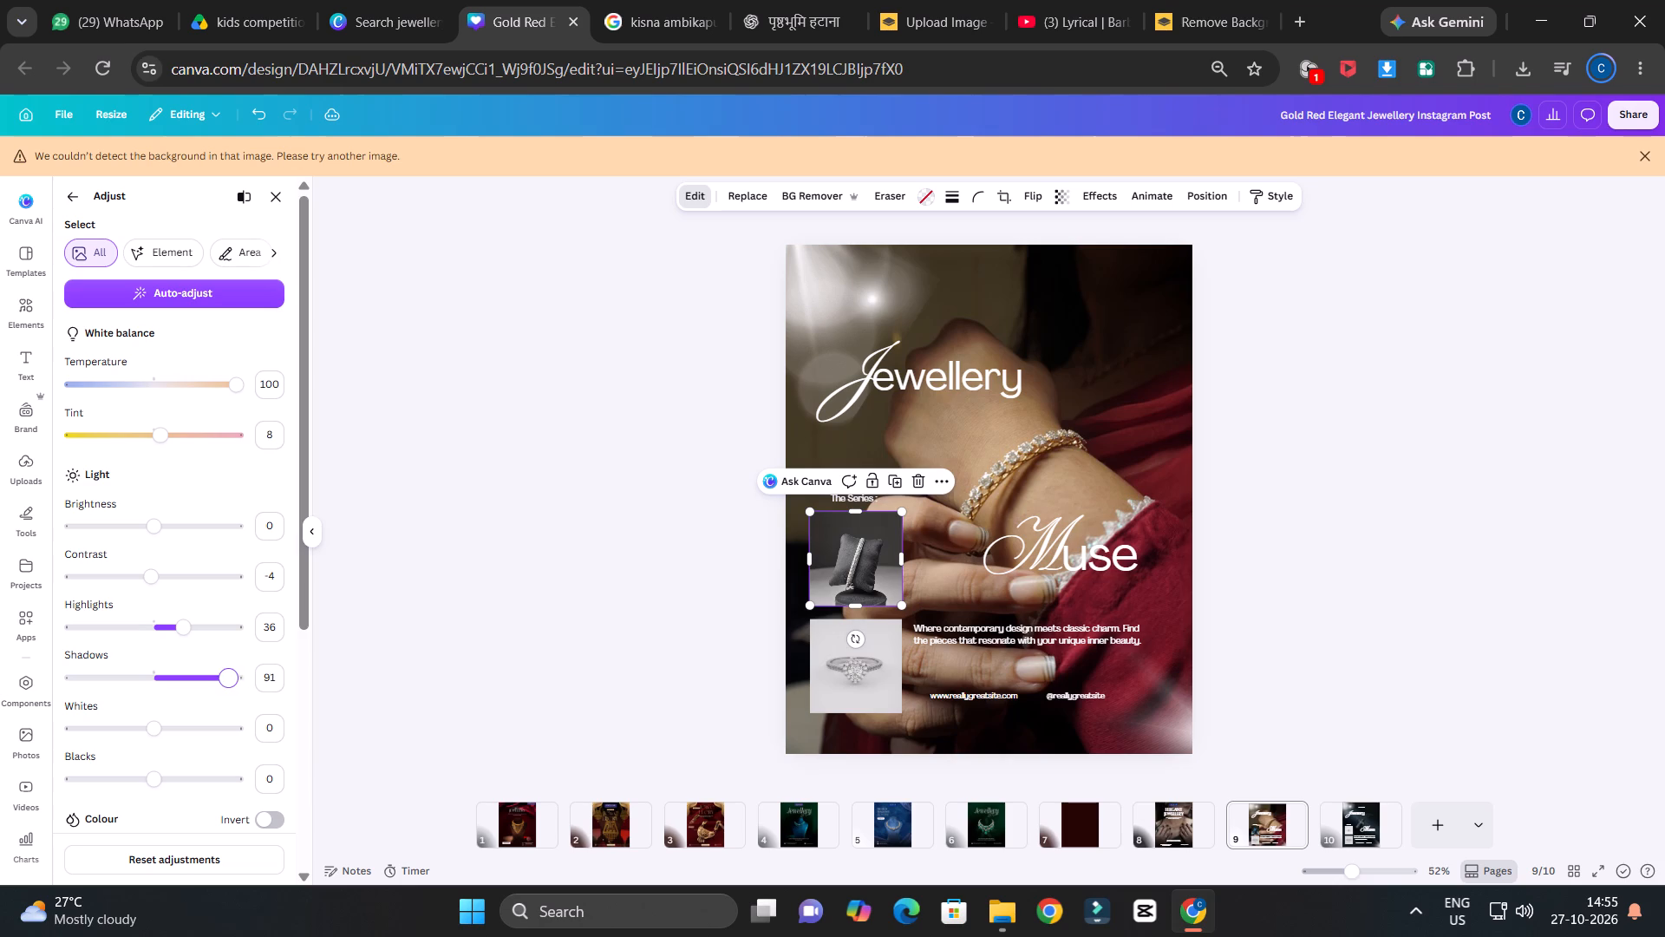
left_click_drag(225, 690, 152, 704)
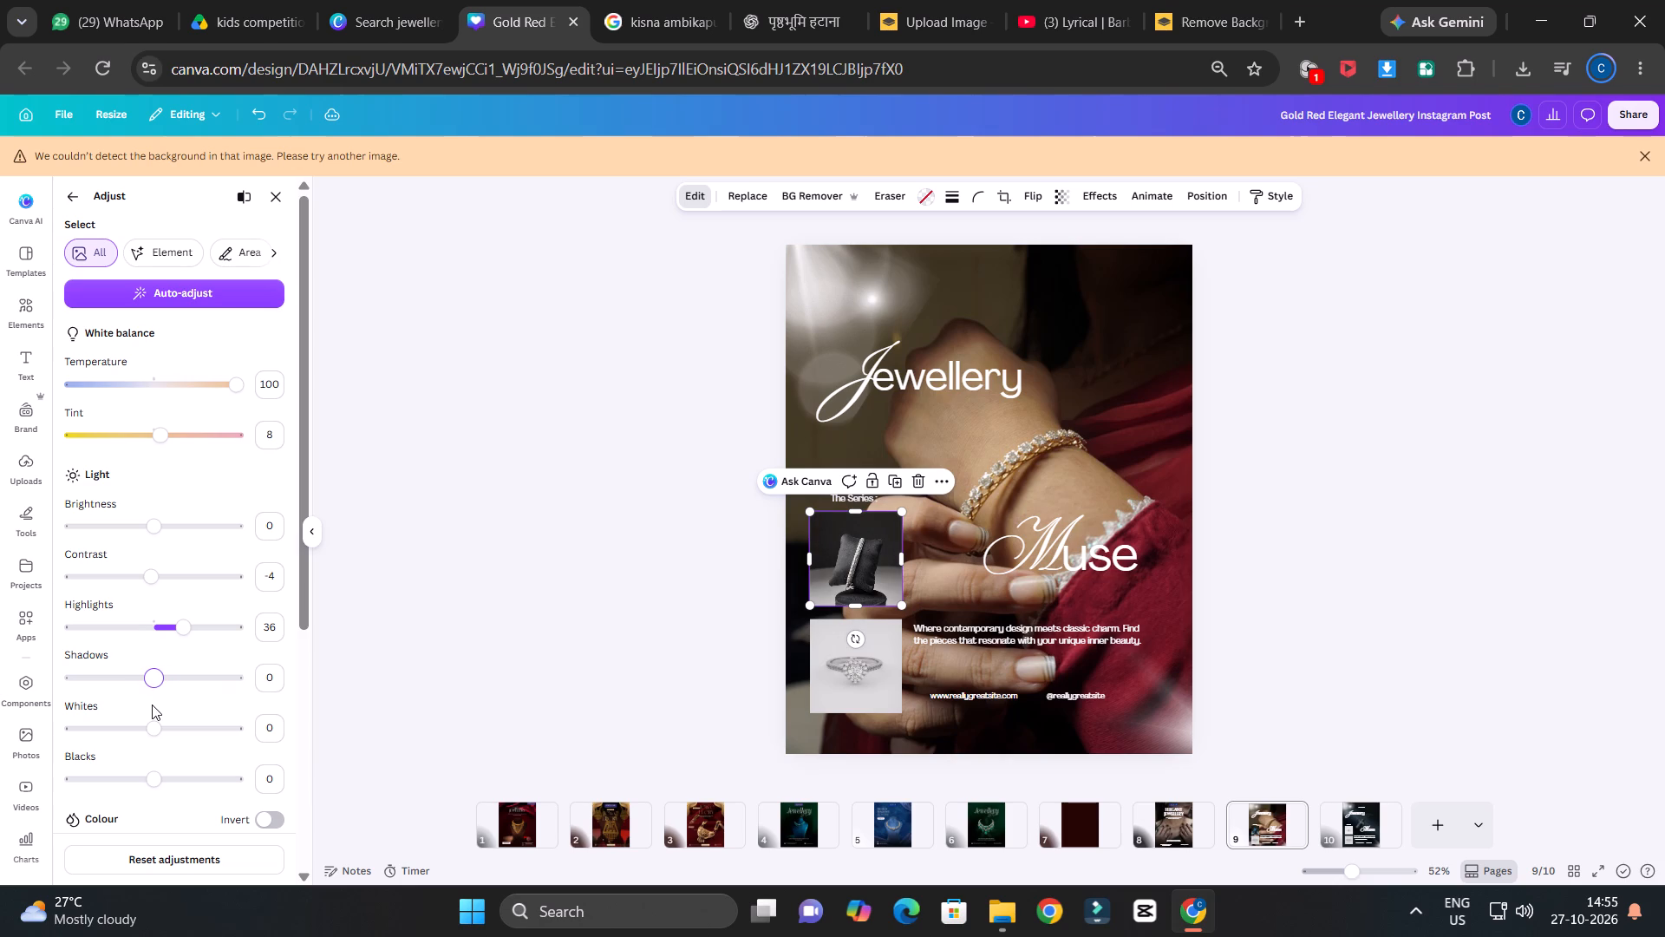
Set the small bracelet photo's whites to -1 and brightness to -4.
left_click_drag(147, 729, 150, 749)
left_click_drag(150, 749, 97, 758)
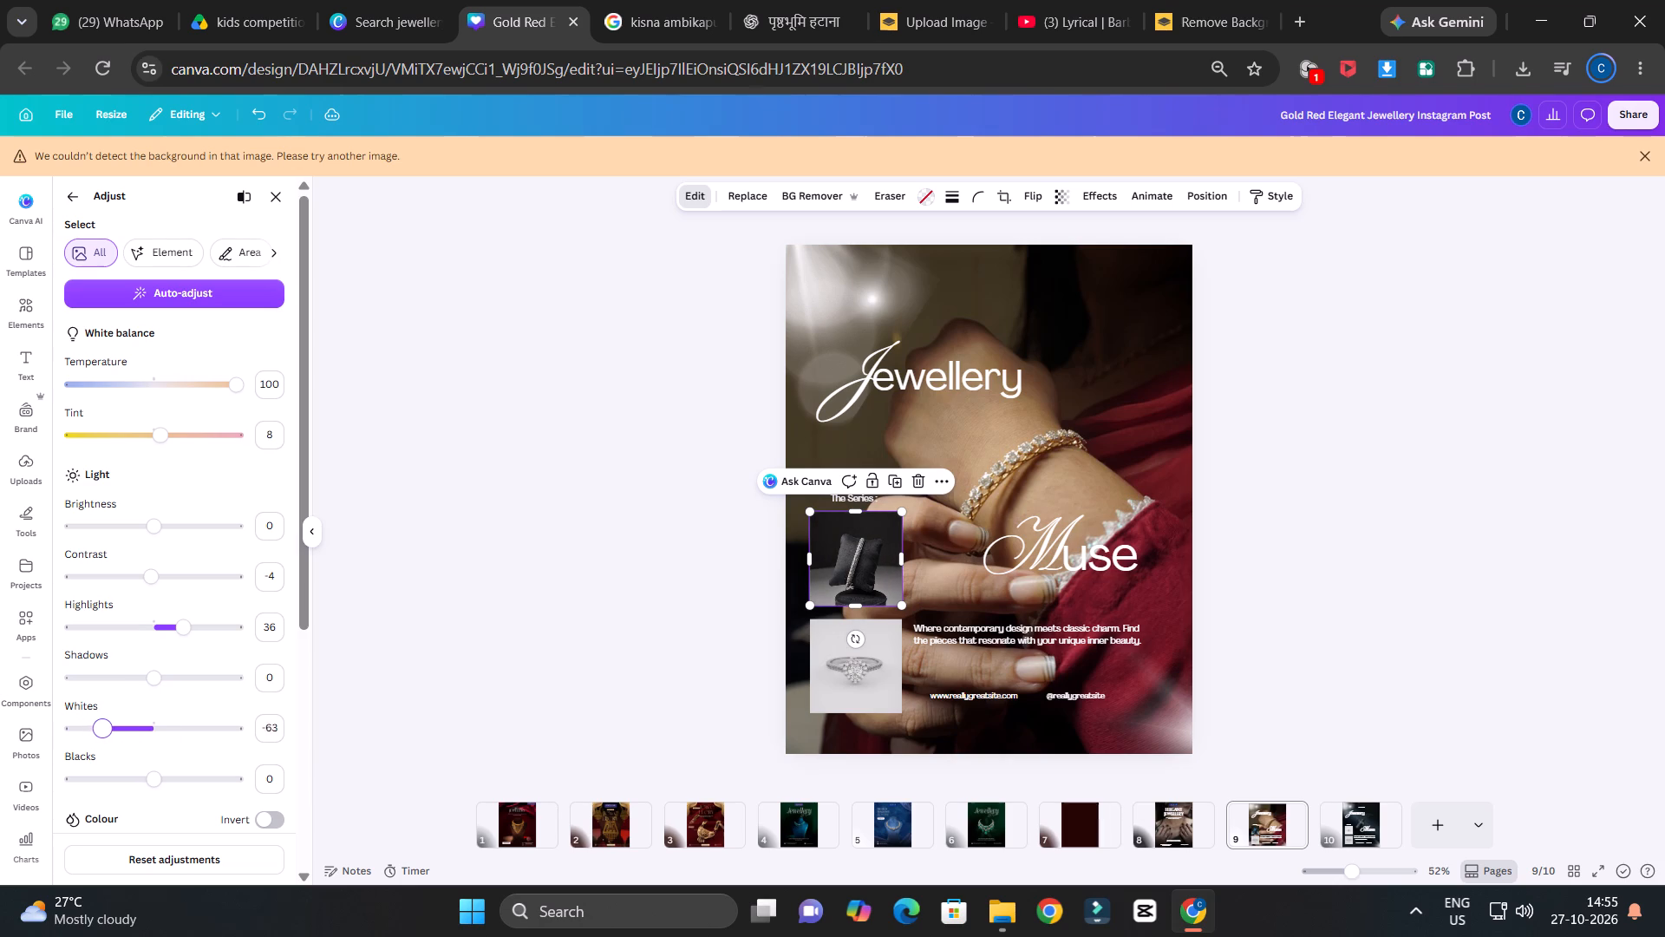
left_click_drag(97, 758, 152, 763)
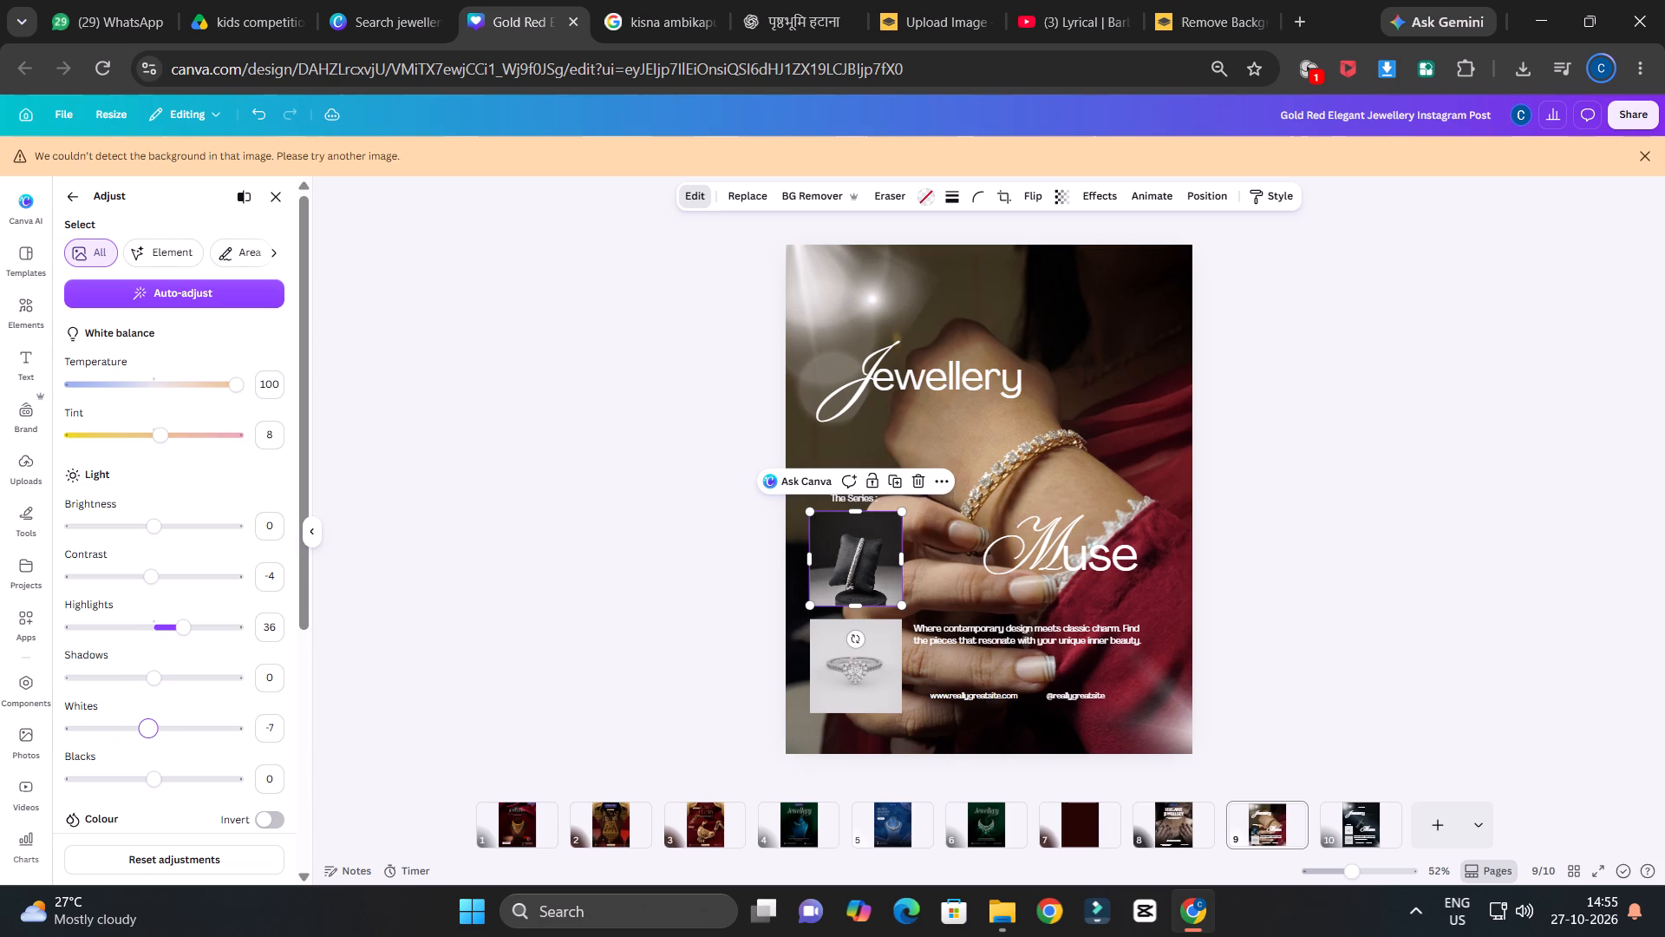
left_click_drag(152, 763, 153, 763)
left_click_drag(155, 527, 151, 529)
Set the upper small bracelet photo's brightness to -23.
left_click_drag(151, 529, 121, 534)
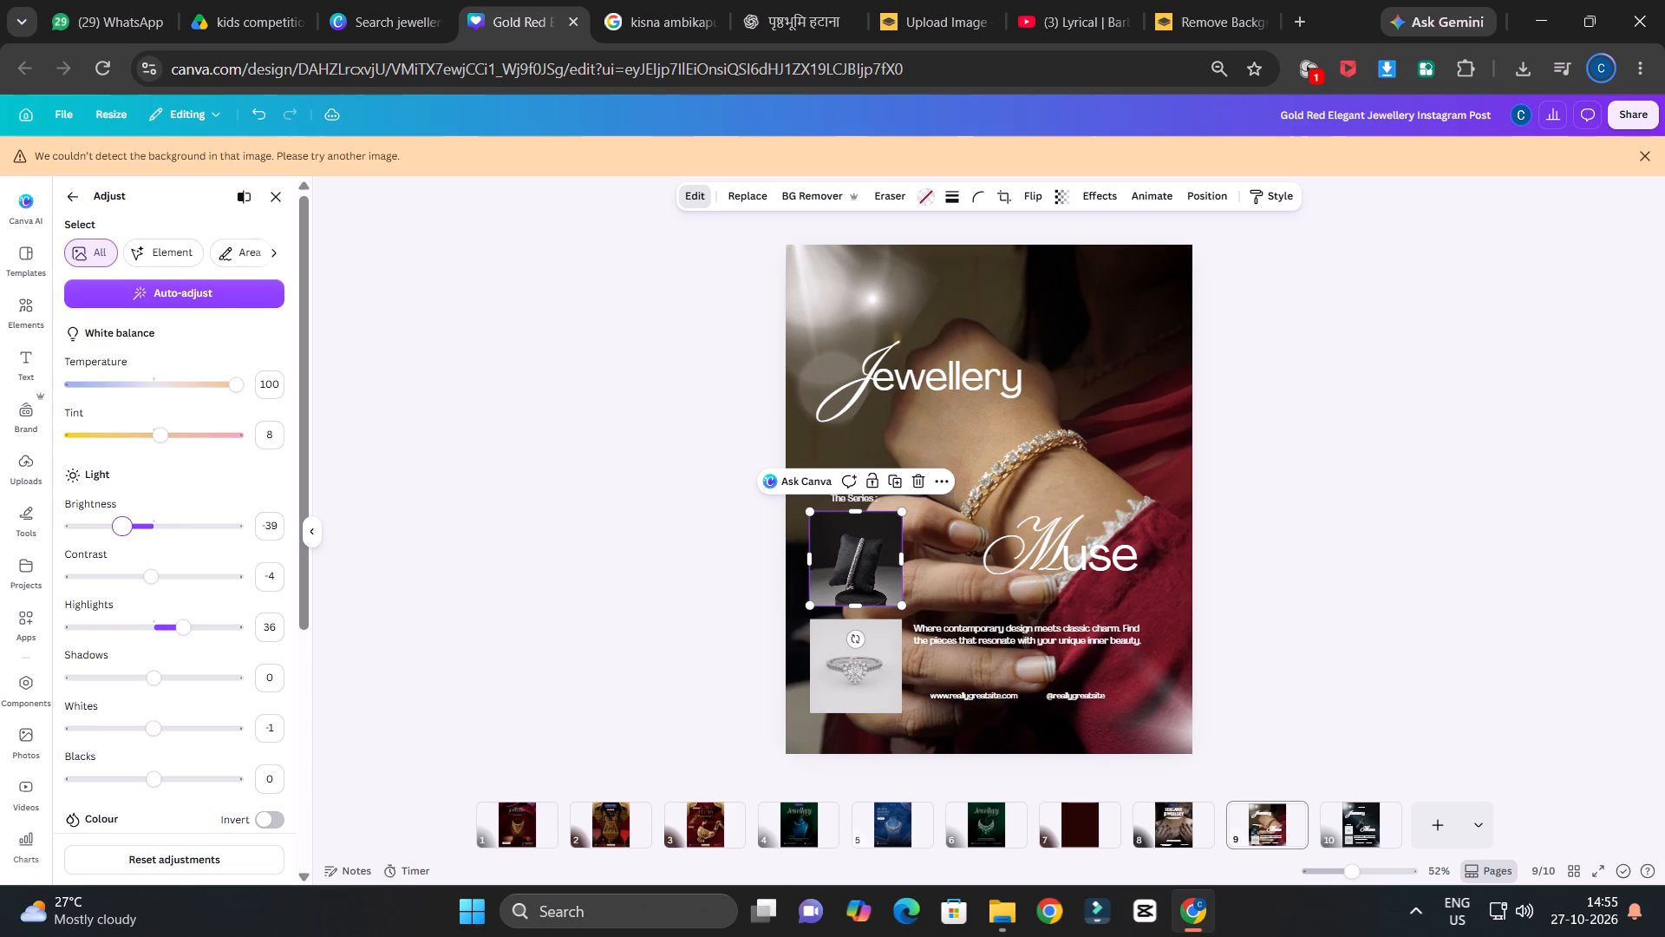
left_click_drag(121, 534, 134, 529)
Switch to File Explorer, preview DSC03019.JPG and DSC03020.JPG in the photo_ folder, and upload DSC03020.JPG to the Canva design.
left_click(856, 664)
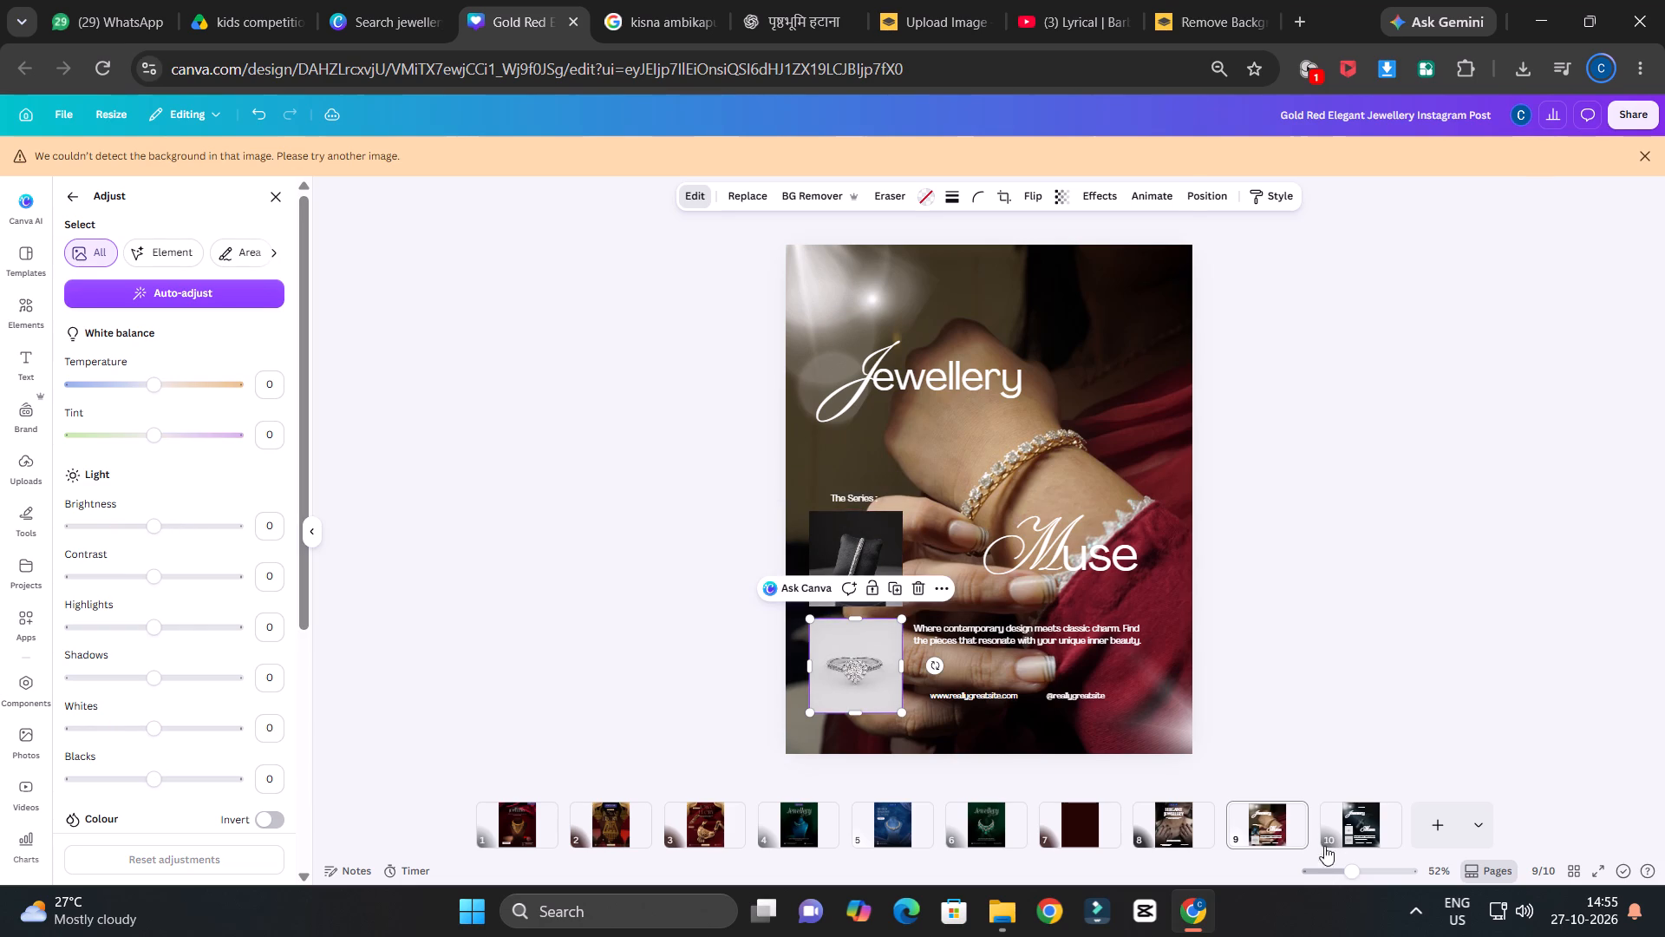
left_click(1017, 917)
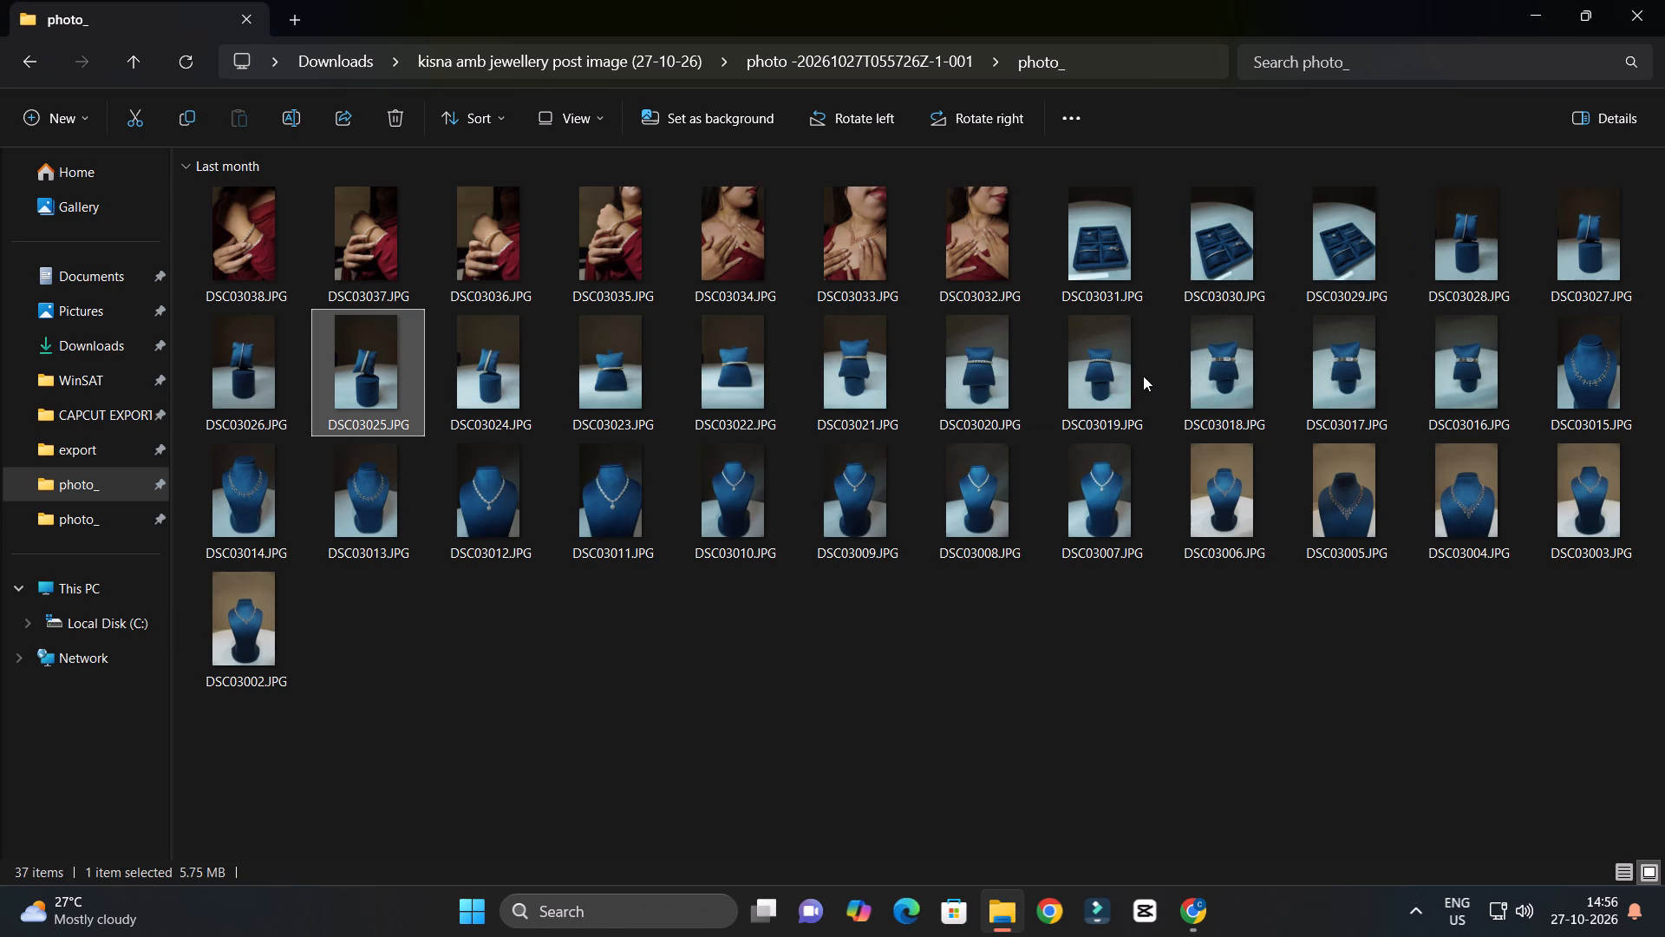
double_click(1121, 369)
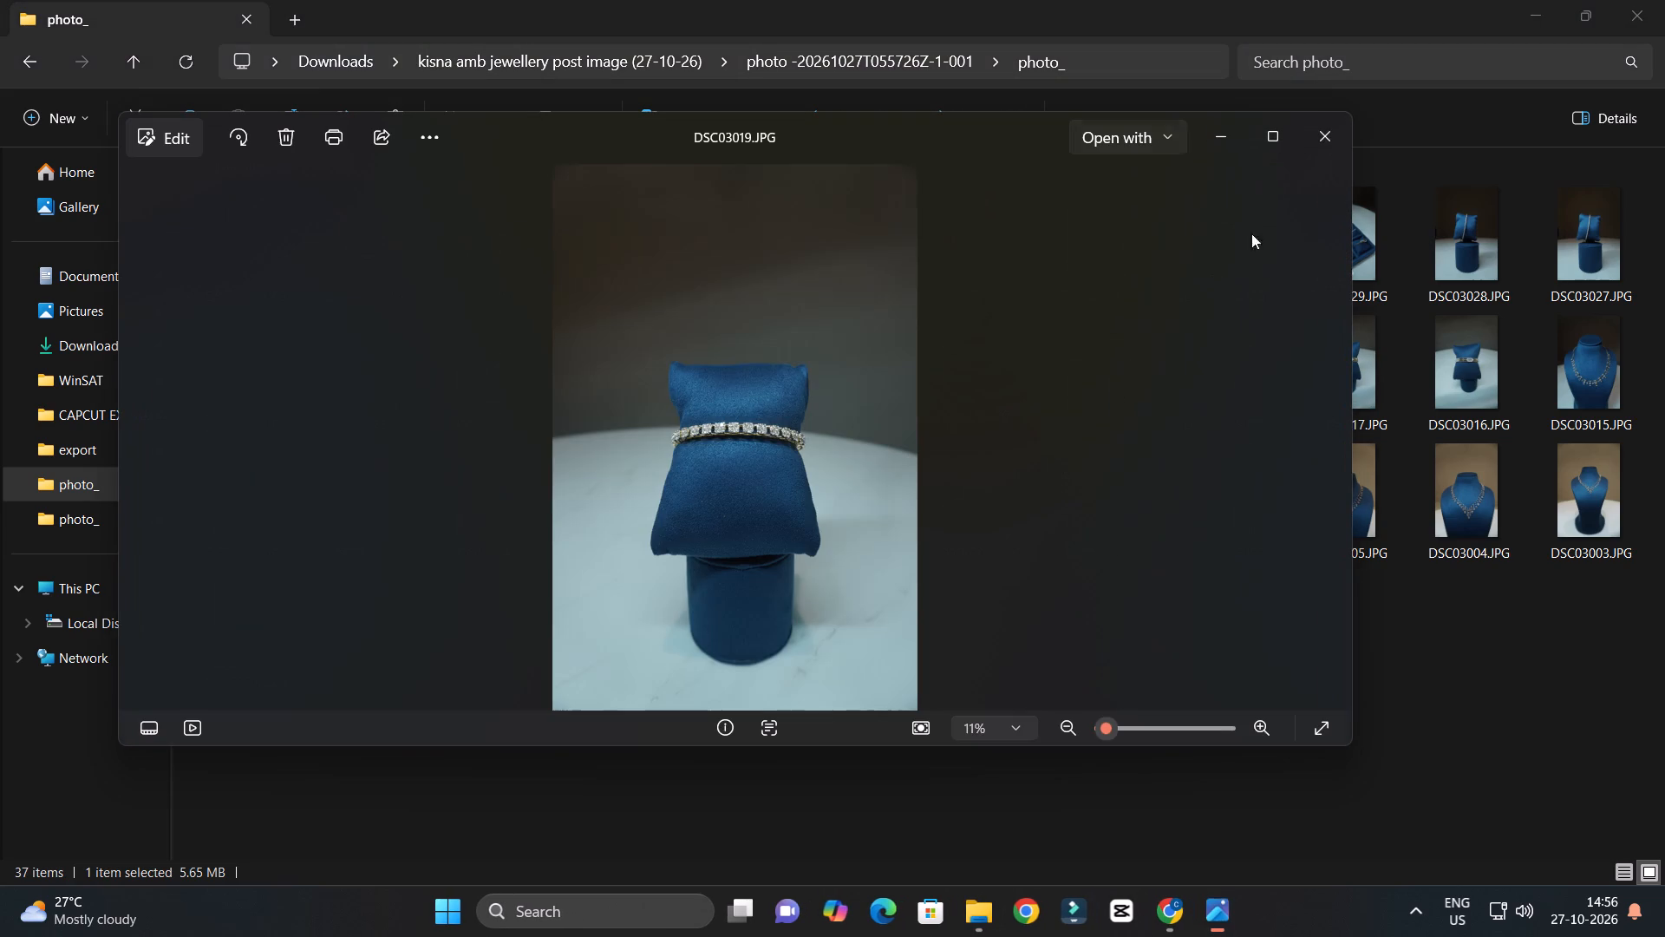
left_click(1329, 140)
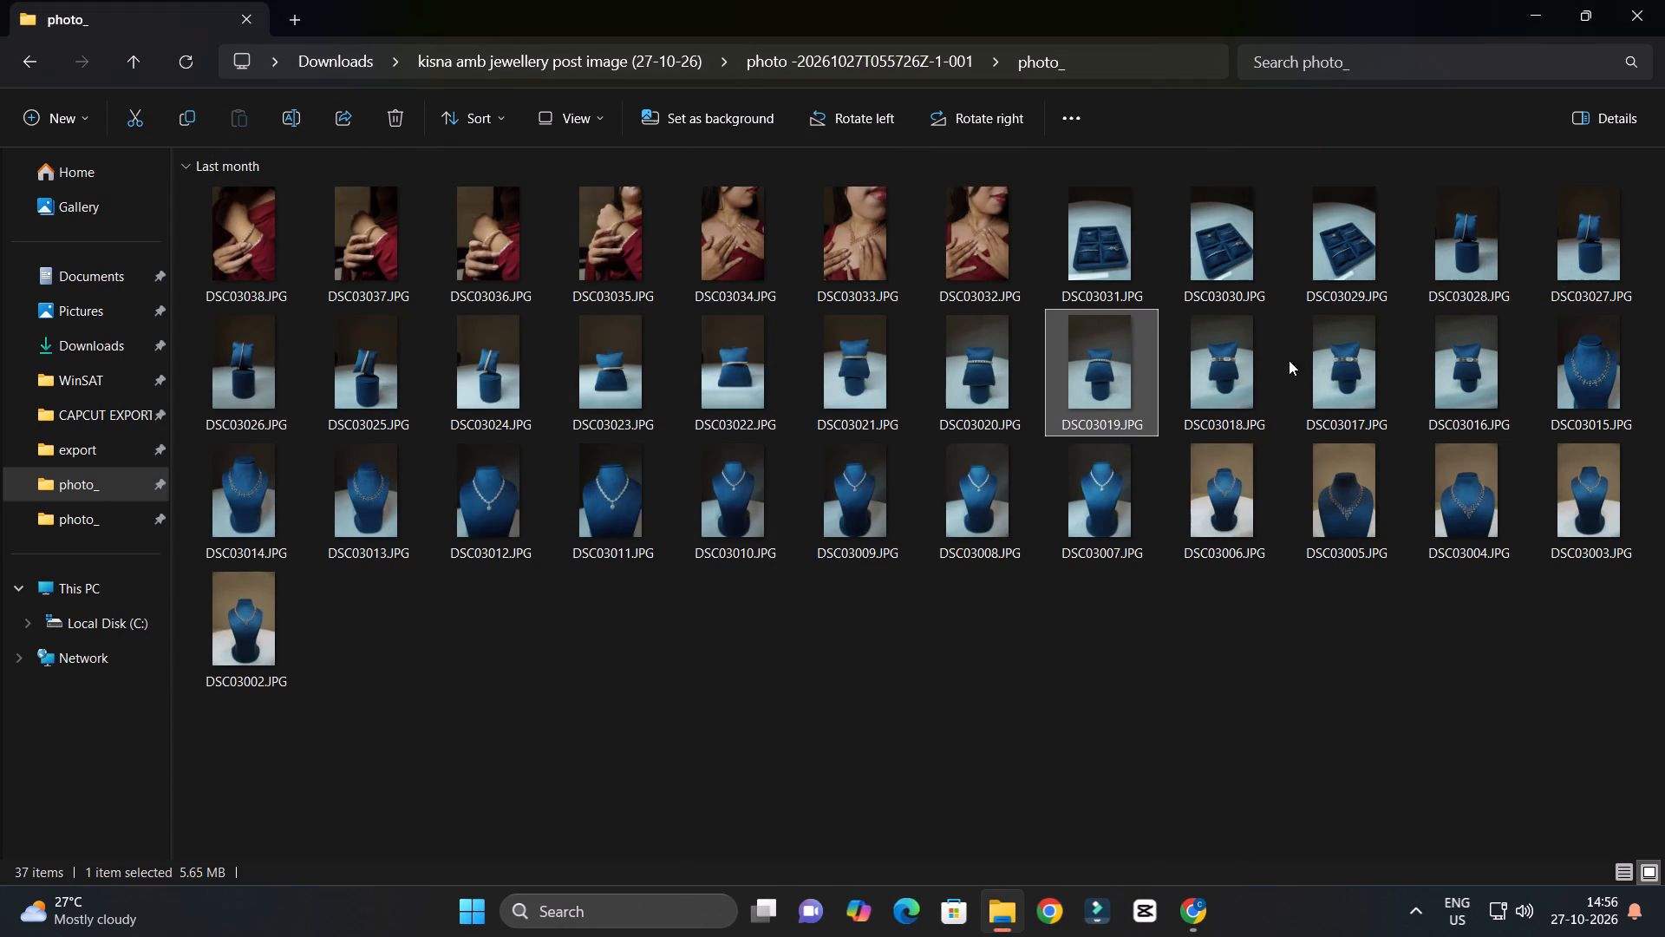
double_click(987, 370)
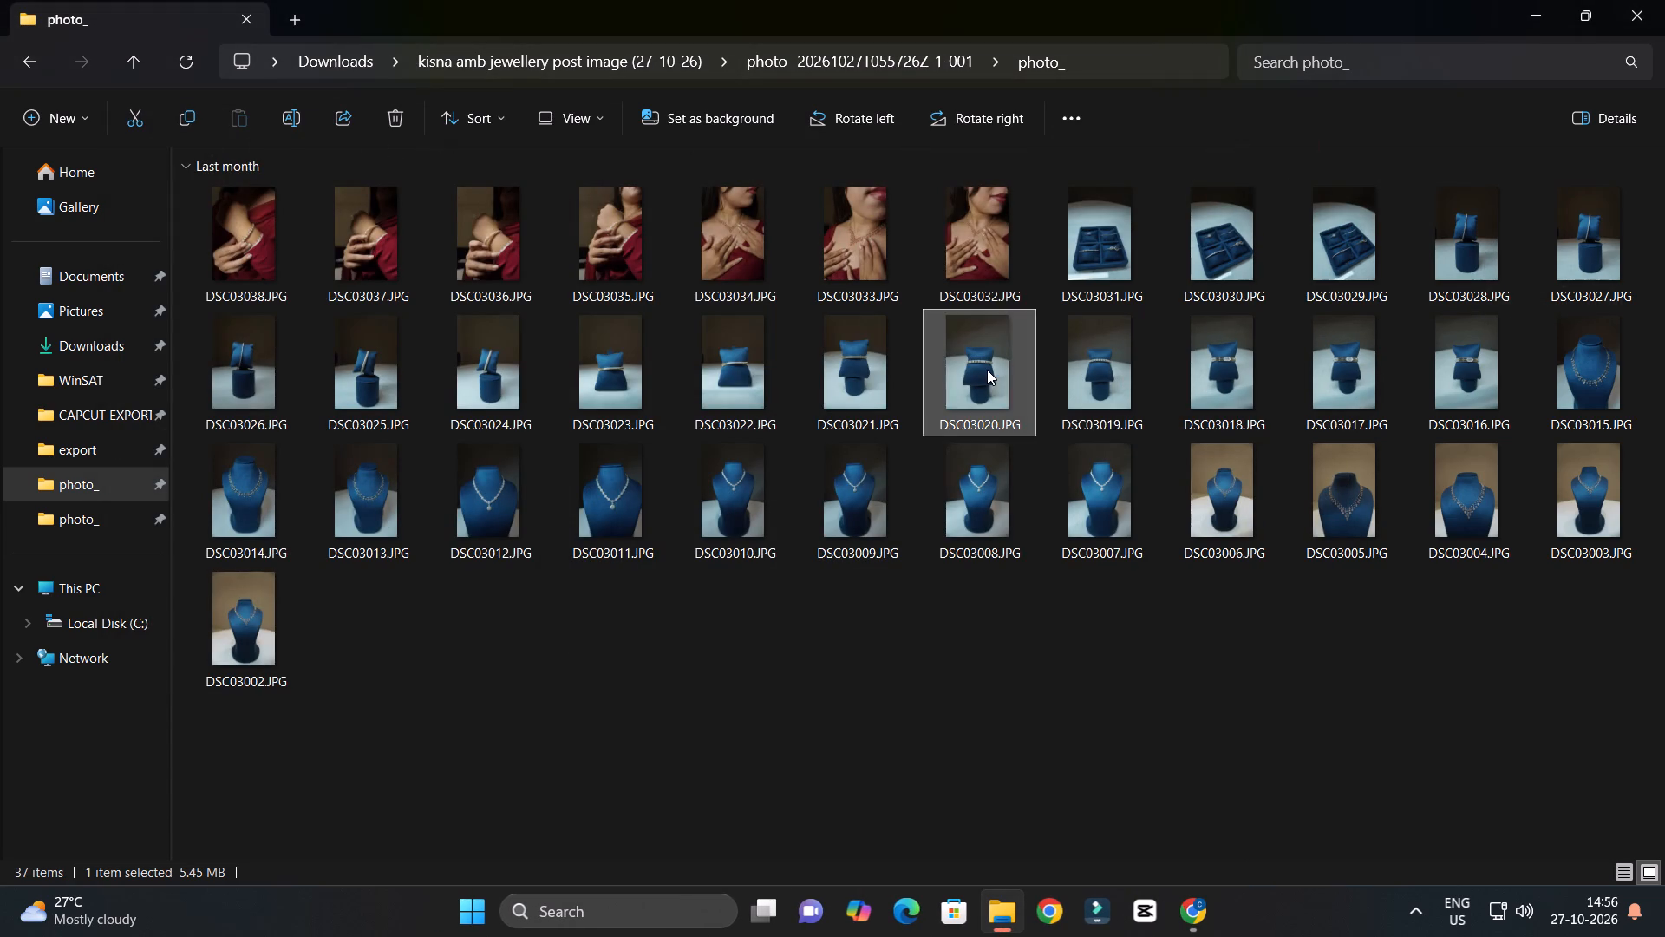
left_click(1335, 141)
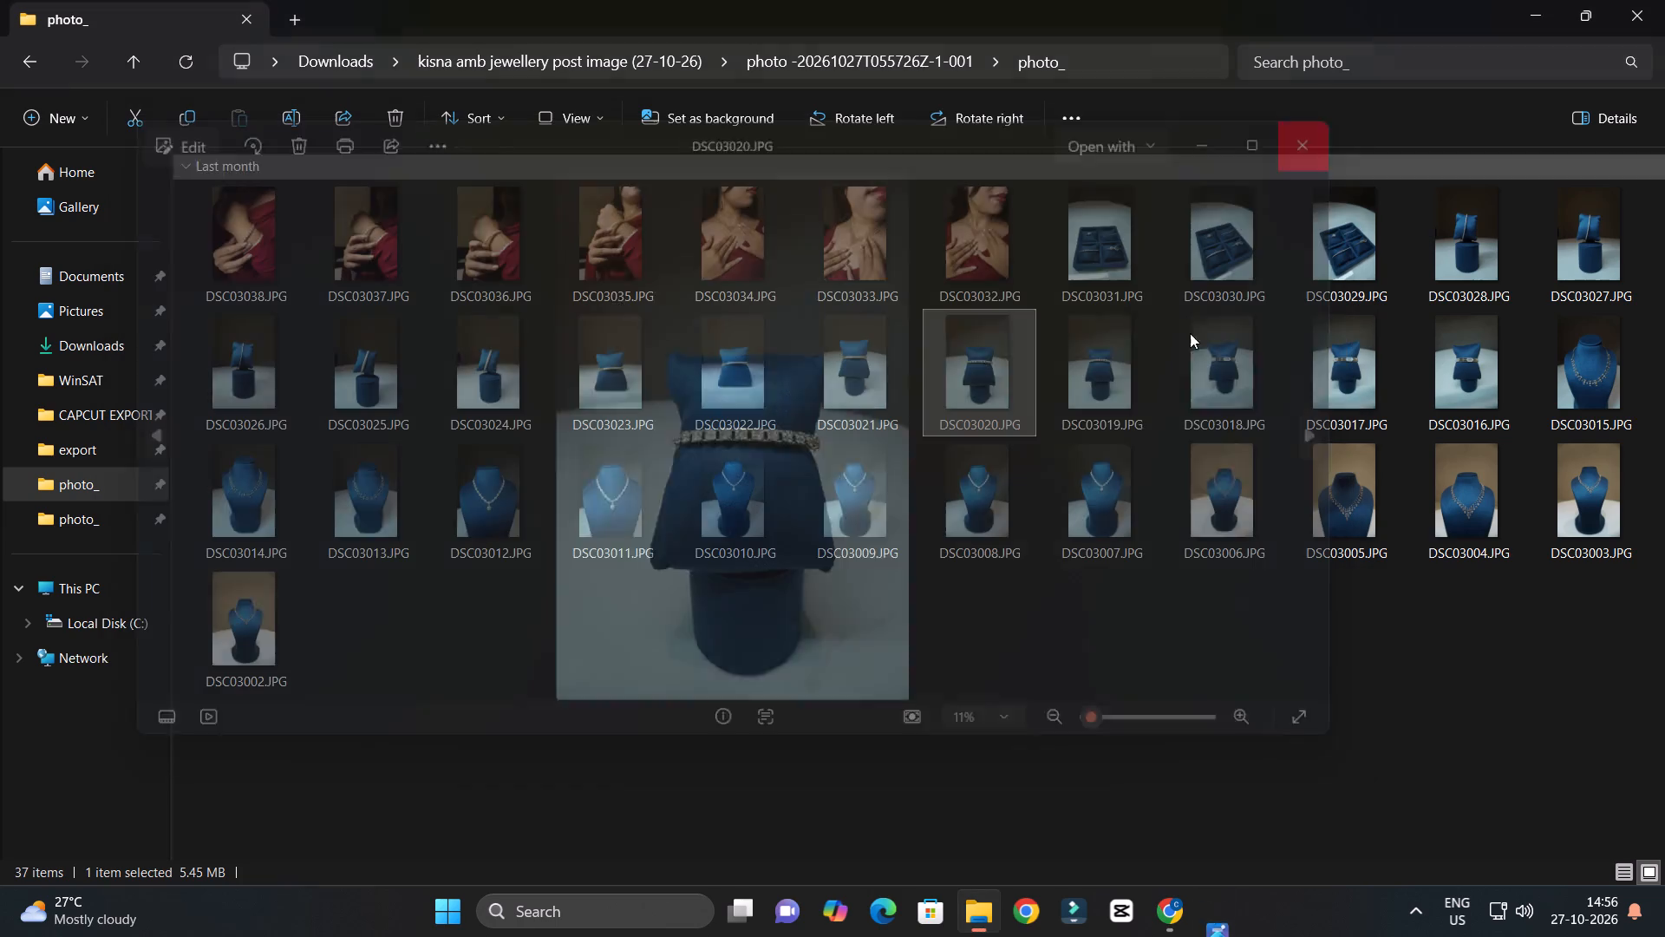
left_click_drag(979, 355, 1126, 865)
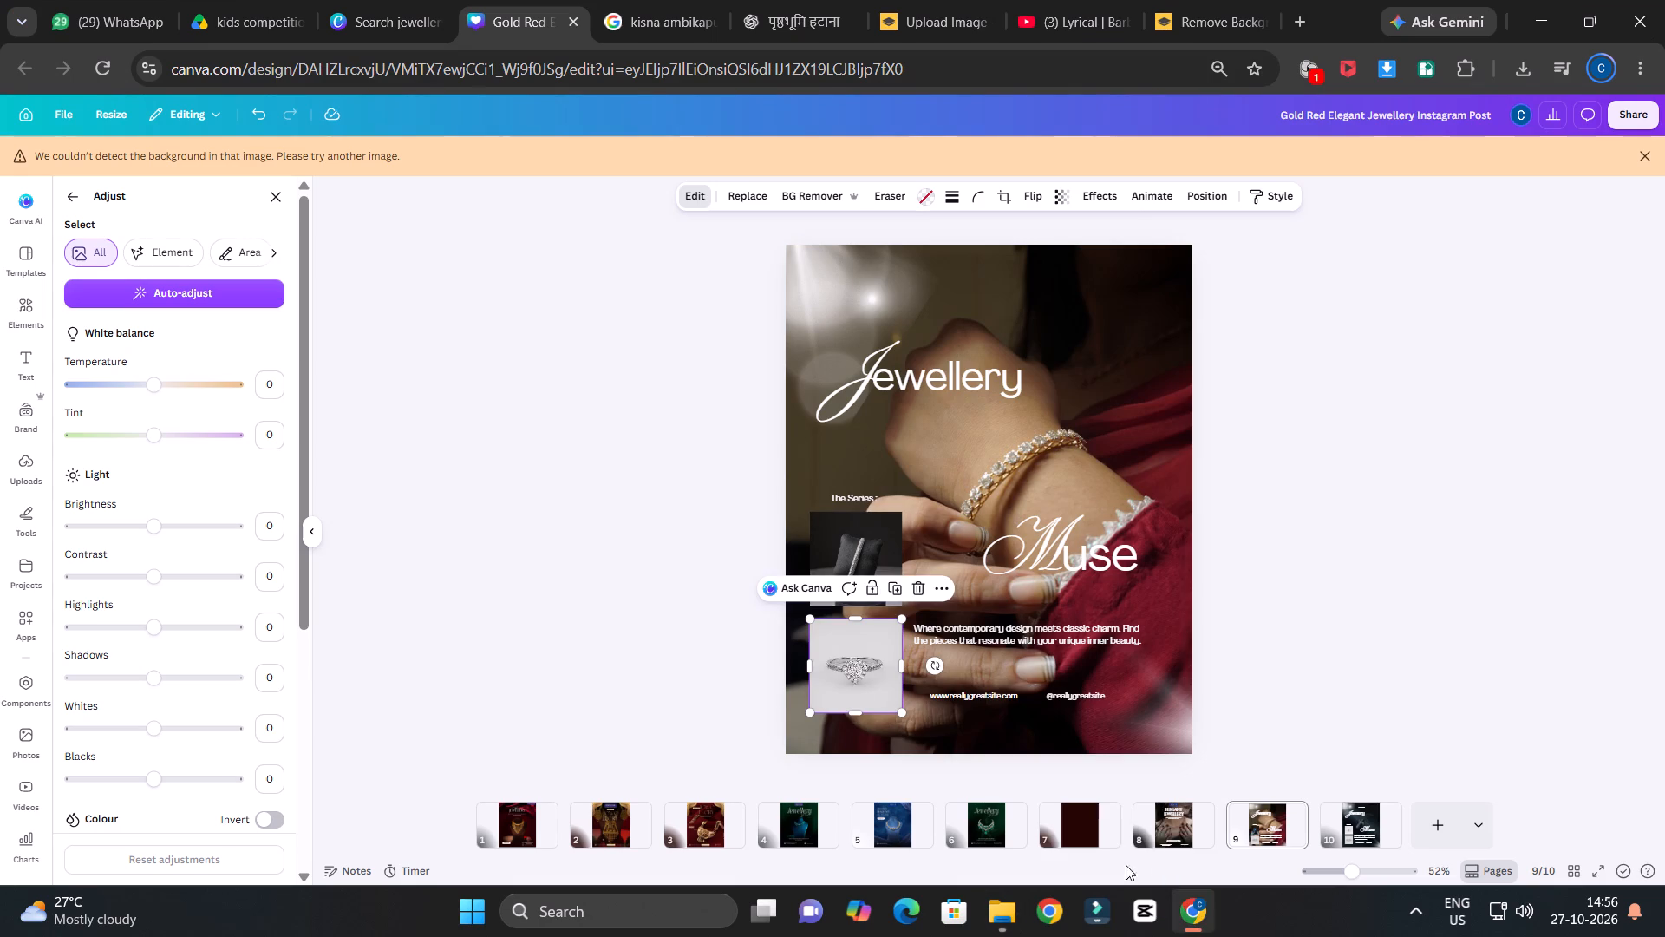
left_click_drag(1126, 865, 155, 416)
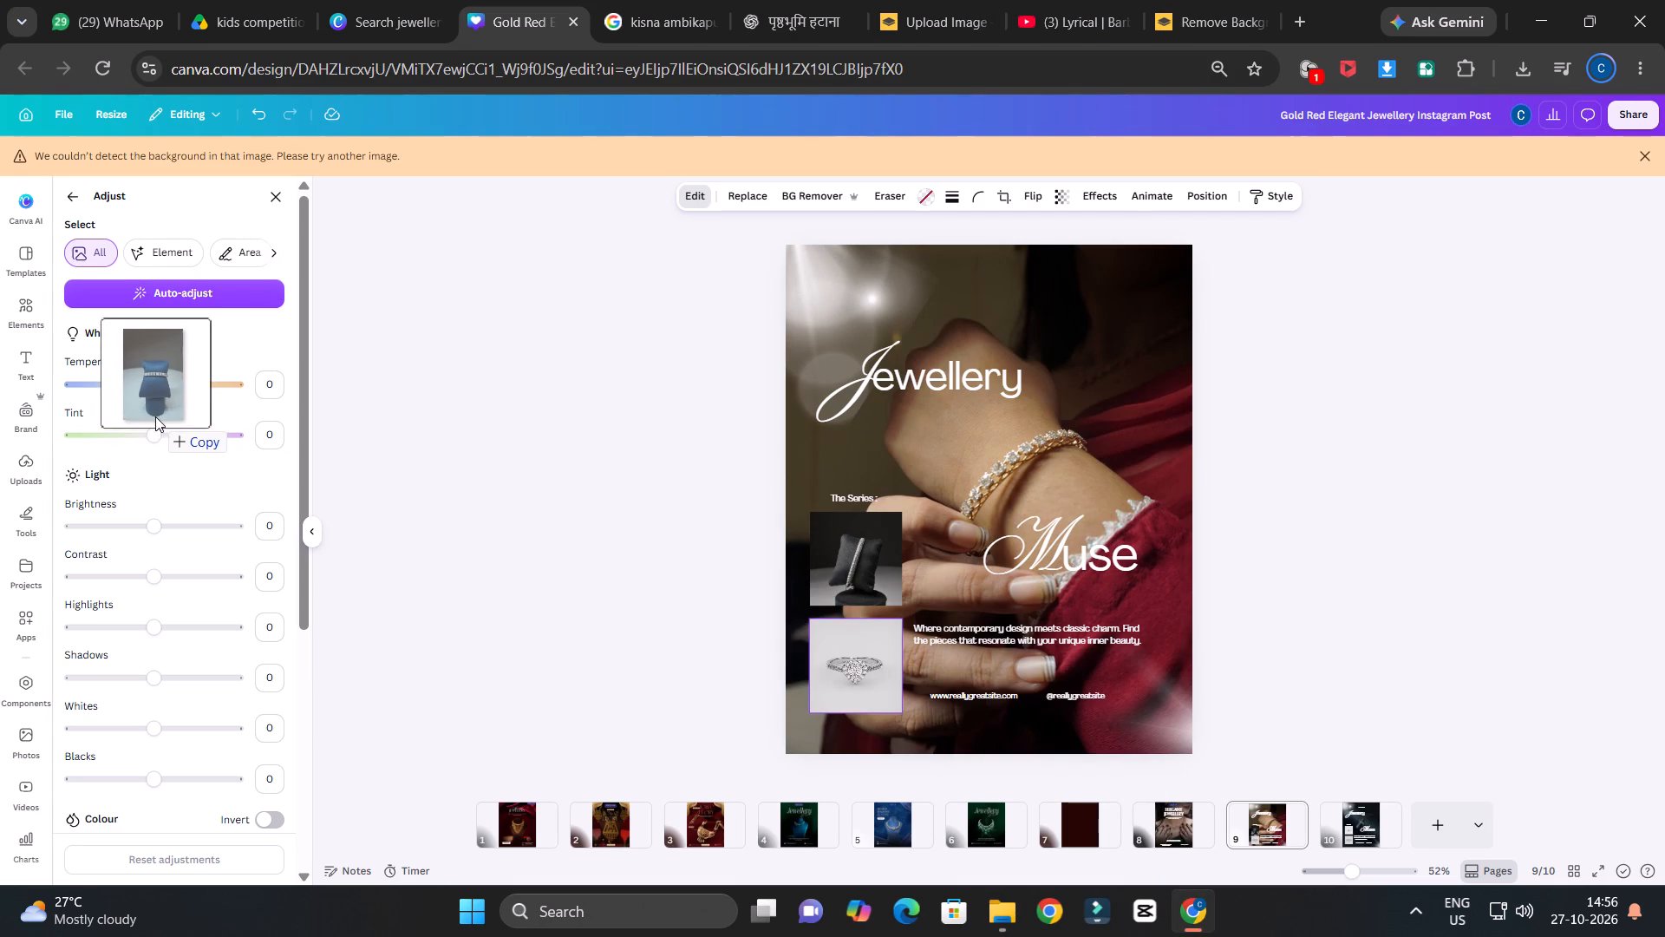
left_click_drag(155, 416, 70, 388)
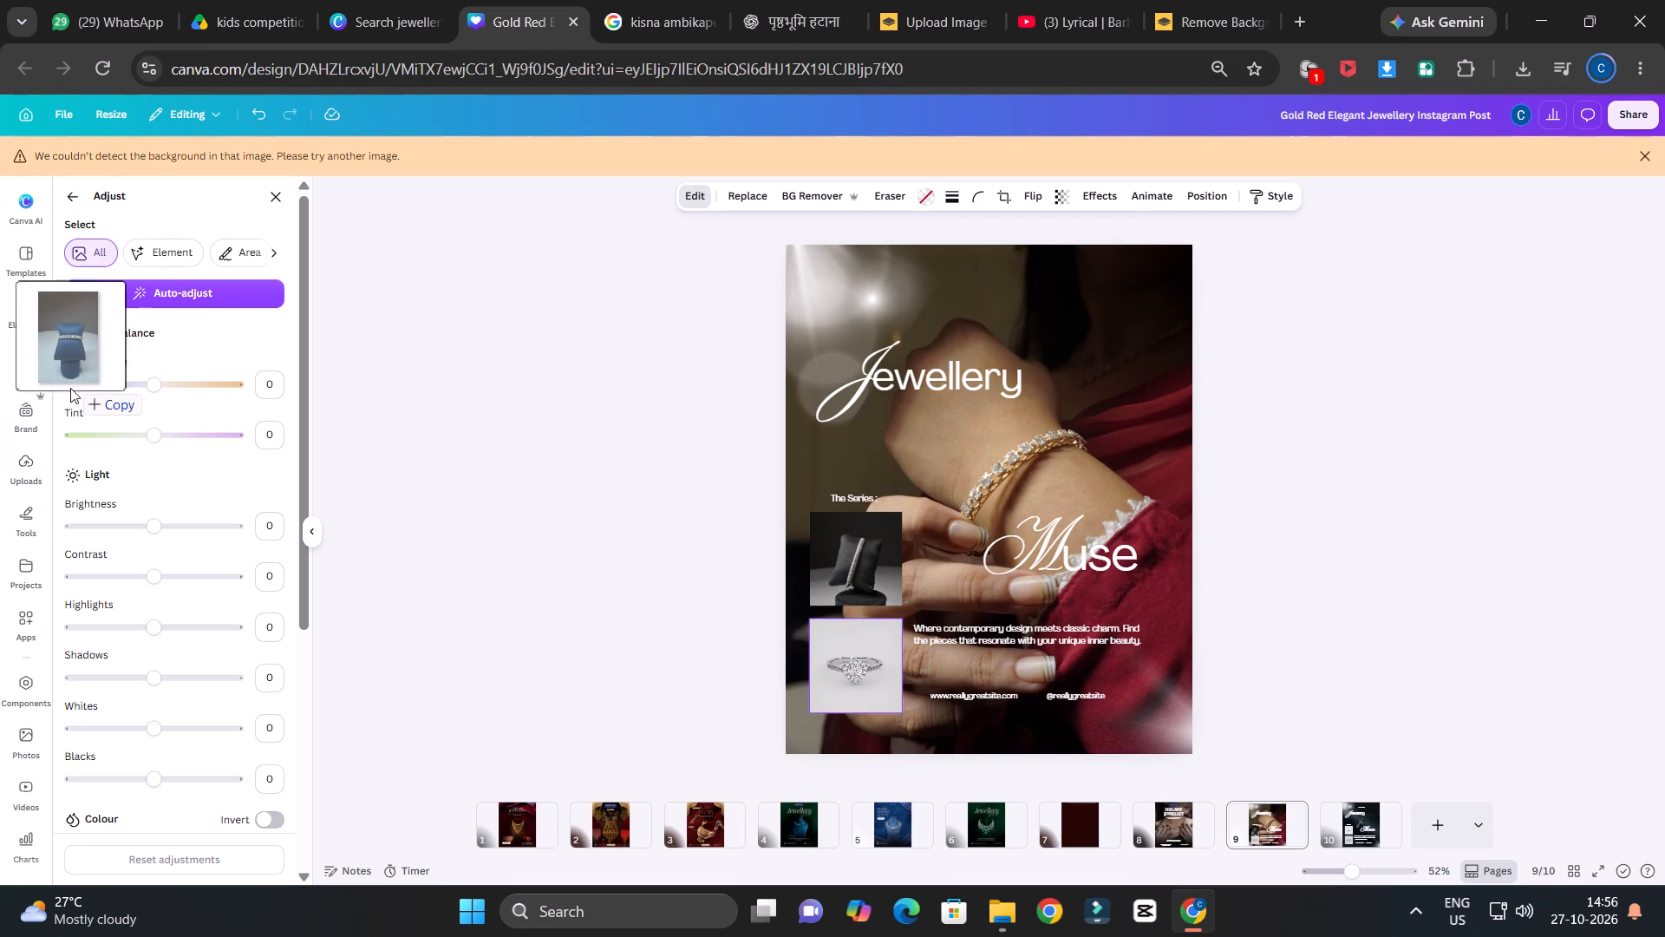
left_click_drag(70, 388, 230, 490)
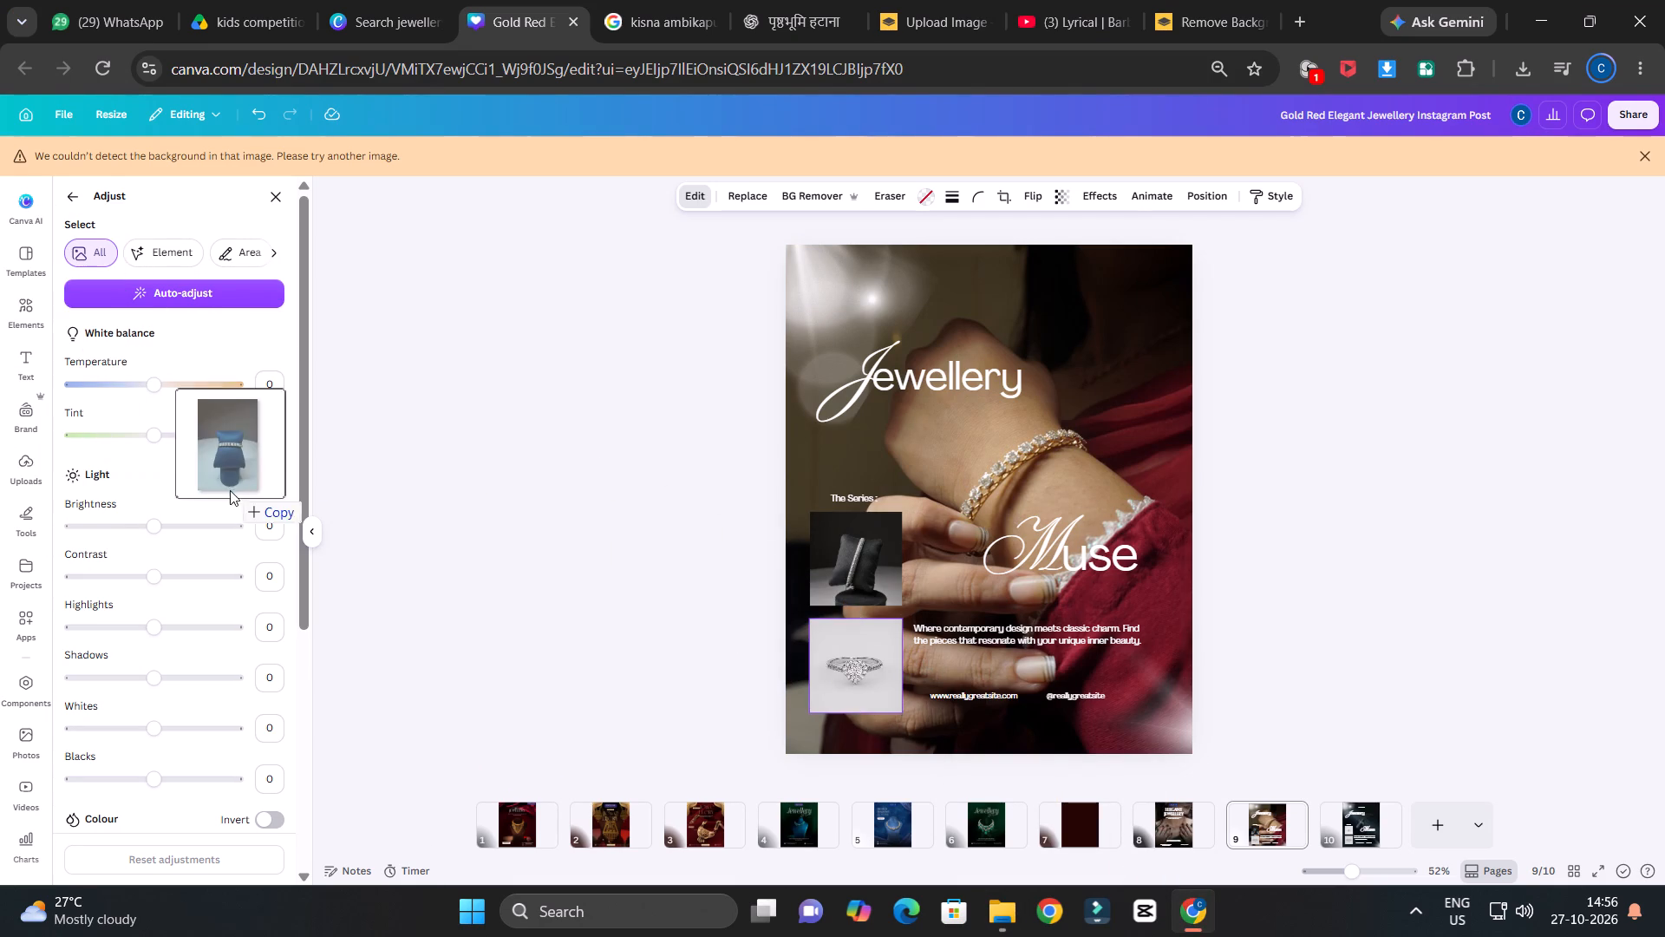
left_click_drag(230, 490, 194, 500)
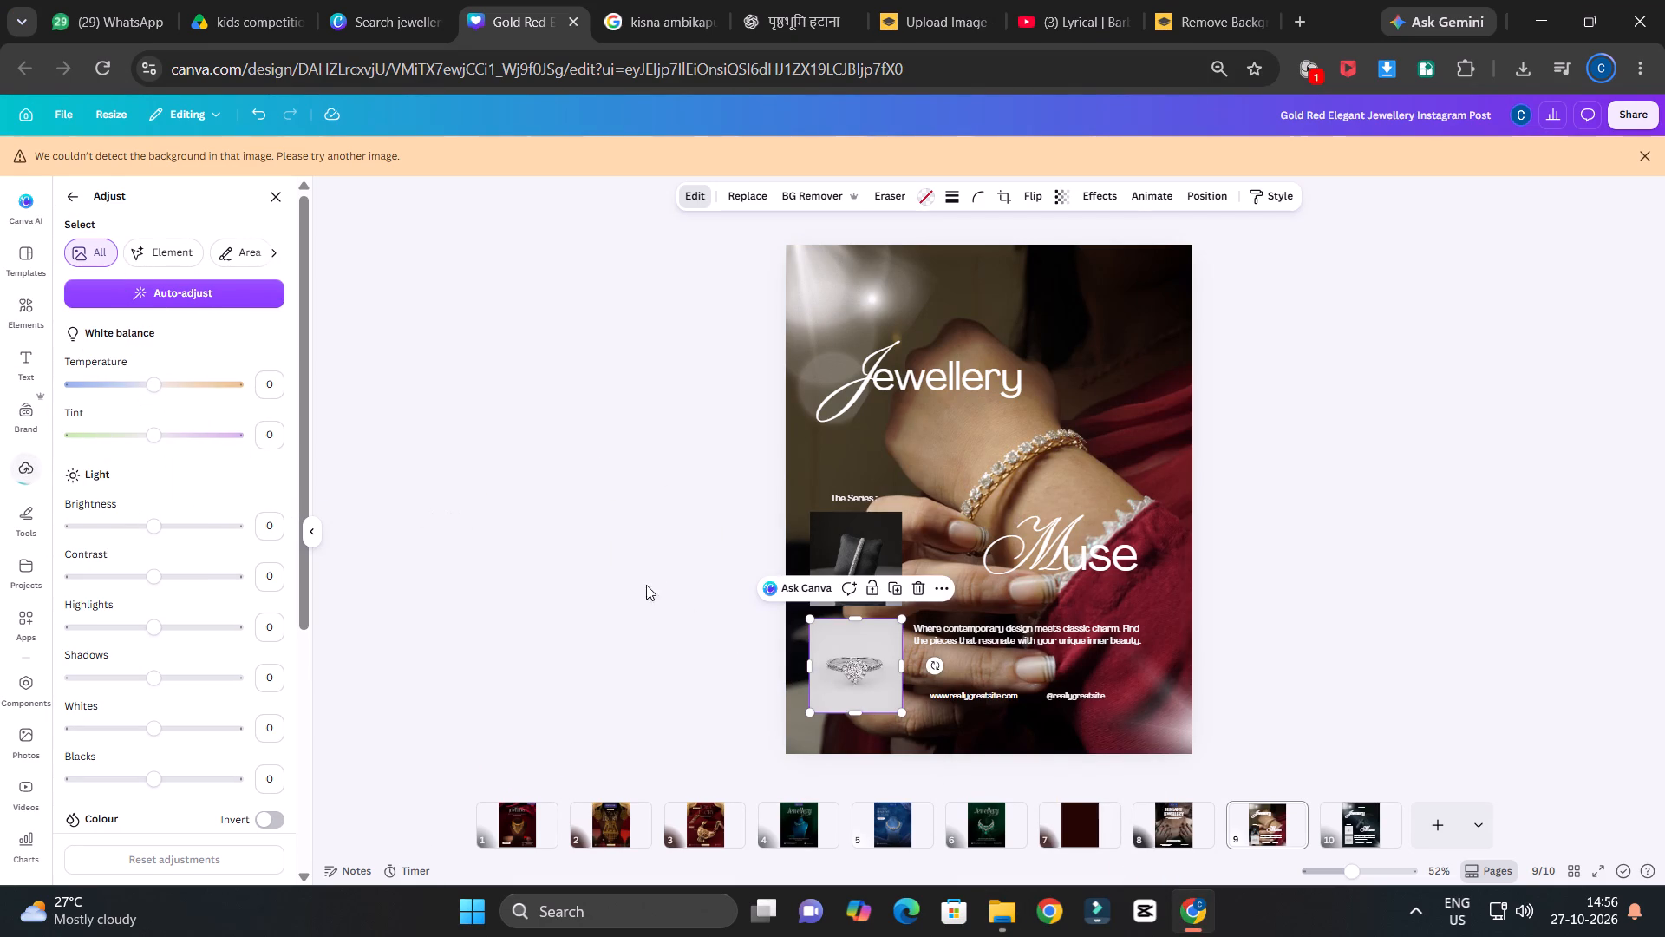
Replace the lower small ring picture on page 9 with the newly uploaded blue cushion bracelet photo.
left_click(6, 465)
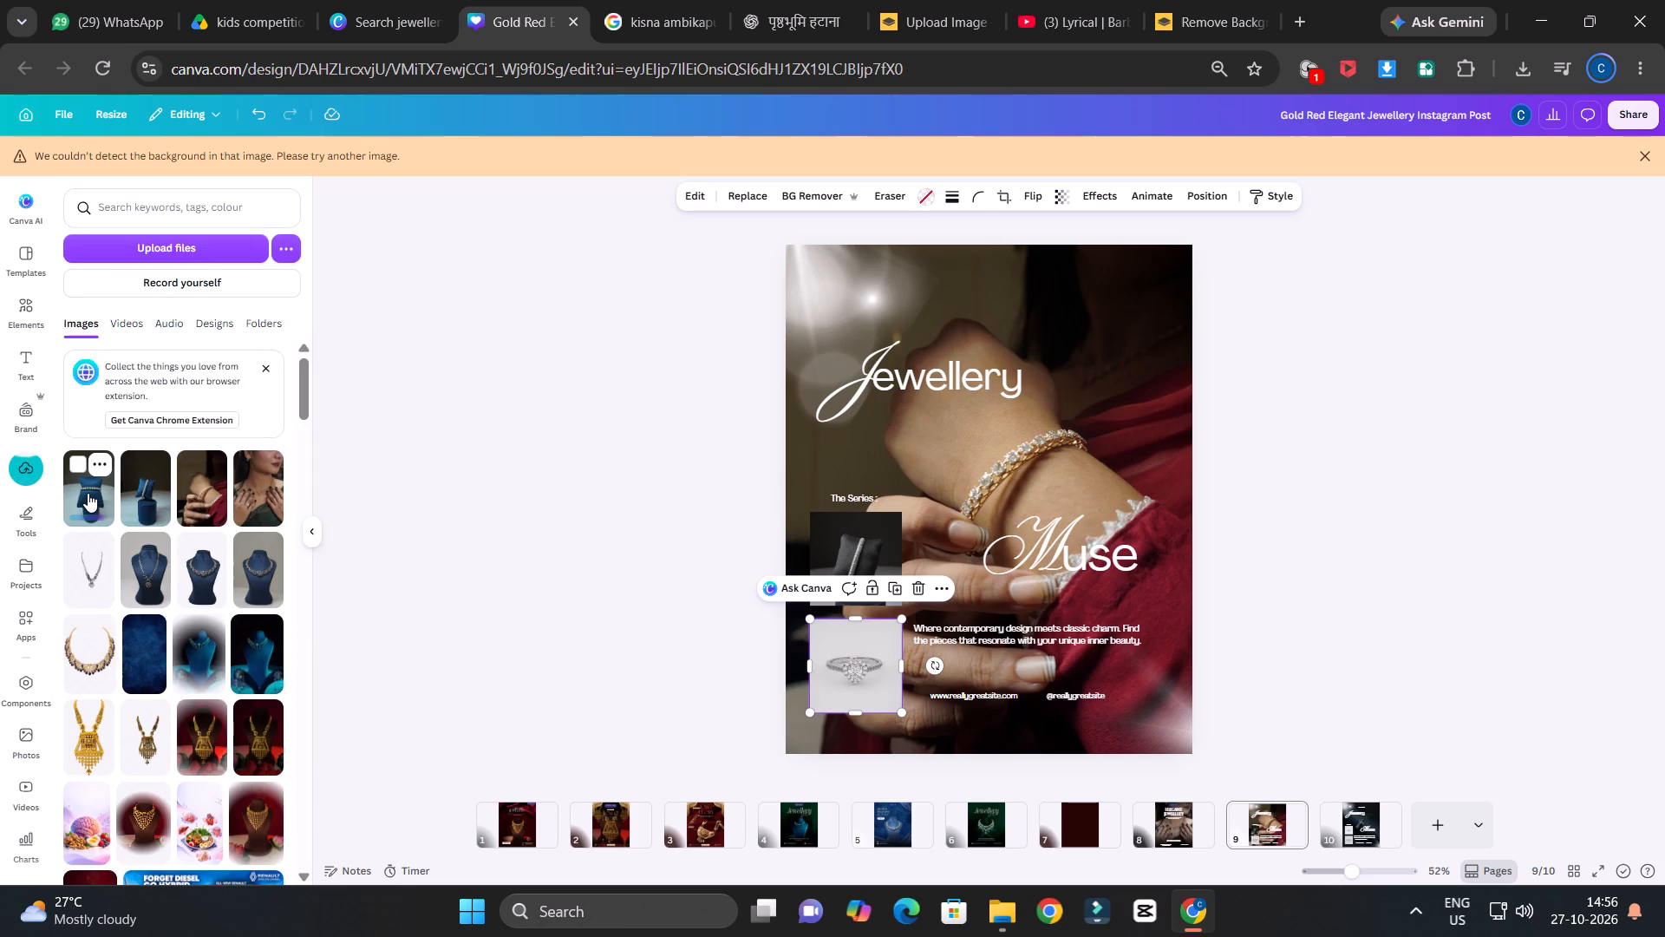
left_click_drag(88, 493, 864, 666)
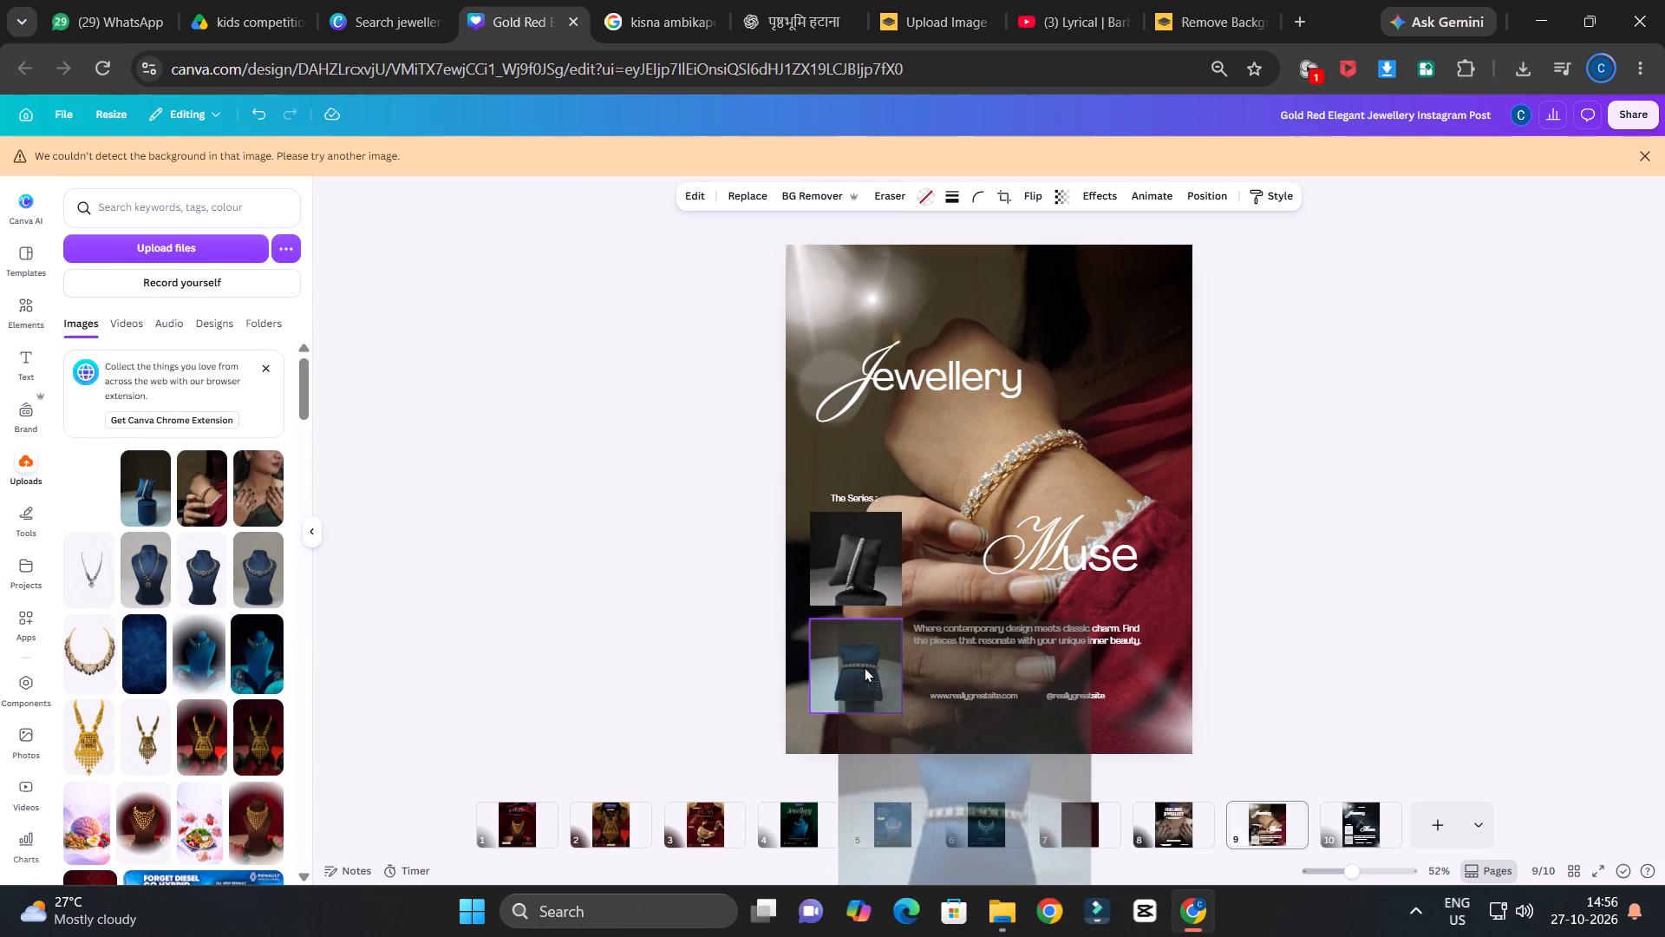
left_click_drag(864, 666, 849, 659)
Crop the lower small photo by enlarging it within its frame and repositioning it so the bracelet and cushion are centred.
left_click(855, 665)
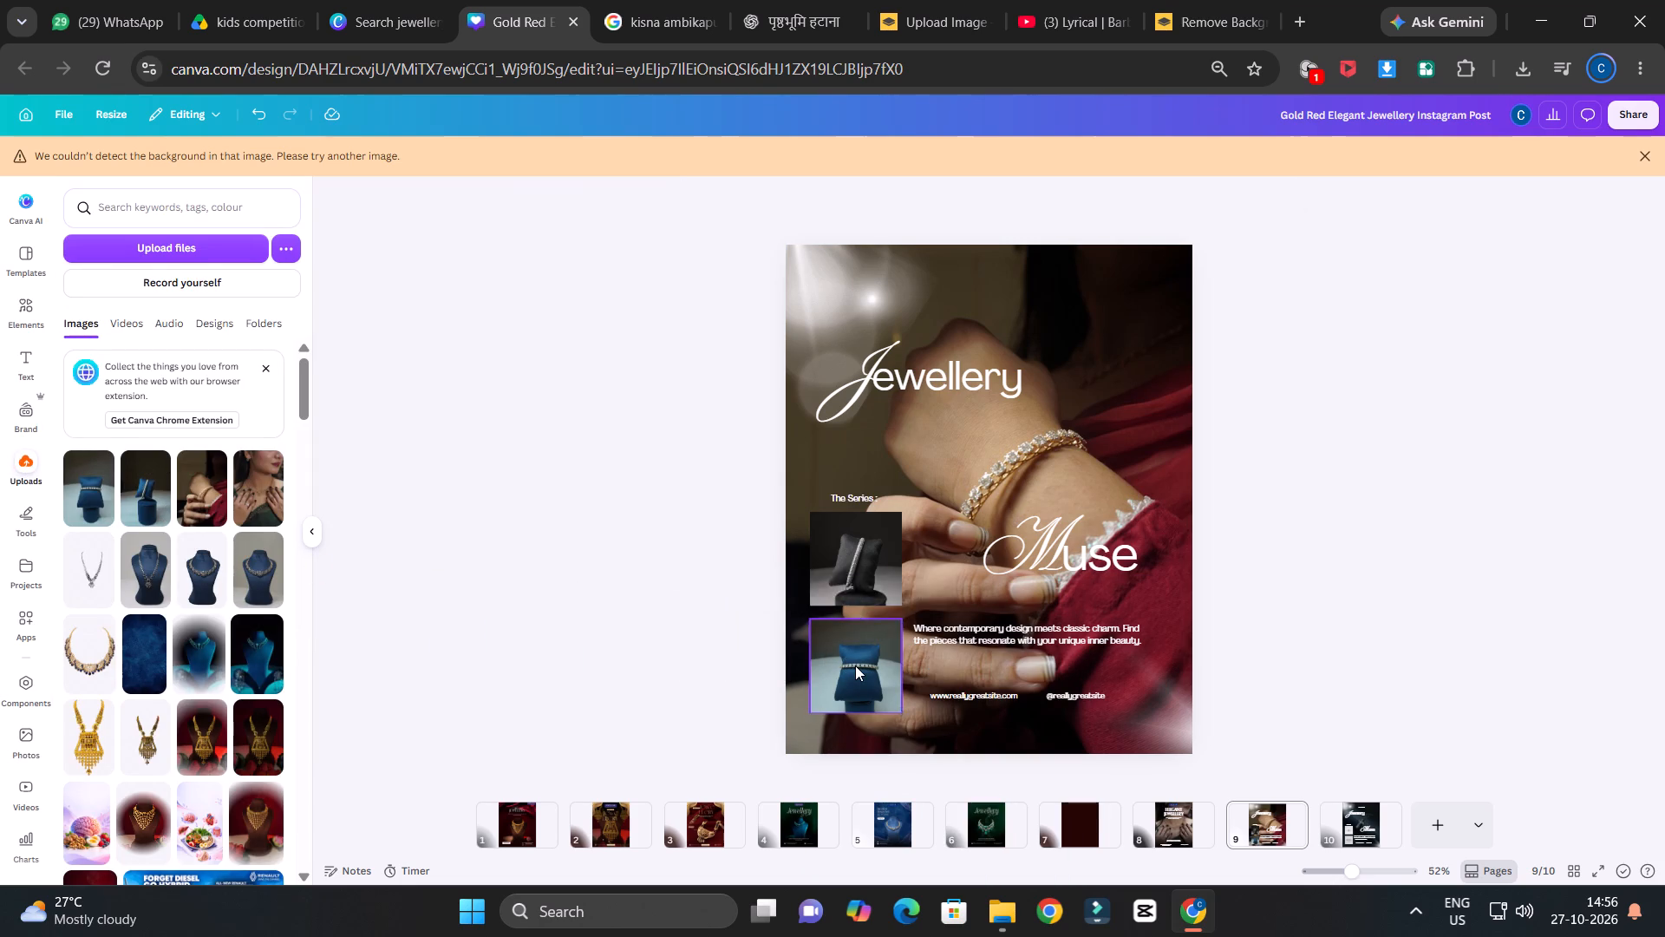
double_click(855, 665)
double_click(859, 669)
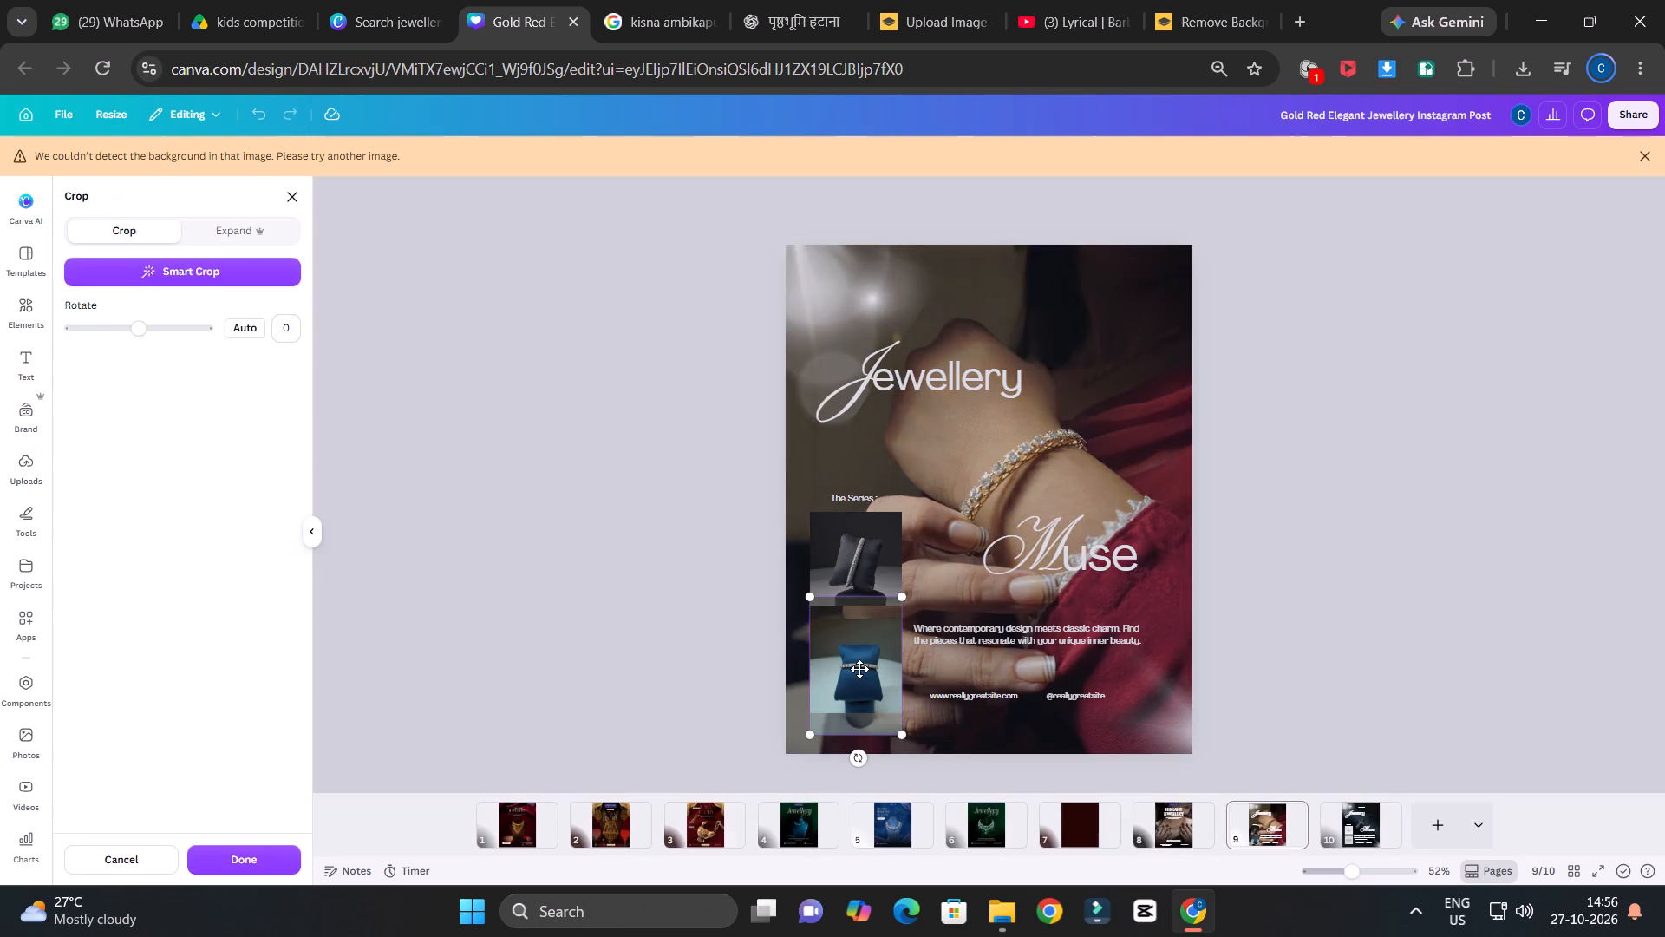
left_click(859, 669)
left_click(859, 669)
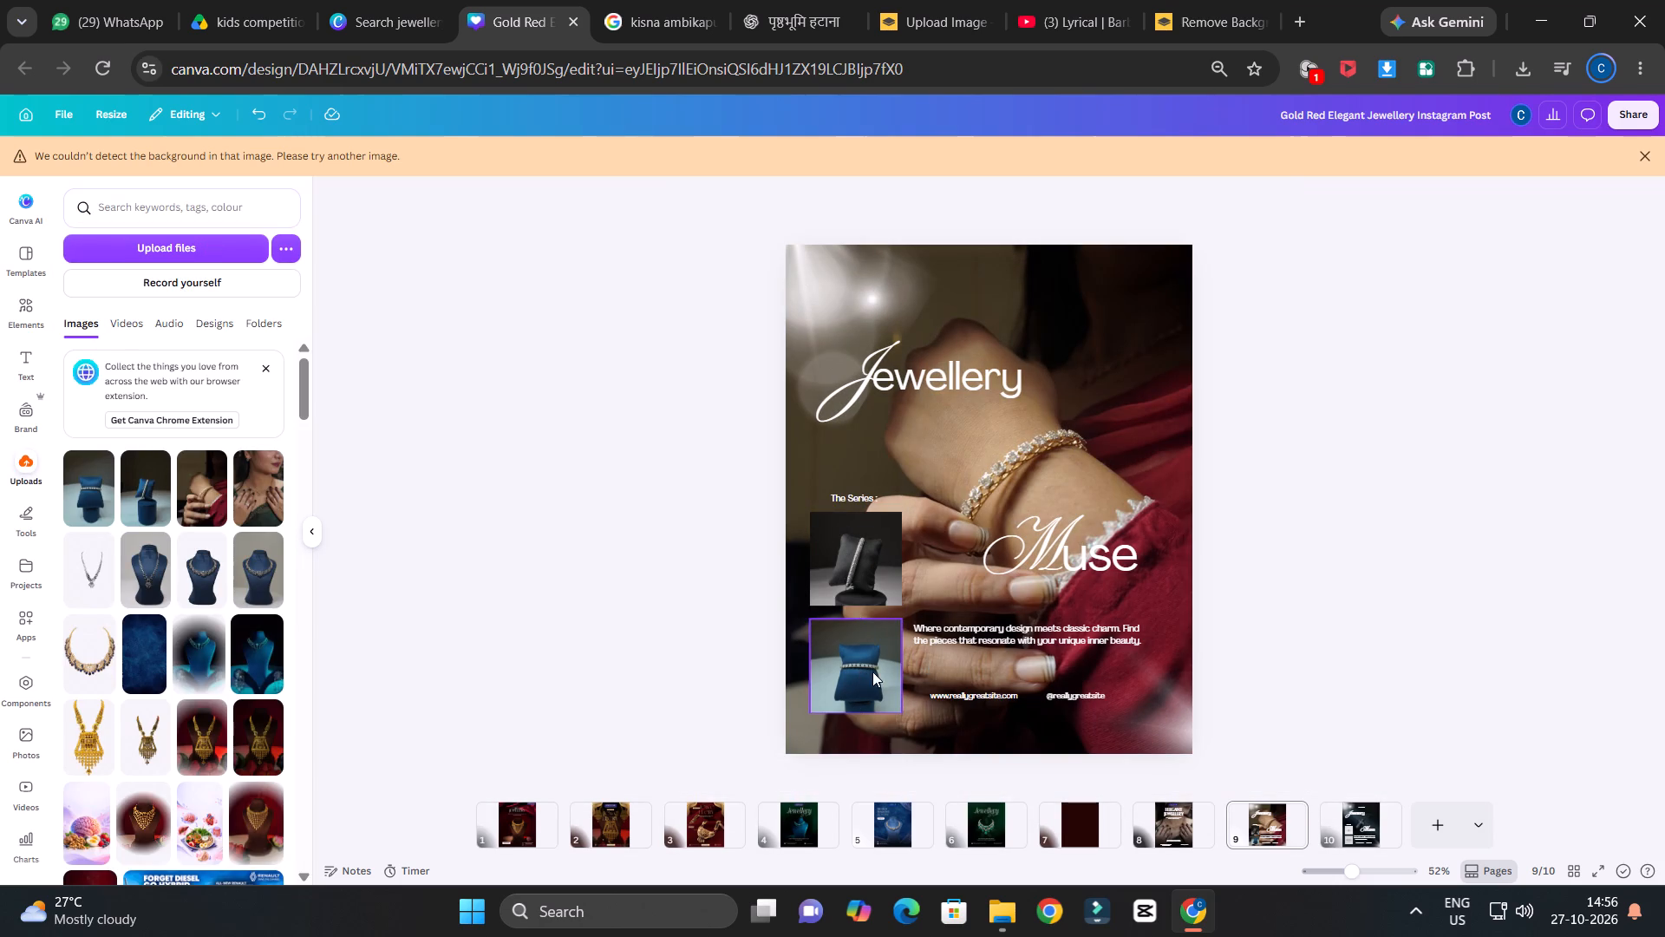
double_click(861, 652)
left_click(863, 682)
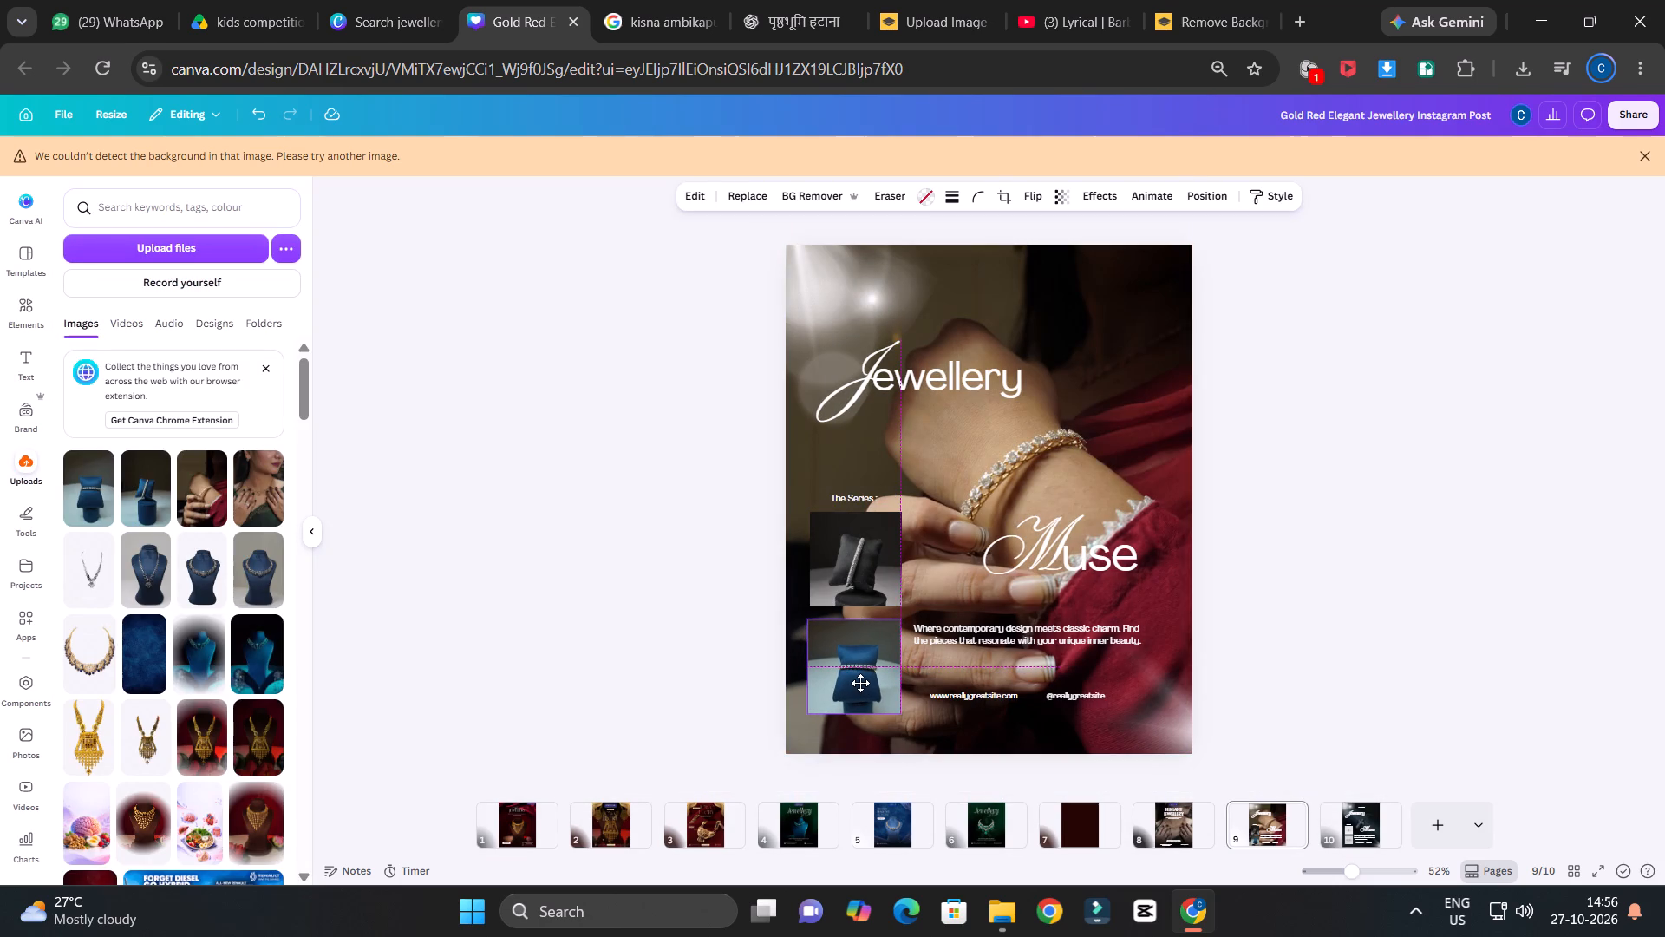
double_click(867, 662)
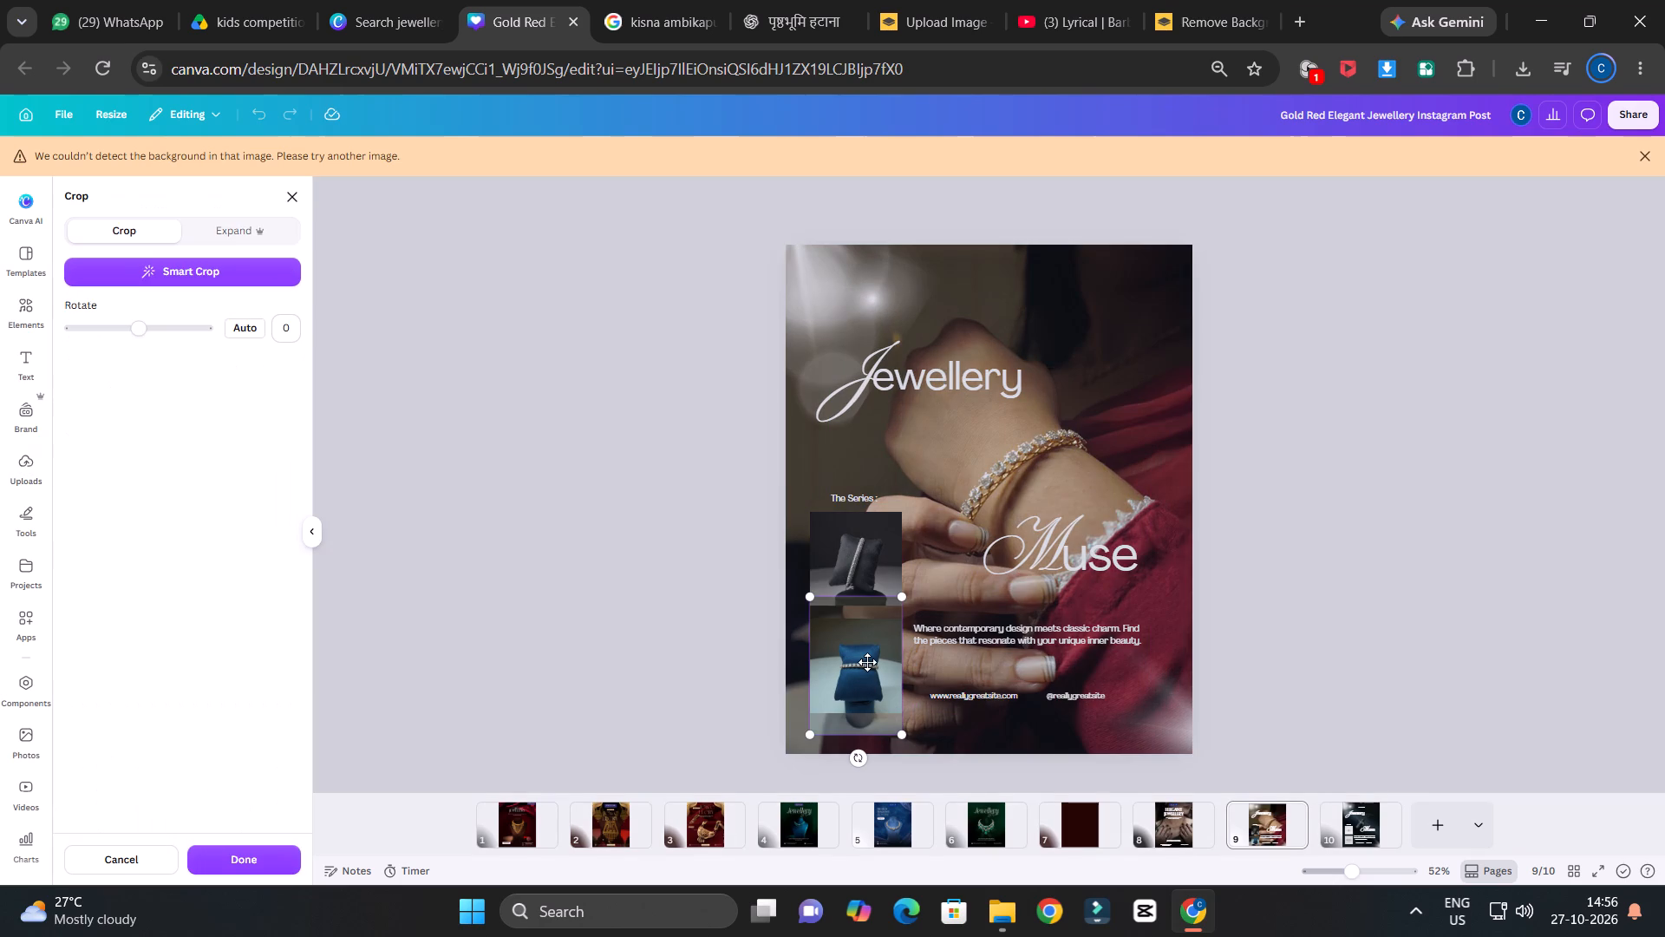
left_click_drag(864, 637, 866, 629)
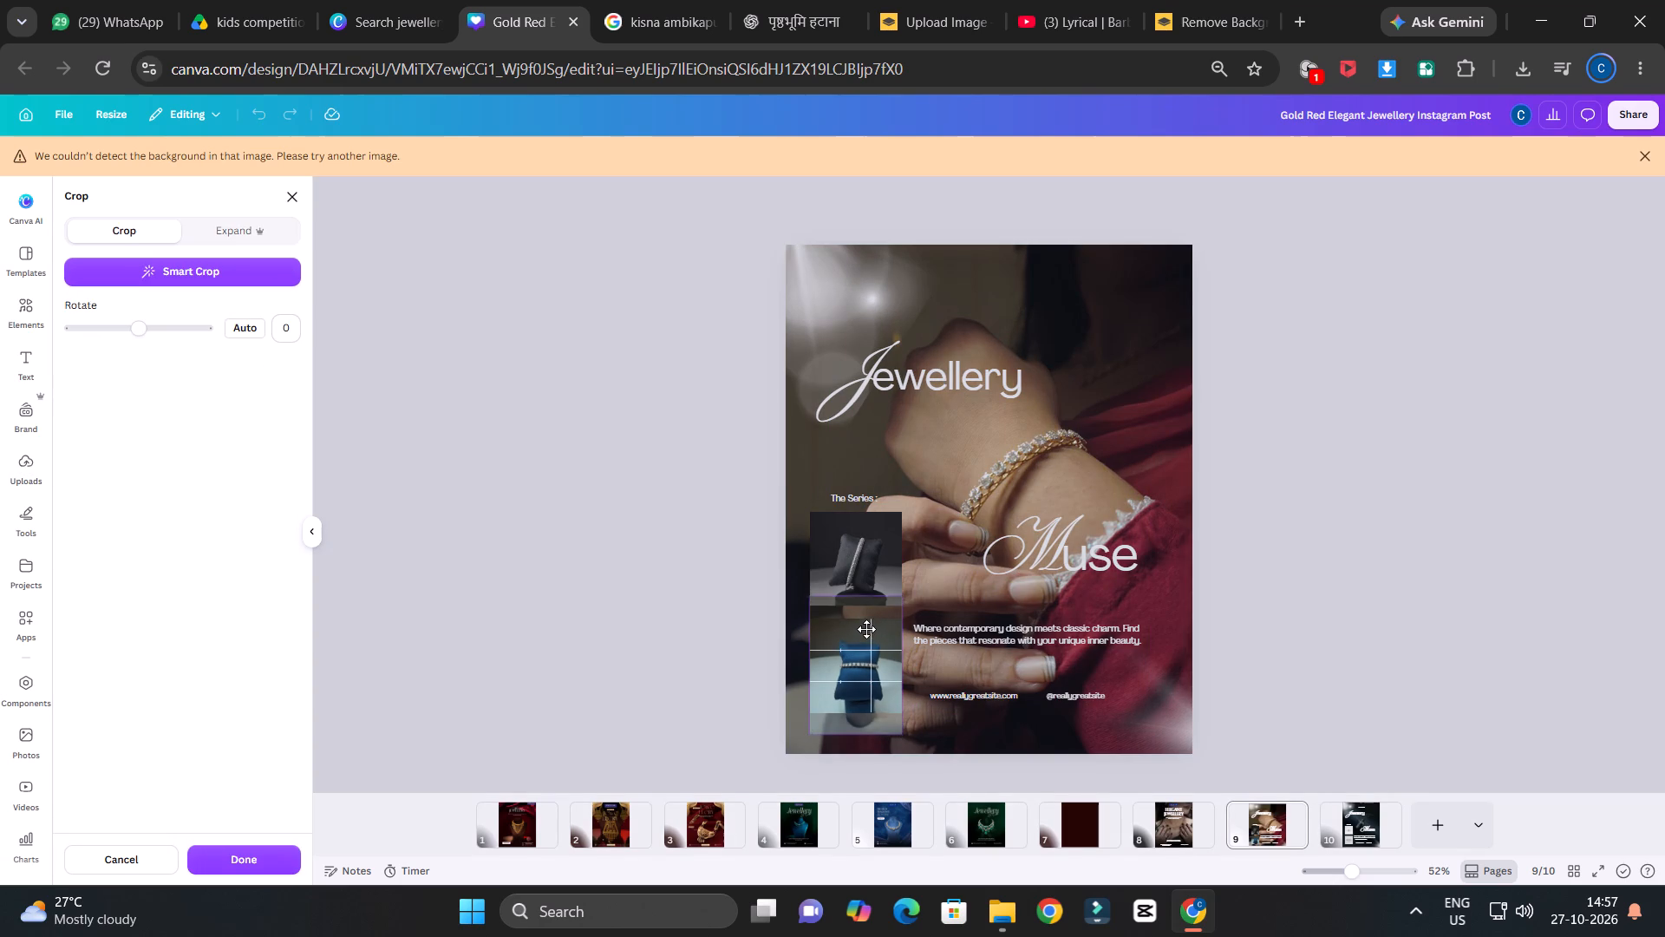
left_click_drag(866, 629, 857, 619)
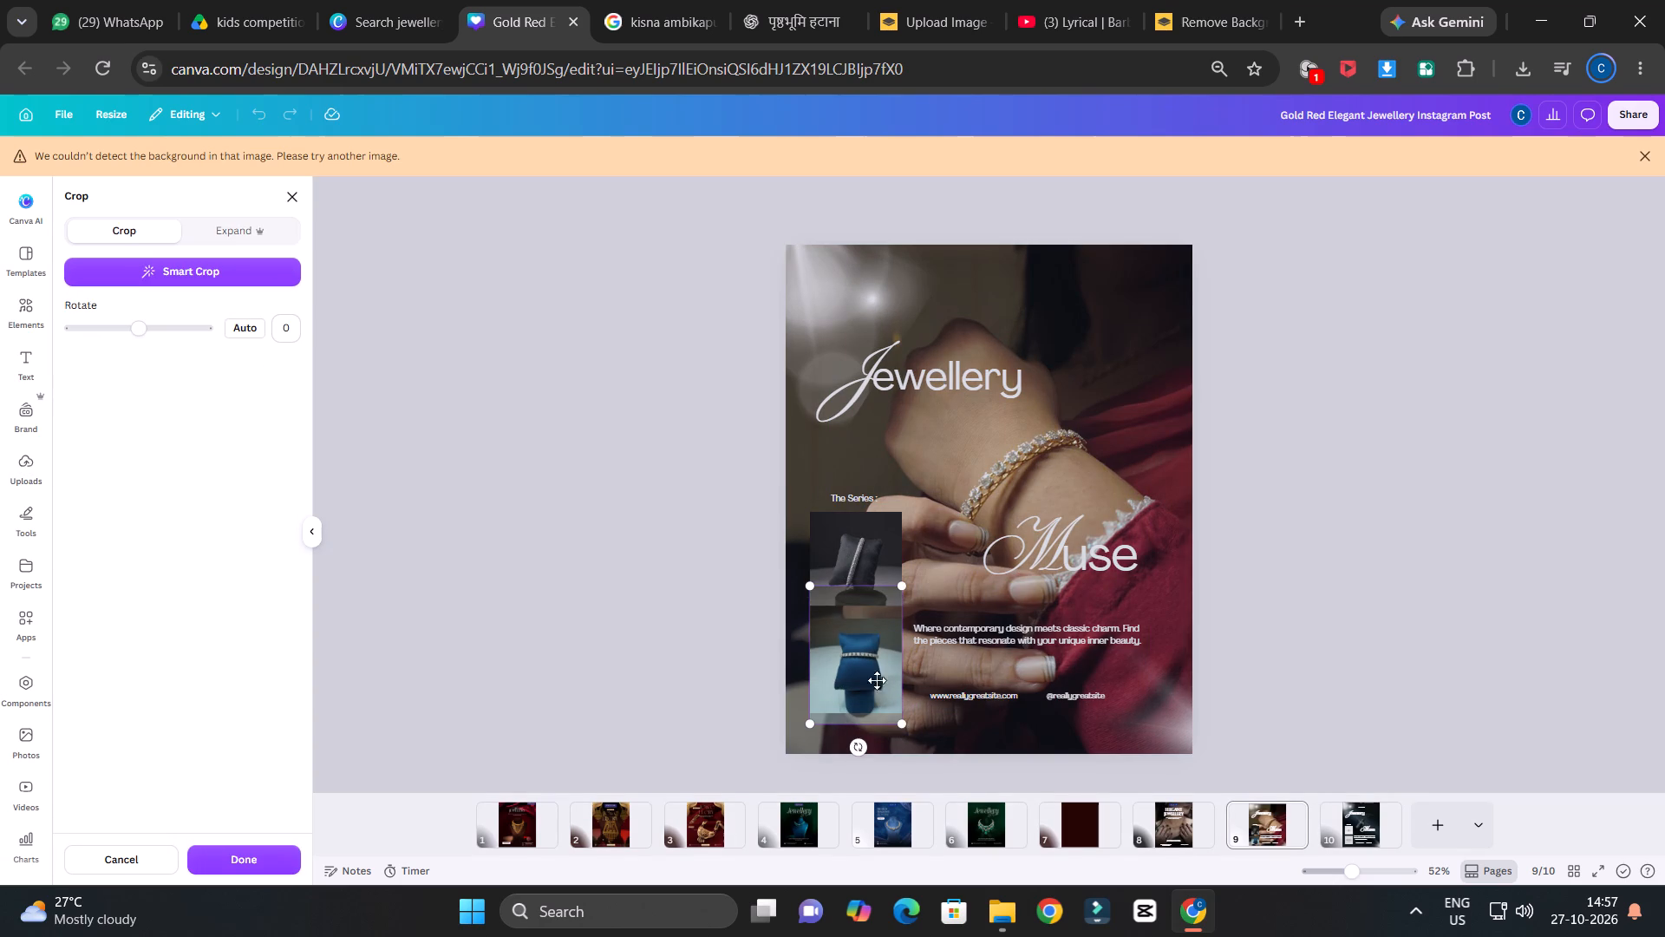
left_click_drag(898, 727, 934, 746)
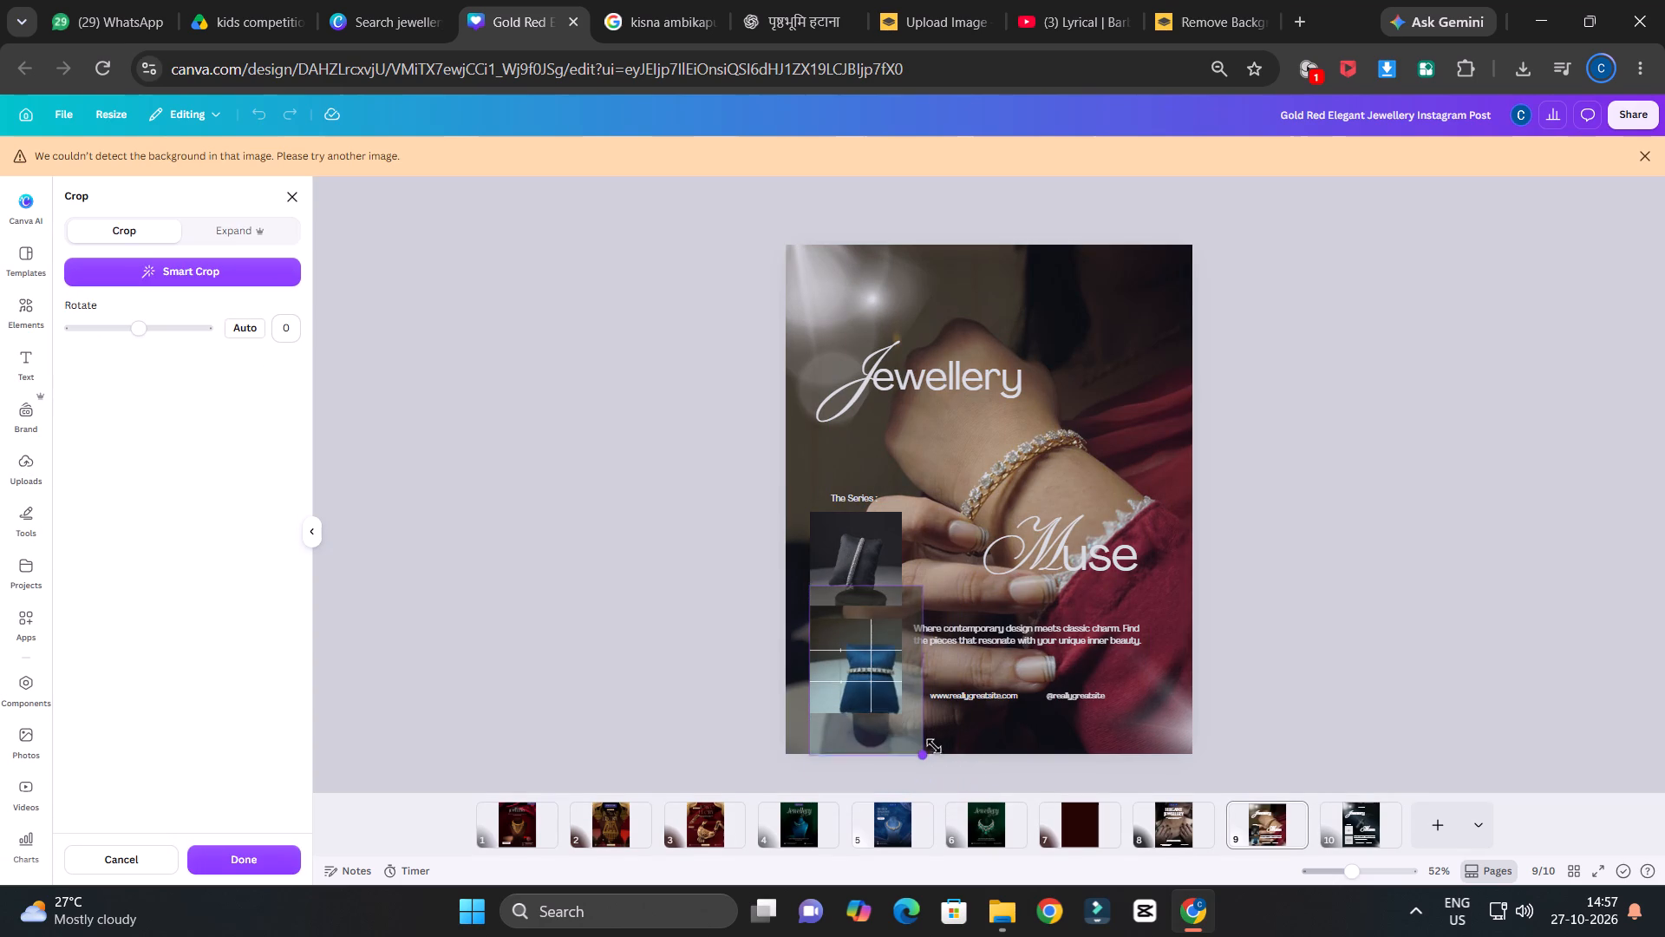
left_click_drag(934, 746, 932, 745)
left_click_drag(869, 665, 852, 645)
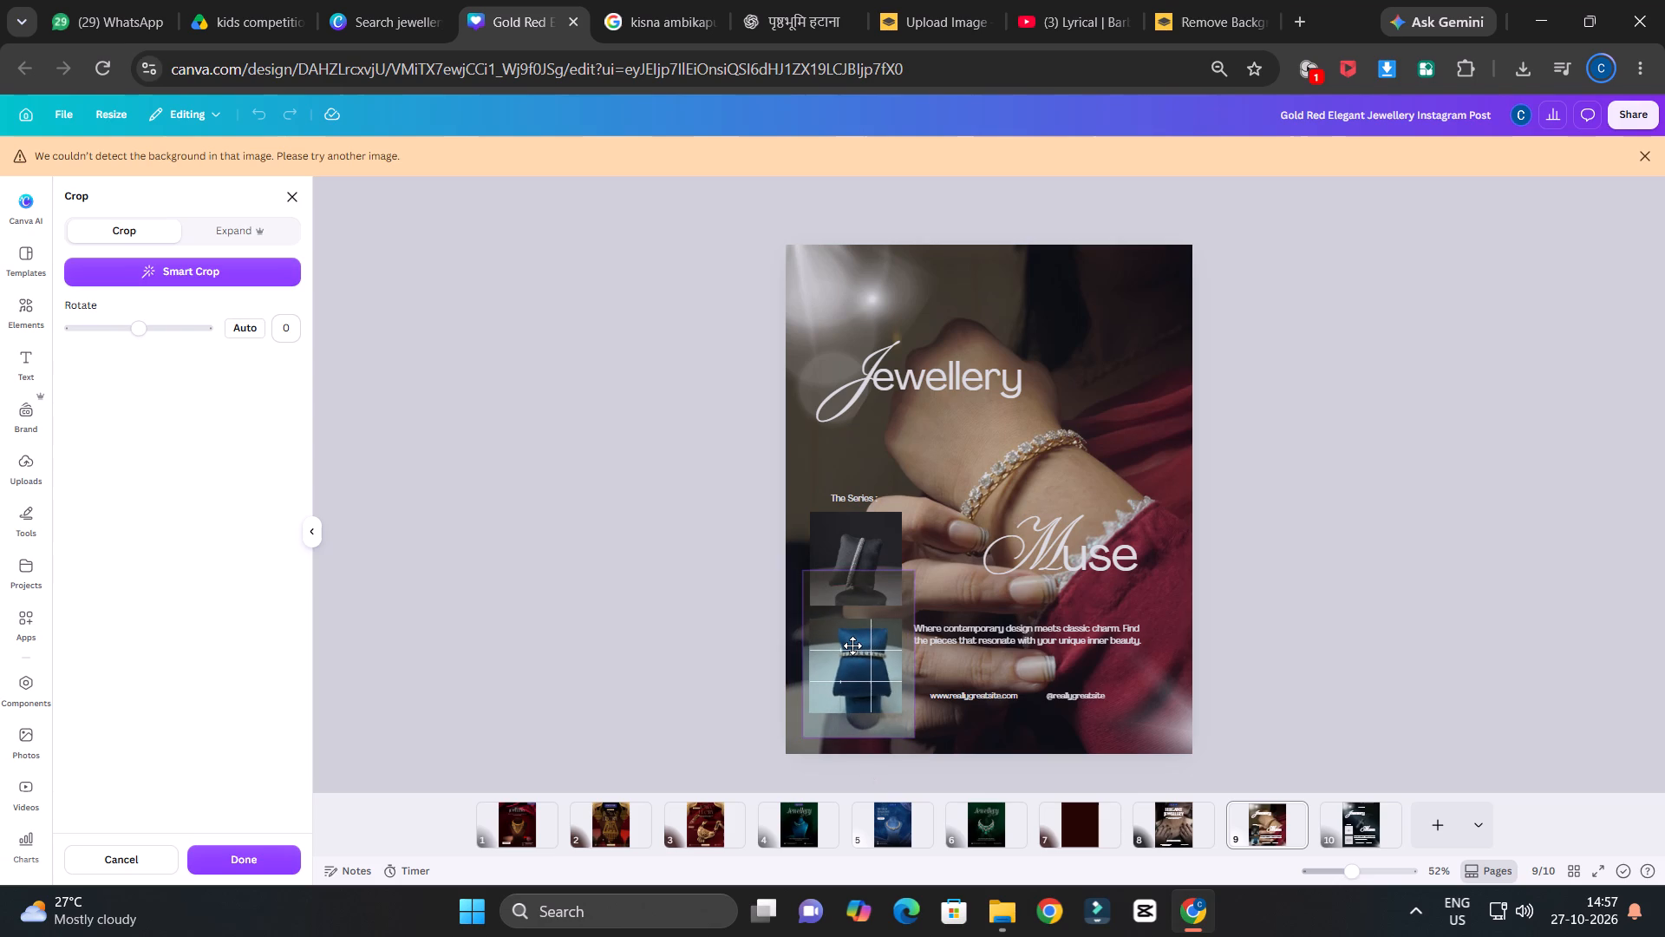
left_click_drag(852, 645, 849, 645)
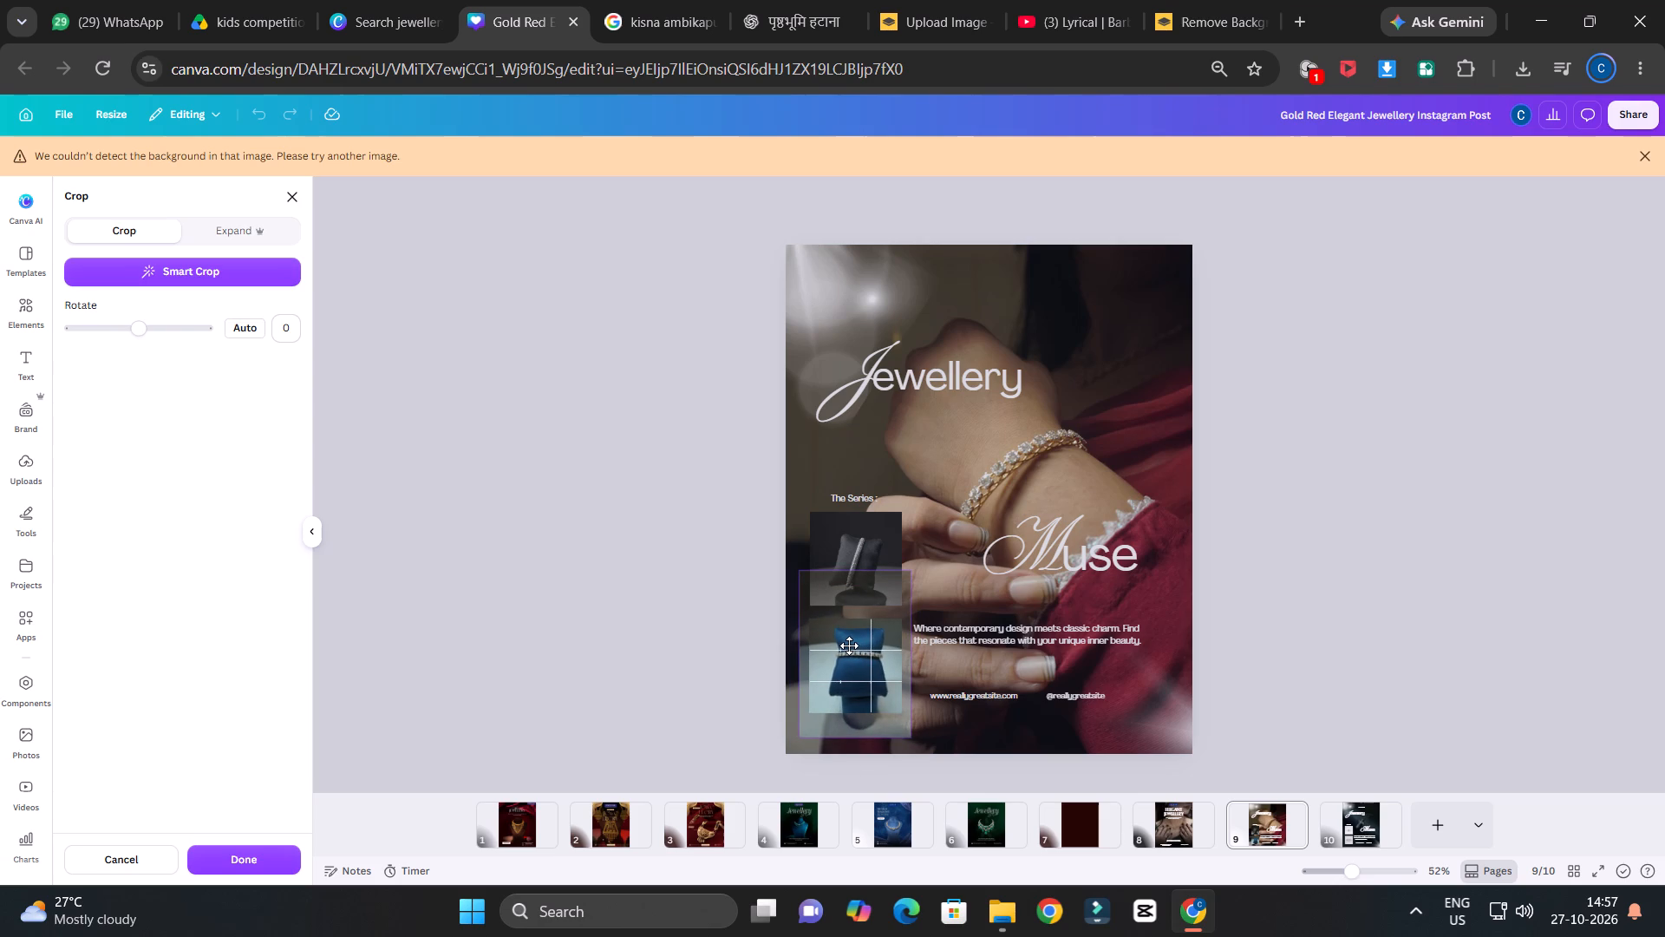
left_click_drag(849, 645, 849, 649)
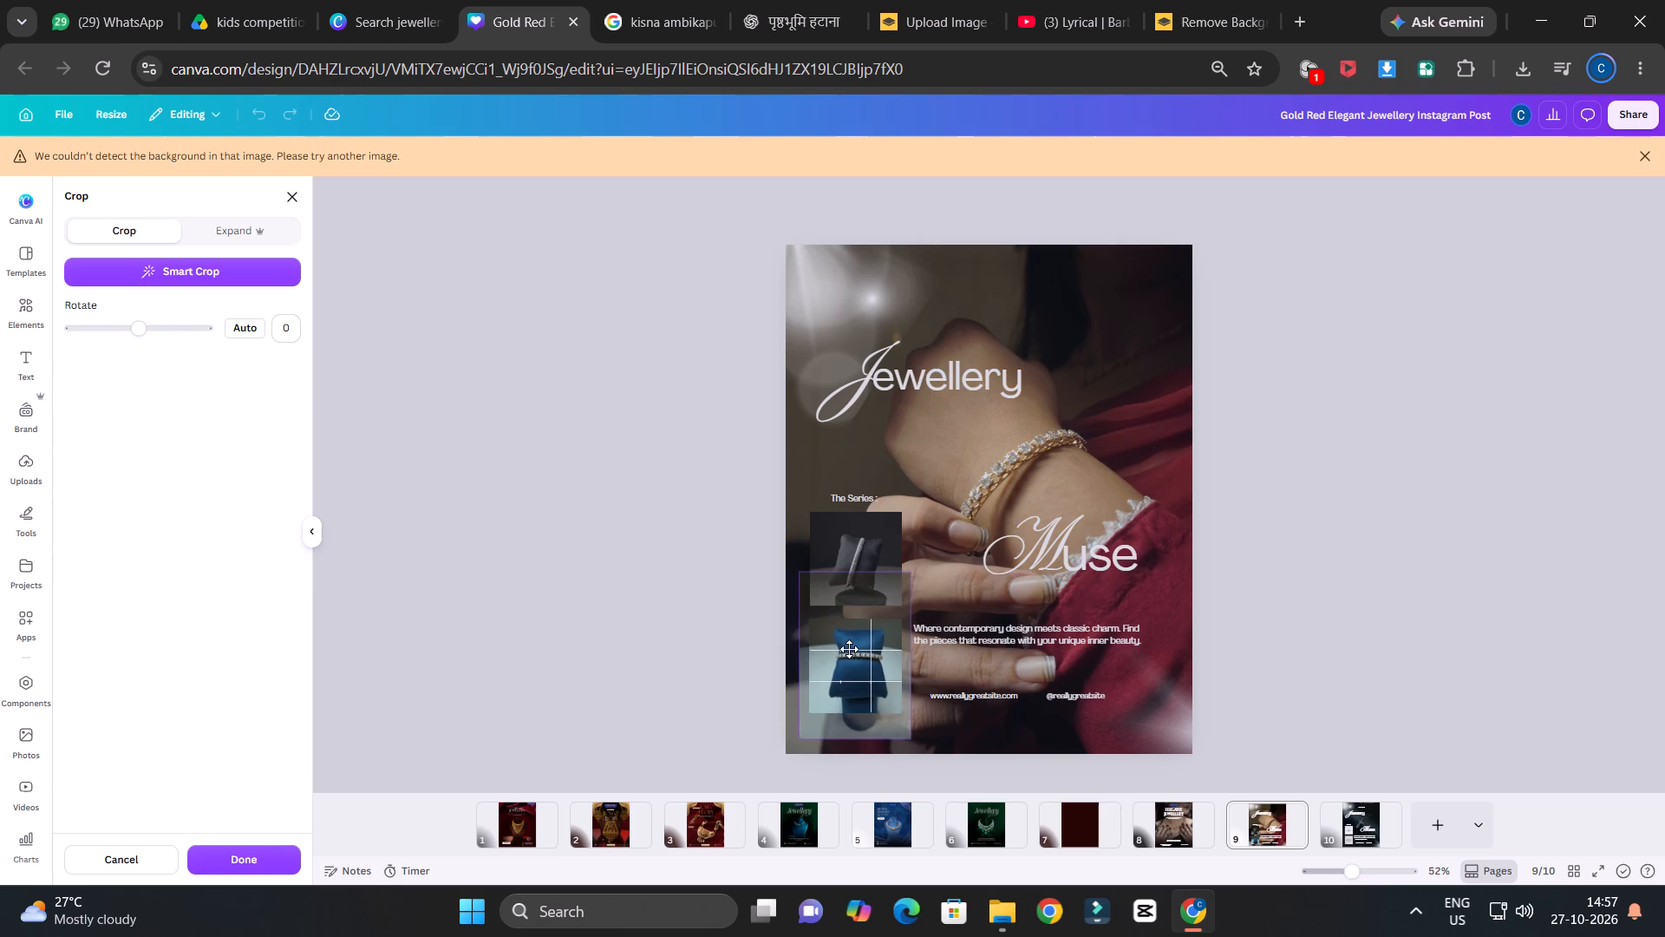
left_click_drag(849, 649, 846, 650)
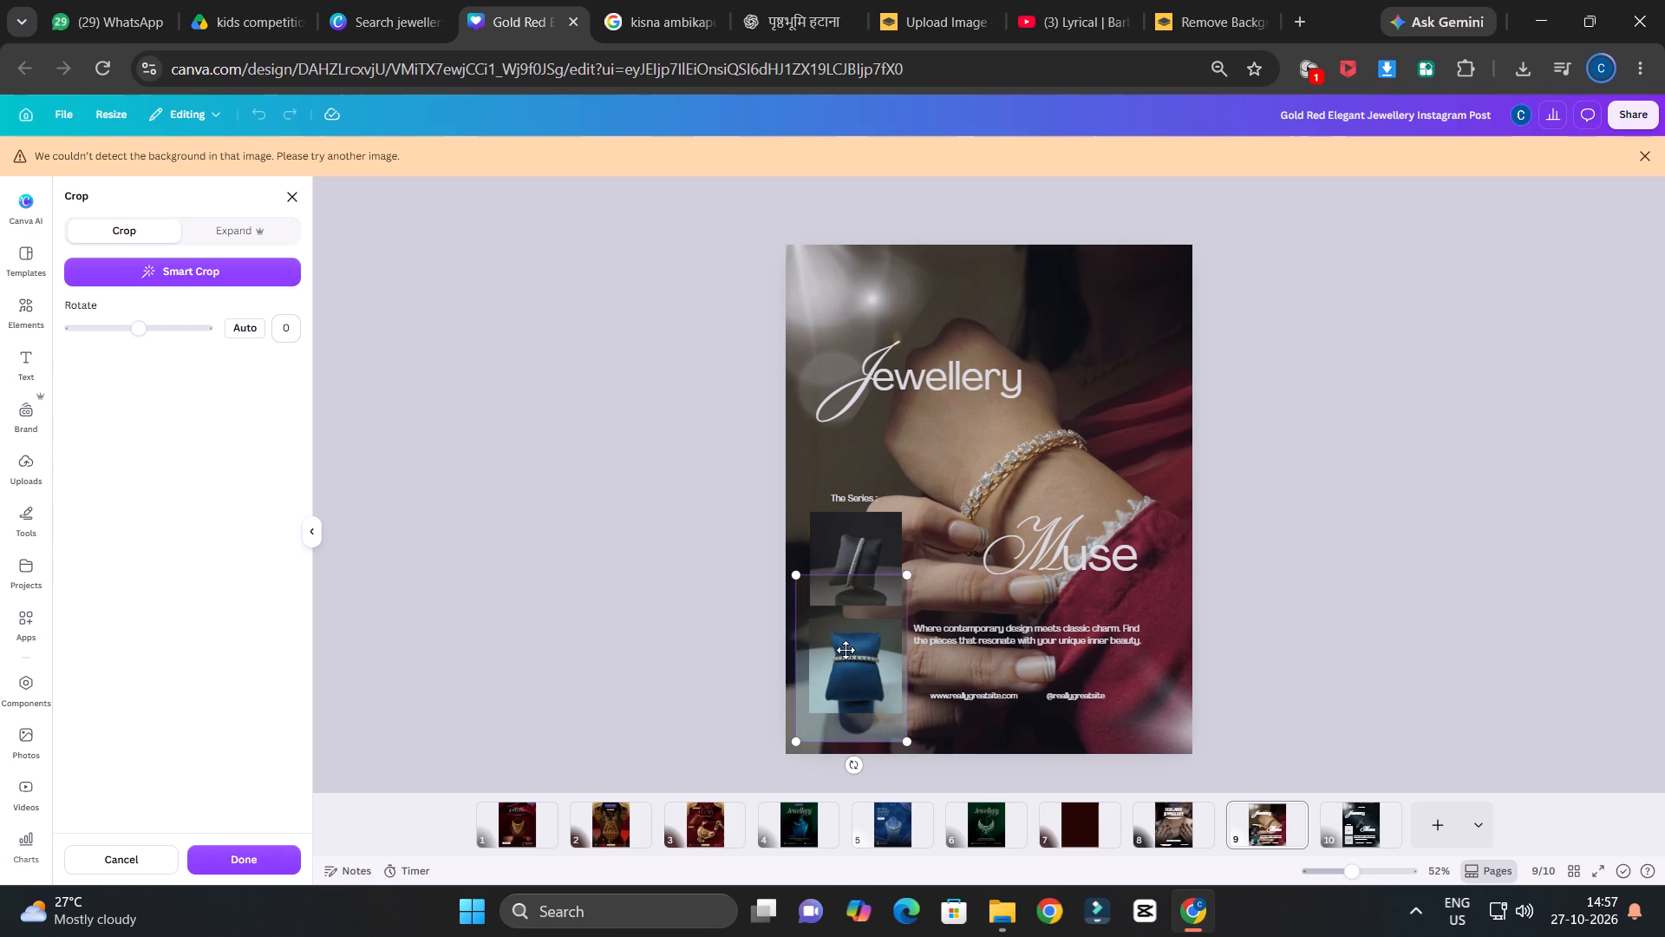
left_click_drag(849, 666, 857, 665)
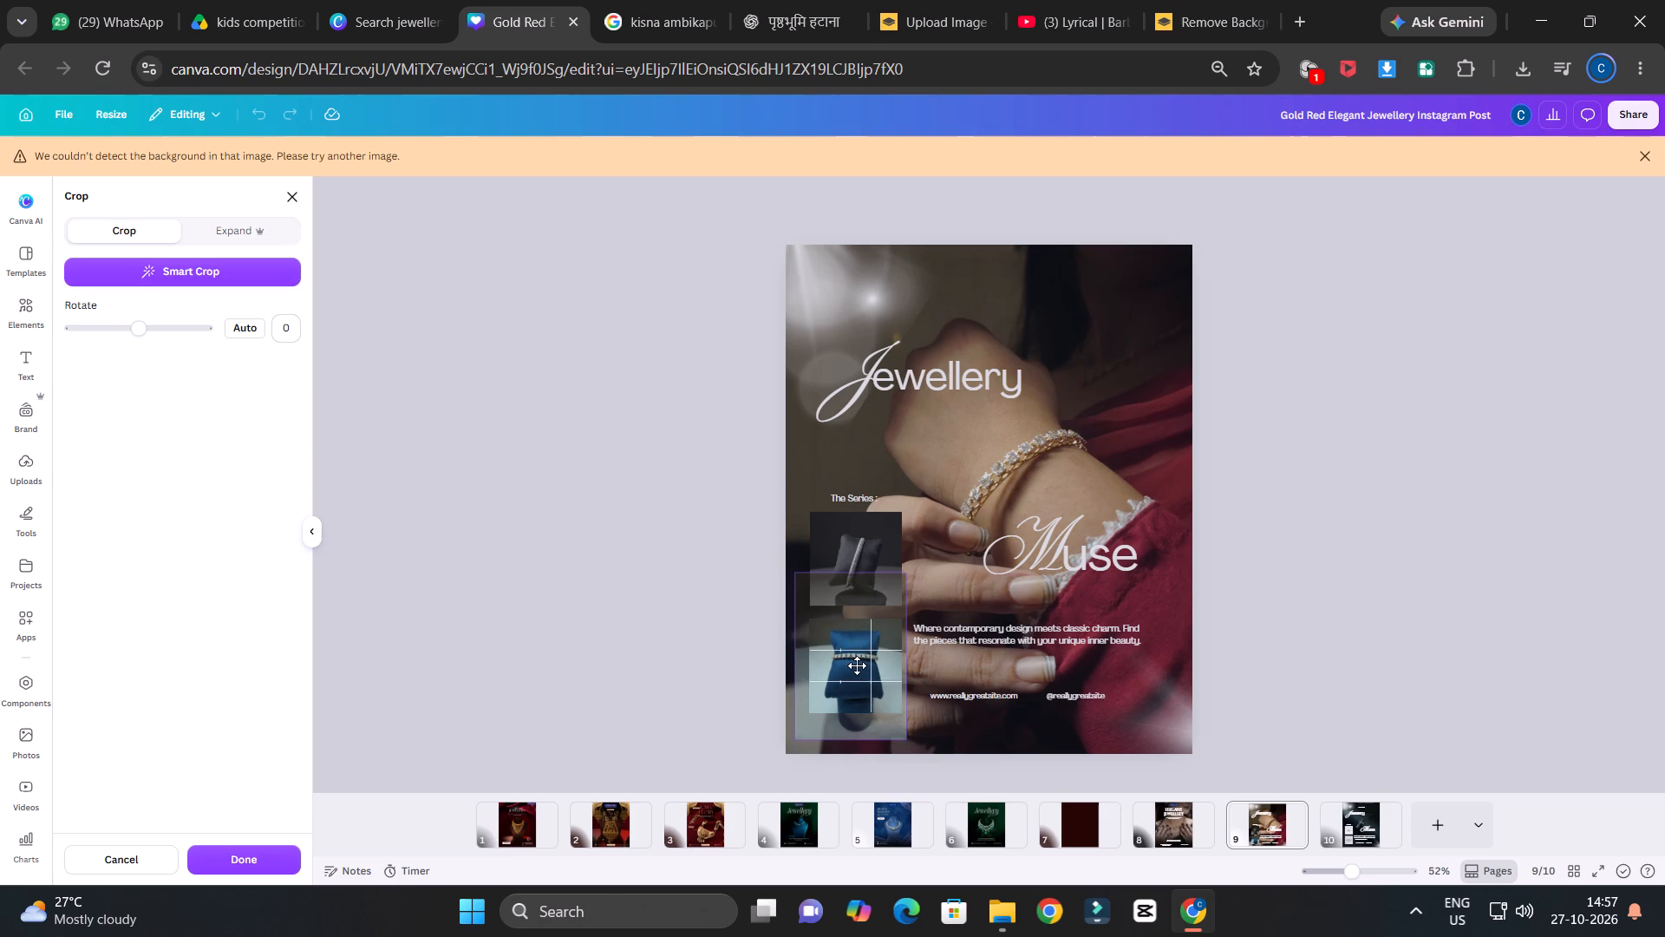
left_click_drag(857, 665, 859, 665)
left_click(1407, 559)
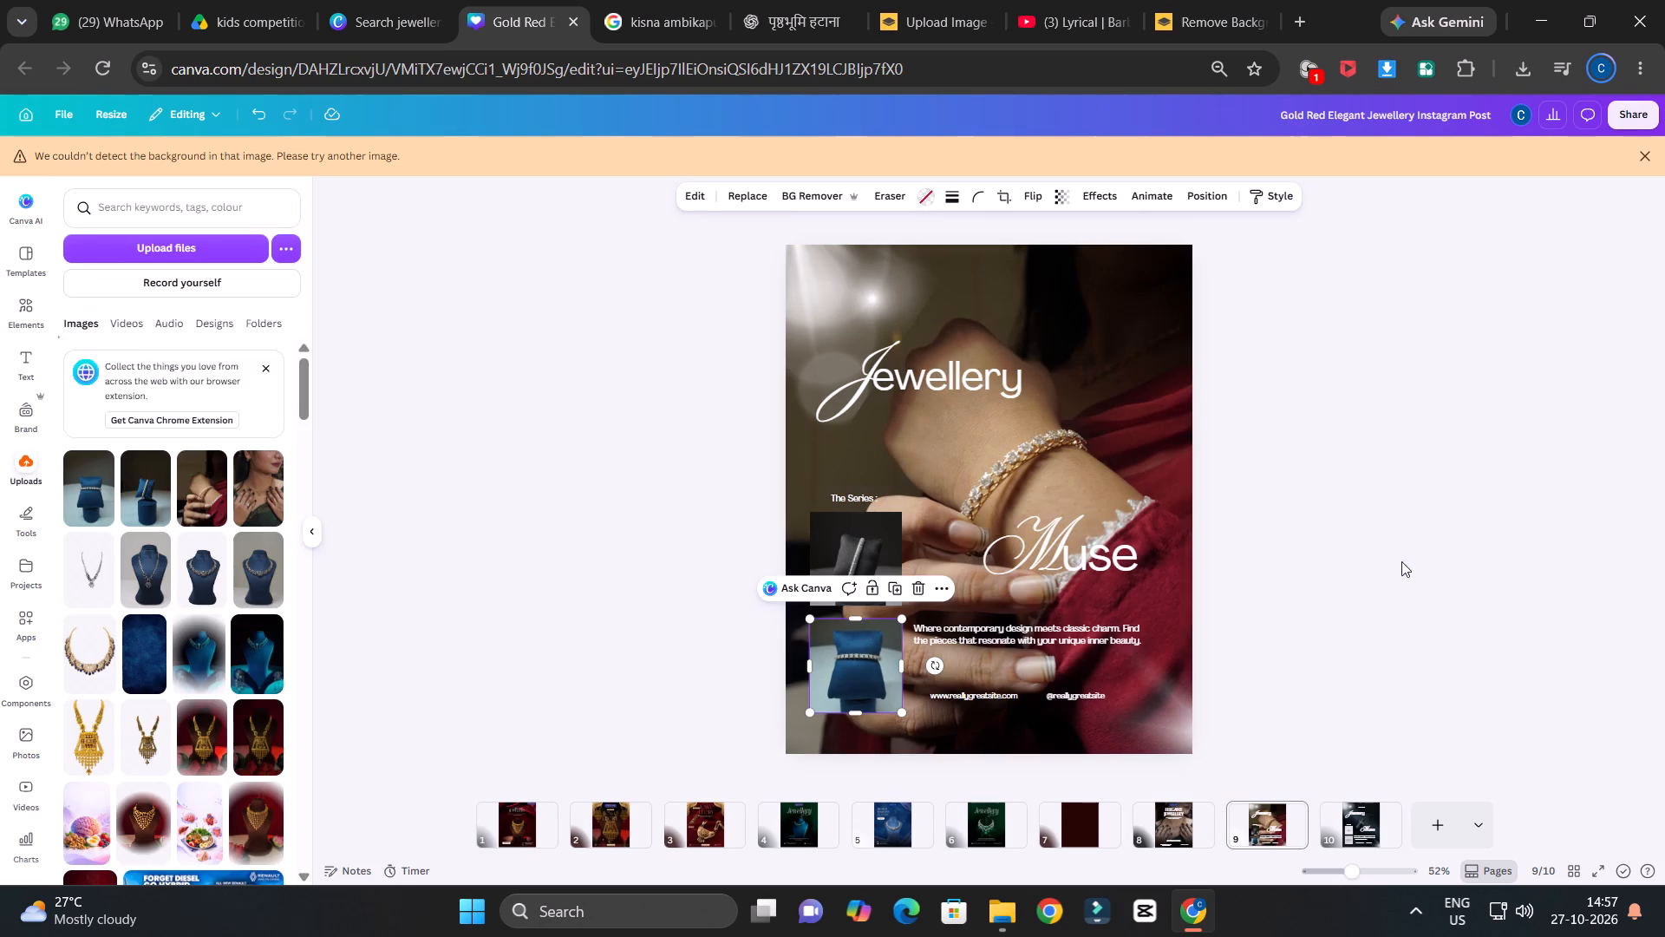
Set the lower small bracelet photo's clarity to 7 and fine-tune its vignette close to neutral.
left_click(855, 665)
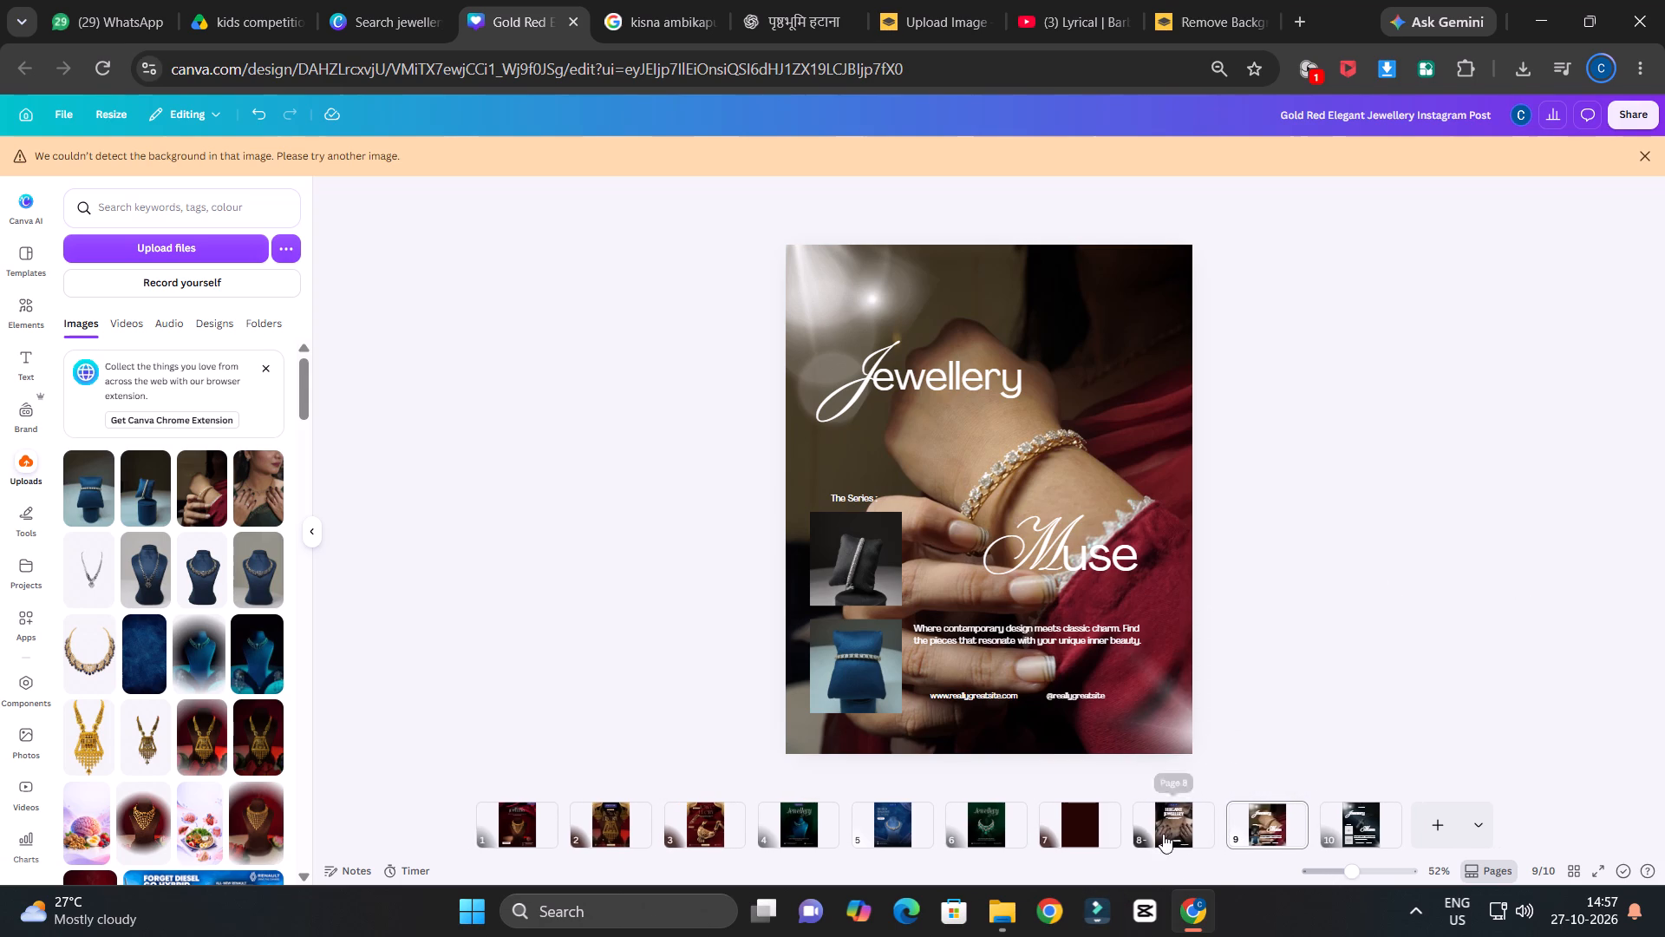
left_click(854, 675)
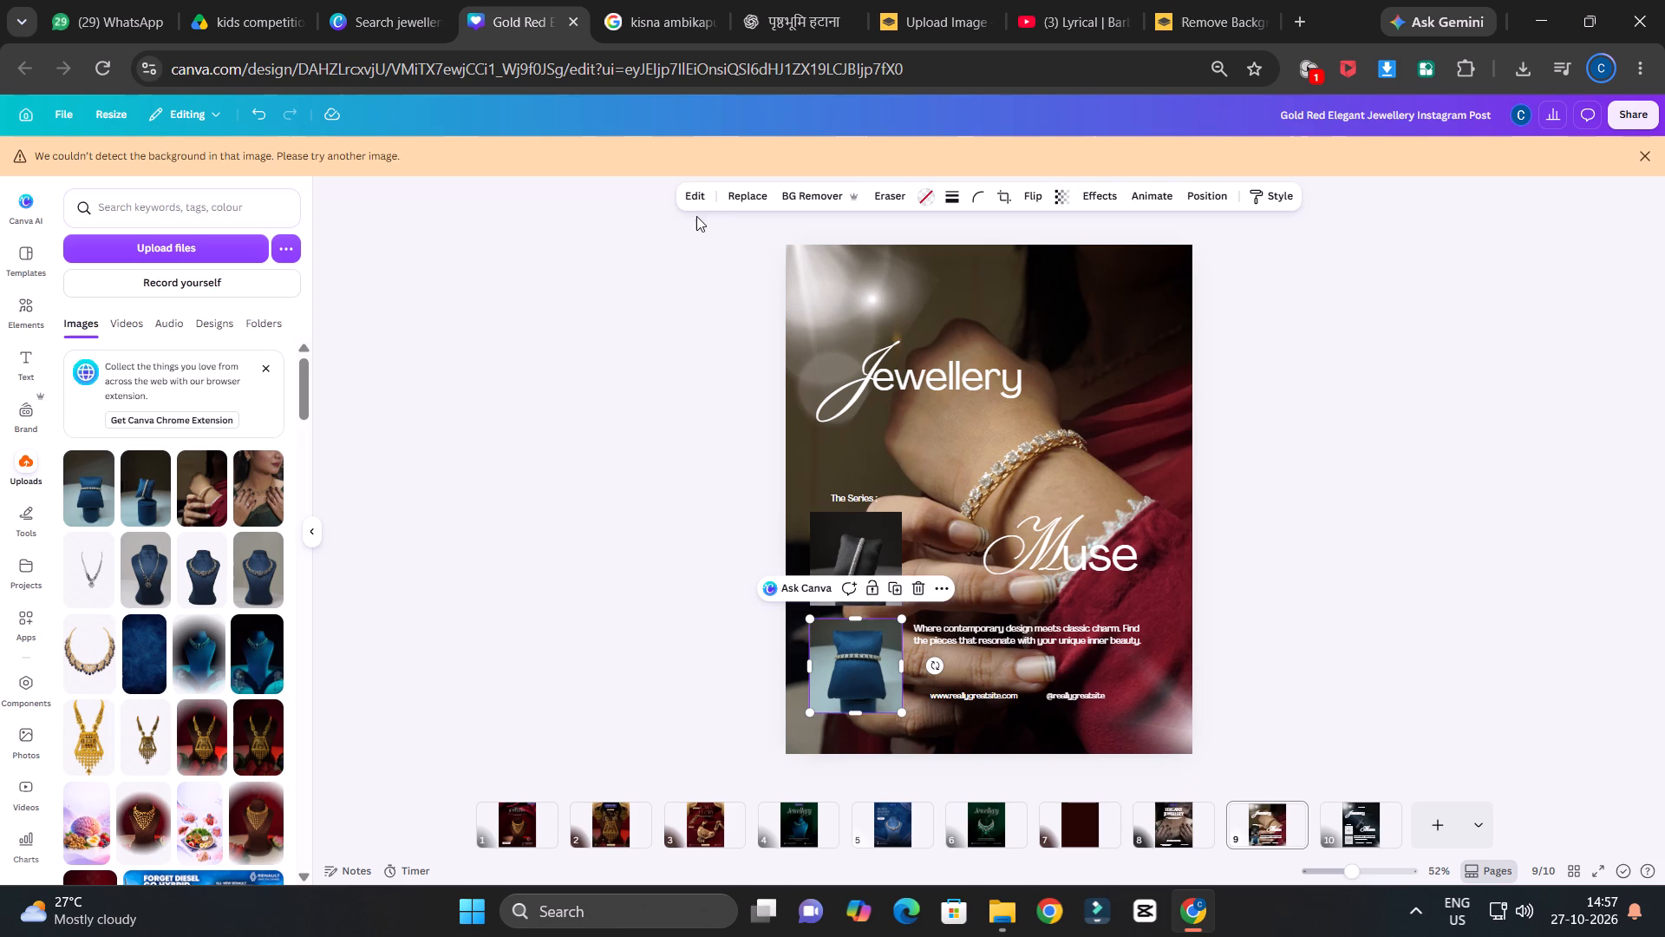
left_click(694, 197)
left_click(91, 363)
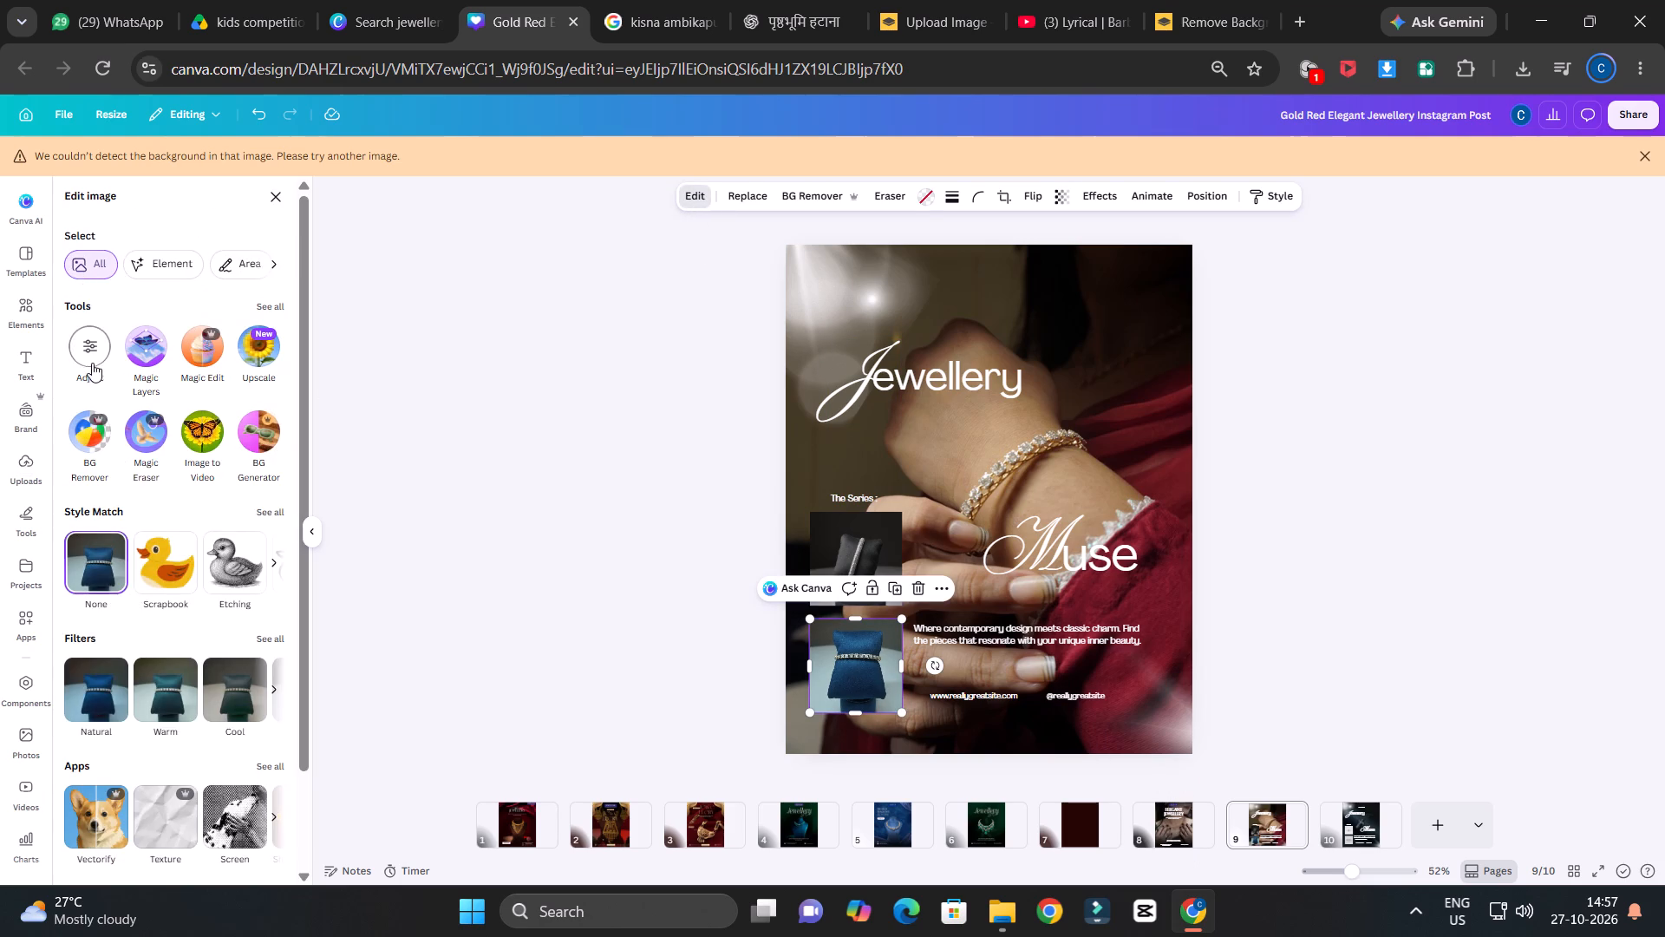
scroll(207, 555, "down", 3)
scroll(165, 668, "down", 2)
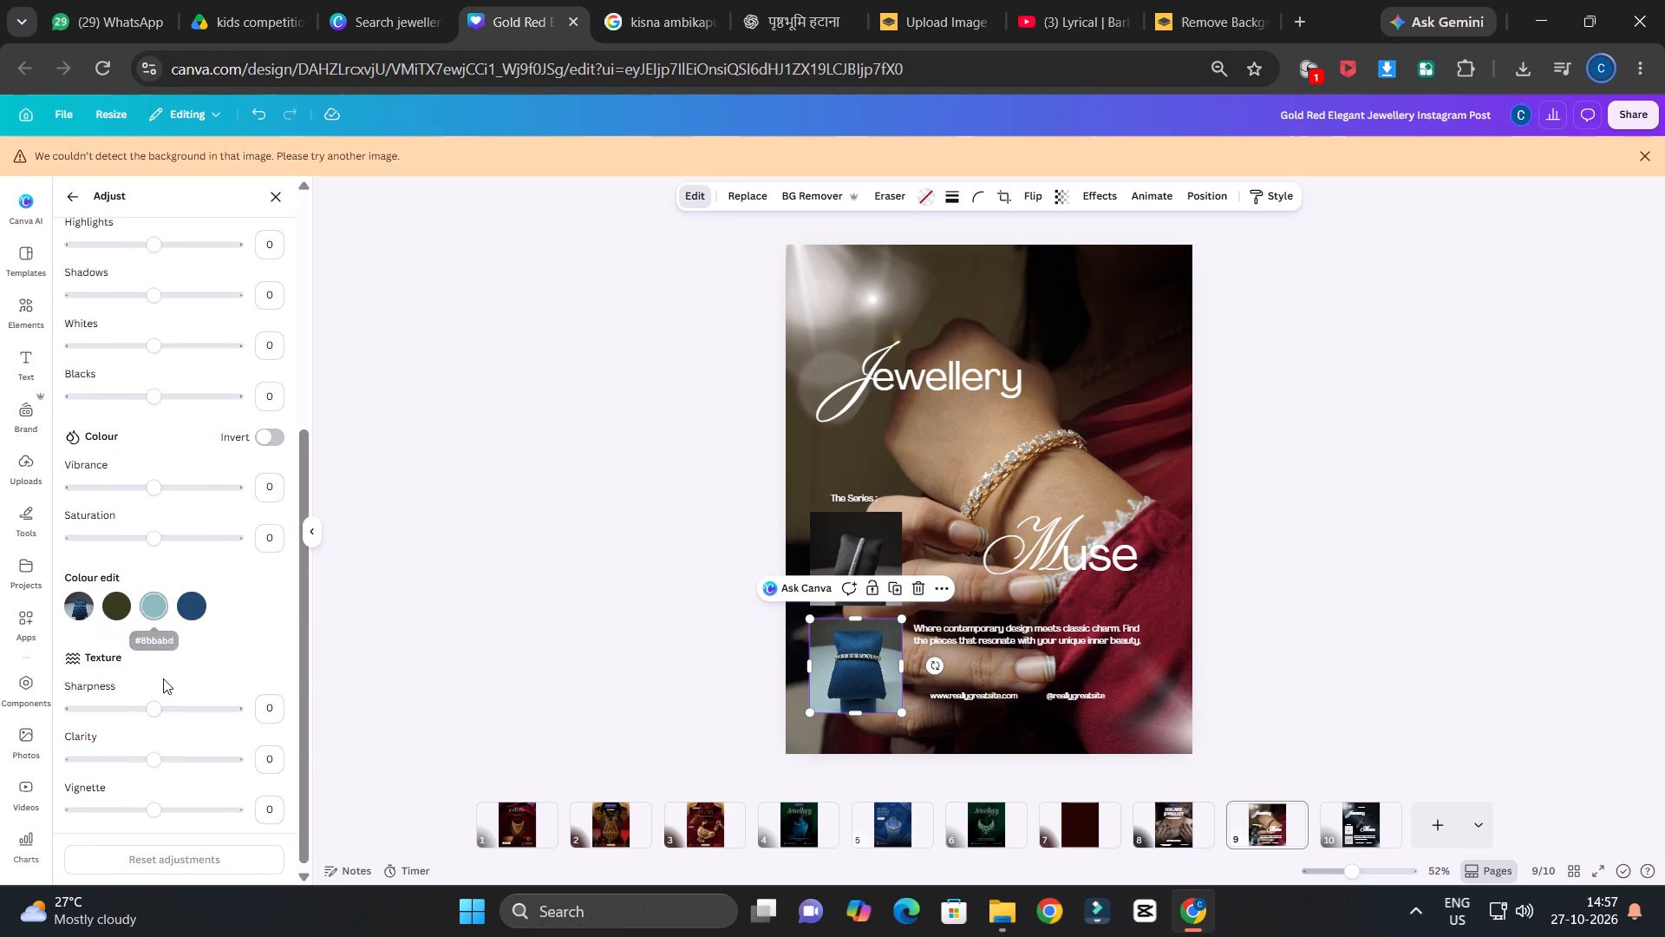
left_click_drag(160, 762, 141, 783)
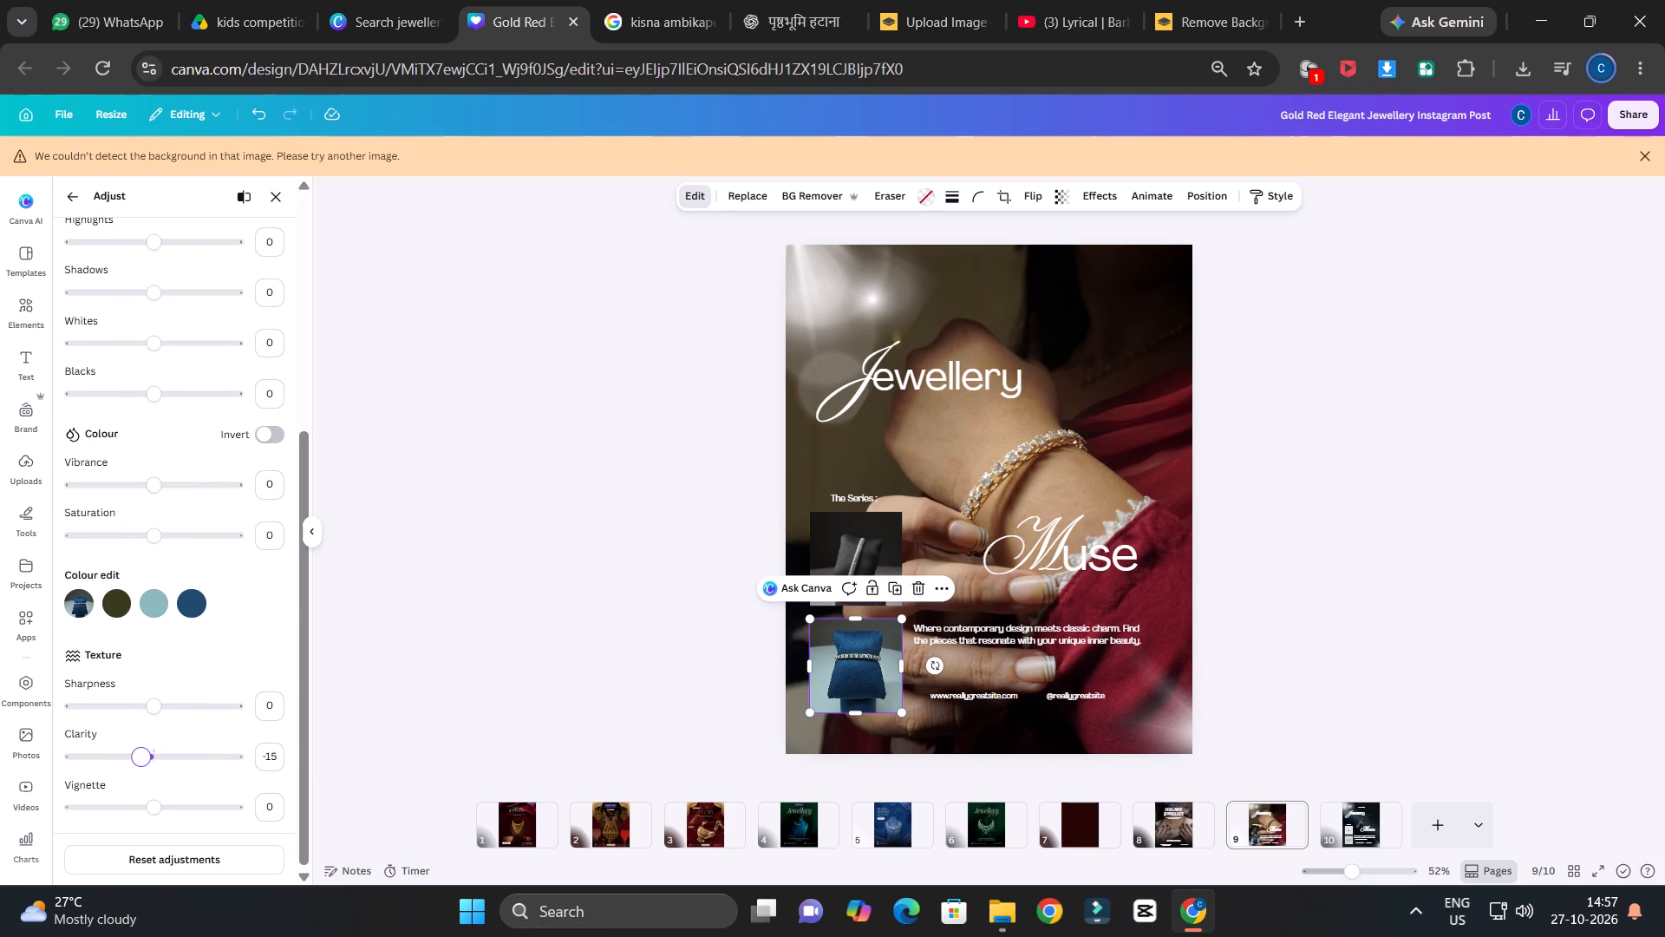
left_click_drag(141, 783, 160, 784)
left_click_drag(157, 807, 197, 829)
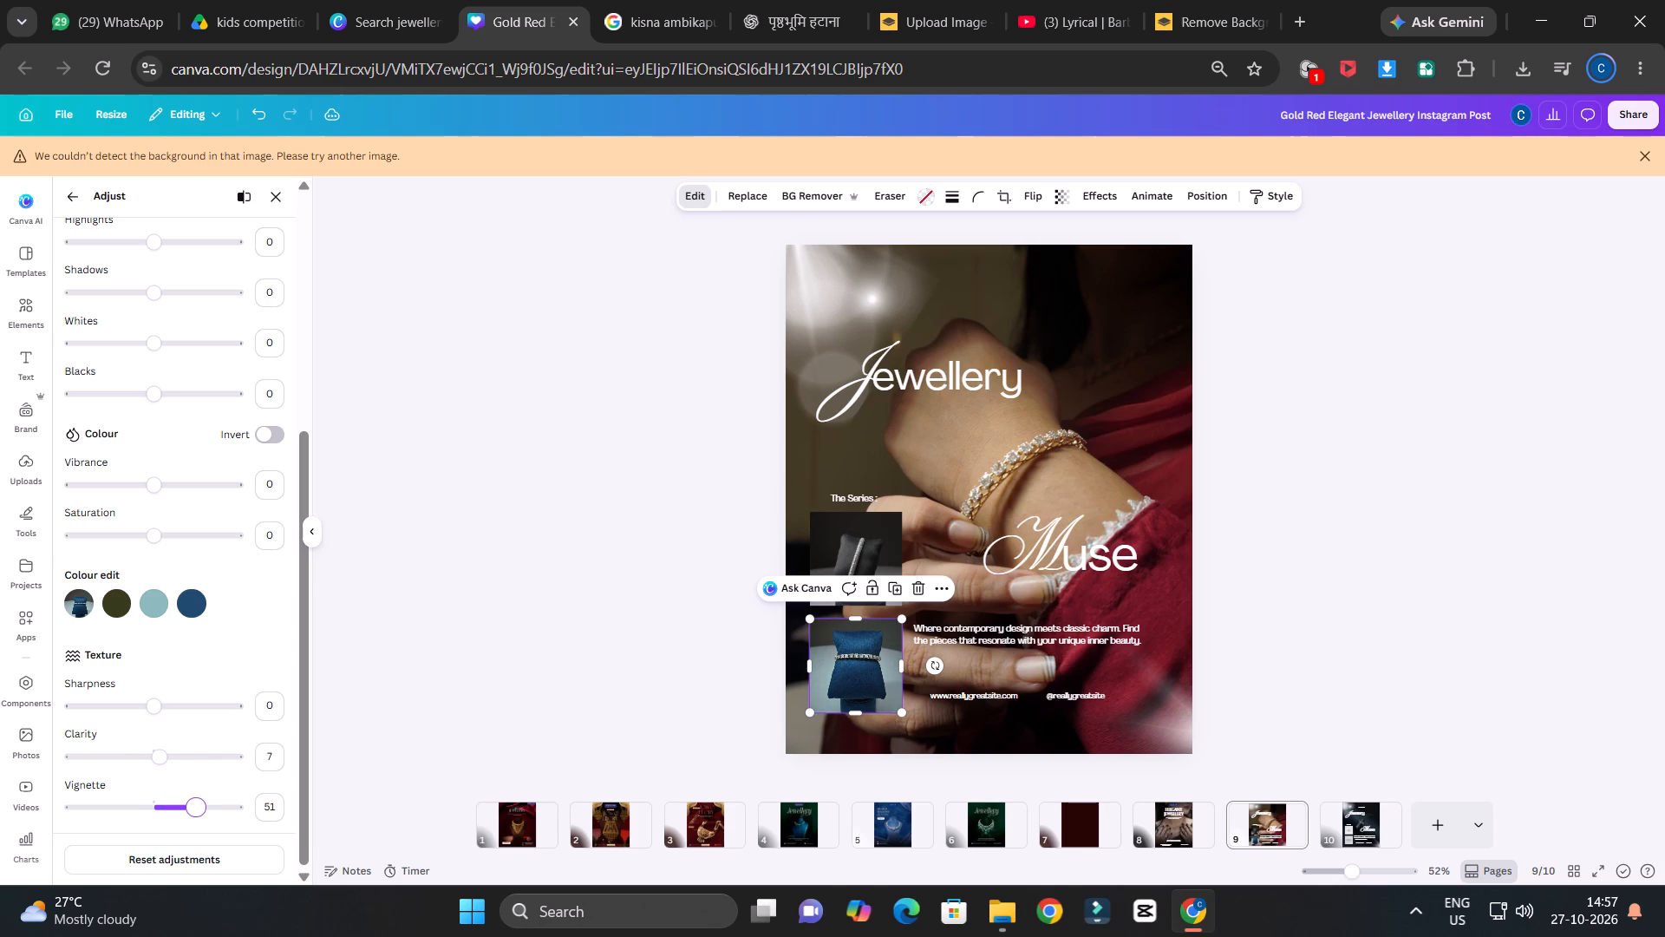
left_click_drag(197, 829, 140, 841)
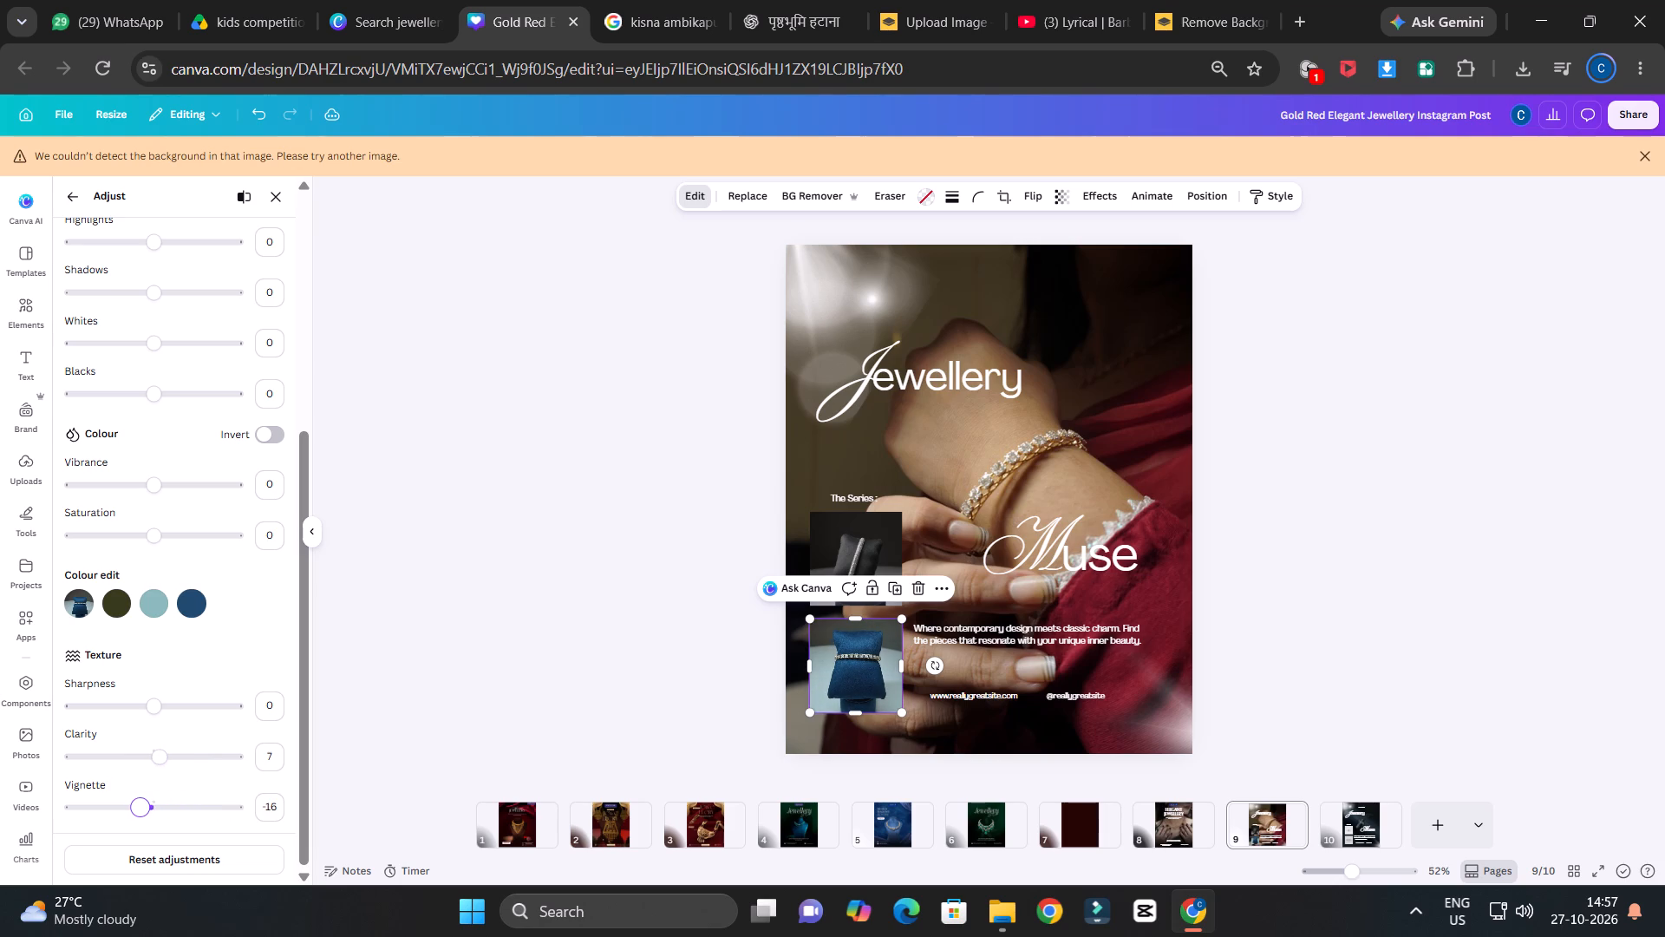
left_click_drag(140, 841, 160, 847)
Turn the lower small bracelet photo nearly black-and-white by setting its vibrance to -100 and saturation to -83.
scroll(212, 670, "up", 2)
left_click_drag(144, 710, 140, 711)
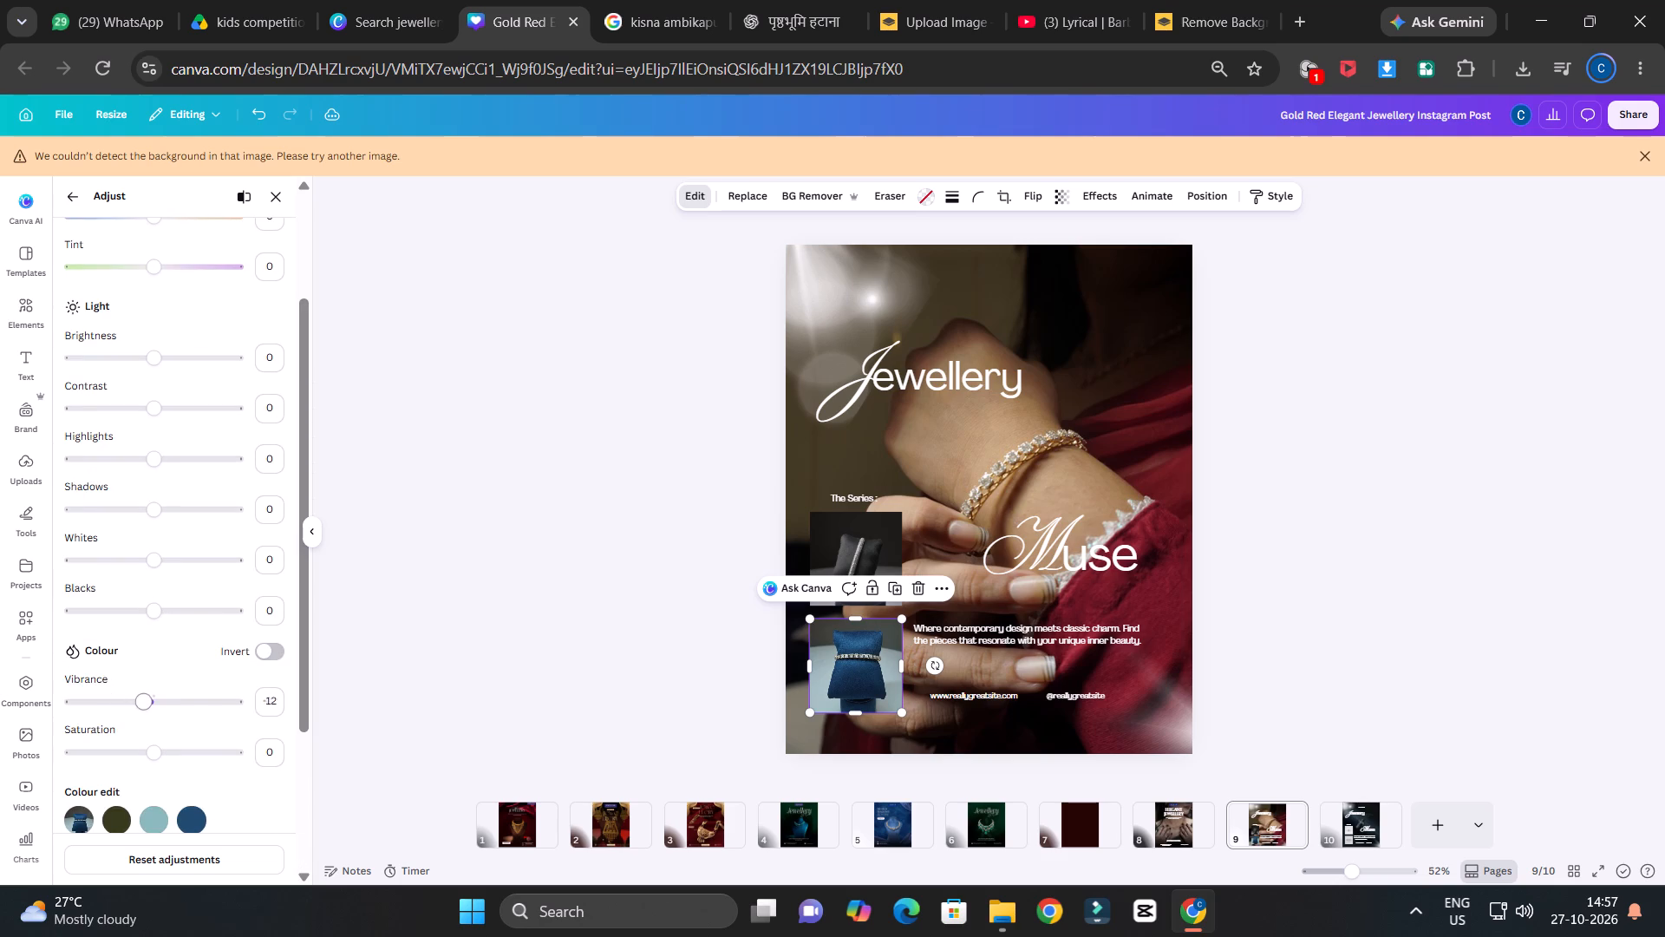
left_click_drag(140, 711, 51, 731)
left_click_drag(137, 751, 56, 777)
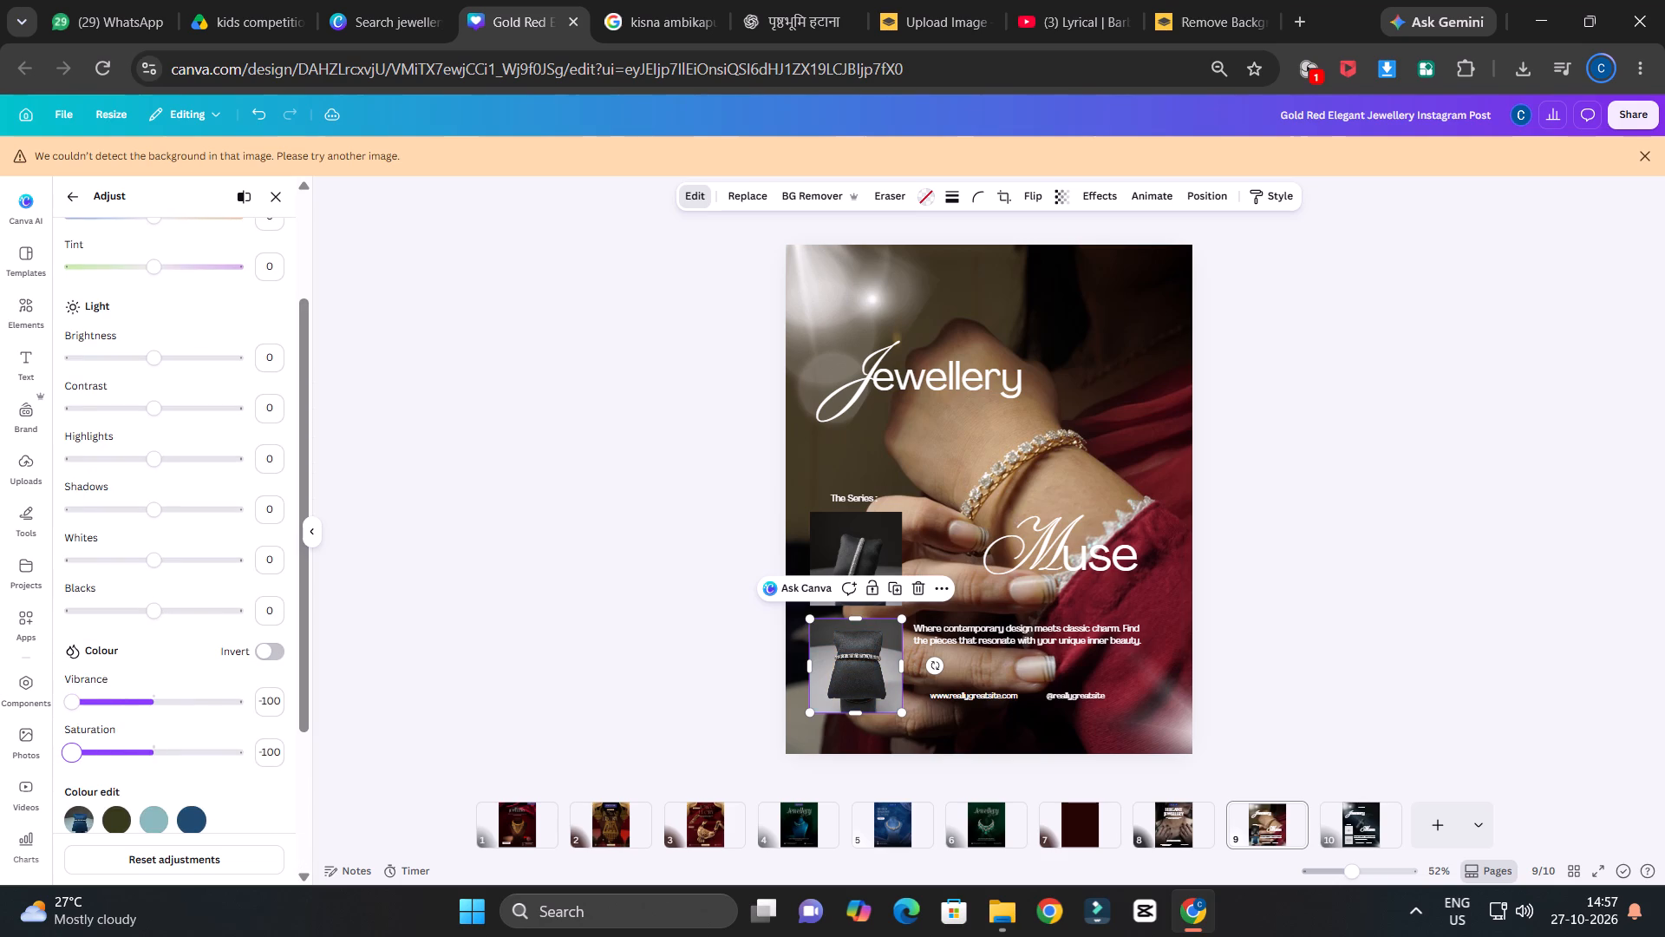
left_click_drag(56, 777, 104, 787)
left_click_drag(104, 787, 84, 803)
Warm the lower small bracelet photo by setting its temperature to 44.
scroll(150, 523, "up", 3)
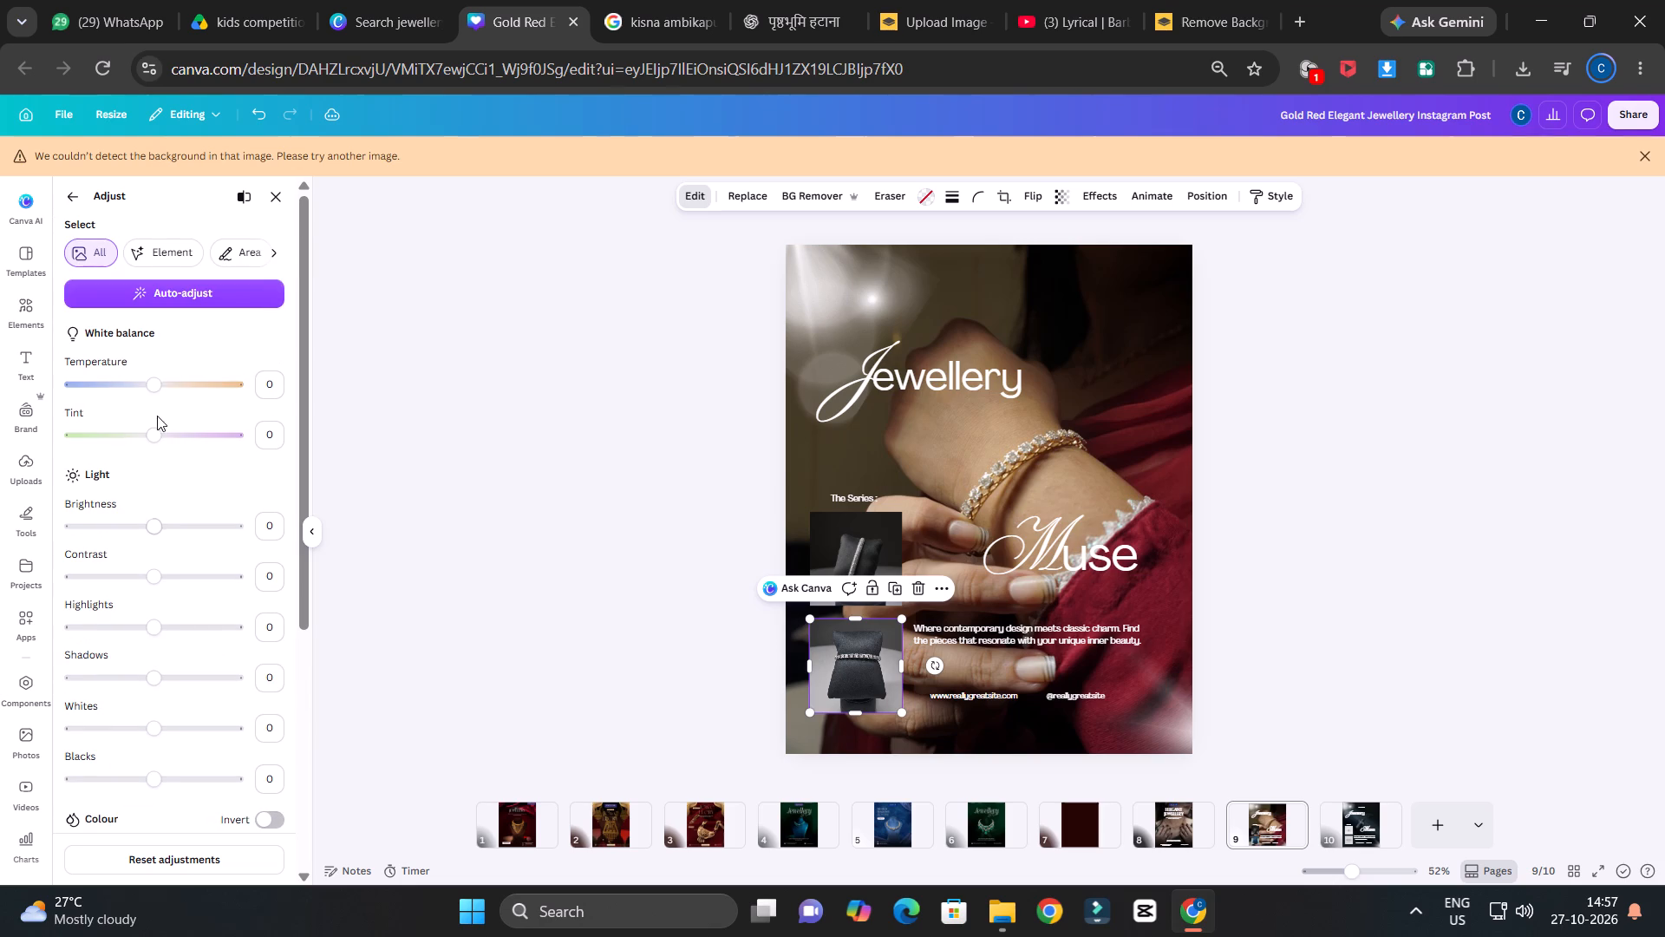
left_click_drag(156, 383, 191, 406)
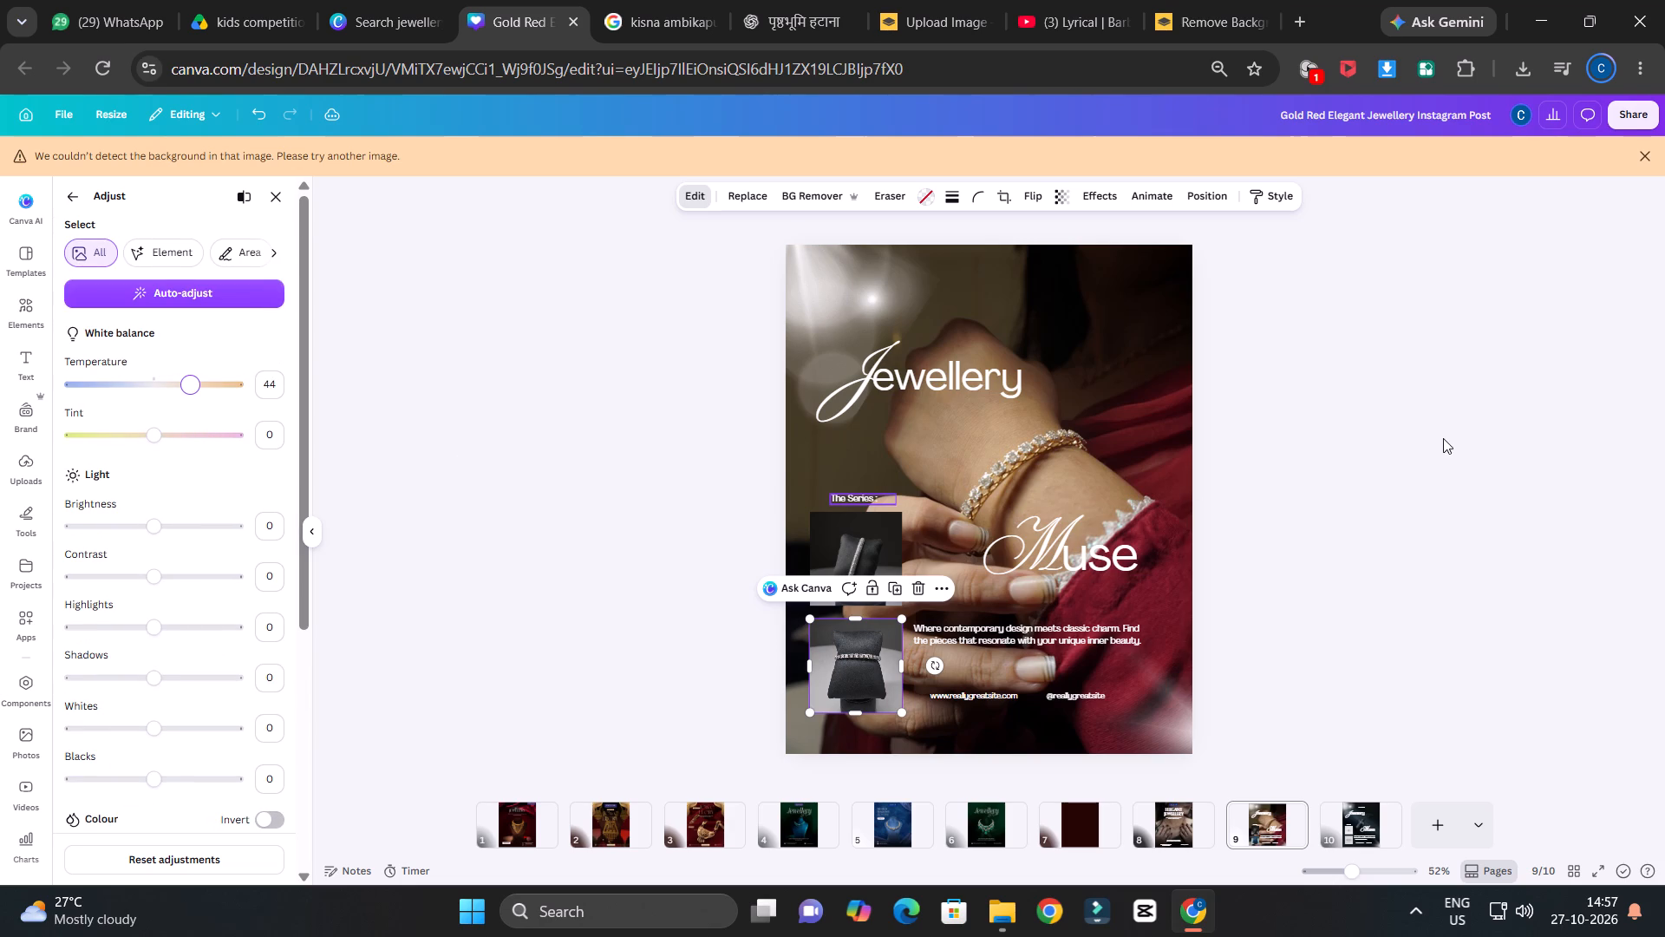
left_click(1443, 438)
Fine-tune the lower small bracelet photo's light levels: highlights -51, shadows 12 and whites 2.
left_click(850, 664)
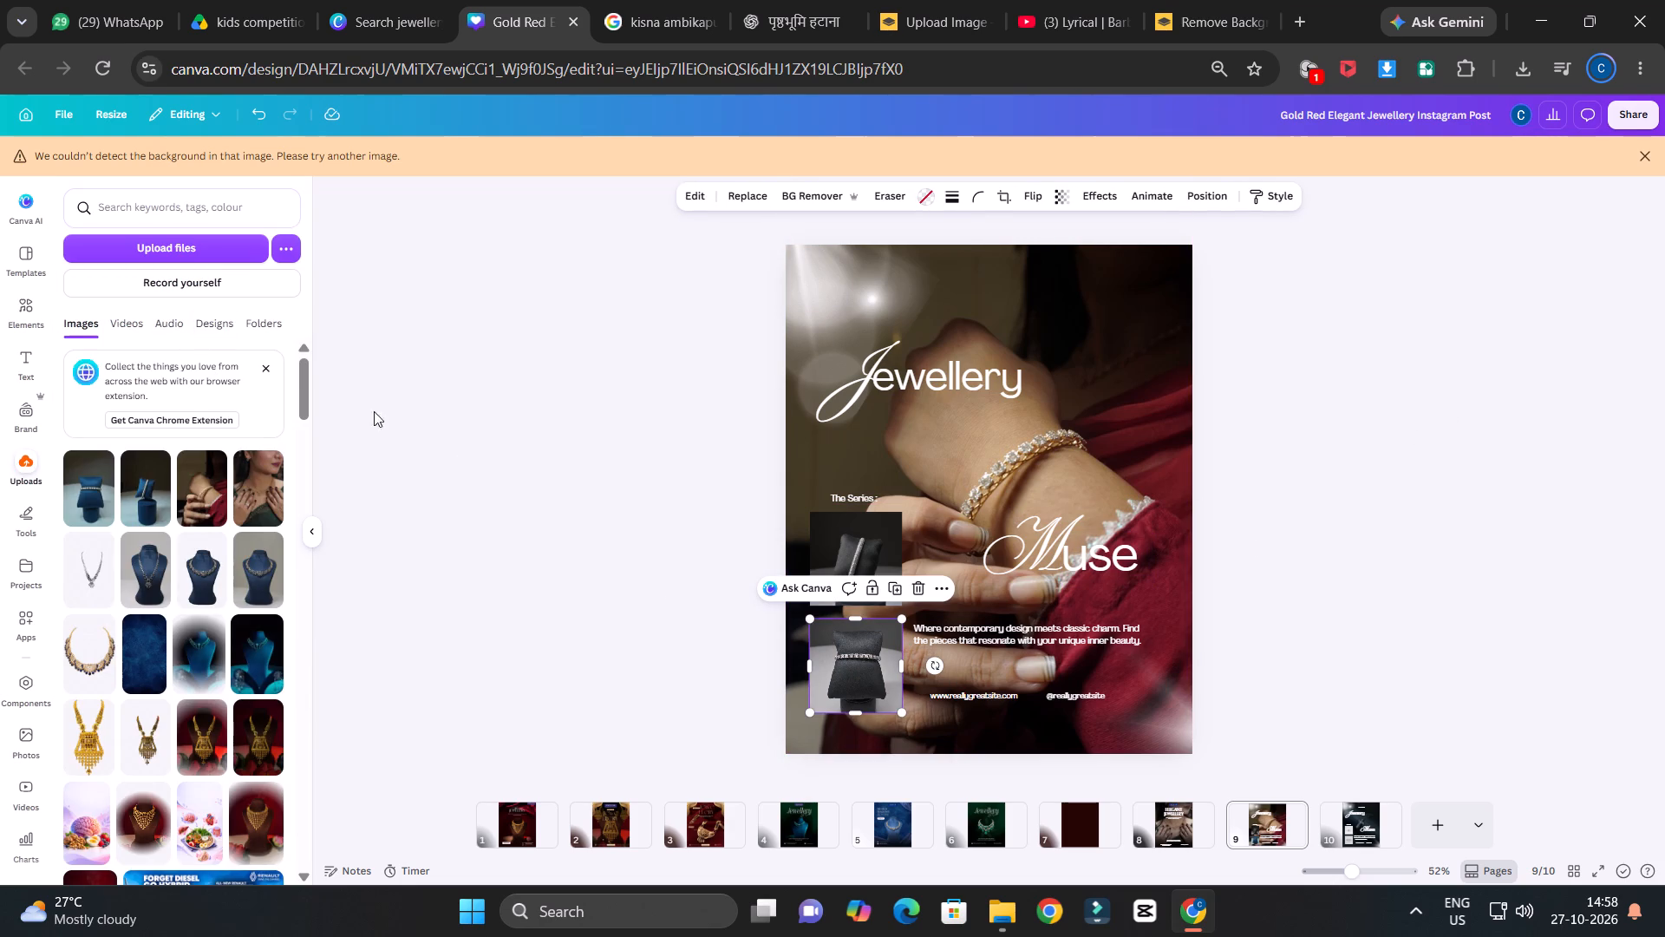
left_click(690, 198)
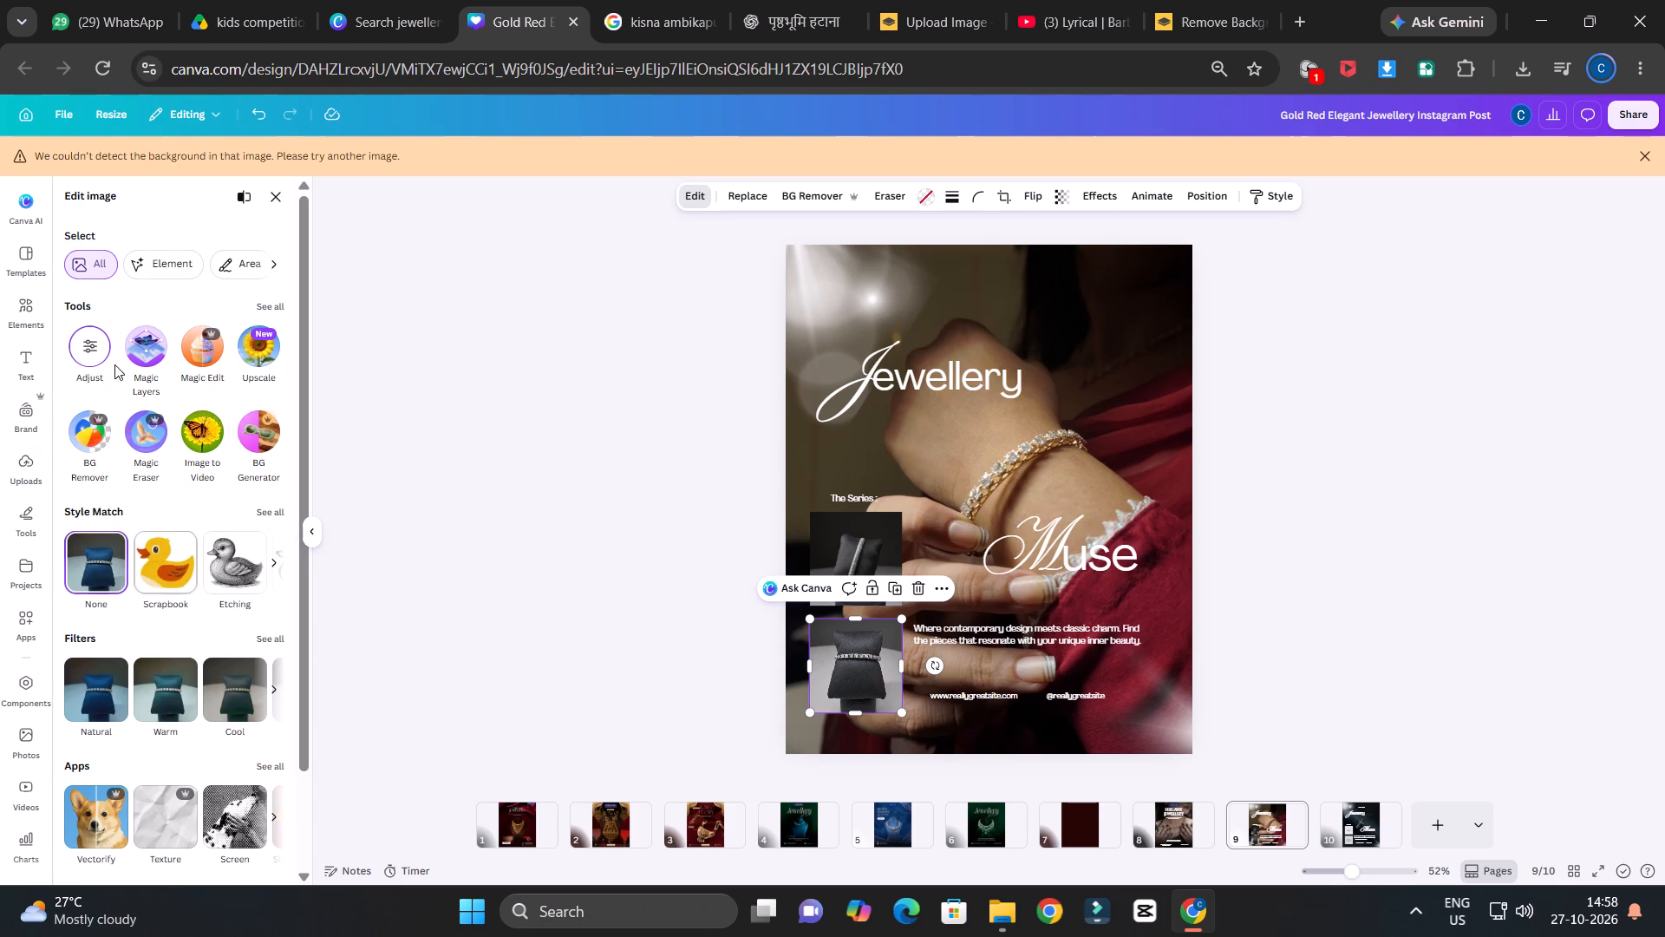
left_click(100, 337)
scroll(128, 492, "down", 1)
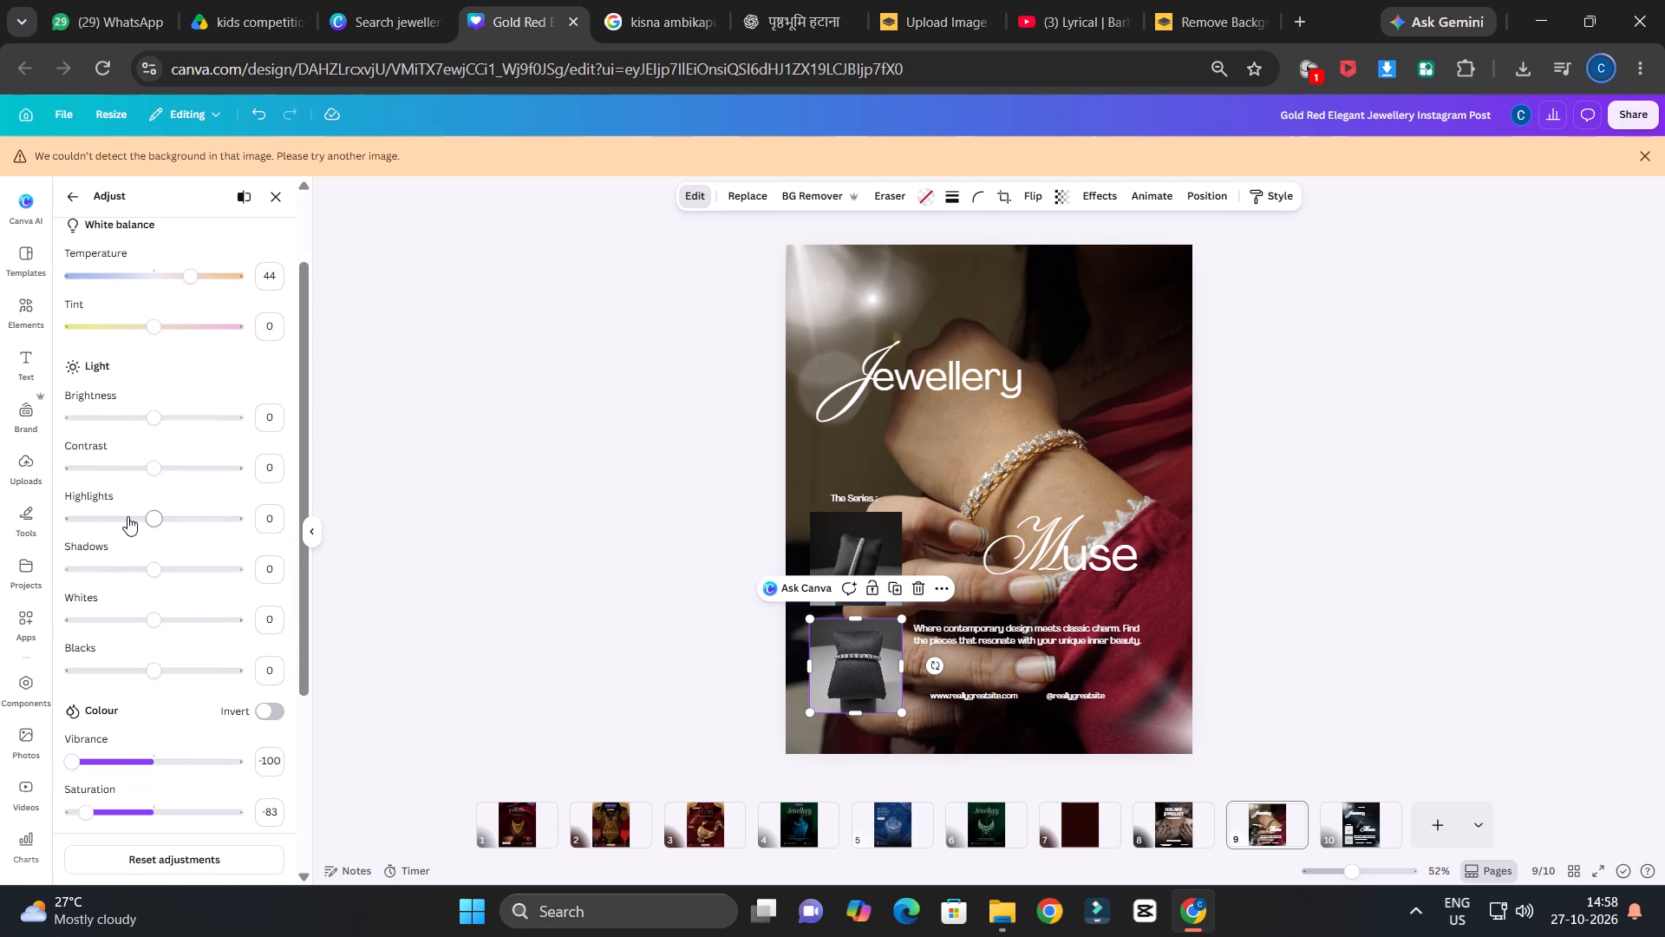
left_click_drag(154, 521, 13, 568)
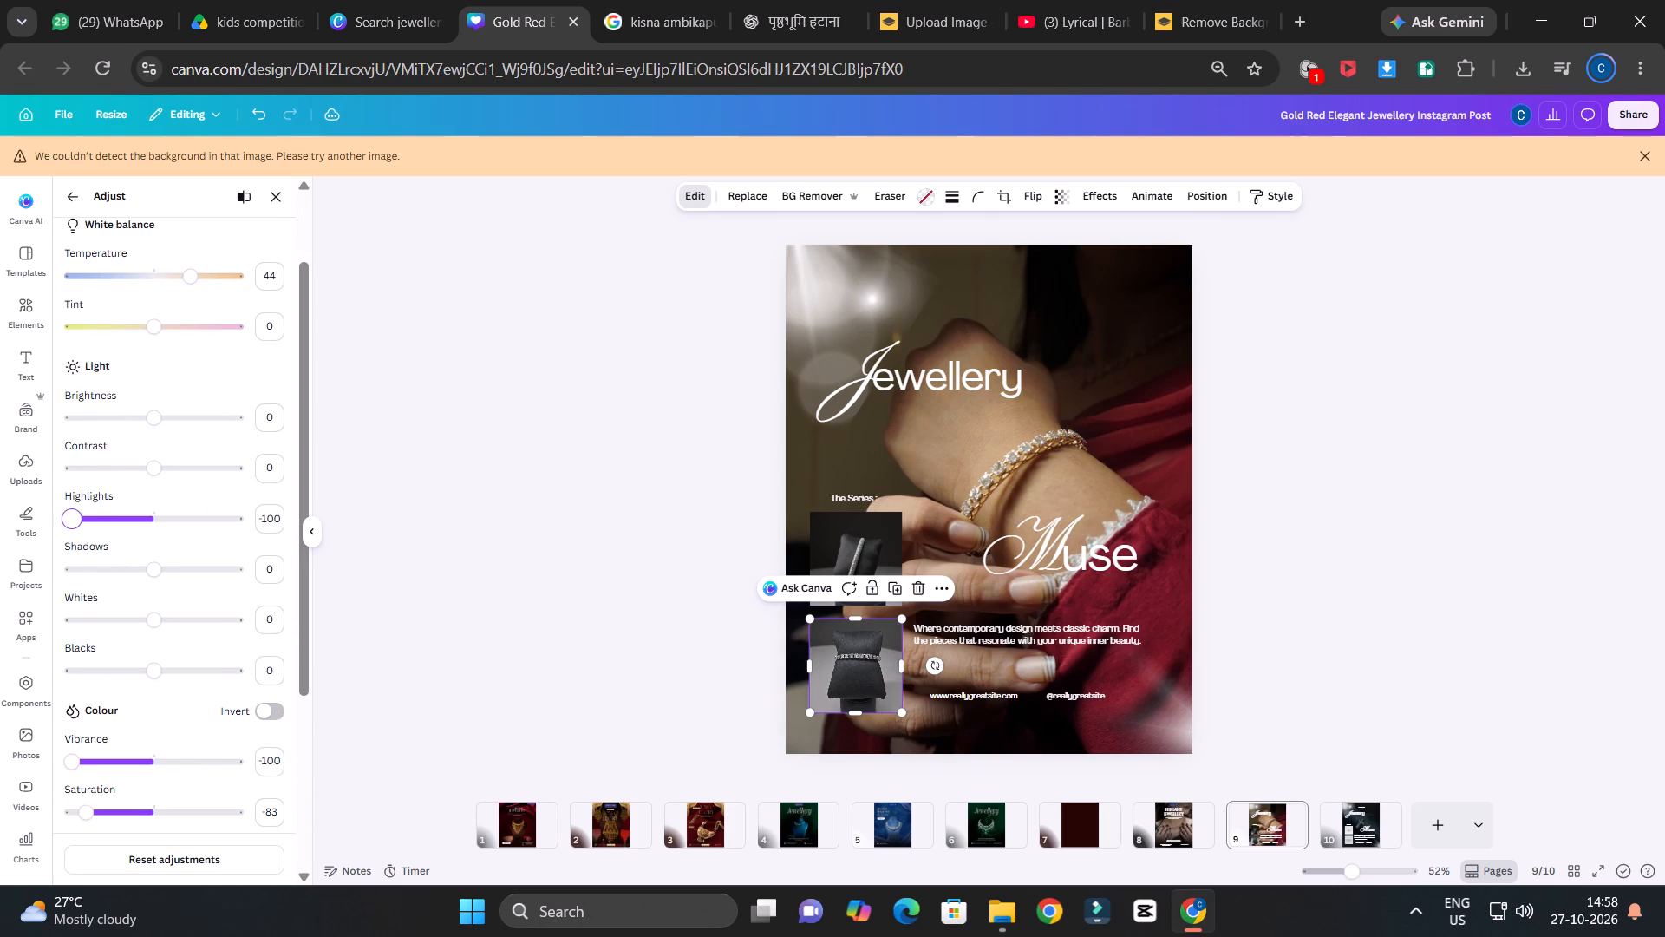
left_click_drag(13, 568, 108, 553)
left_click_drag(160, 577, 95, 600)
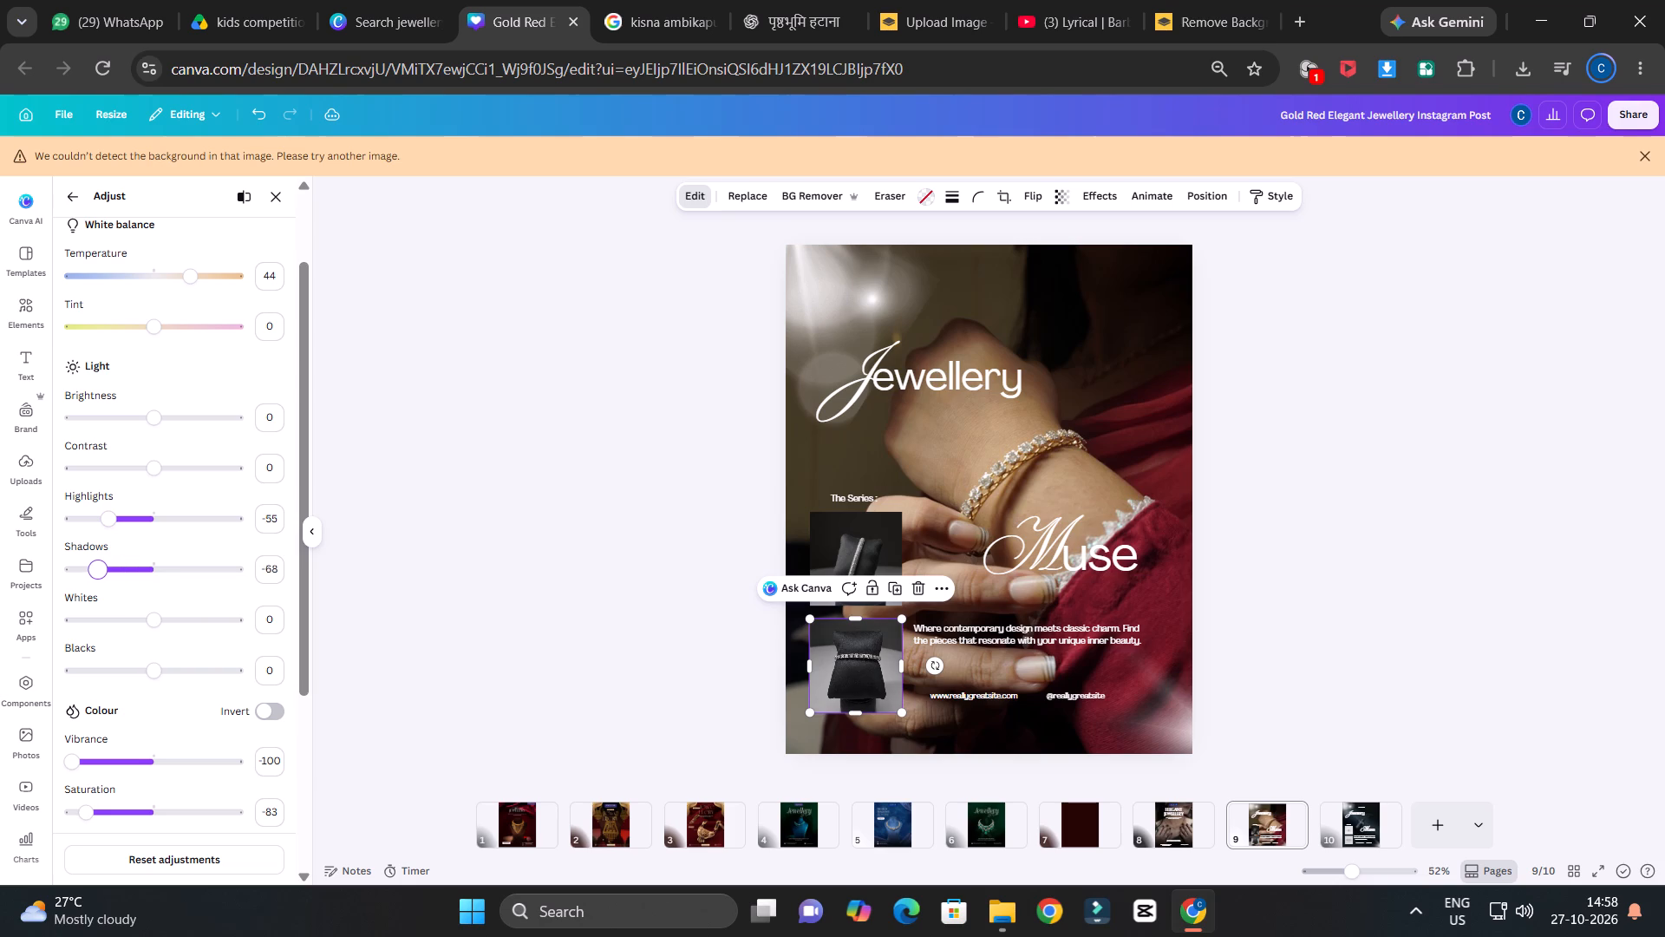
left_click_drag(95, 600, 122, 587)
left_click_drag(153, 619, 106, 645)
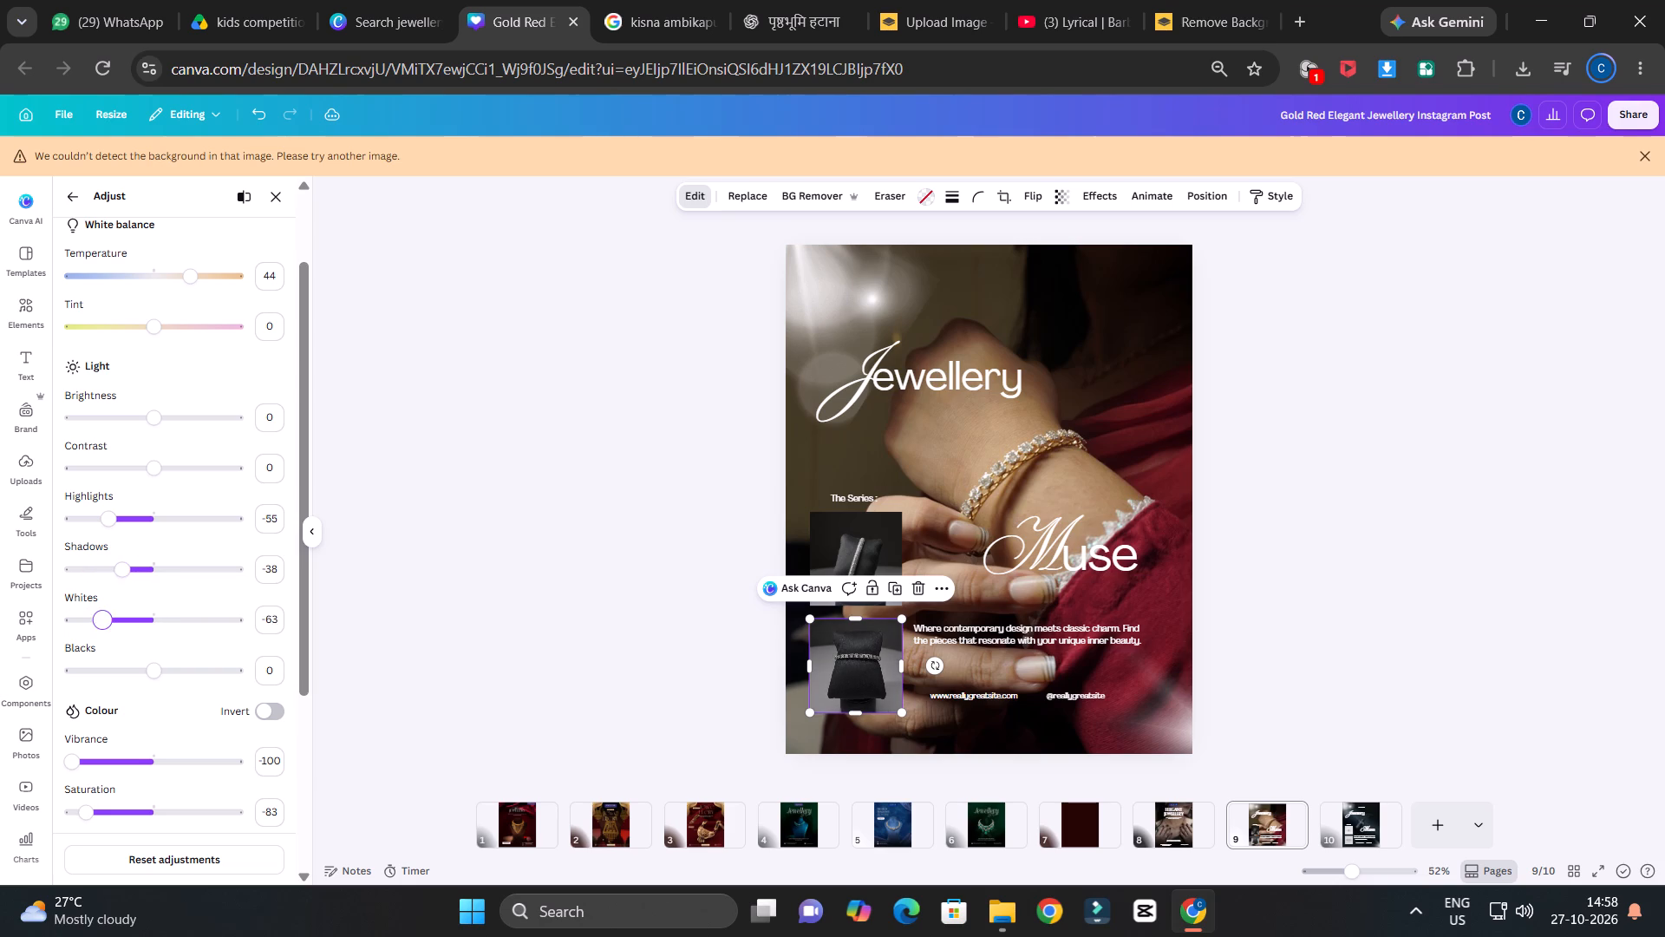
left_click_drag(106, 645, 155, 649)
left_click(111, 526)
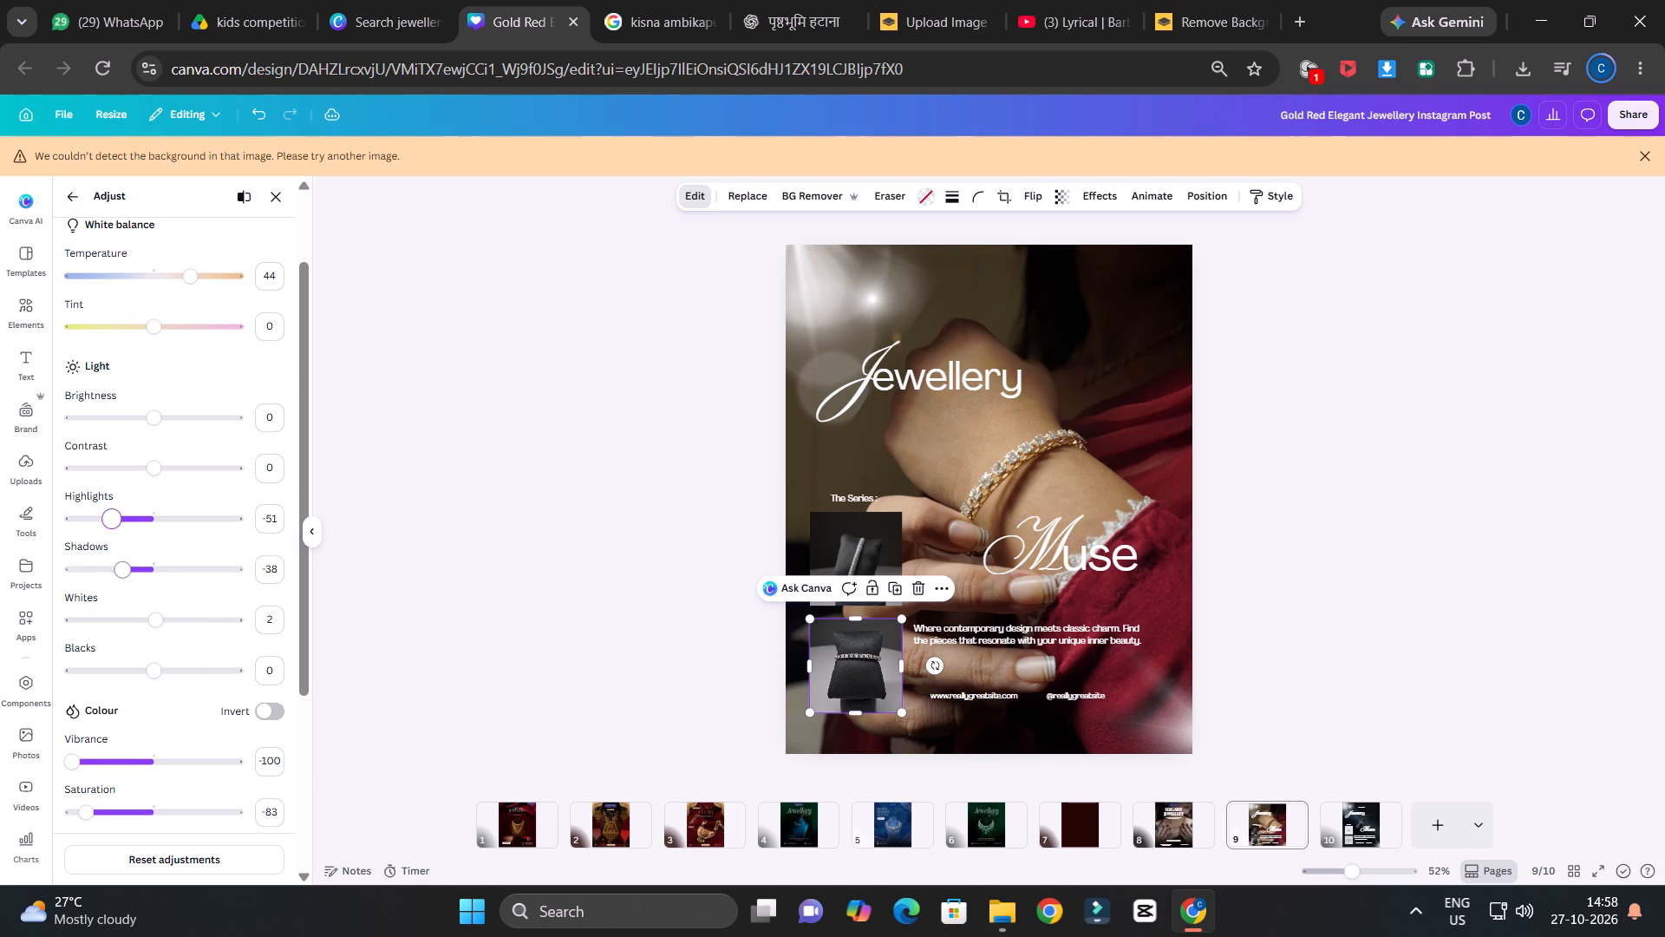
left_click_drag(125, 569, 164, 599)
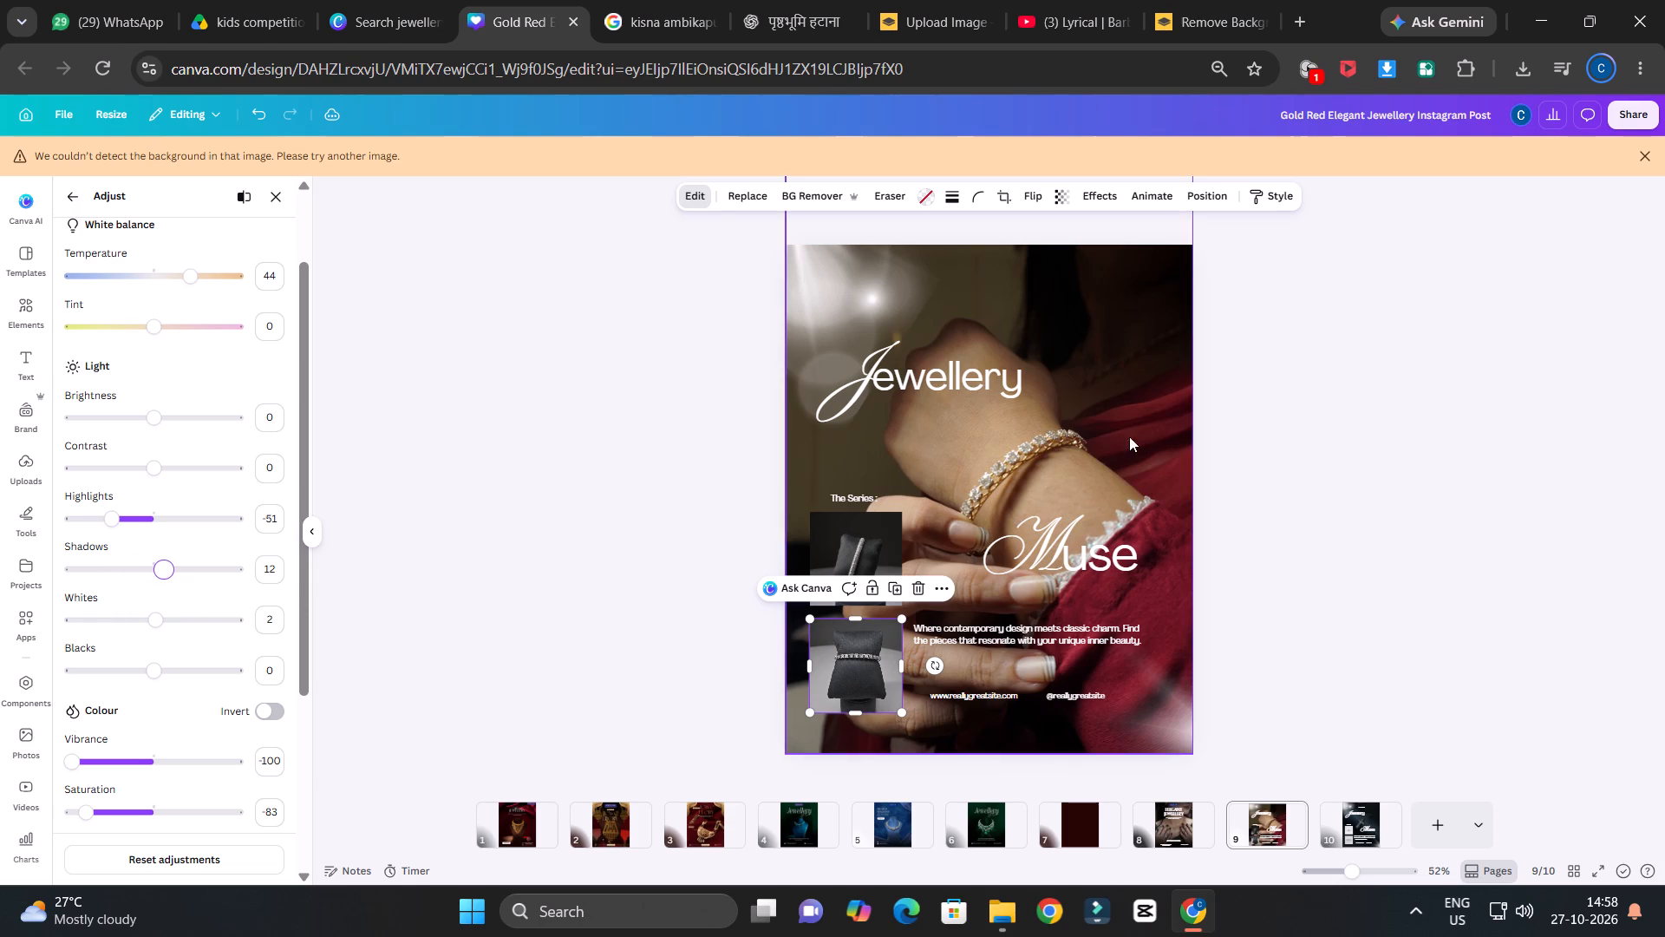
left_click(1393, 334)
left_click(1335, 468)
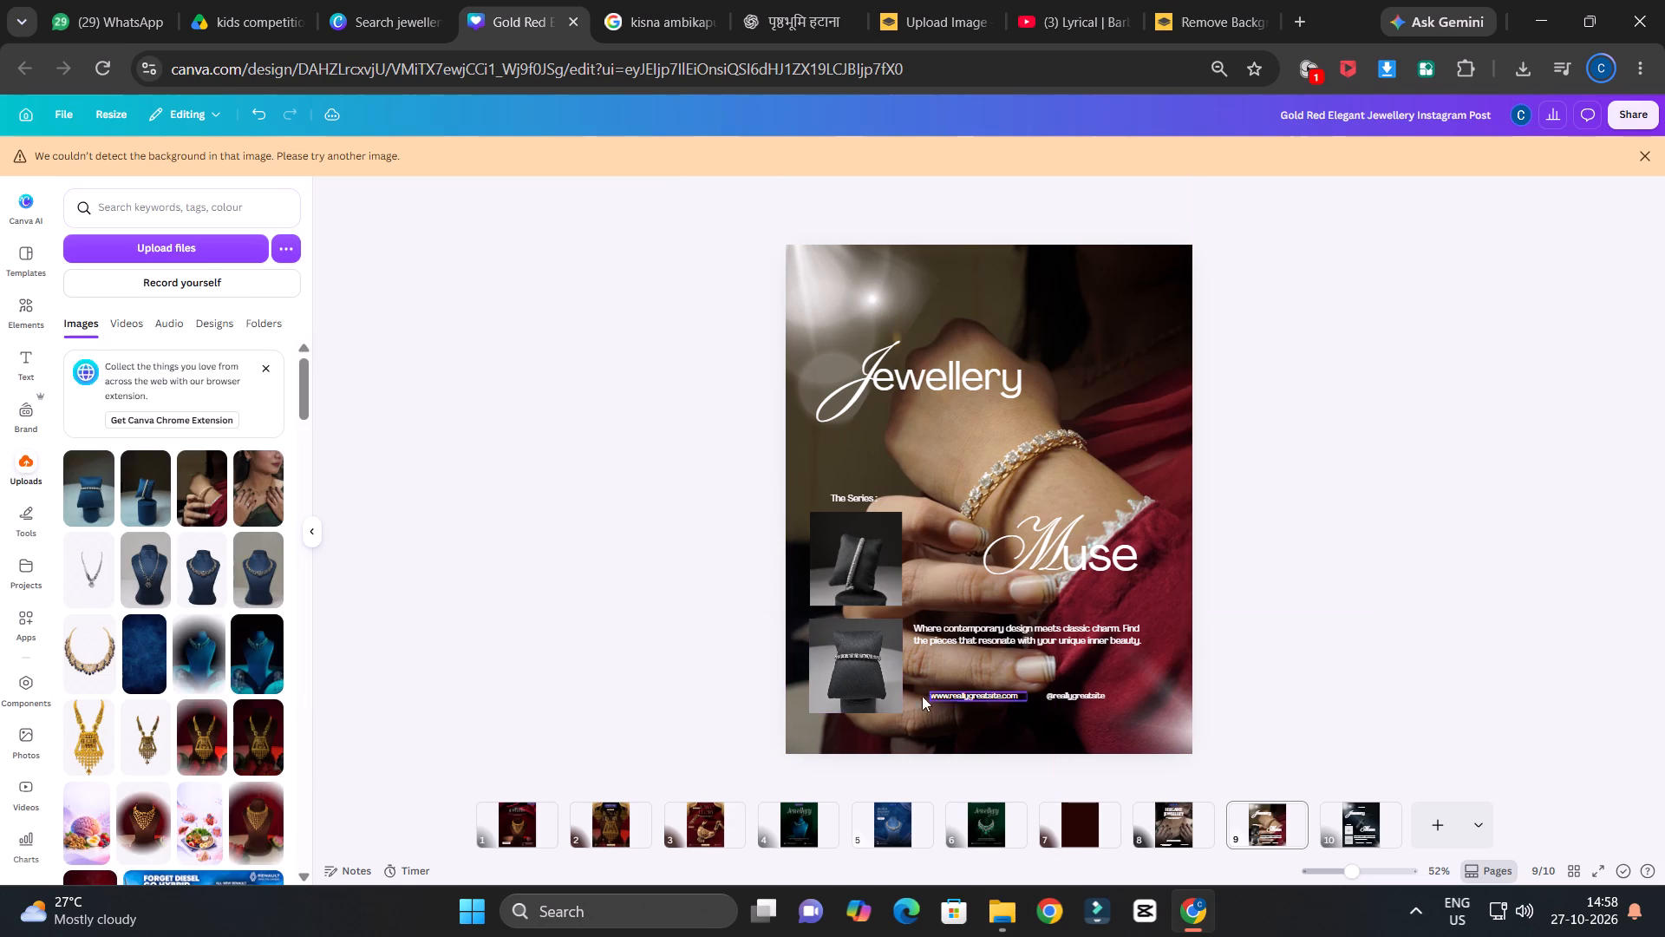
Mute the colours of page 9's large background bracelet photo by setting vibrance to -91, with saturation at 0.
left_click(870, 696)
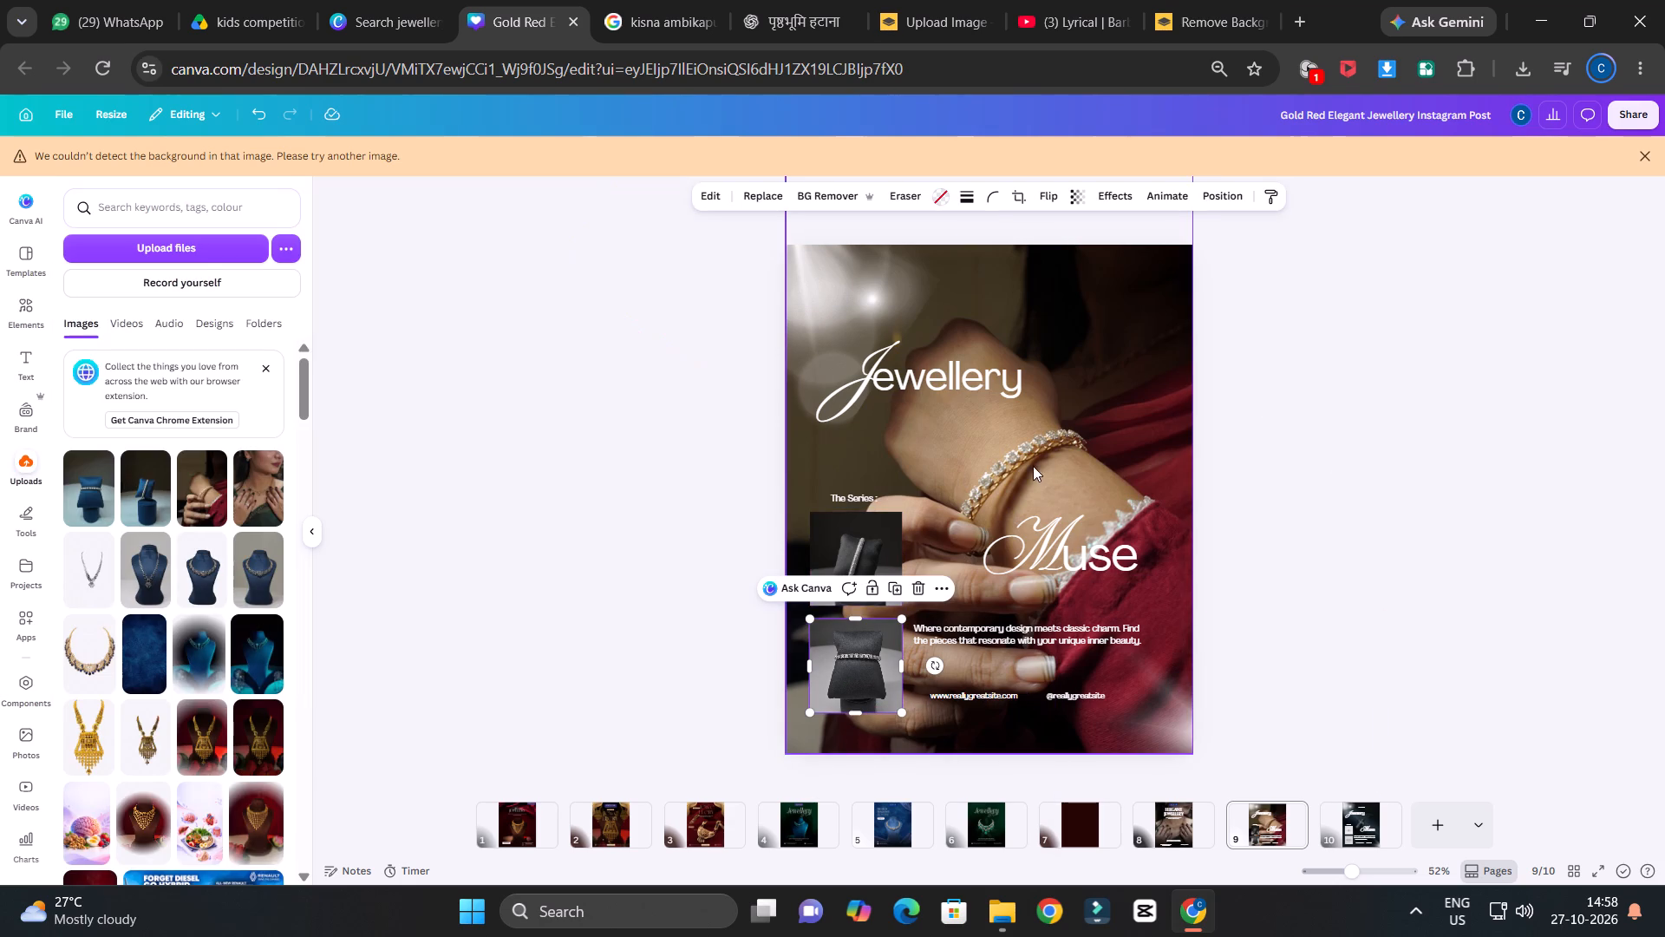
left_click(1137, 267)
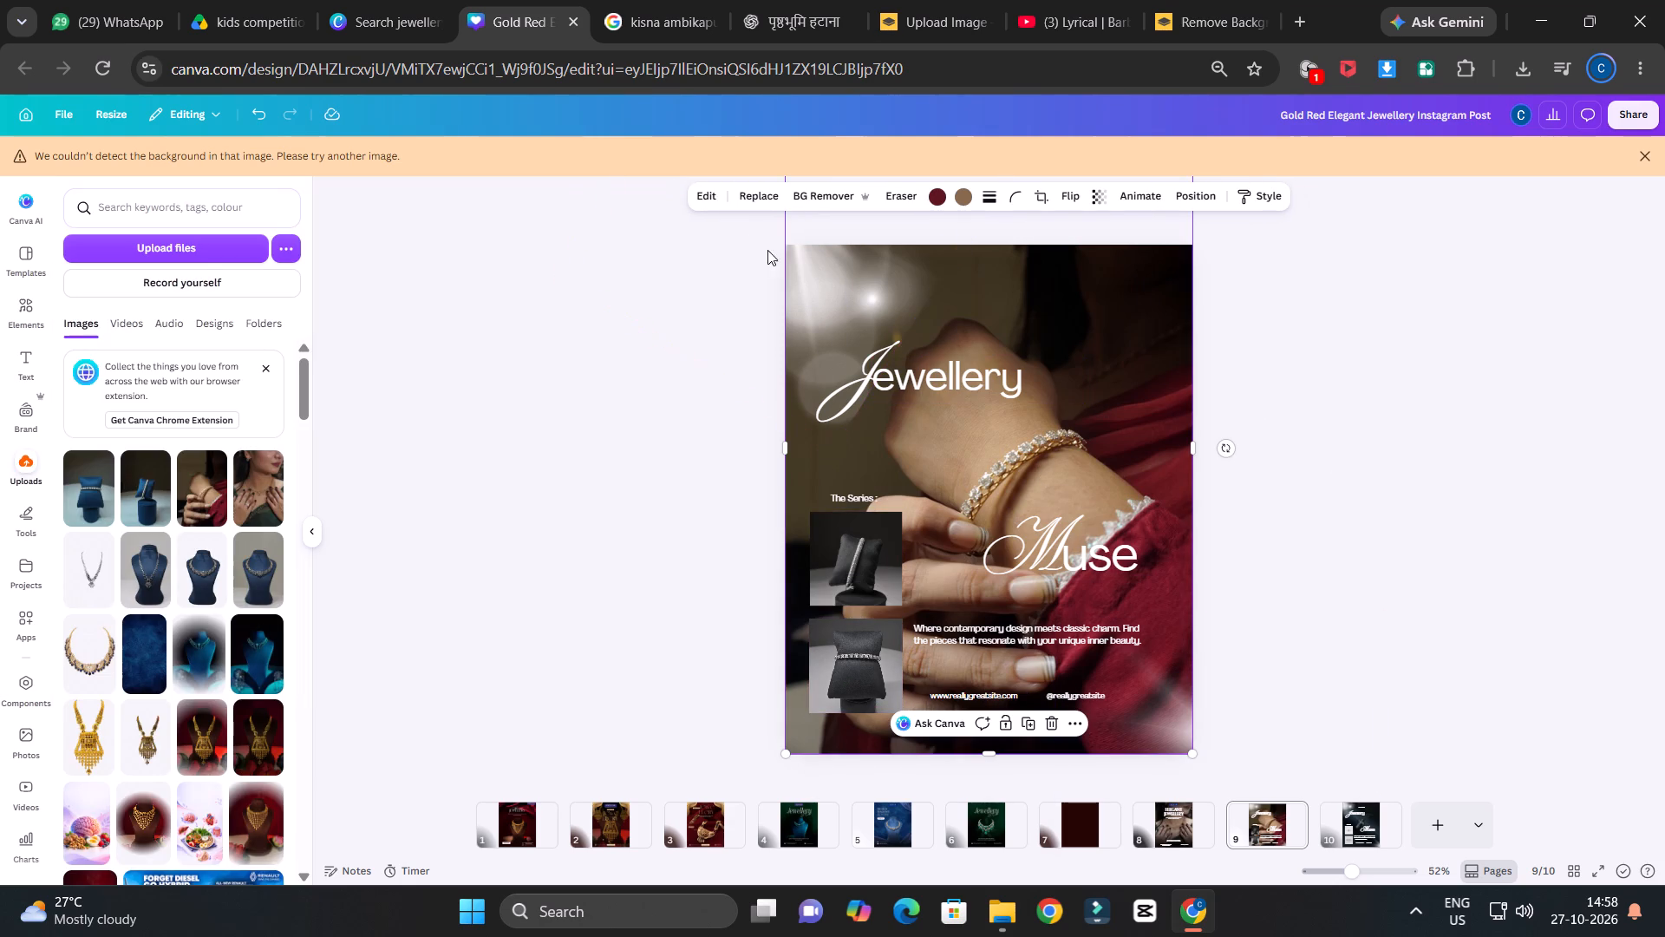
left_click(709, 211)
left_click(705, 192)
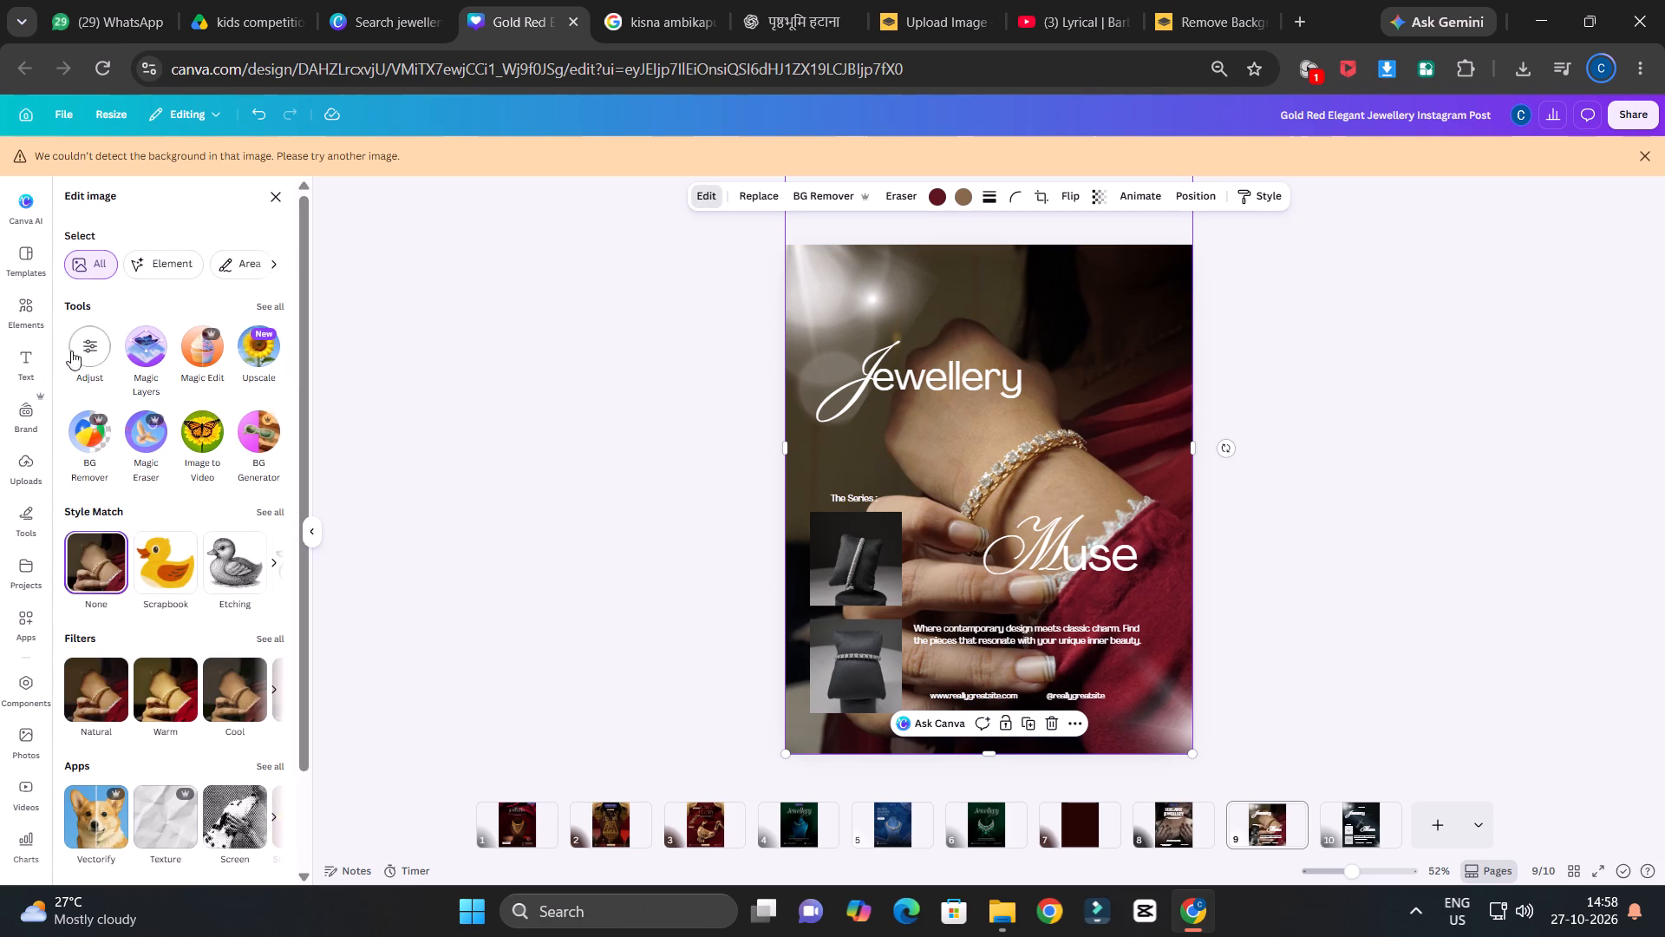
left_click(92, 354)
scroll(104, 455, "down", 2)
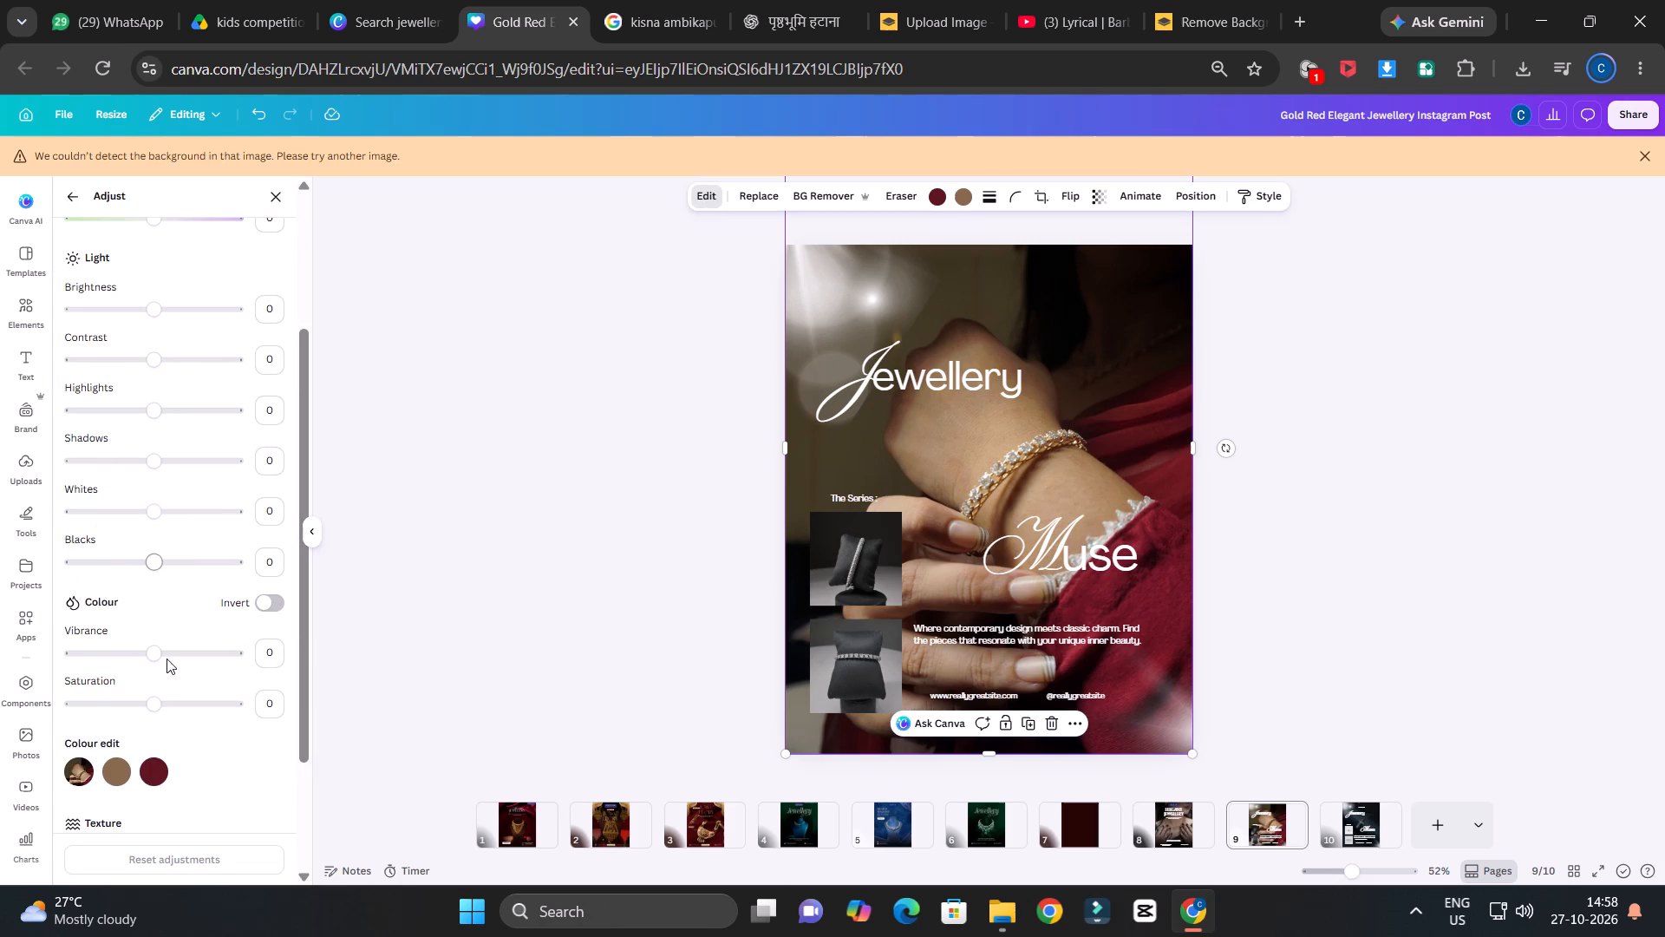
scroll(221, 709, "down", 1)
left_click_drag(149, 559, 65, 589)
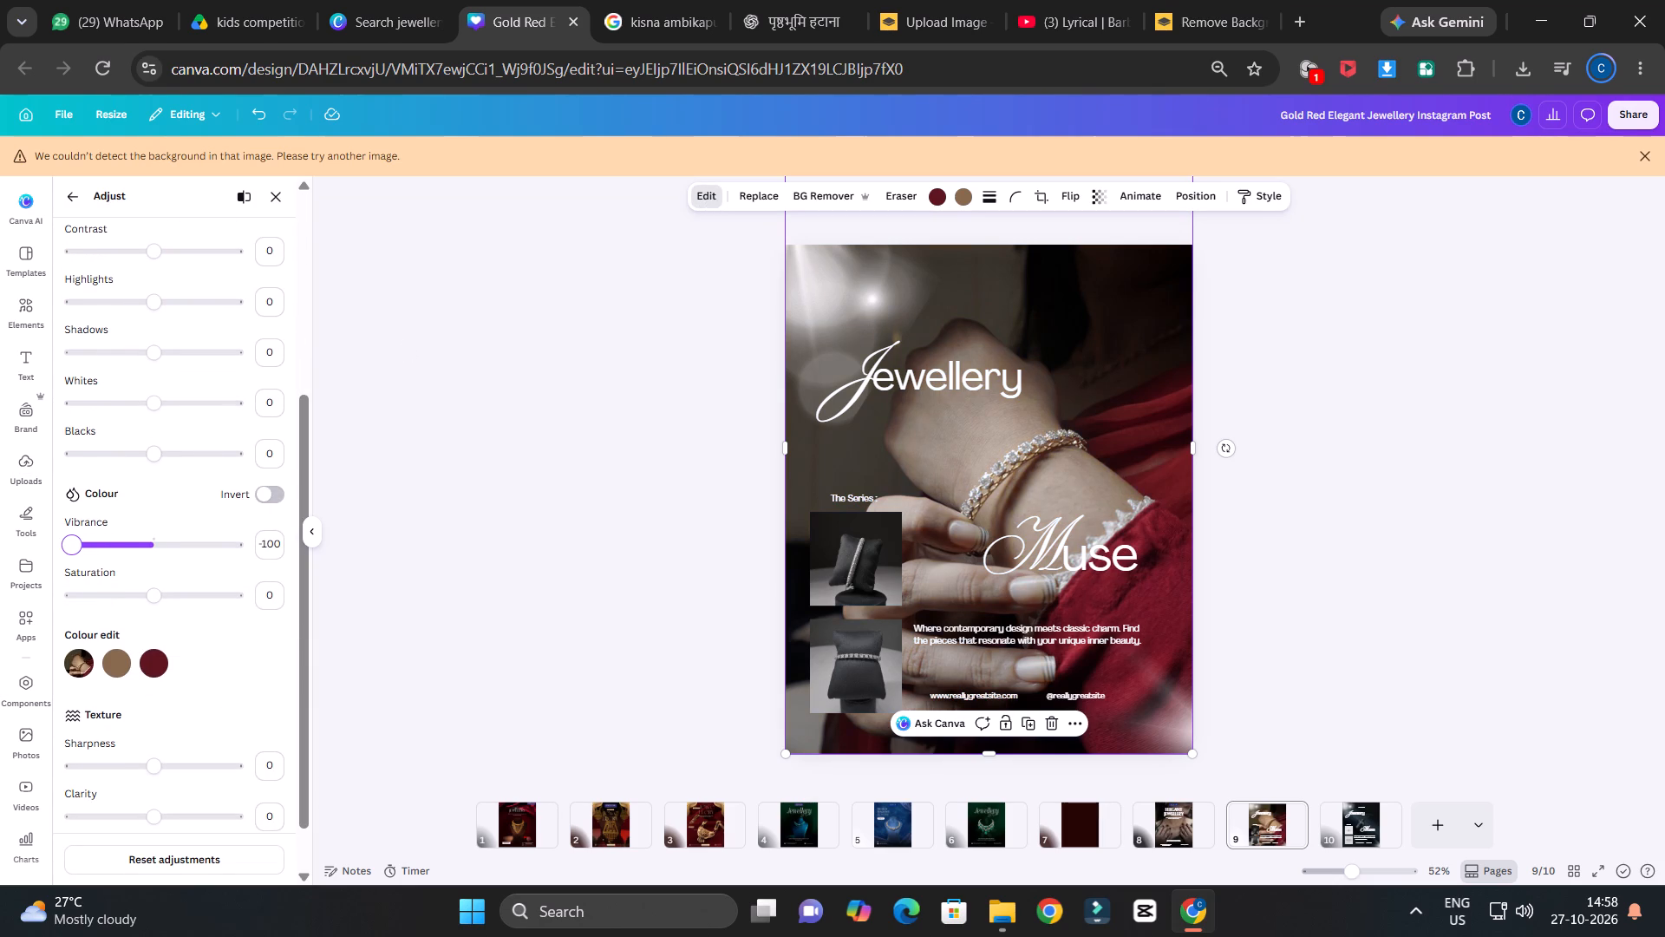
left_click_drag(65, 589, 0, 626)
left_click_drag(0, 626, 254, 593)
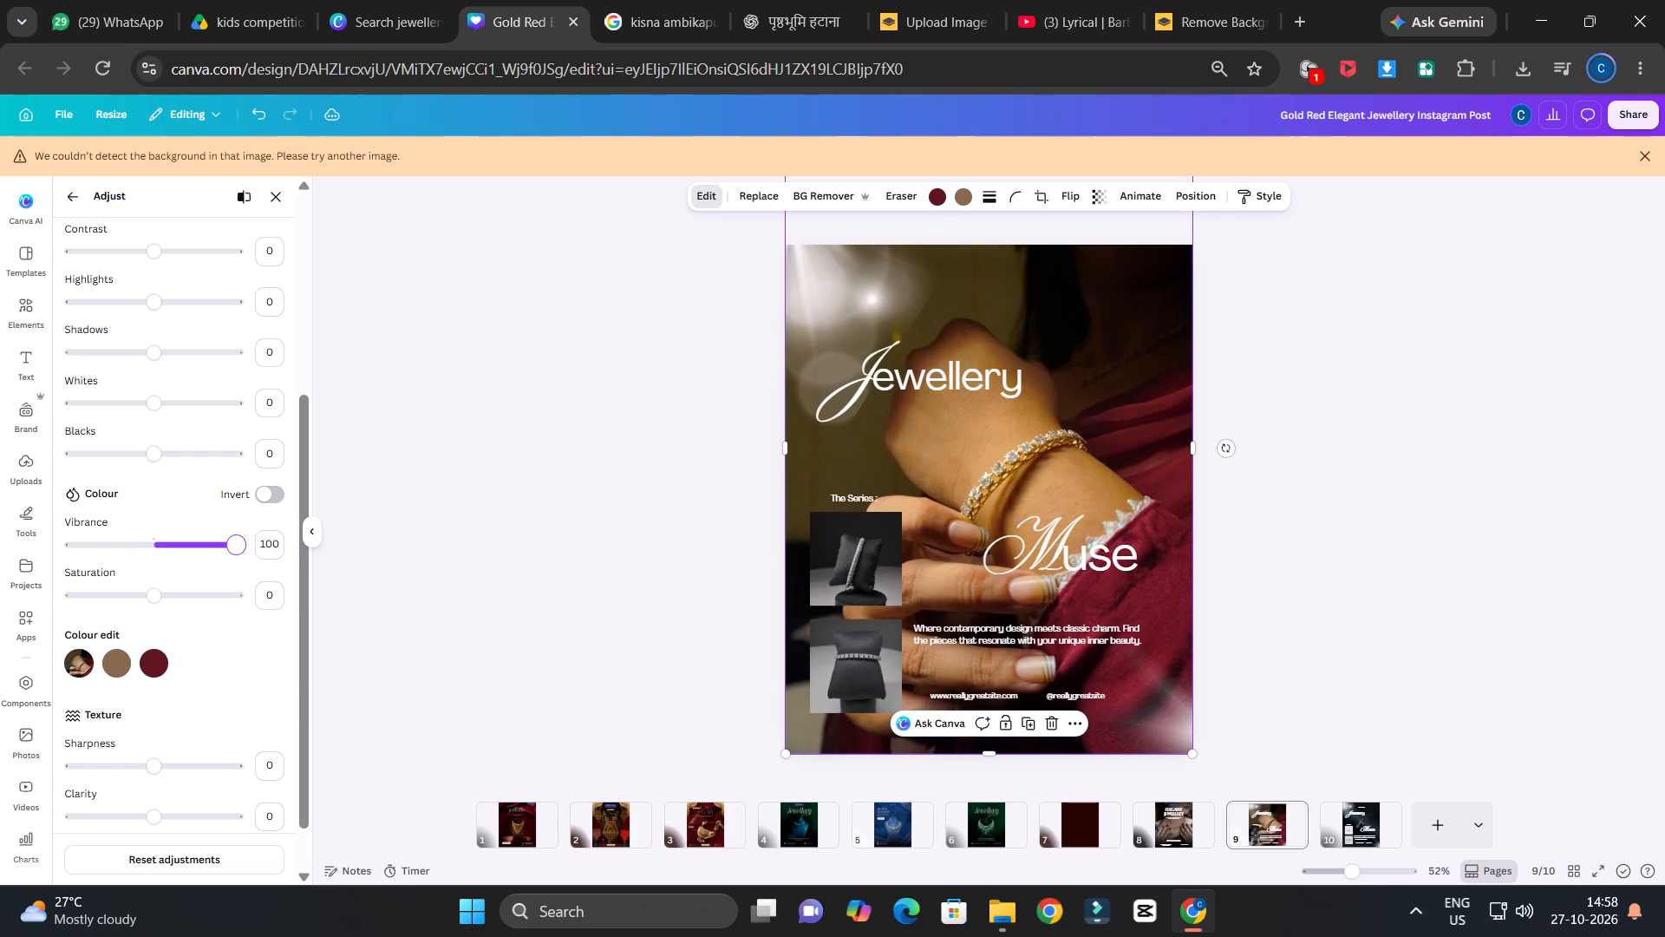
left_click_drag(254, 593, 98, 628)
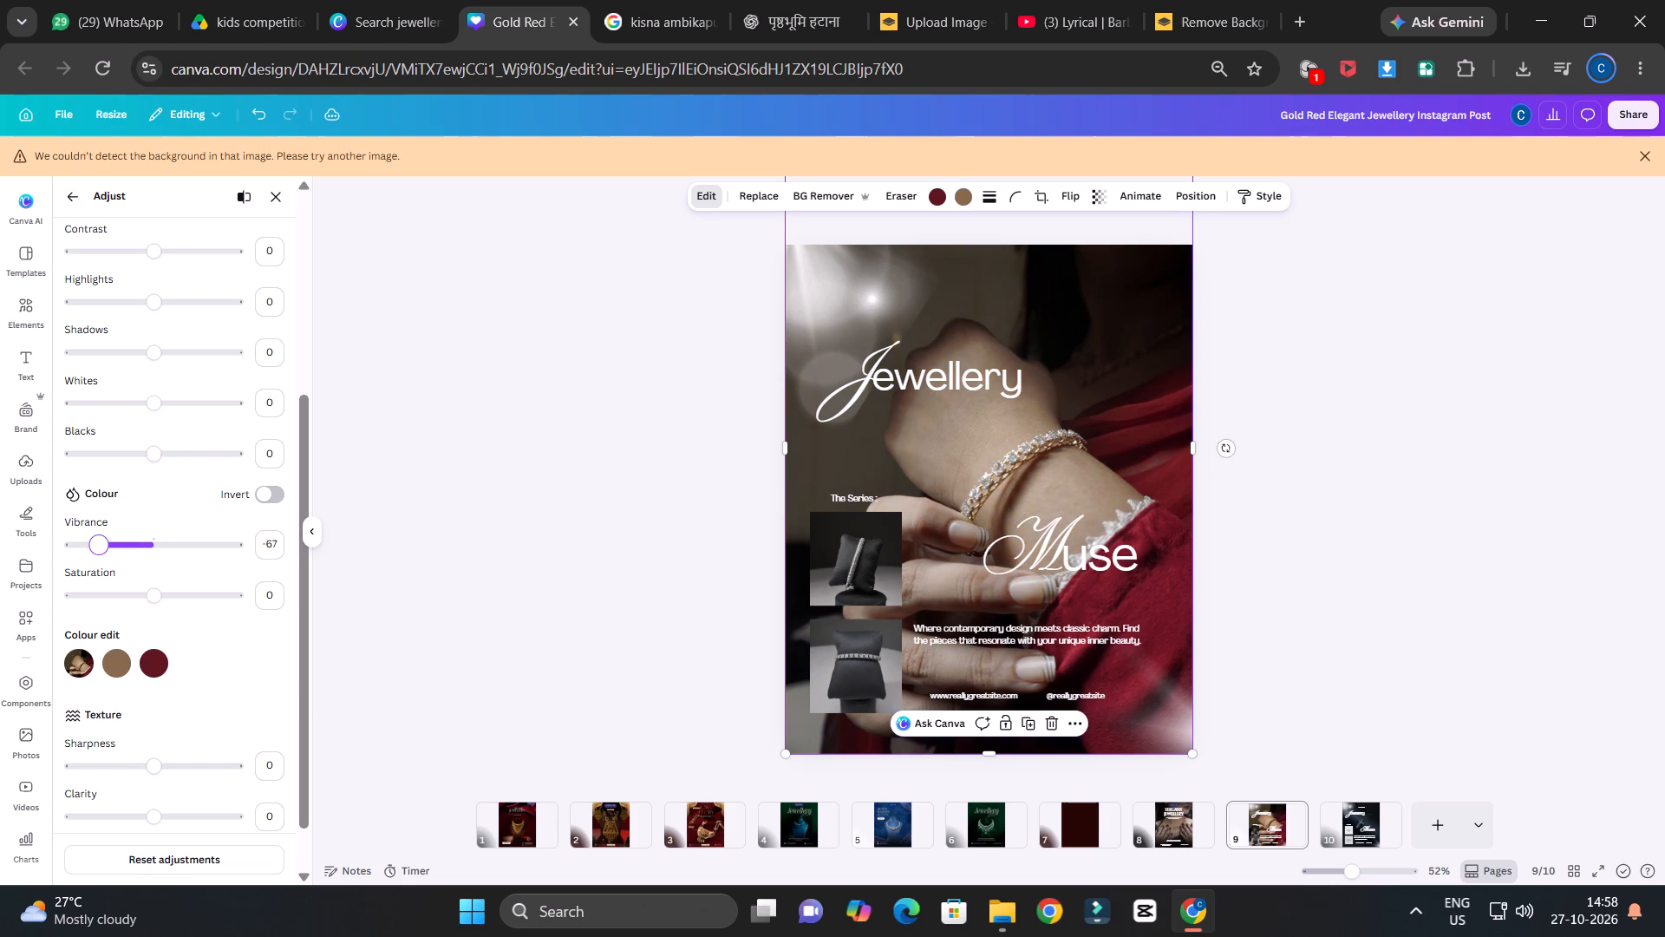
left_click_drag(98, 628, 126, 639)
left_click_drag(144, 606, 75, 633)
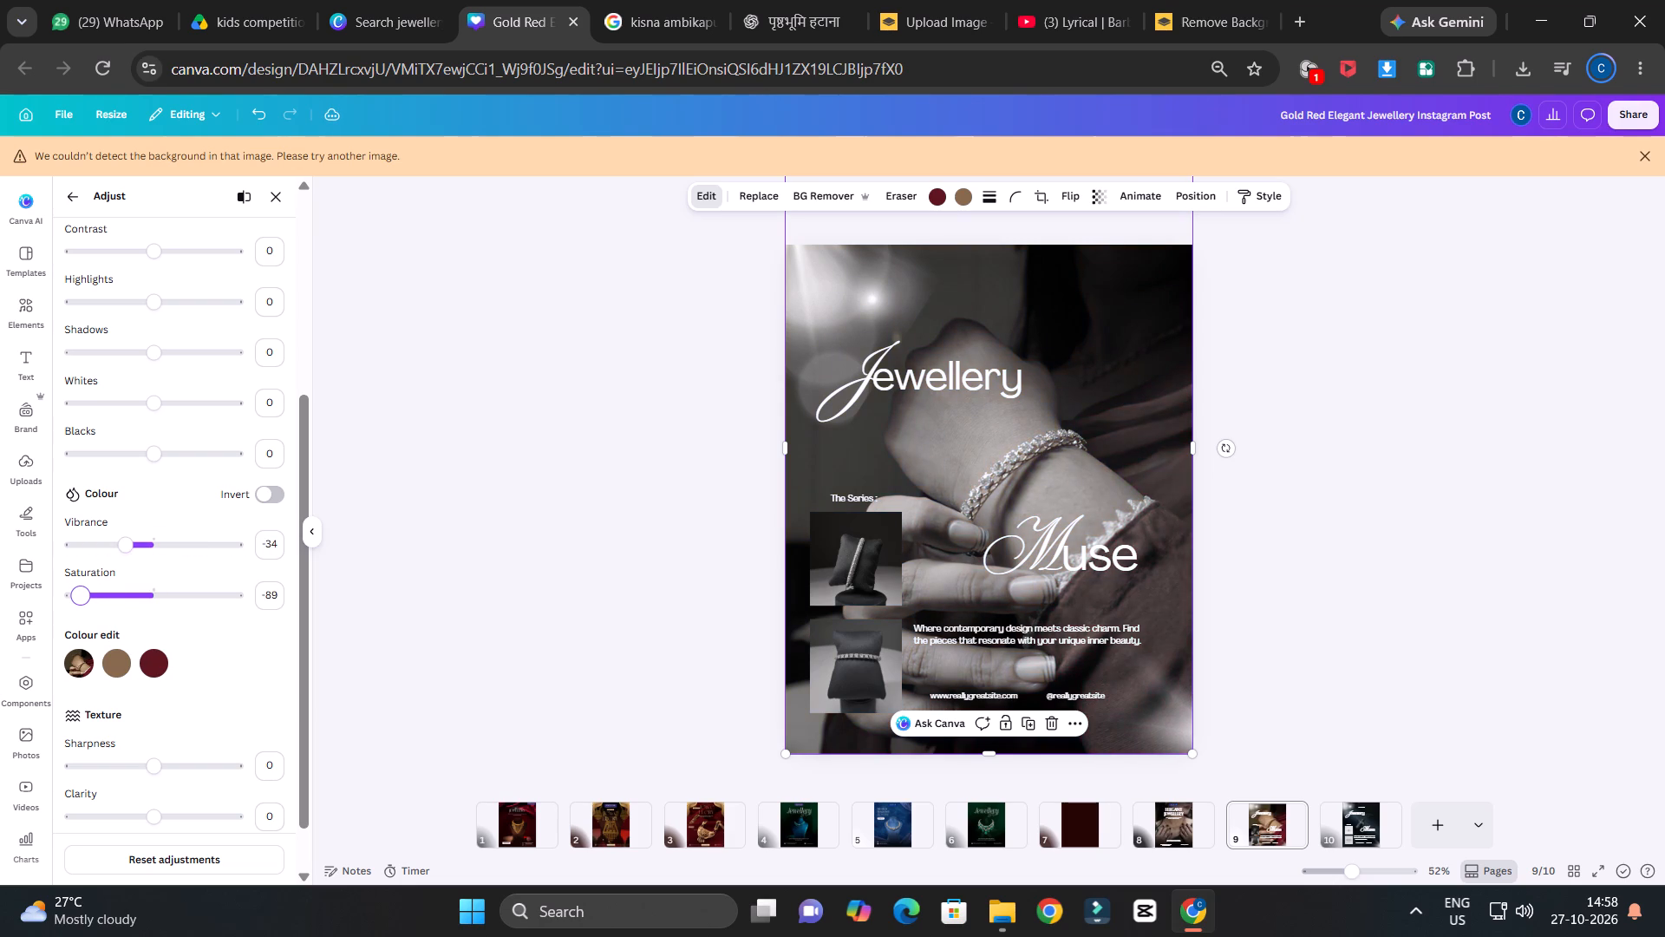
left_click_drag(75, 633, 148, 632)
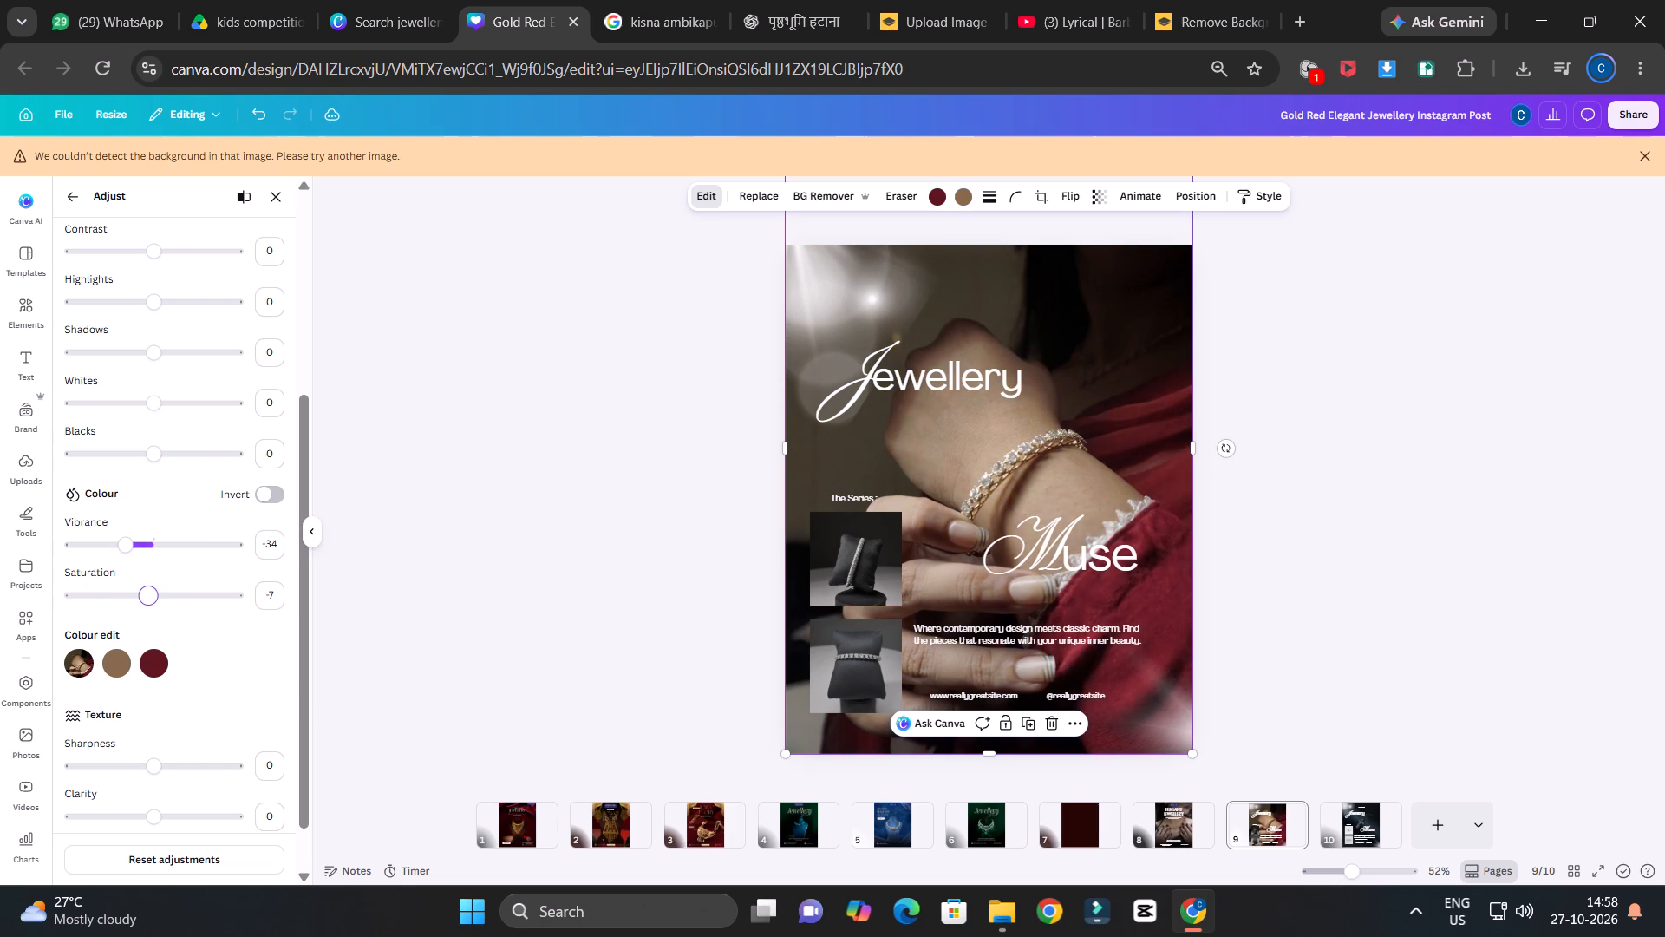
left_click_drag(148, 632, 155, 632)
left_click_drag(125, 552, 78, 590)
Set the large background bracelet photo's brightness to 25.
scroll(140, 534, "up", 1)
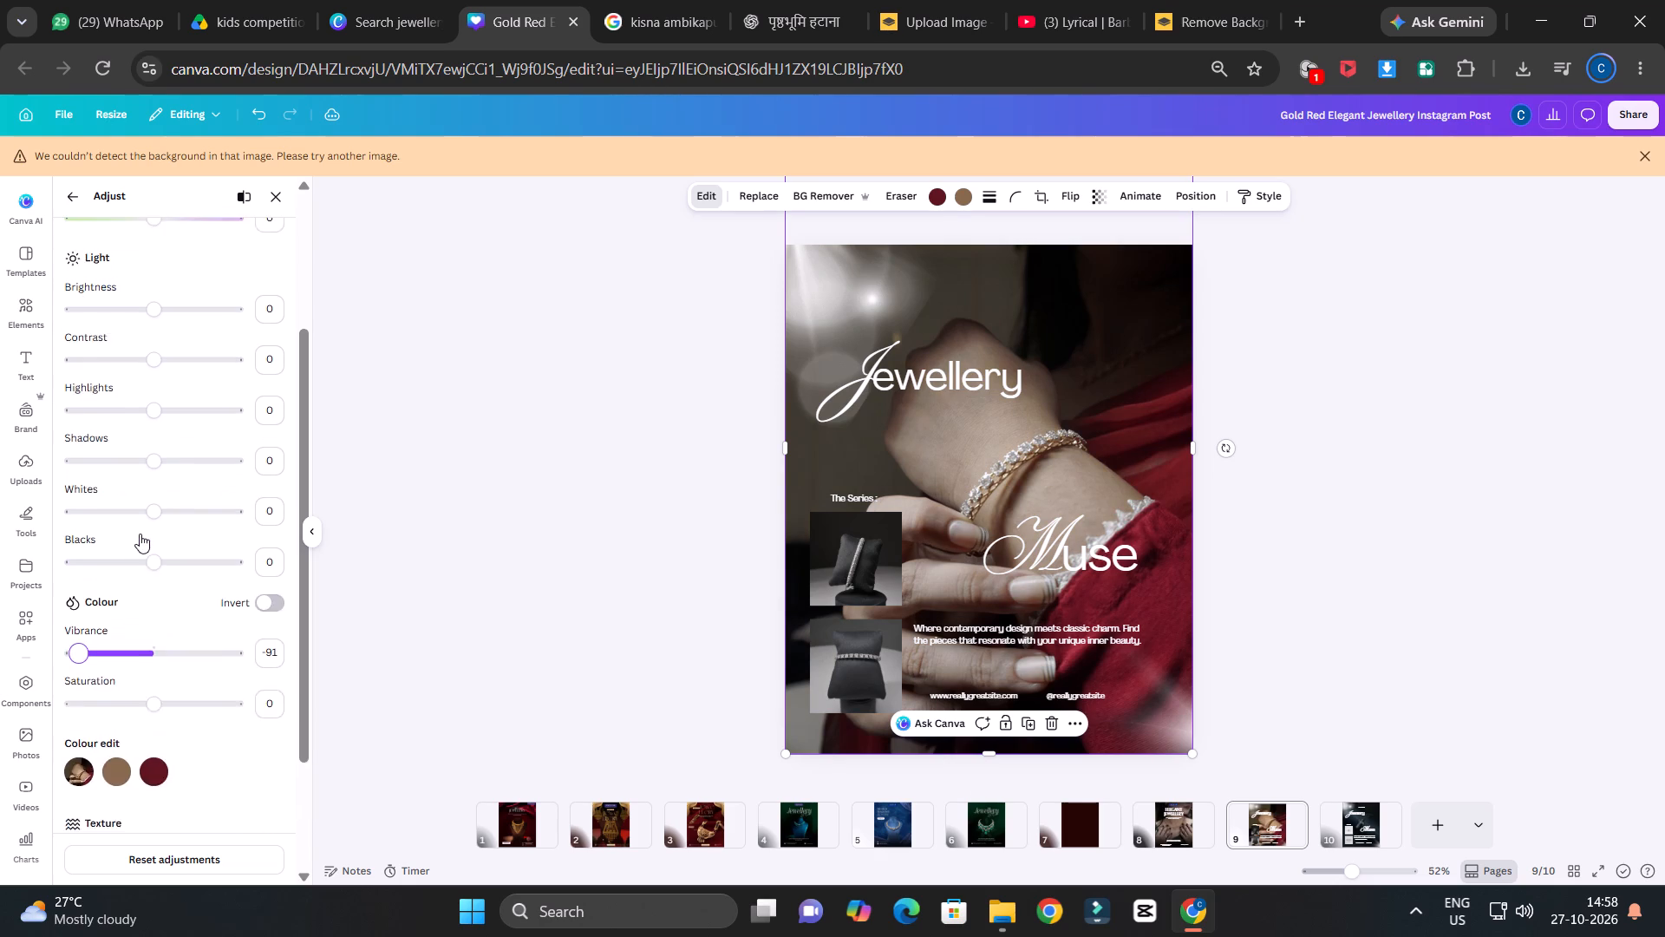
scroll(140, 534, "up", 2)
left_click_drag(154, 531, 175, 544)
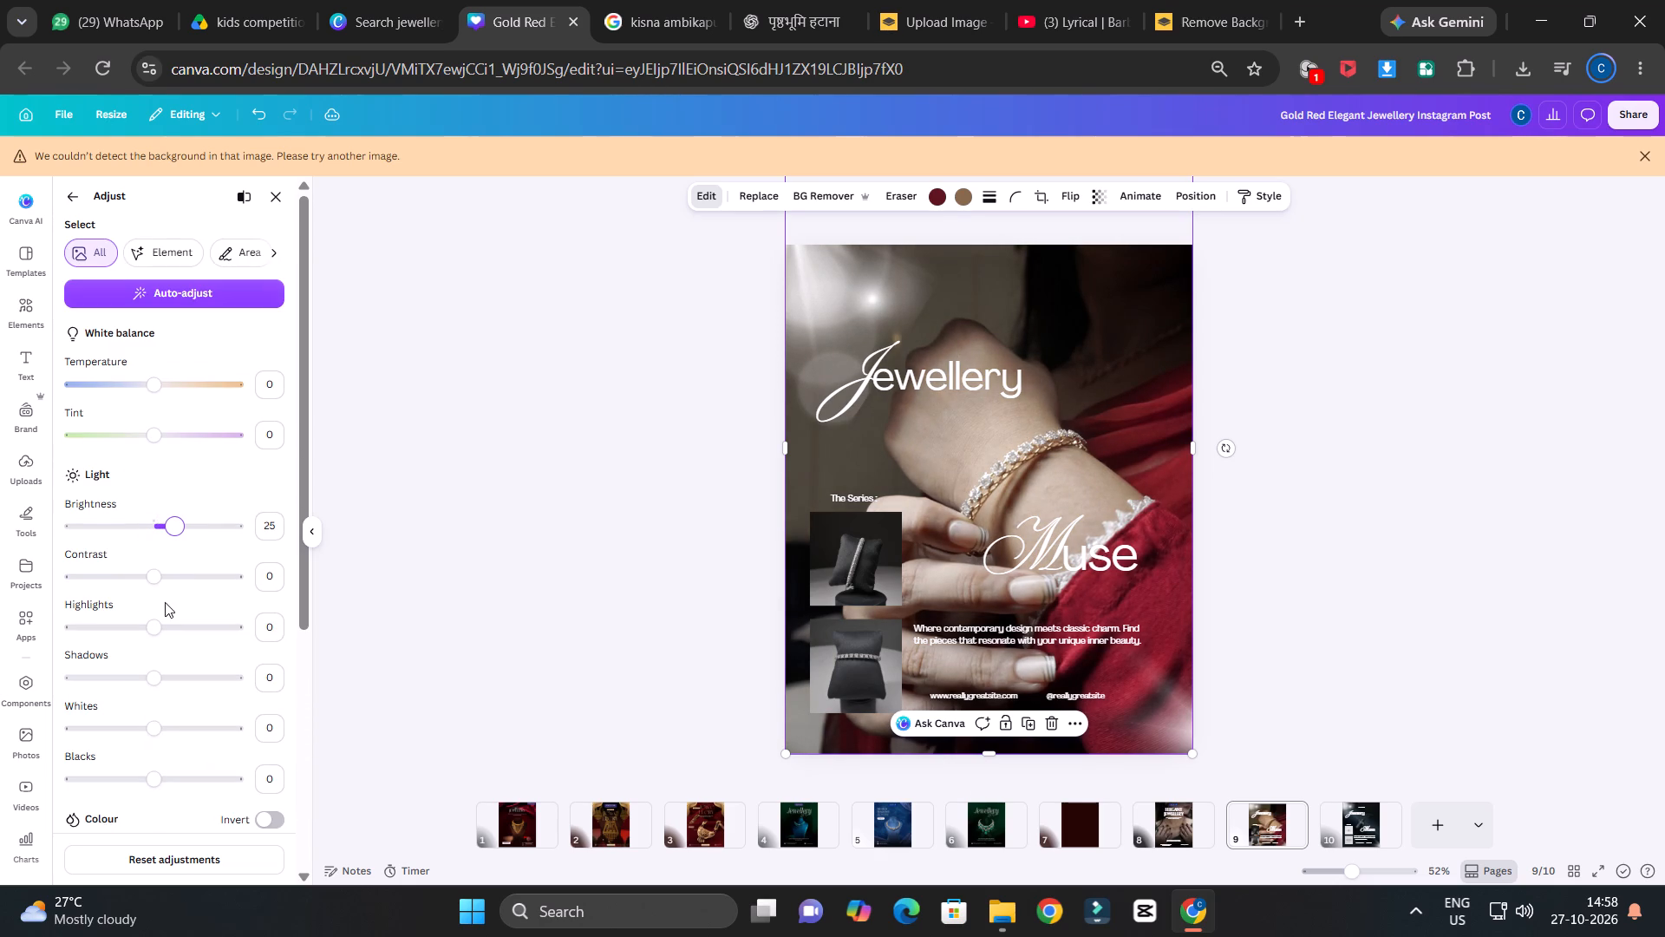
Set the large background bracelet photo's contrast to 34, brightness to 18 and highlights to -37.
left_click_drag(157, 585, 182, 599)
left_click_drag(178, 529, 169, 532)
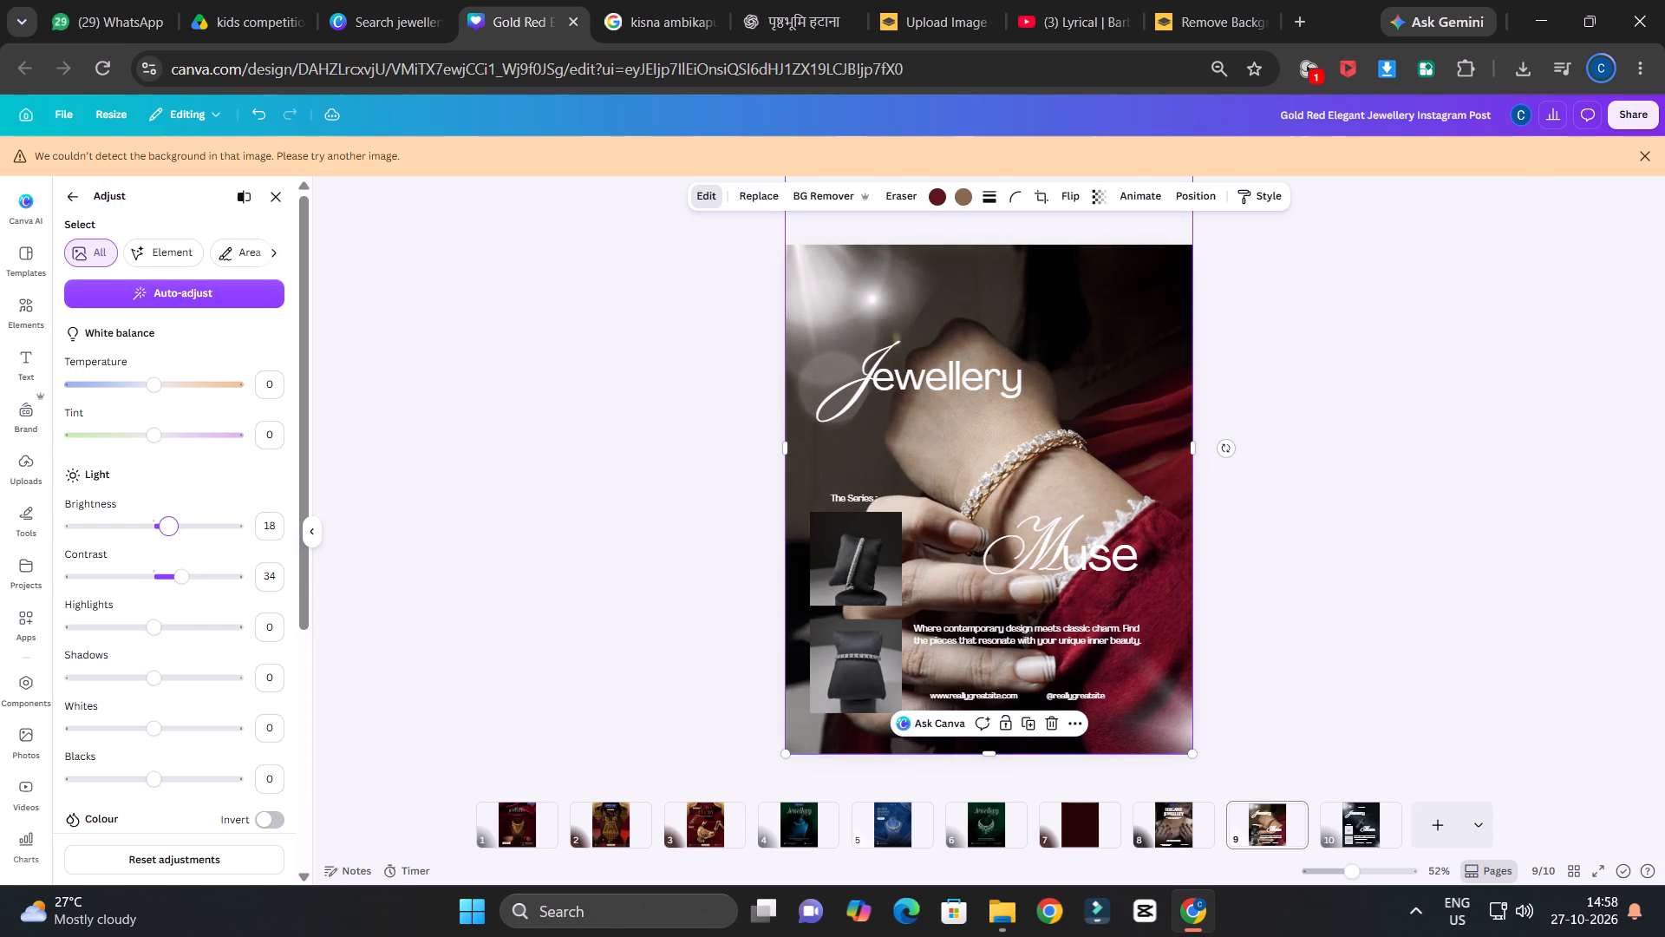
left_click_drag(157, 634, 152, 652)
left_click_drag(152, 652, 119, 658)
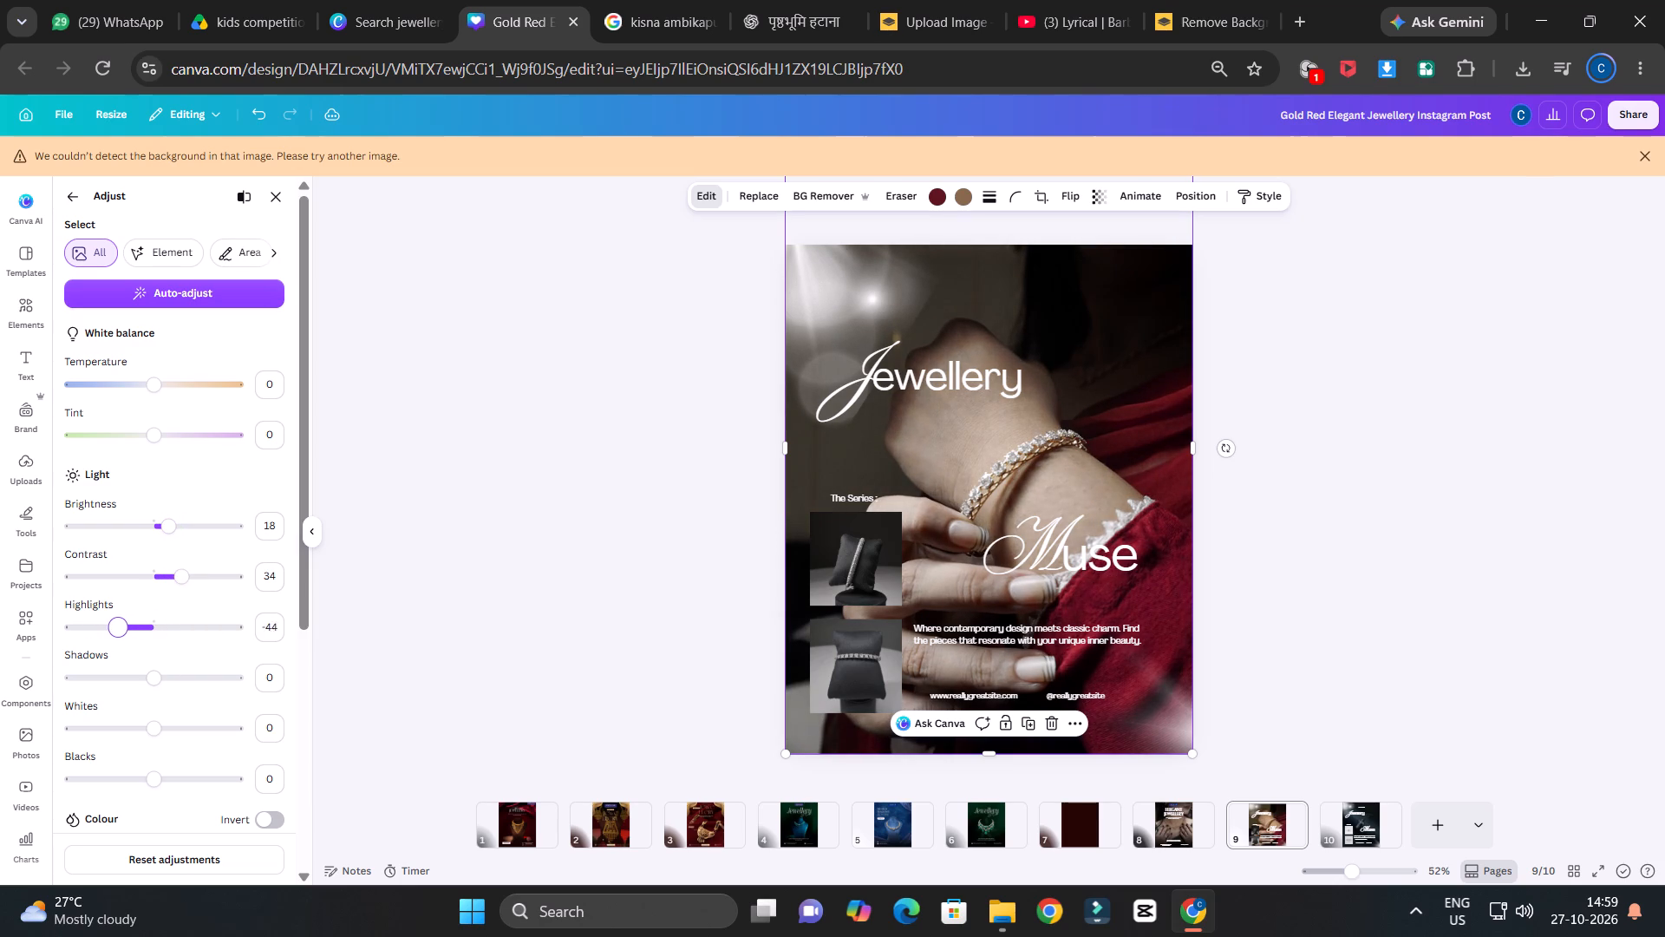
left_click_drag(119, 658, 123, 659)
Darken the large background bracelet photo by setting shadows to -60 and whites to -39.
left_click_drag(160, 684, 57, 714)
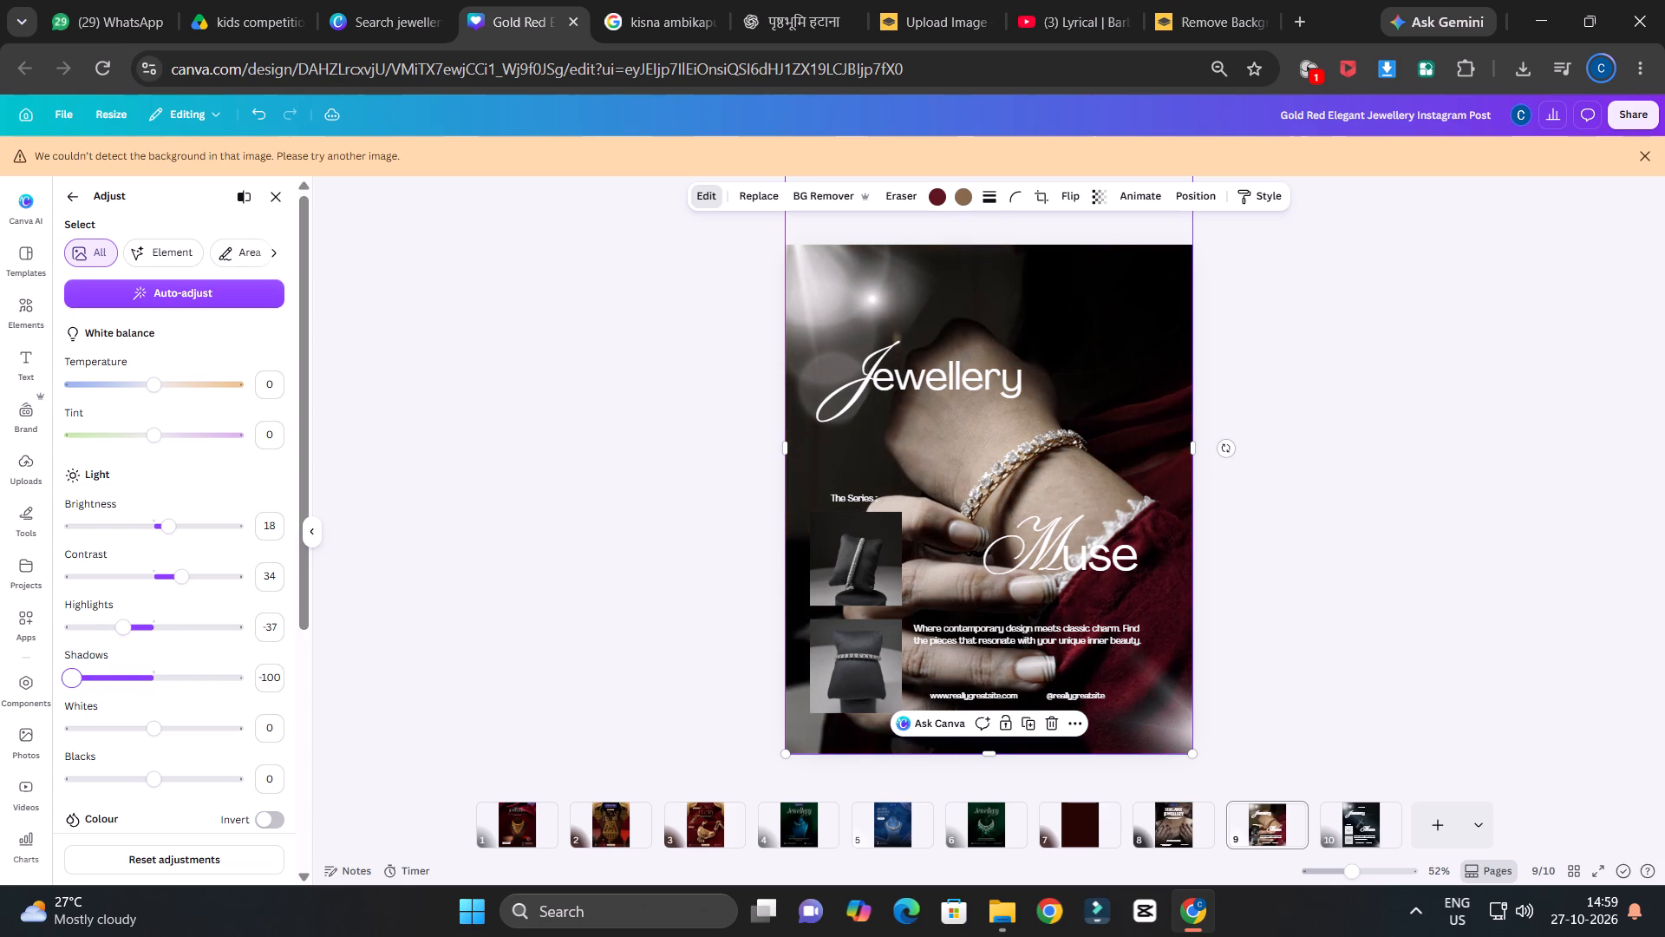
left_click_drag(57, 714, 73, 717)
left_click_drag(73, 717, 104, 710)
left_click_drag(153, 732, 106, 749)
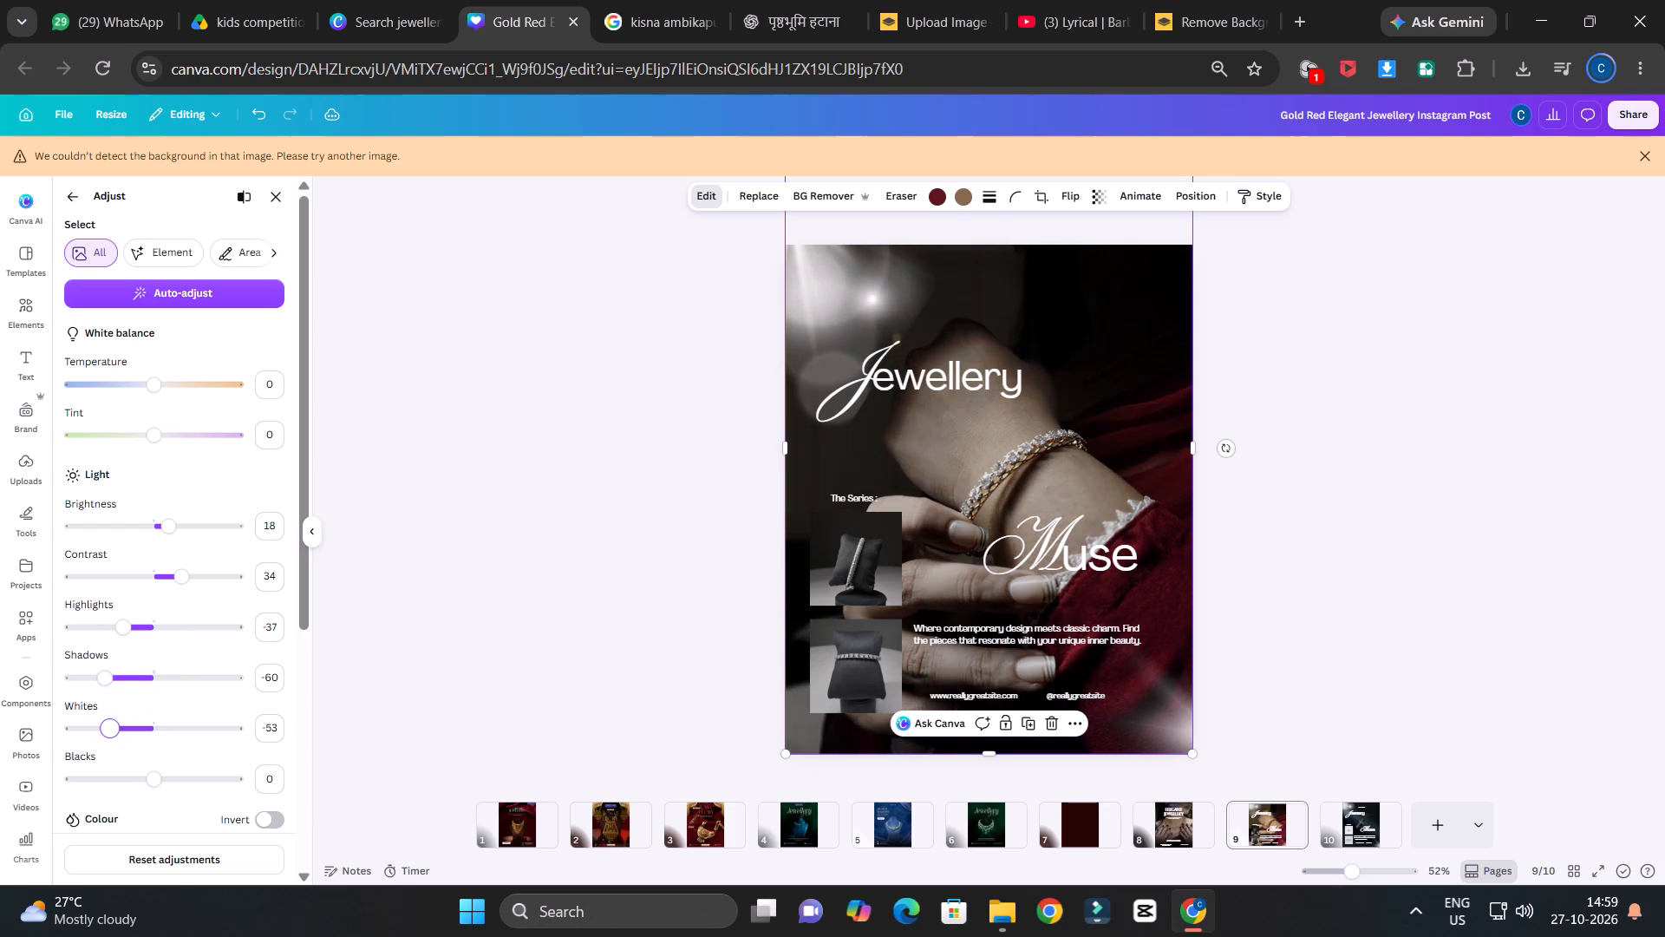
left_click_drag(106, 749, 113, 756)
left_click_drag(113, 756, 121, 756)
scroll(144, 703, "down", 2)
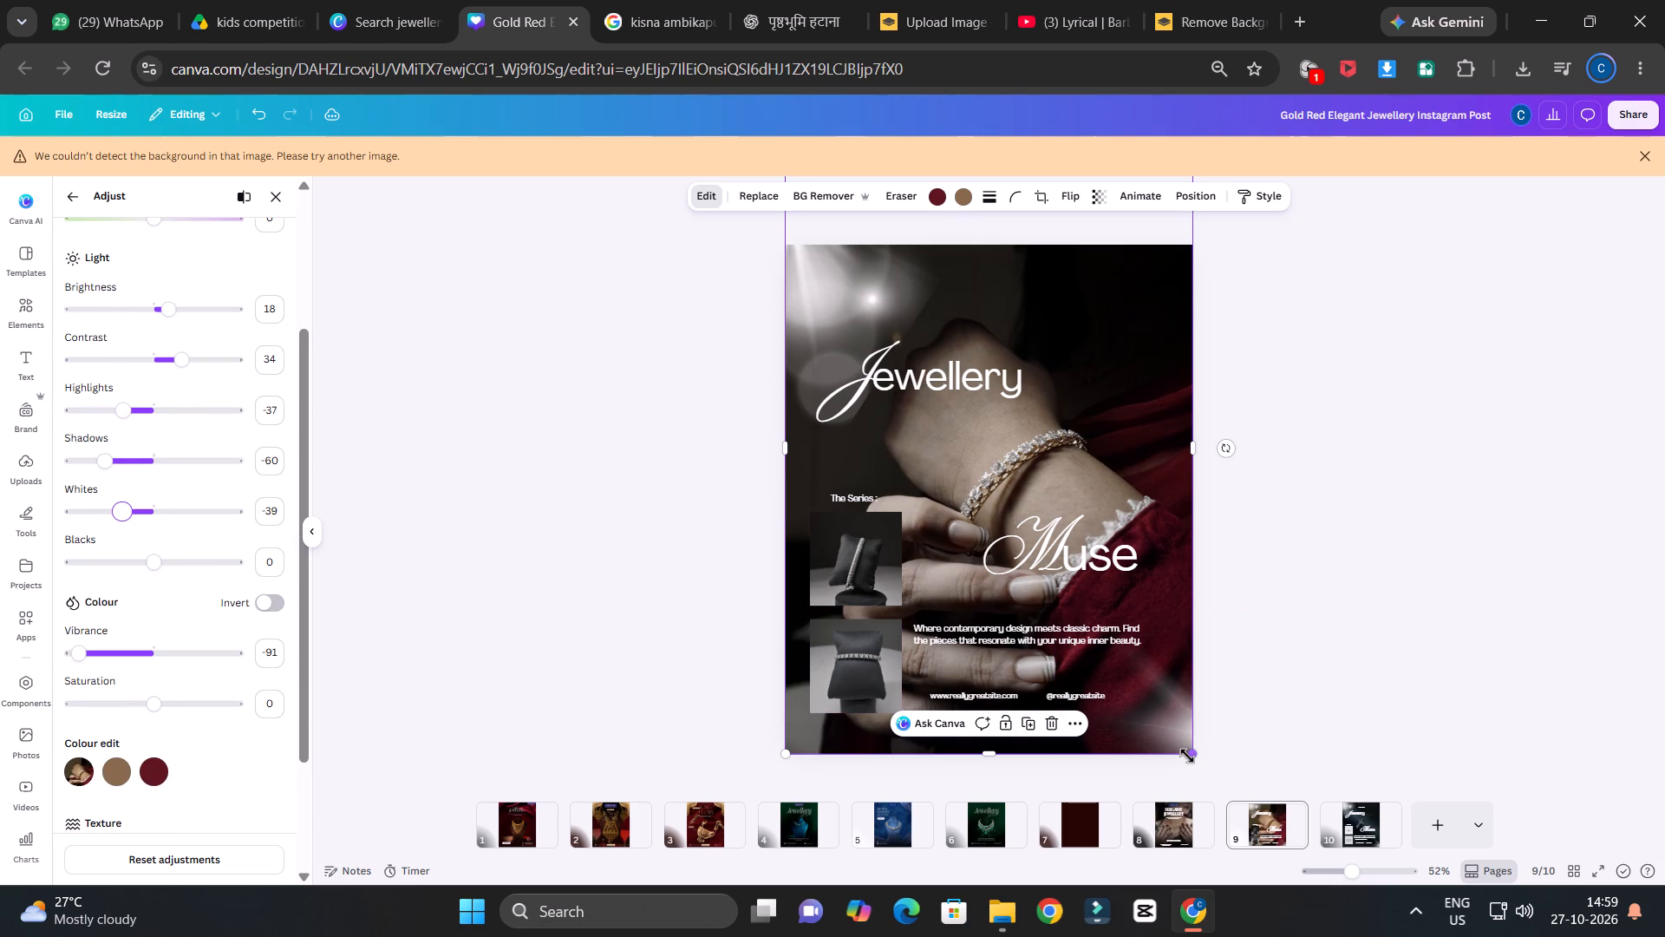
Reposition the light flare at page 9's bottom-right corner so its bright centre sits closer to the corner.
left_click_drag(1189, 756, 1198, 750)
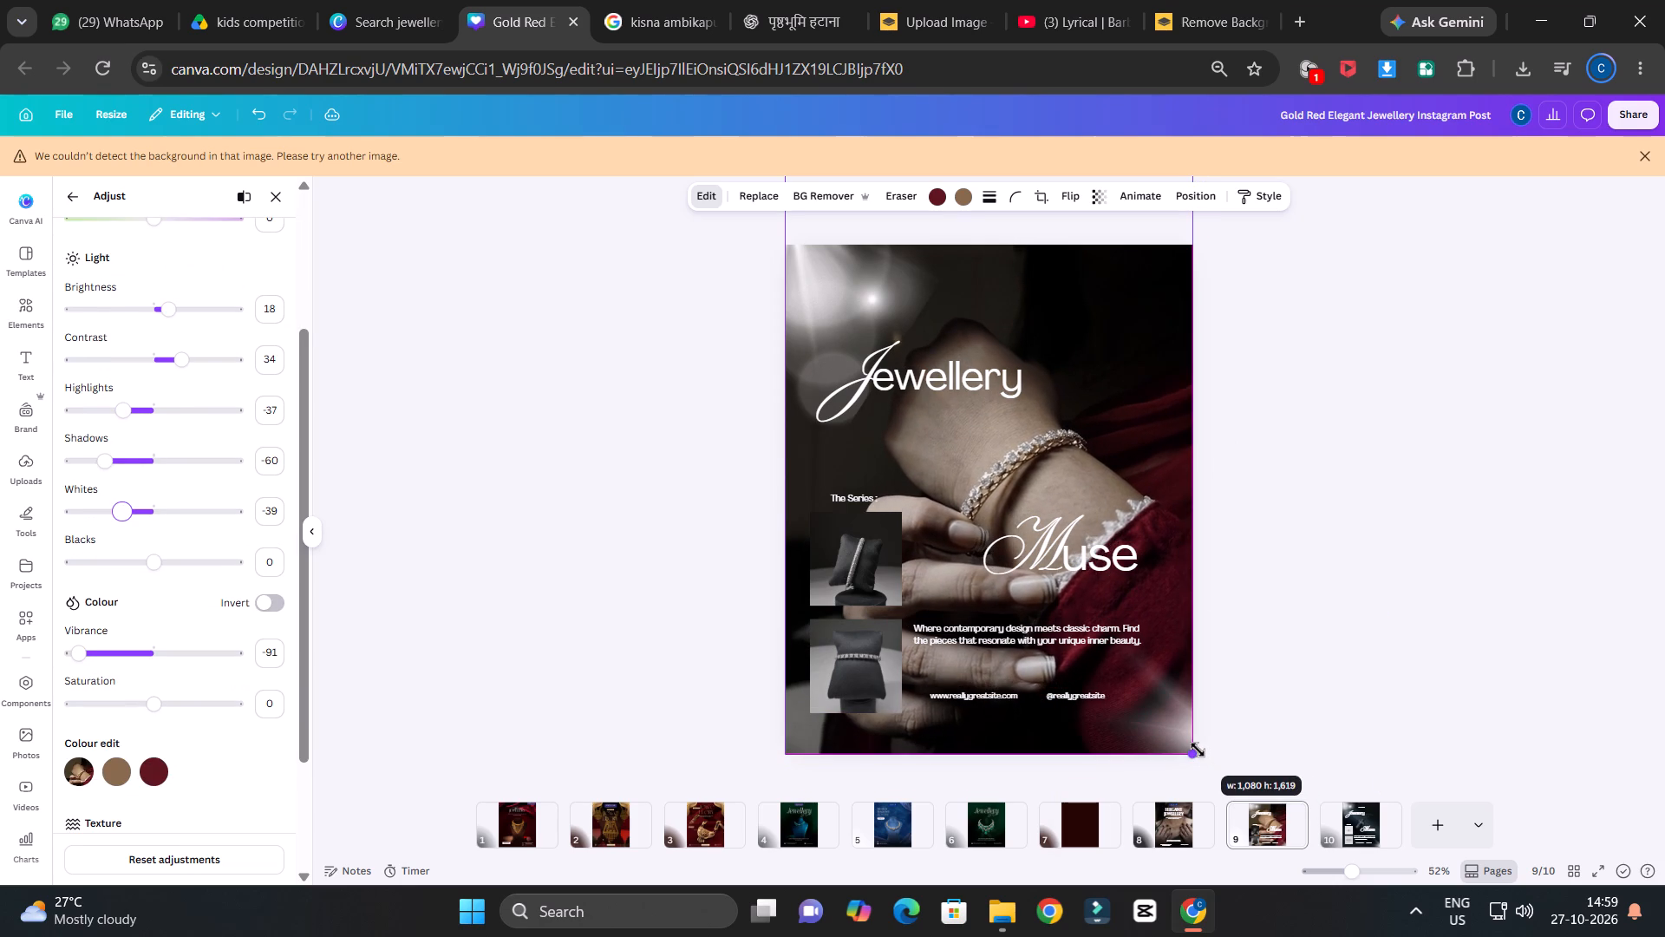
left_click(1164, 717)
left_click_drag(1233, 730, 1185, 699)
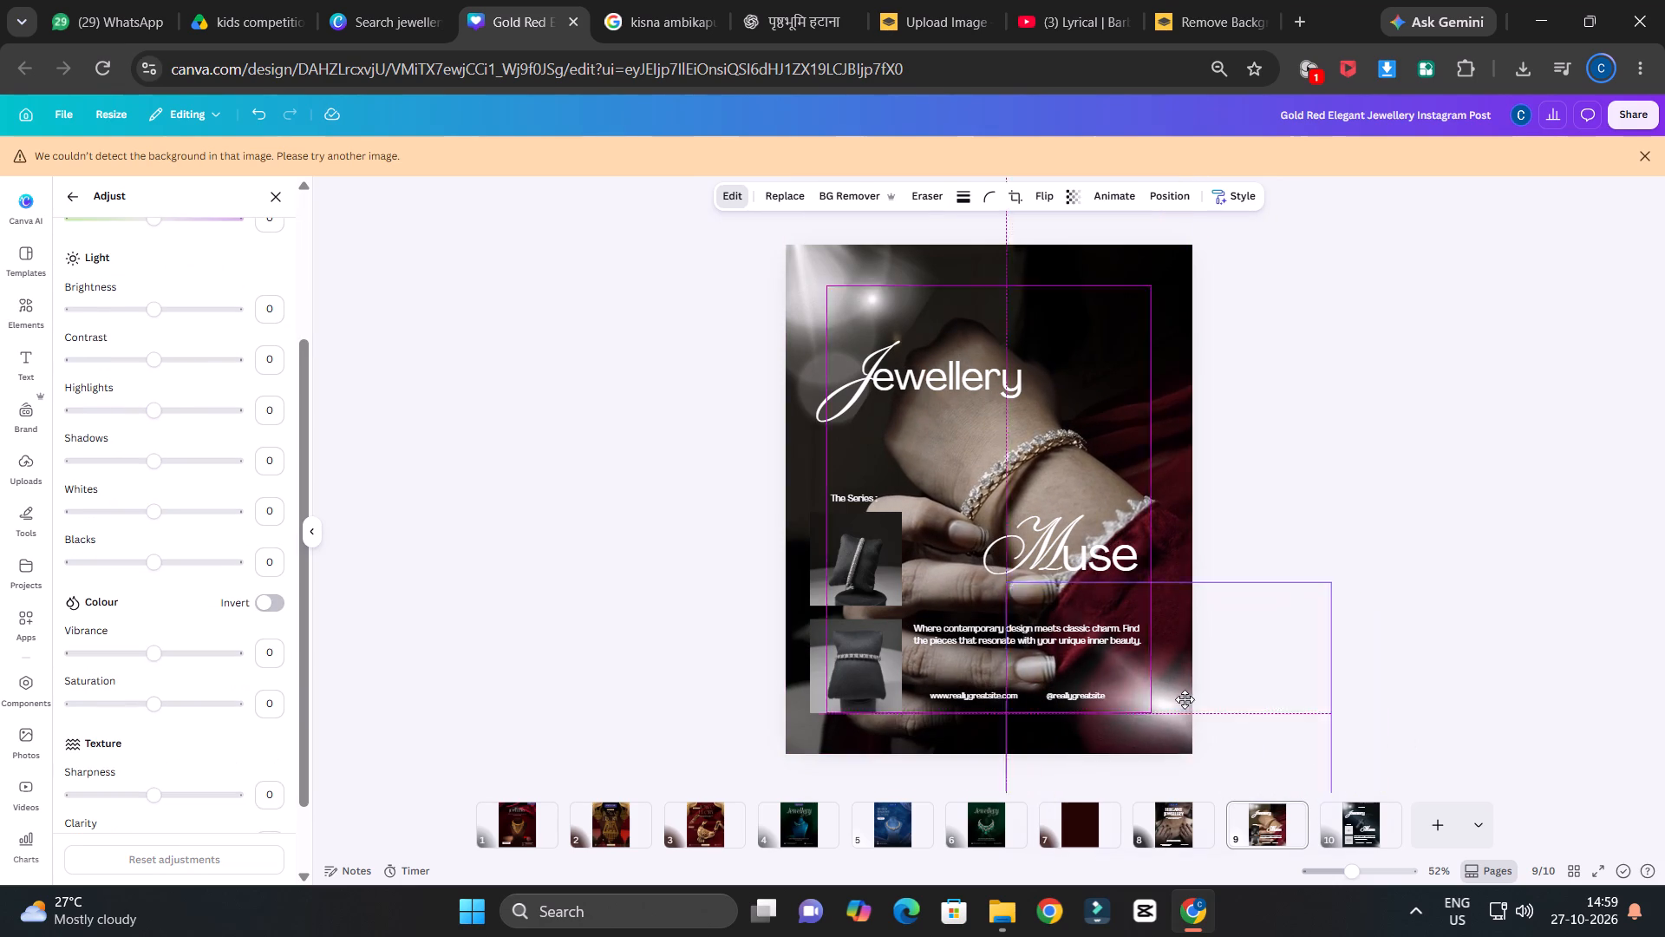
left_click_drag(1185, 699, 1199, 735)
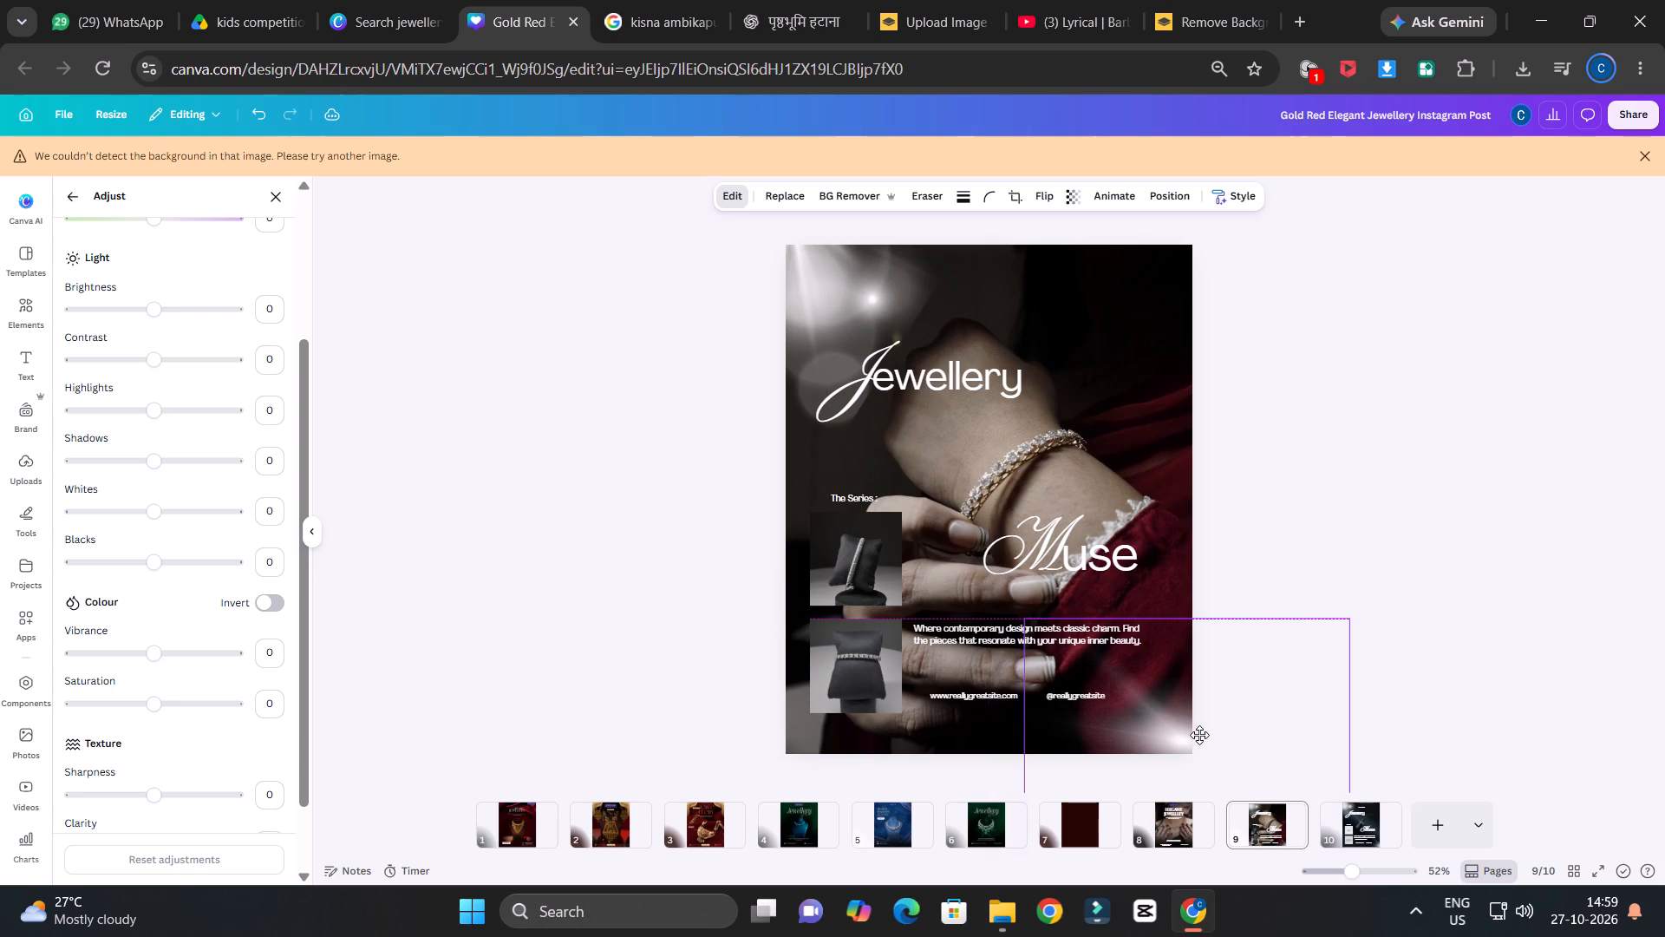
left_click_drag(1199, 735, 1200, 735)
left_click_drag(1200, 735, 1202, 735)
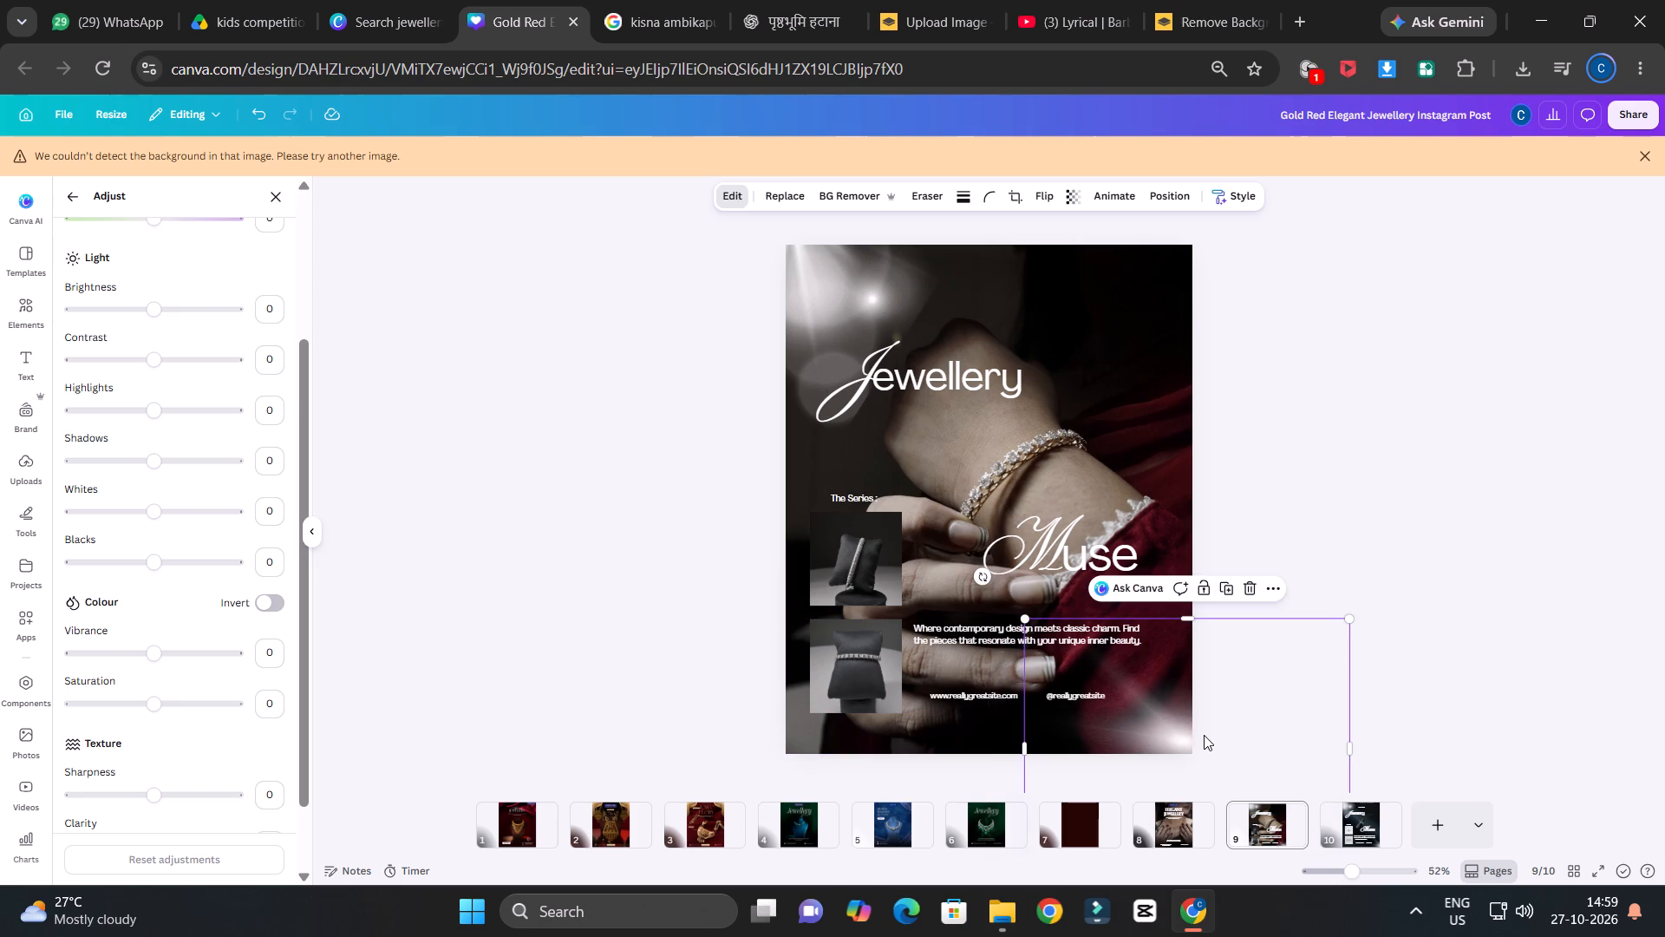
left_click(1340, 436)
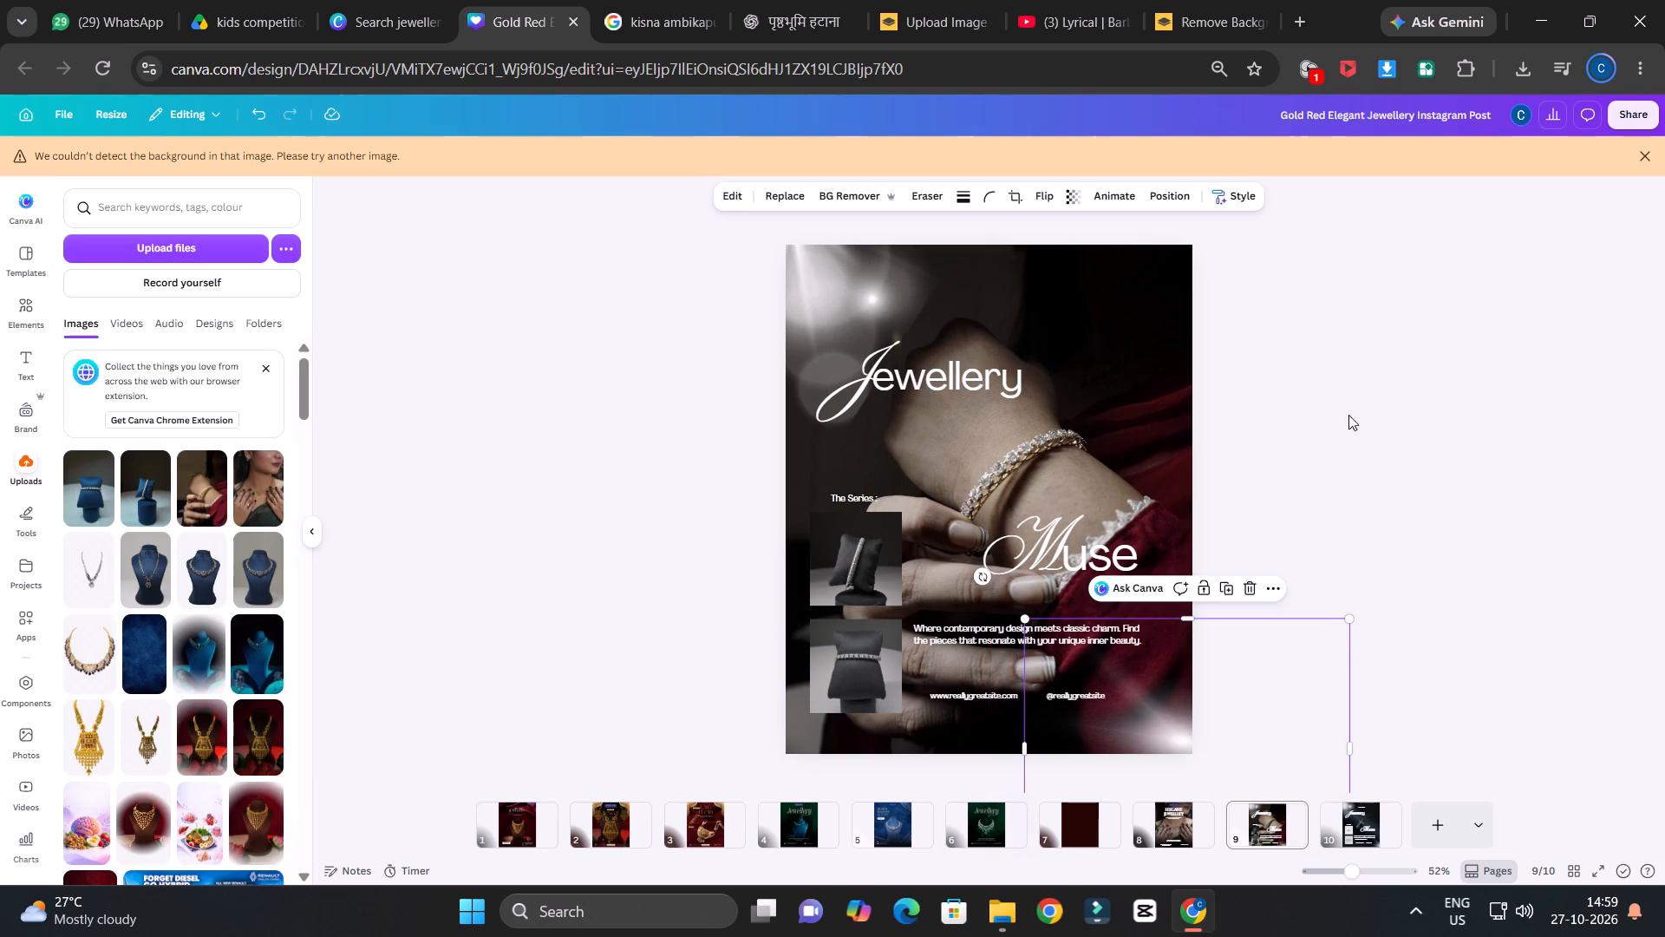
left_click(1422, 354)
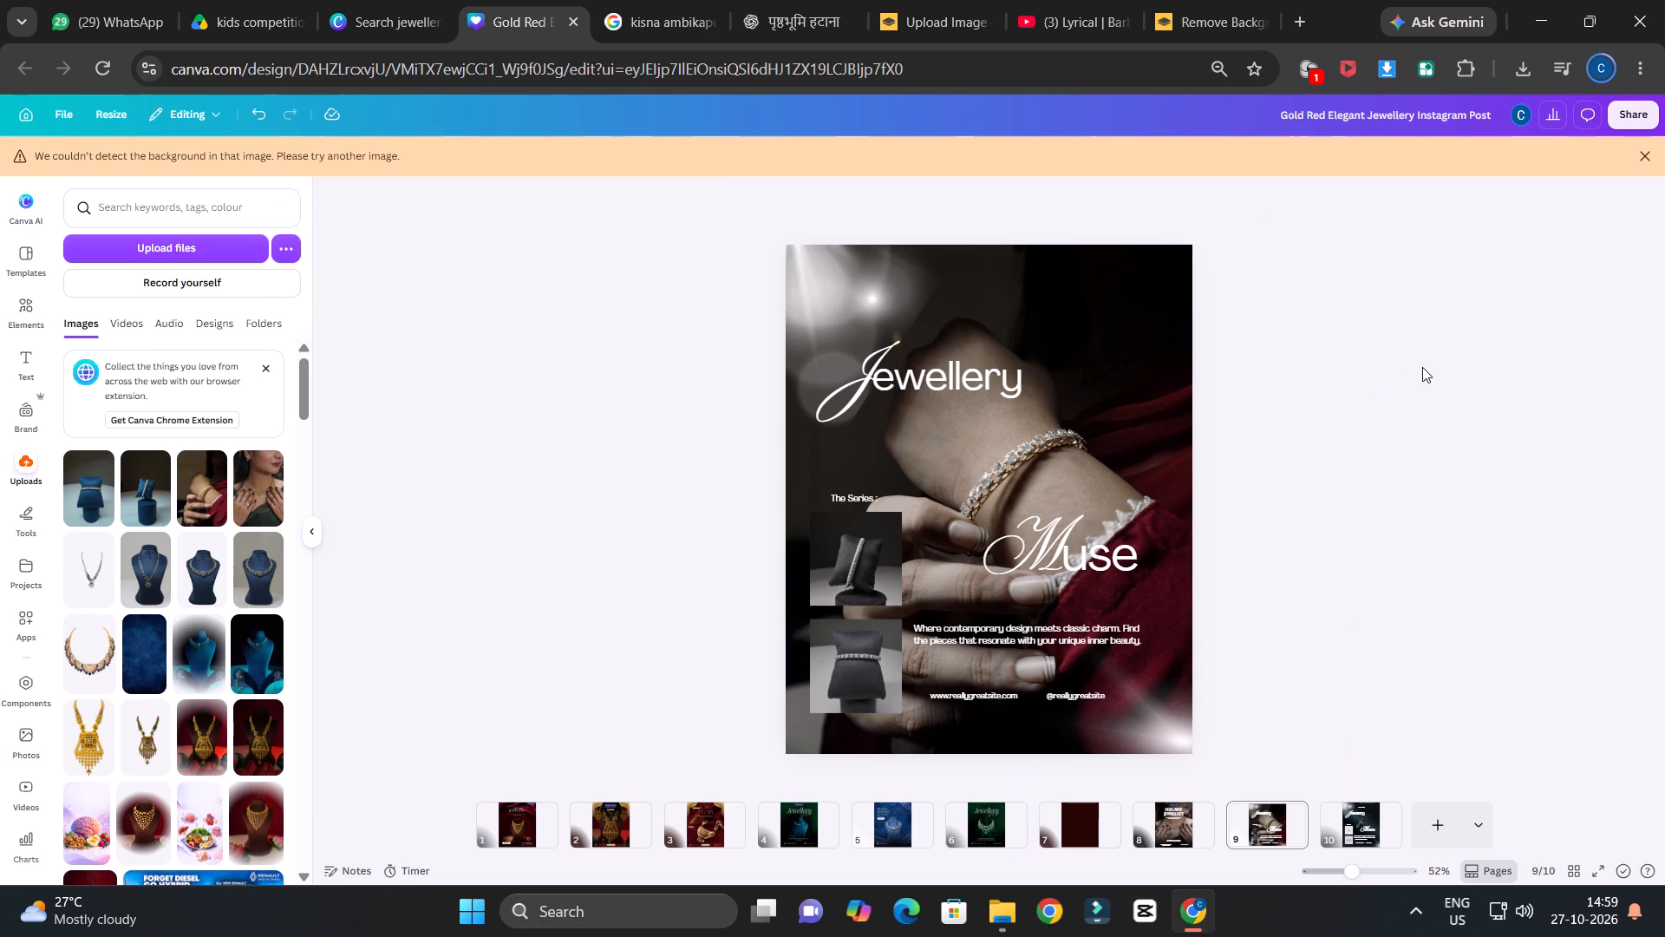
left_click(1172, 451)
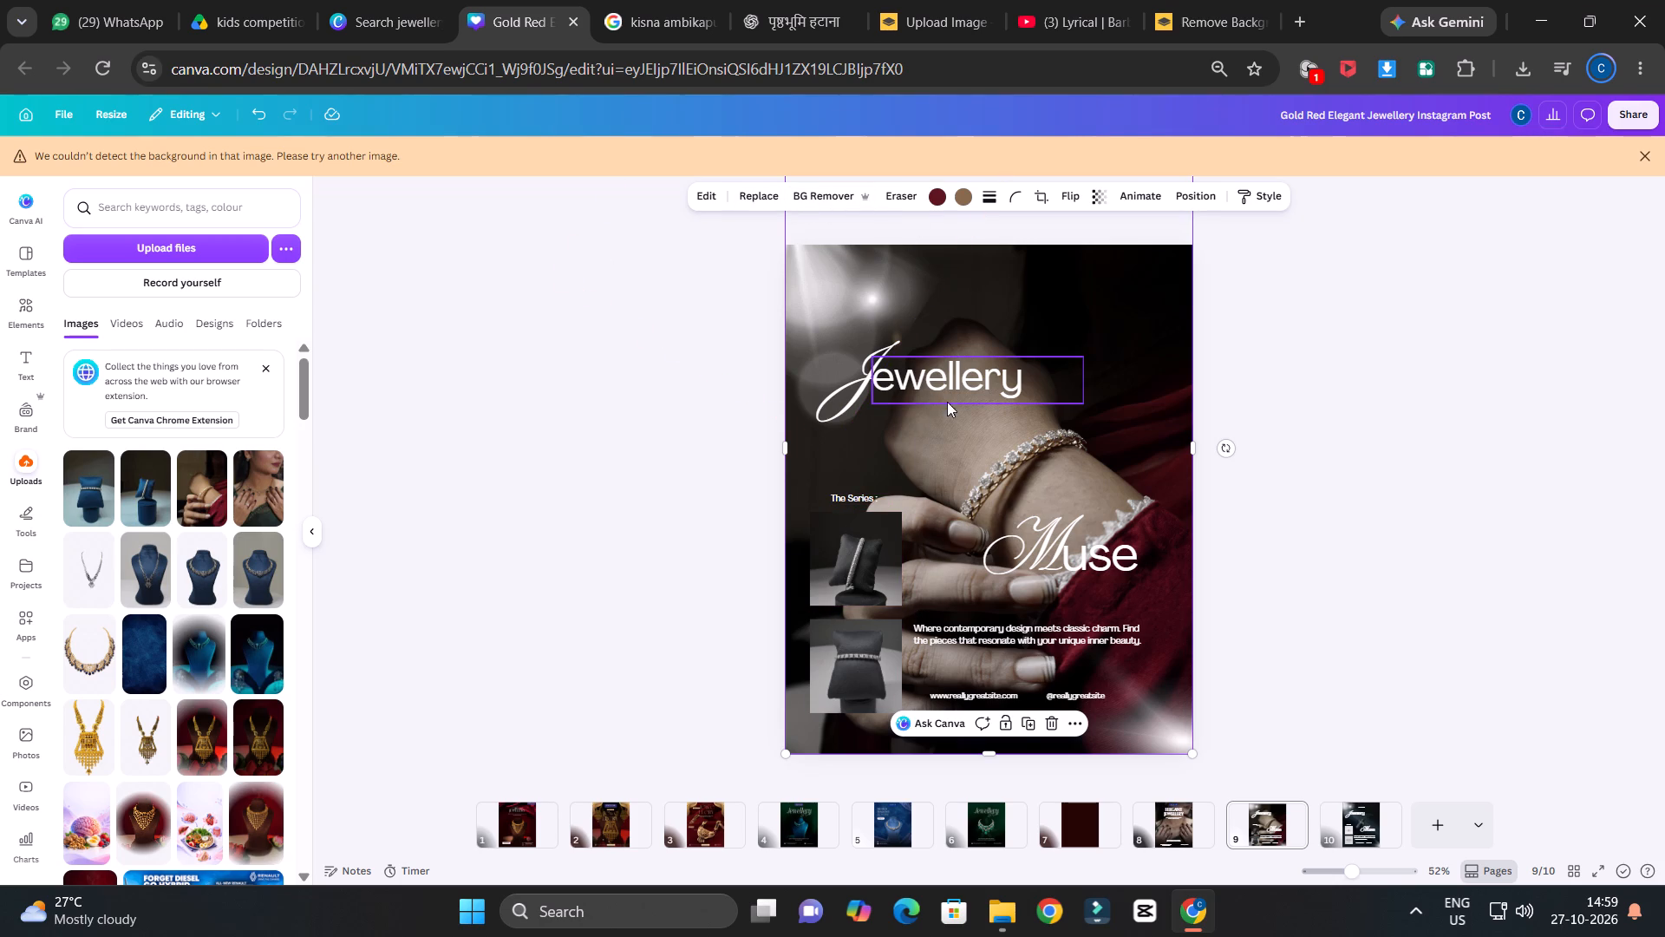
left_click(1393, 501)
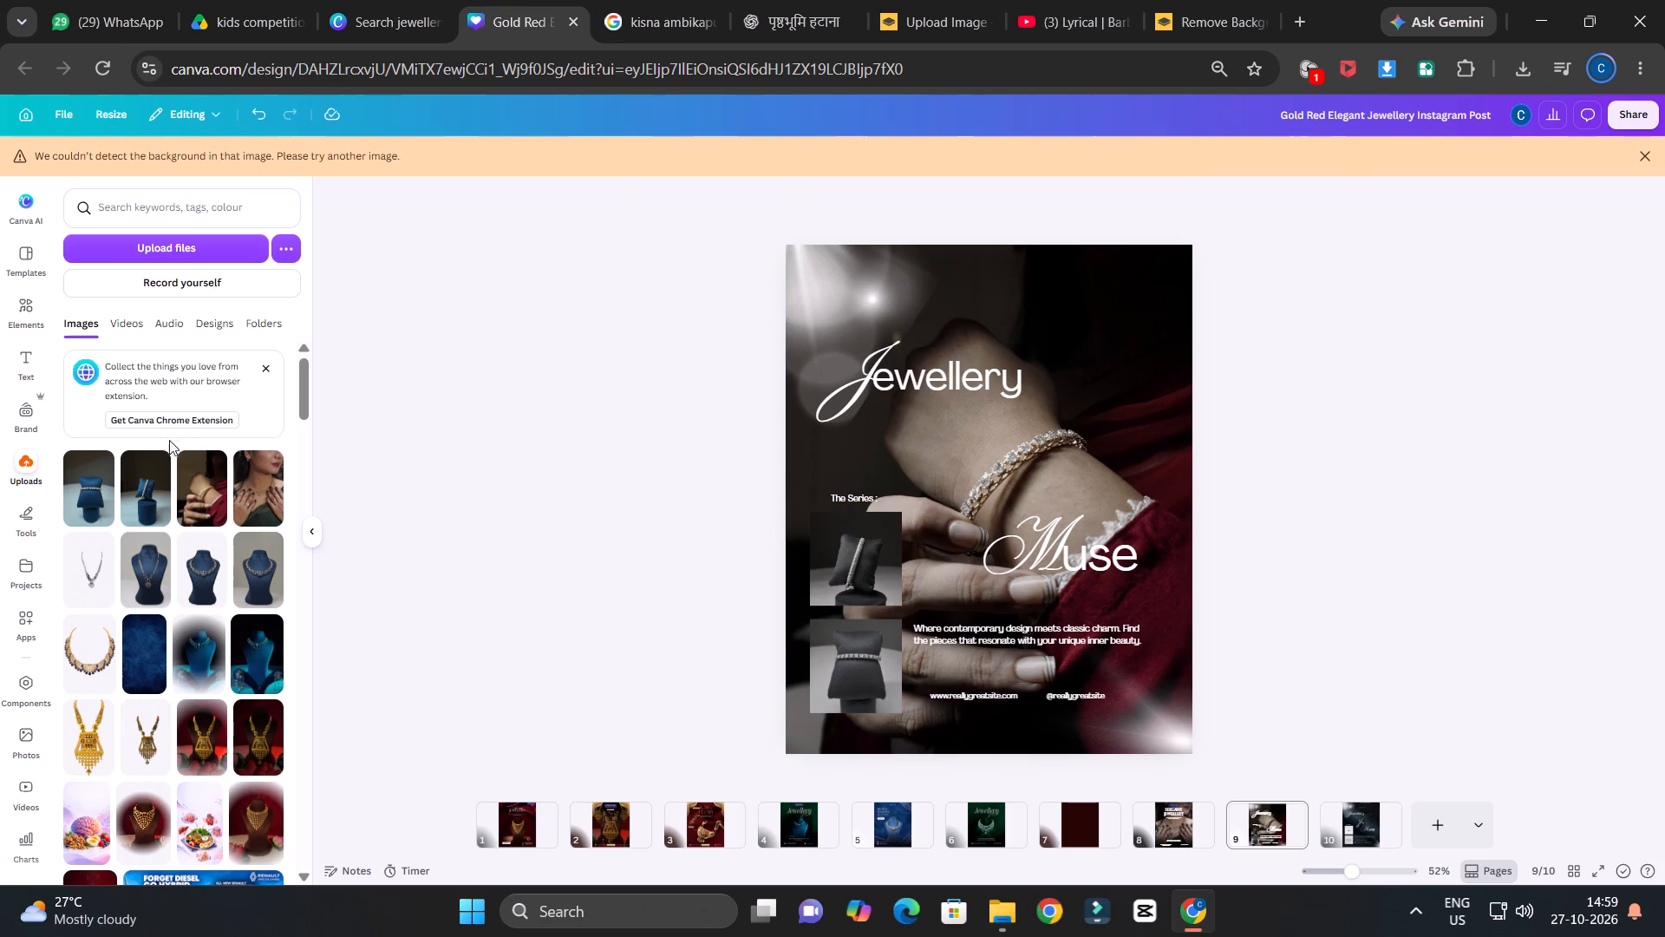
Copy the KISNA logo from the blue Premium Fragrance poster on page 5 to the top of the Jewellery Muse poster on page 9.
left_click(816, 820)
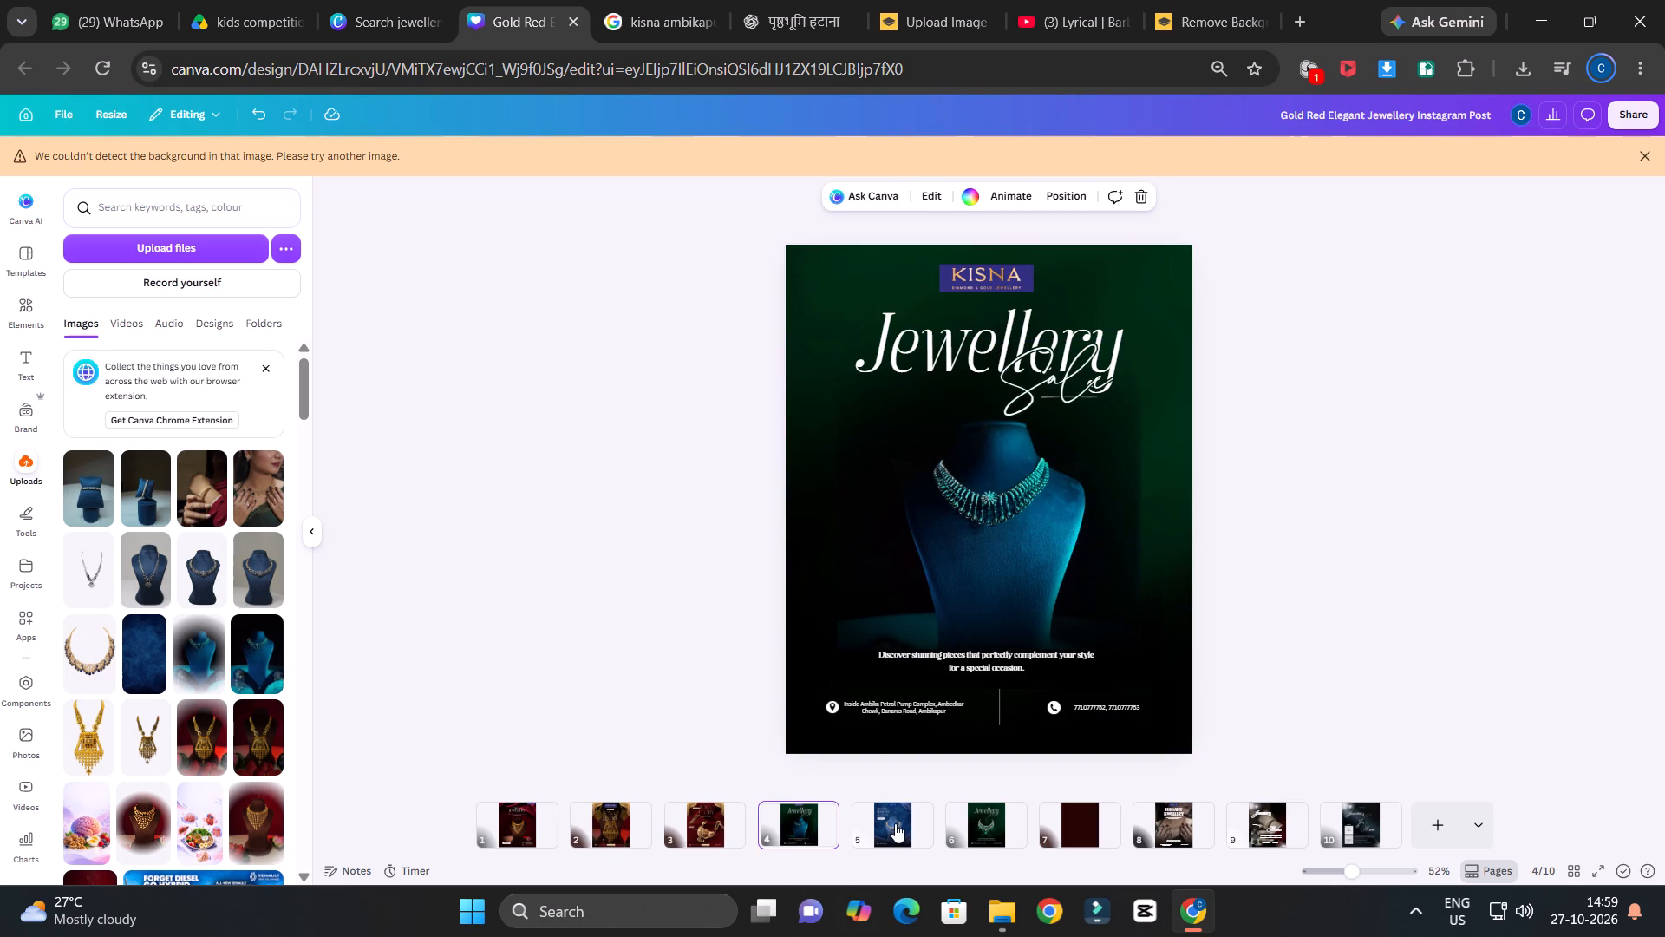
left_click(895, 822)
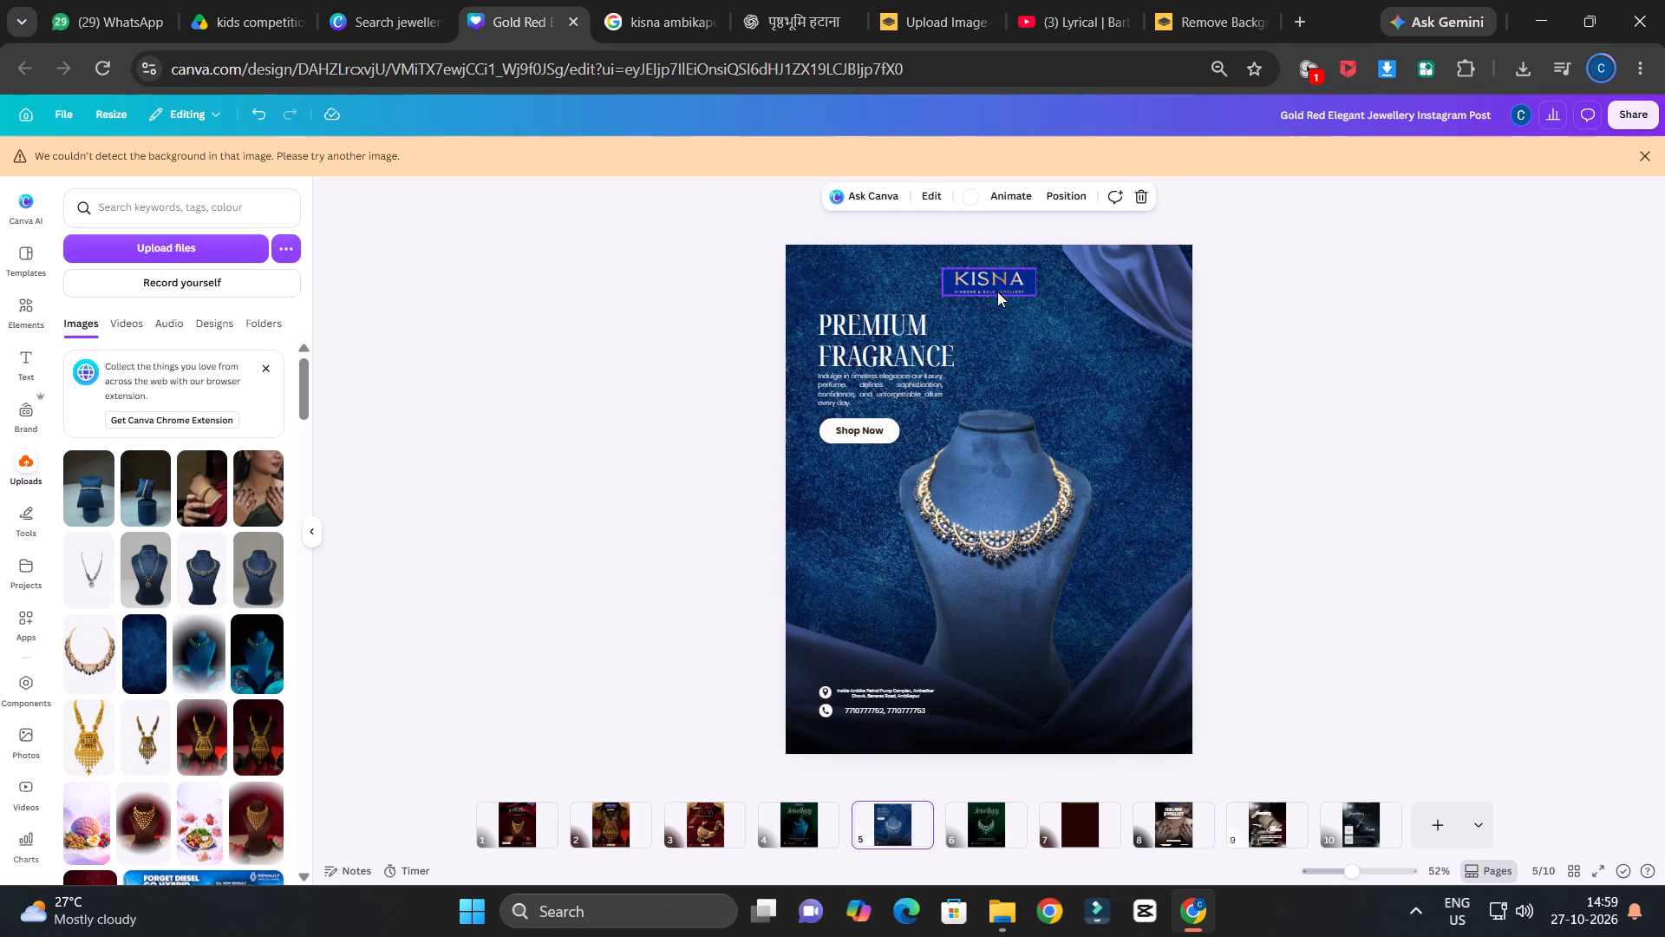
left_click(996, 289)
left_click(974, 822)
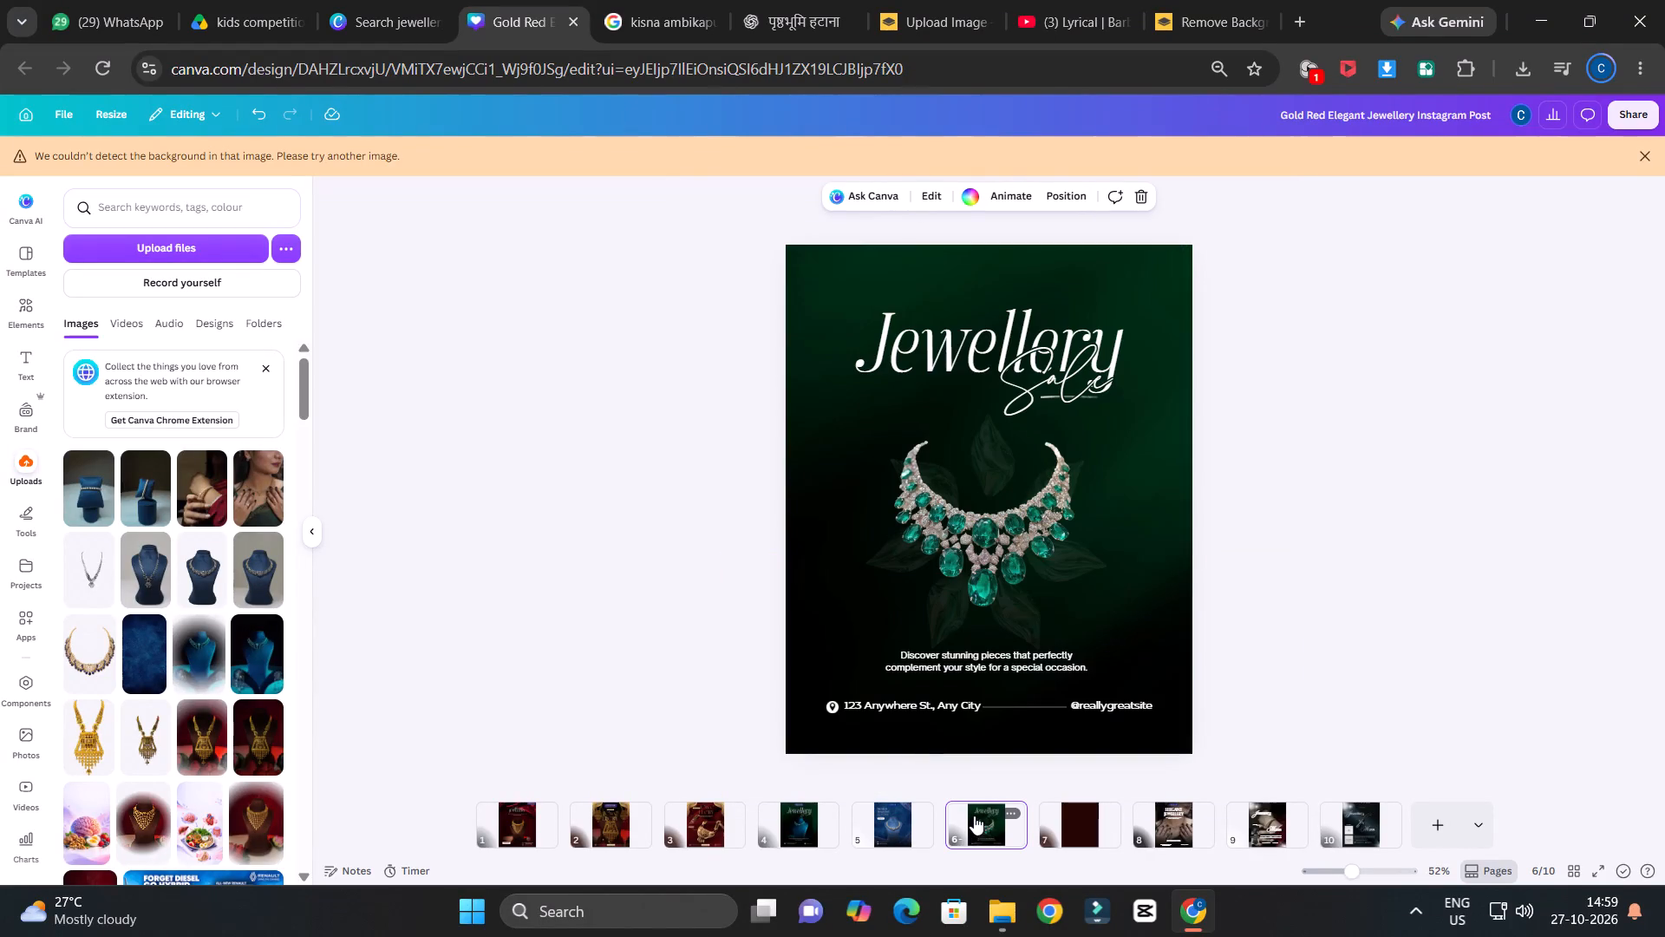
left_click(695, 819)
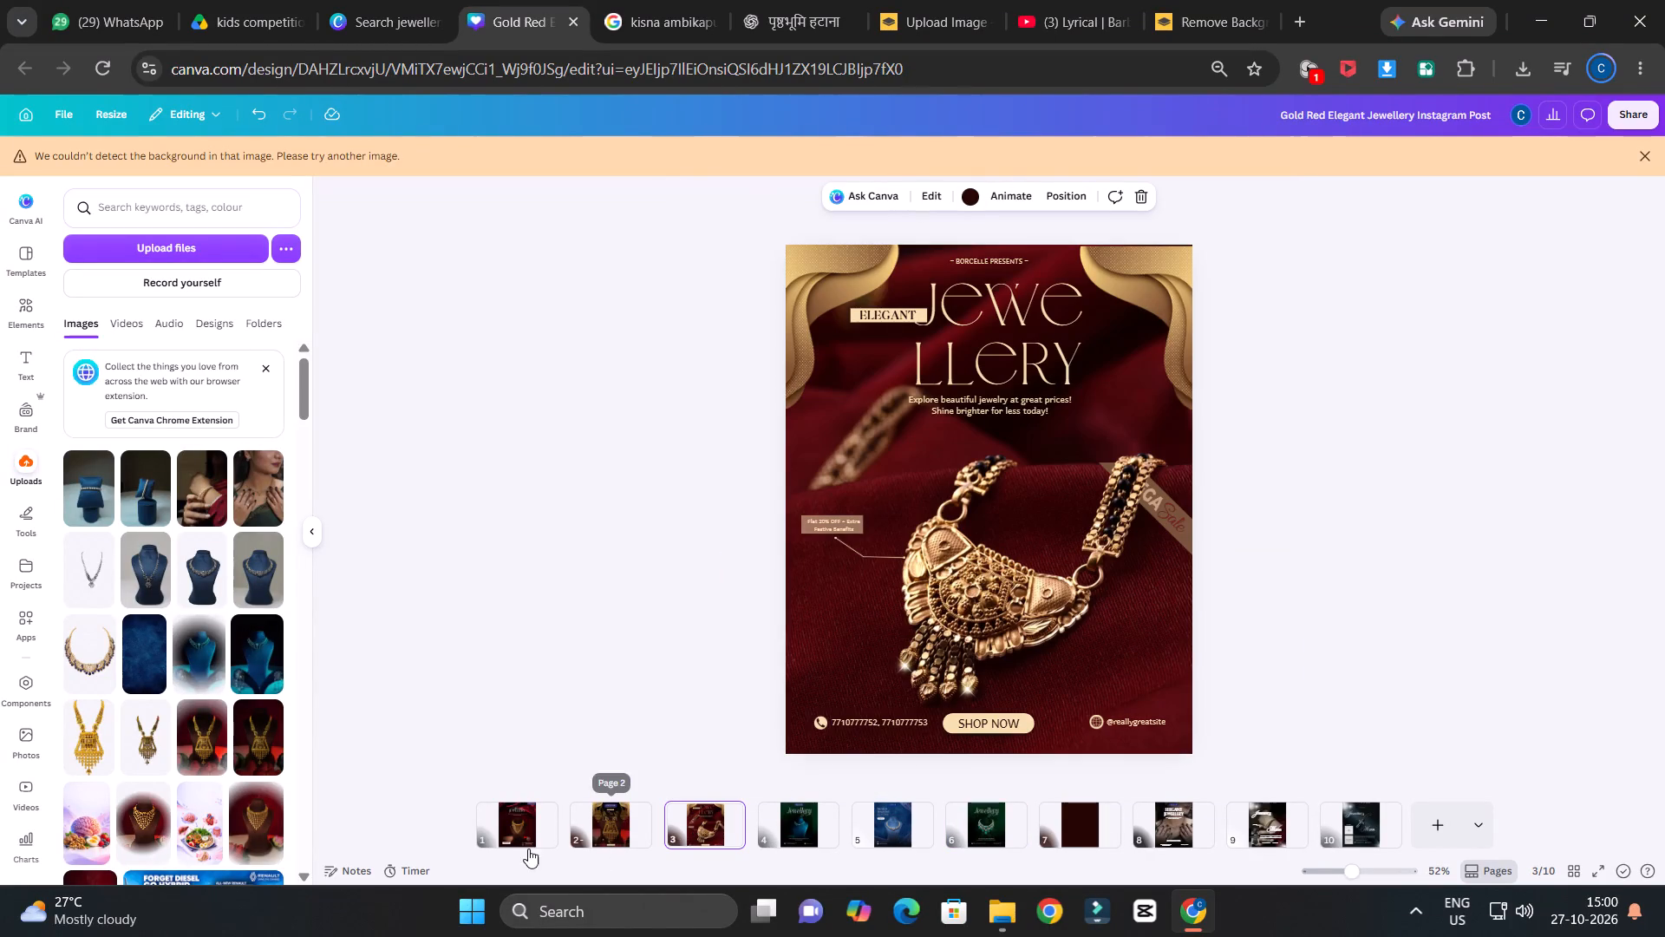
left_click(617, 830)
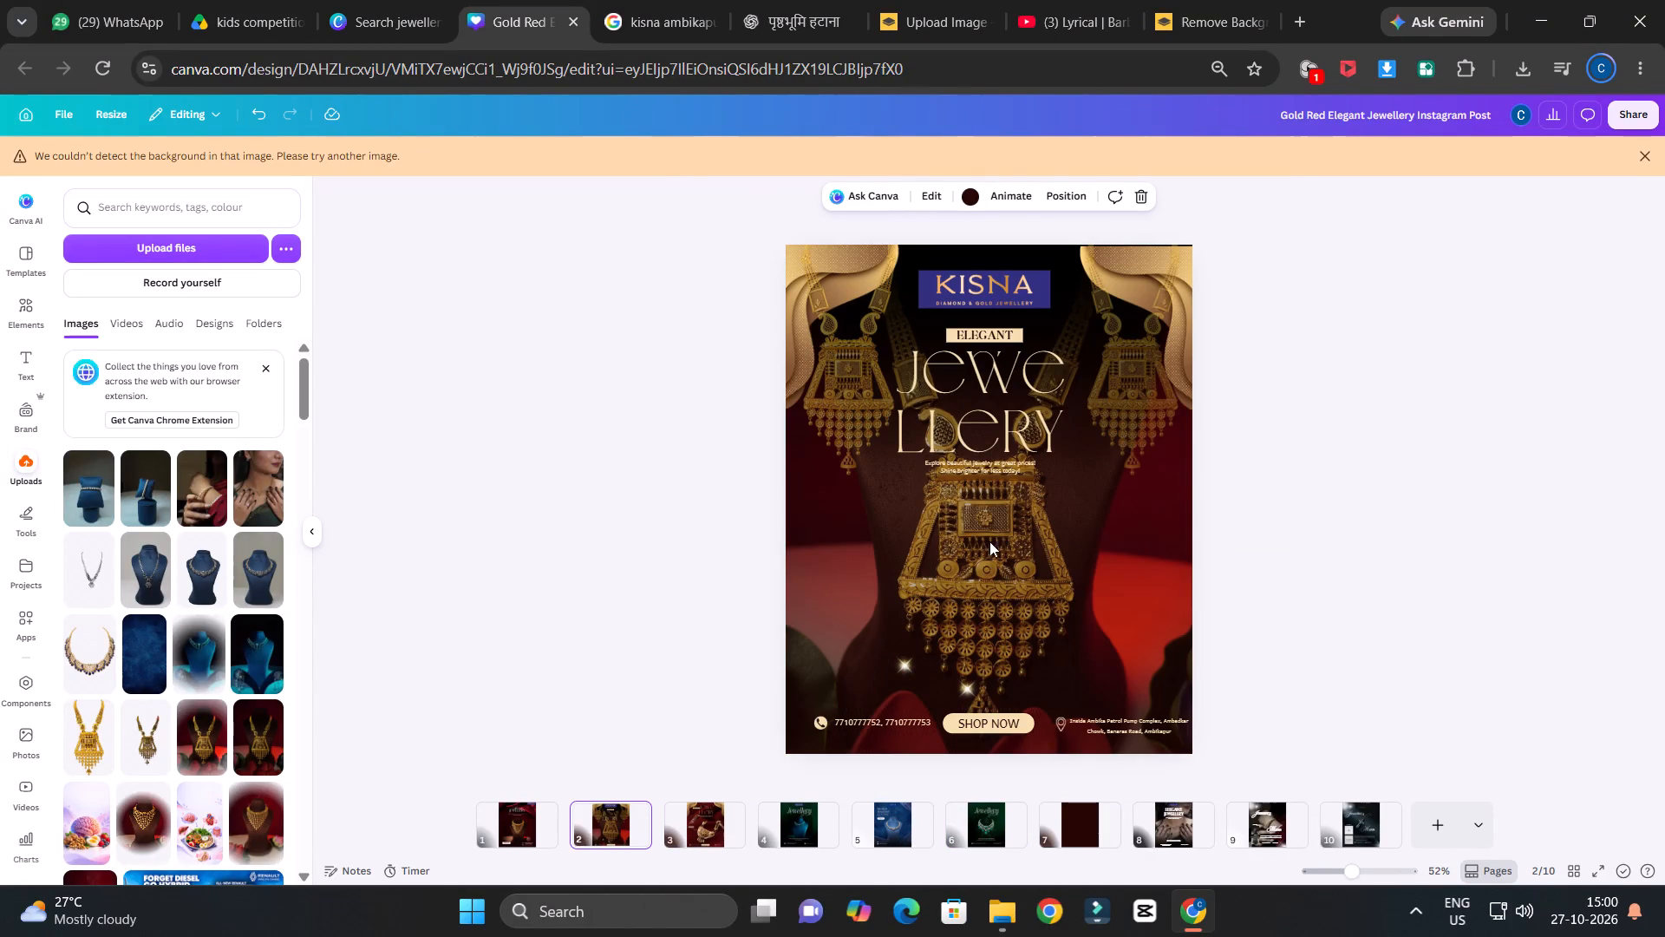
left_click(976, 285)
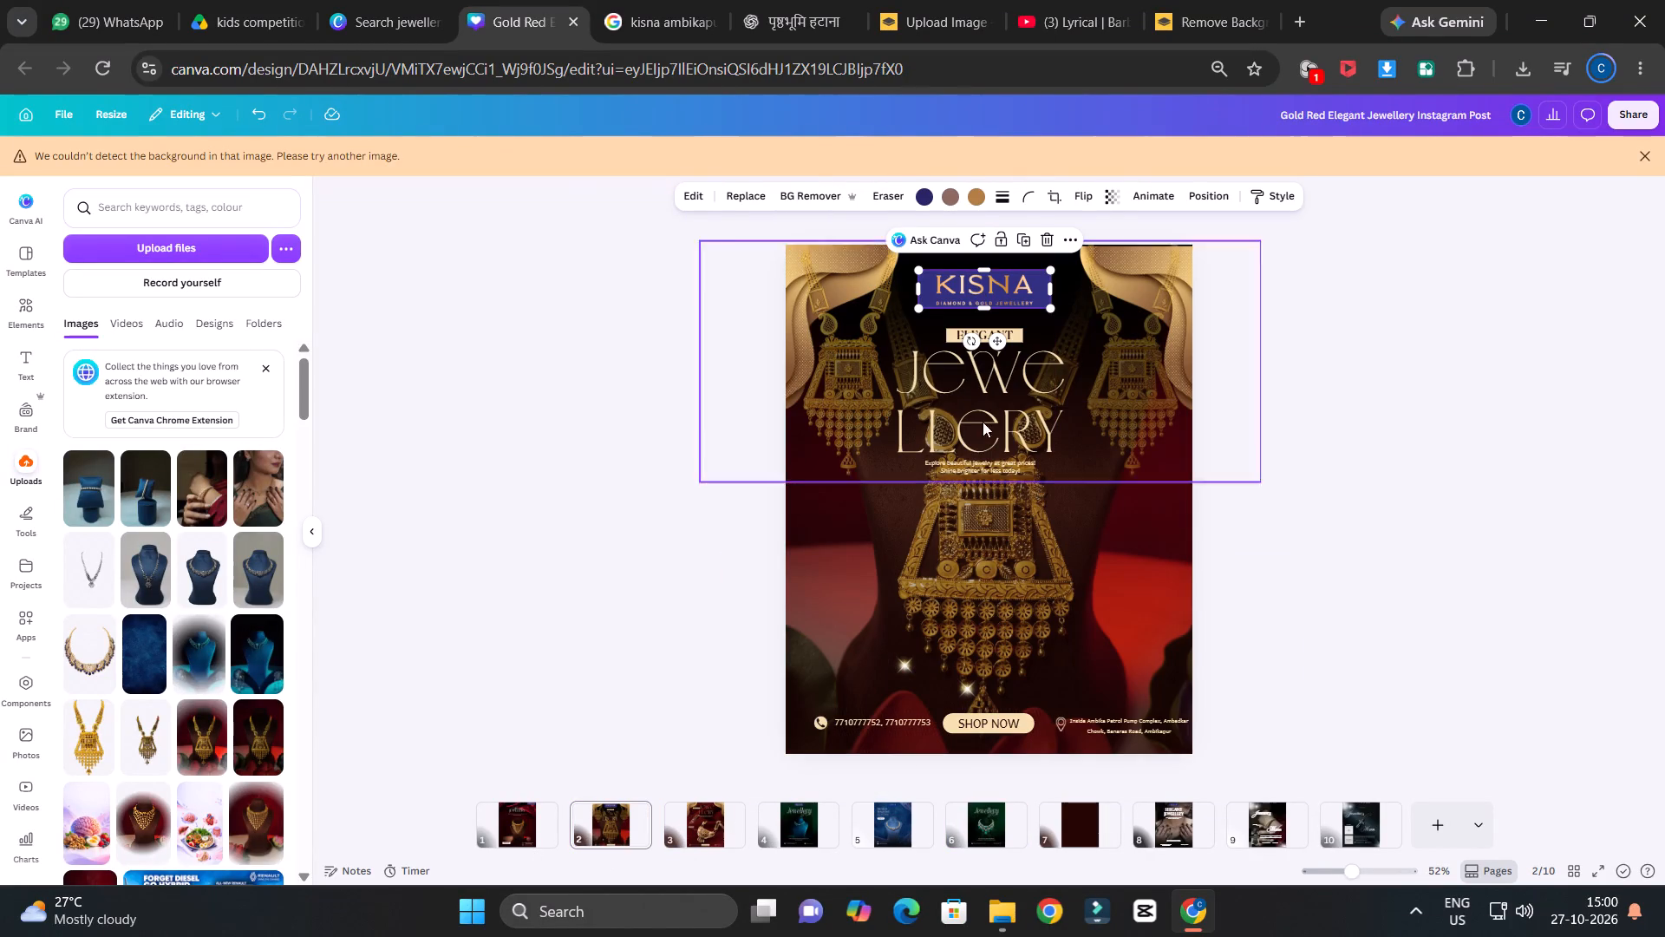
left_click(901, 824)
left_click(1016, 277)
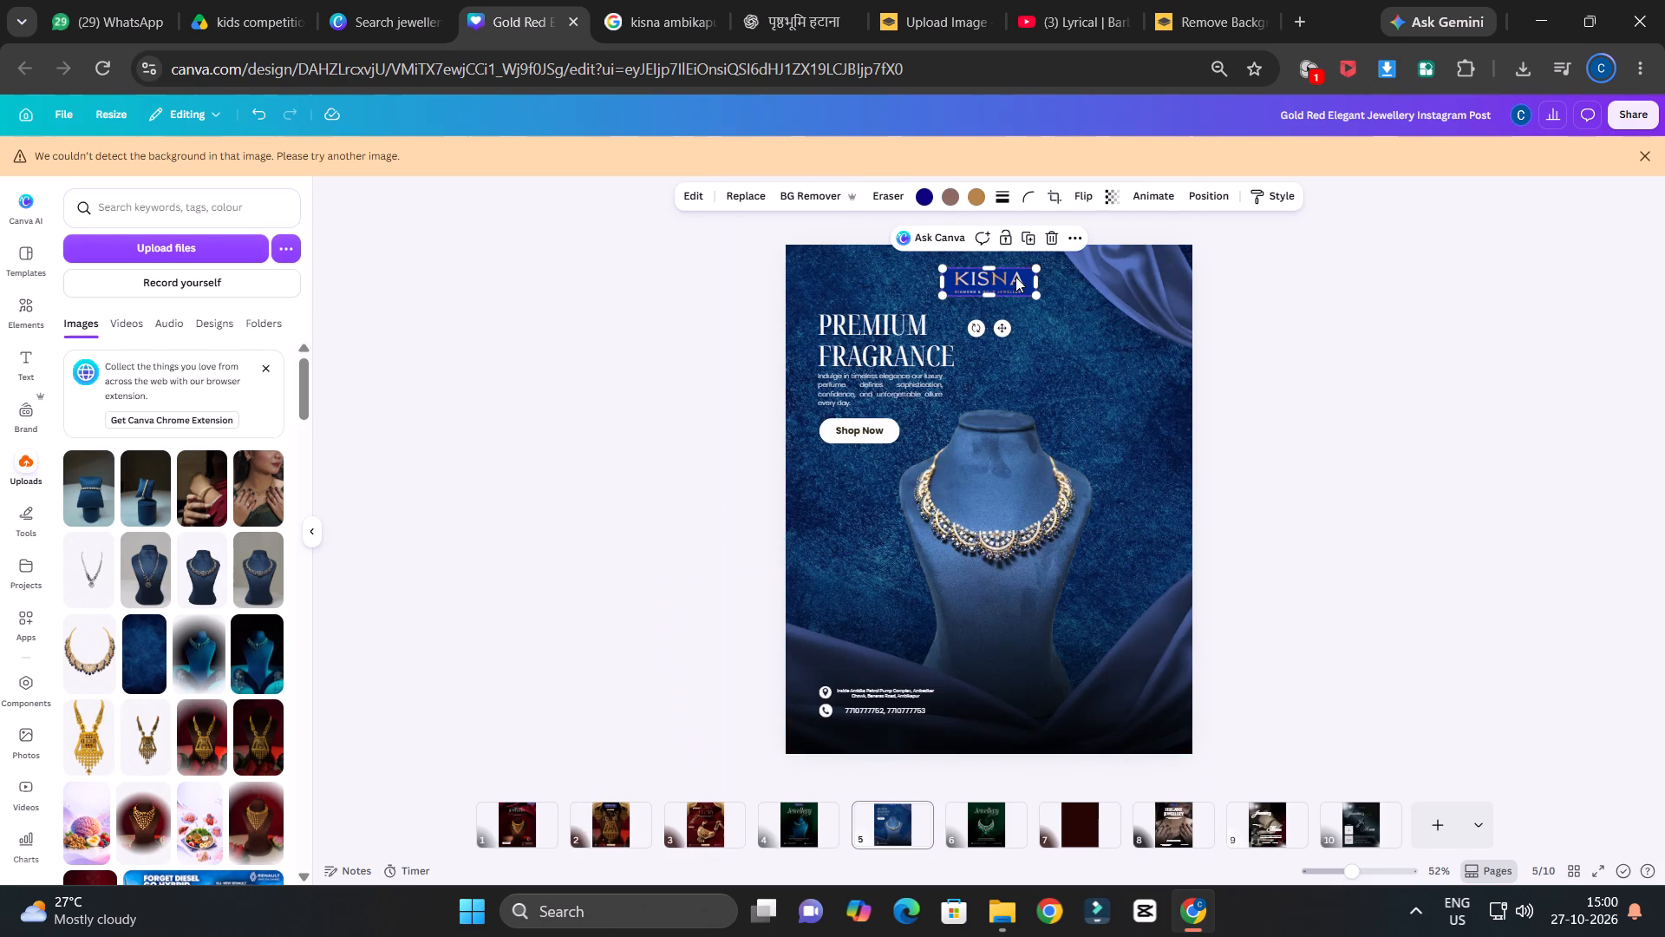
key("ctrl+c")
left_click(1258, 821)
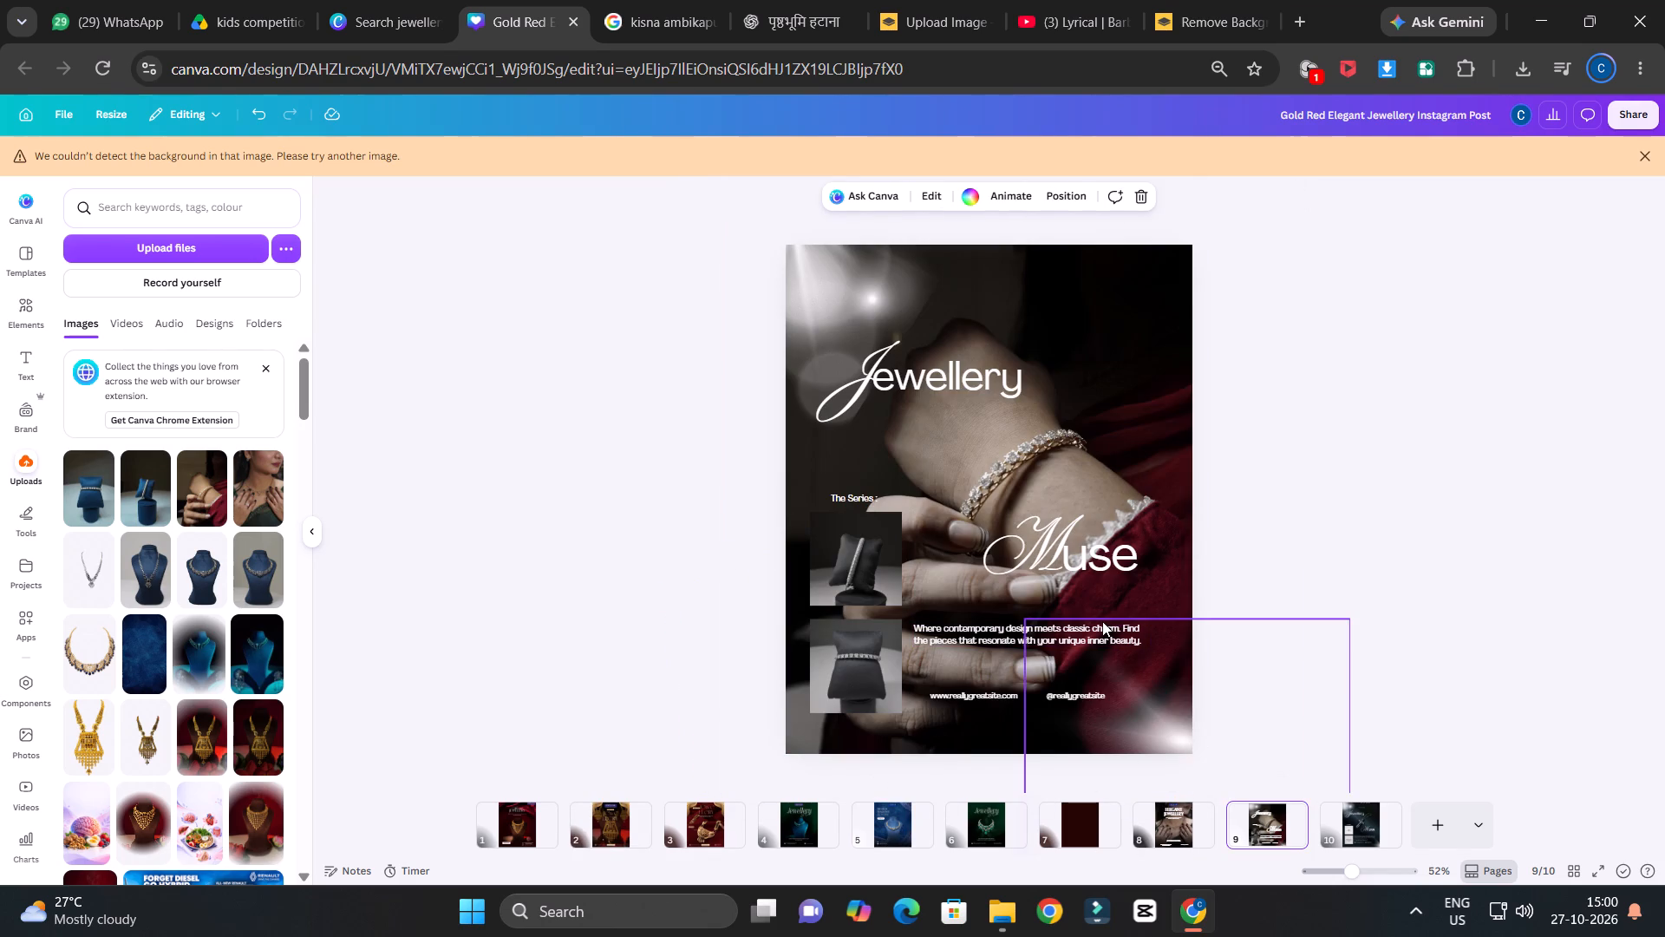
key("ctrl+v")
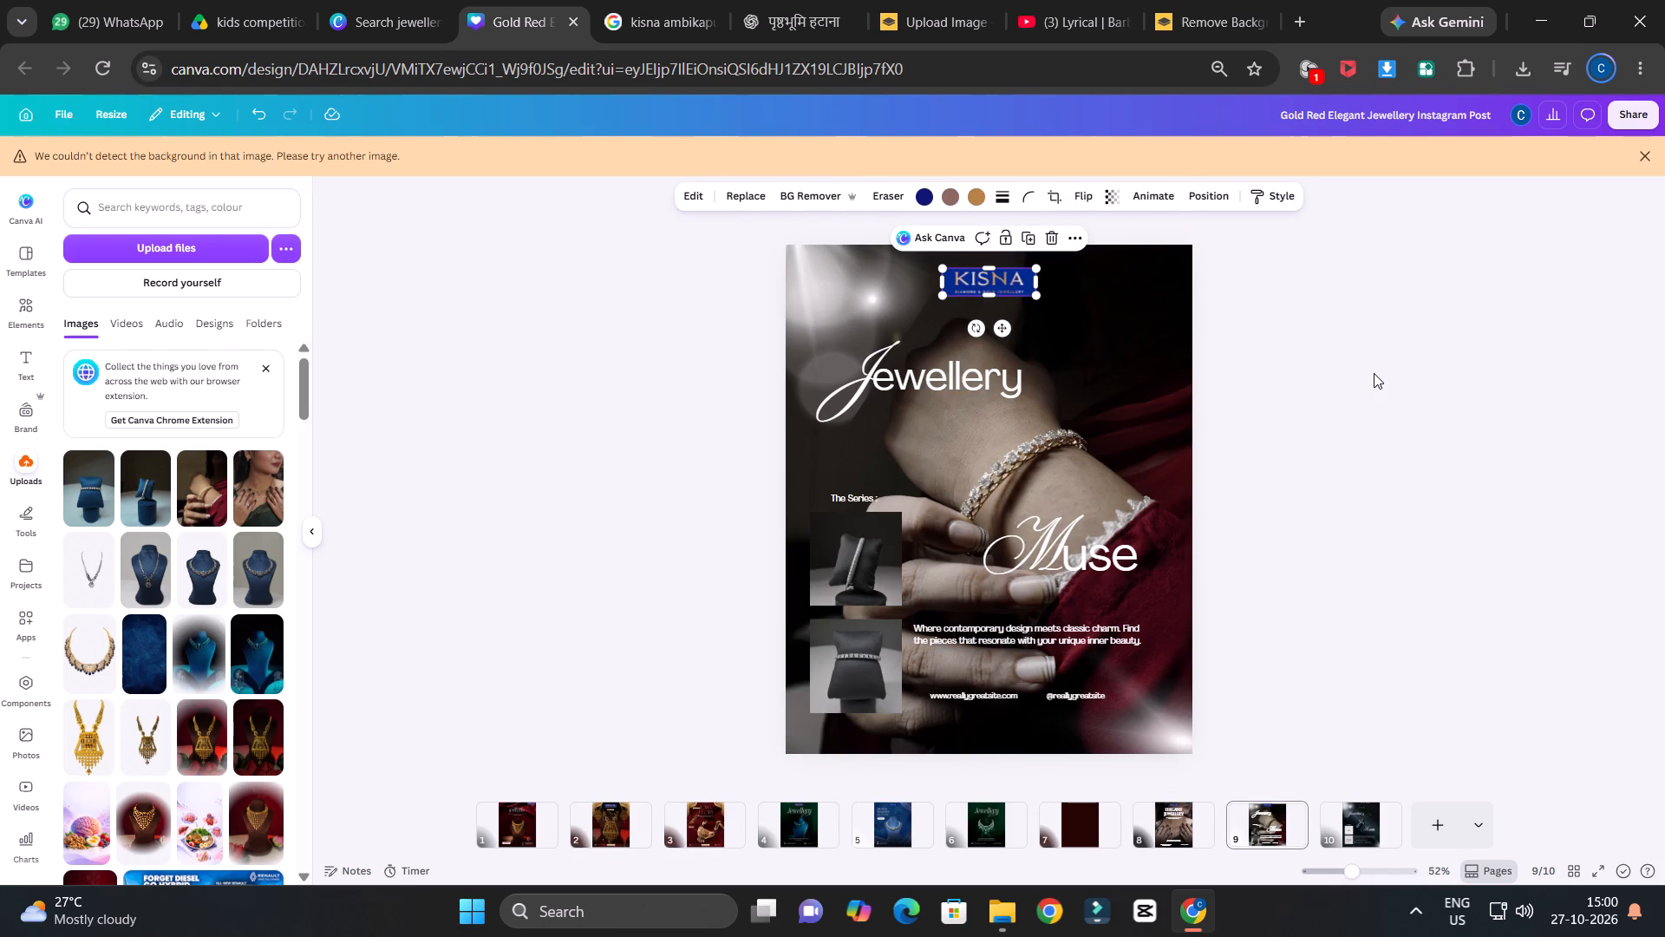
left_click(1374, 373)
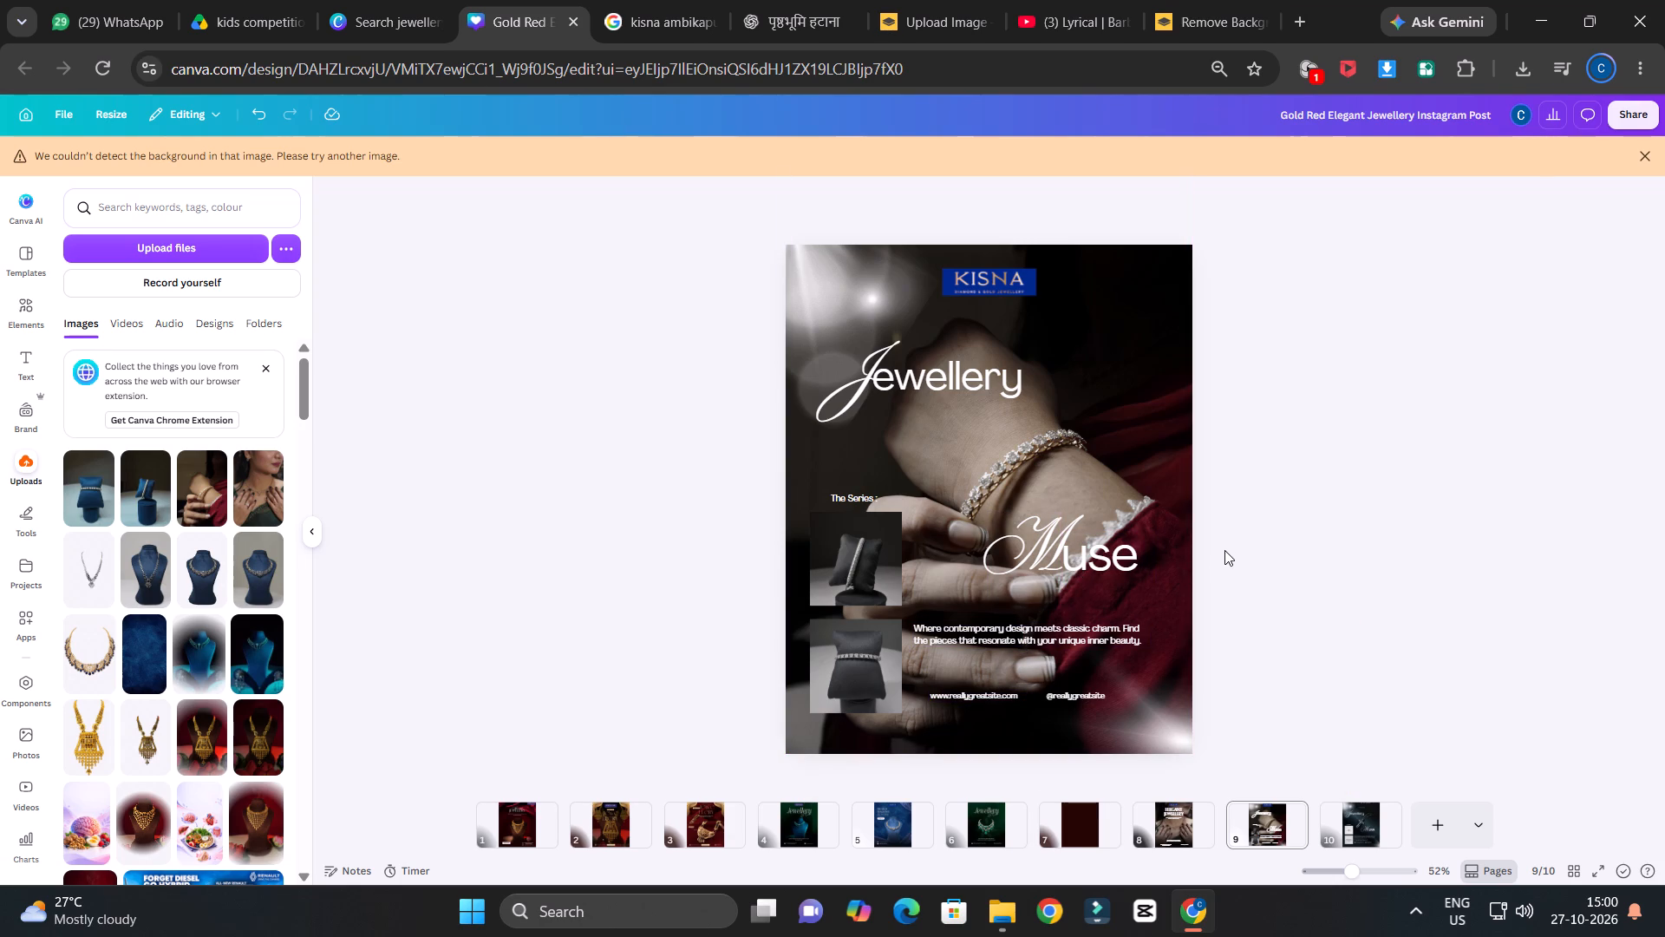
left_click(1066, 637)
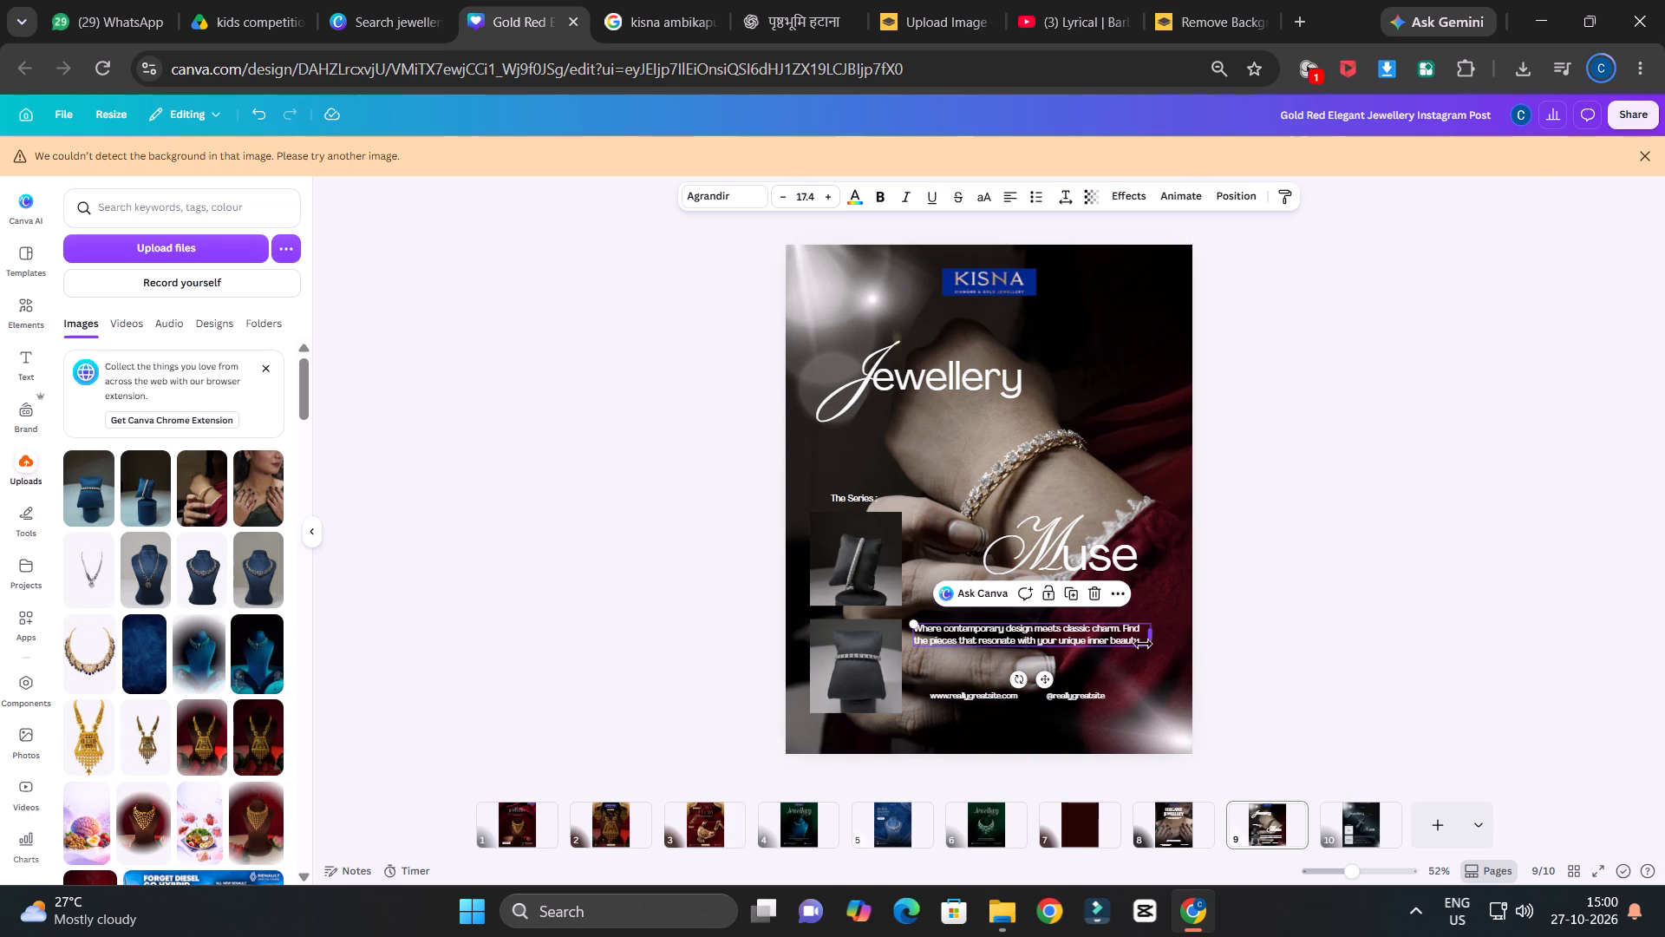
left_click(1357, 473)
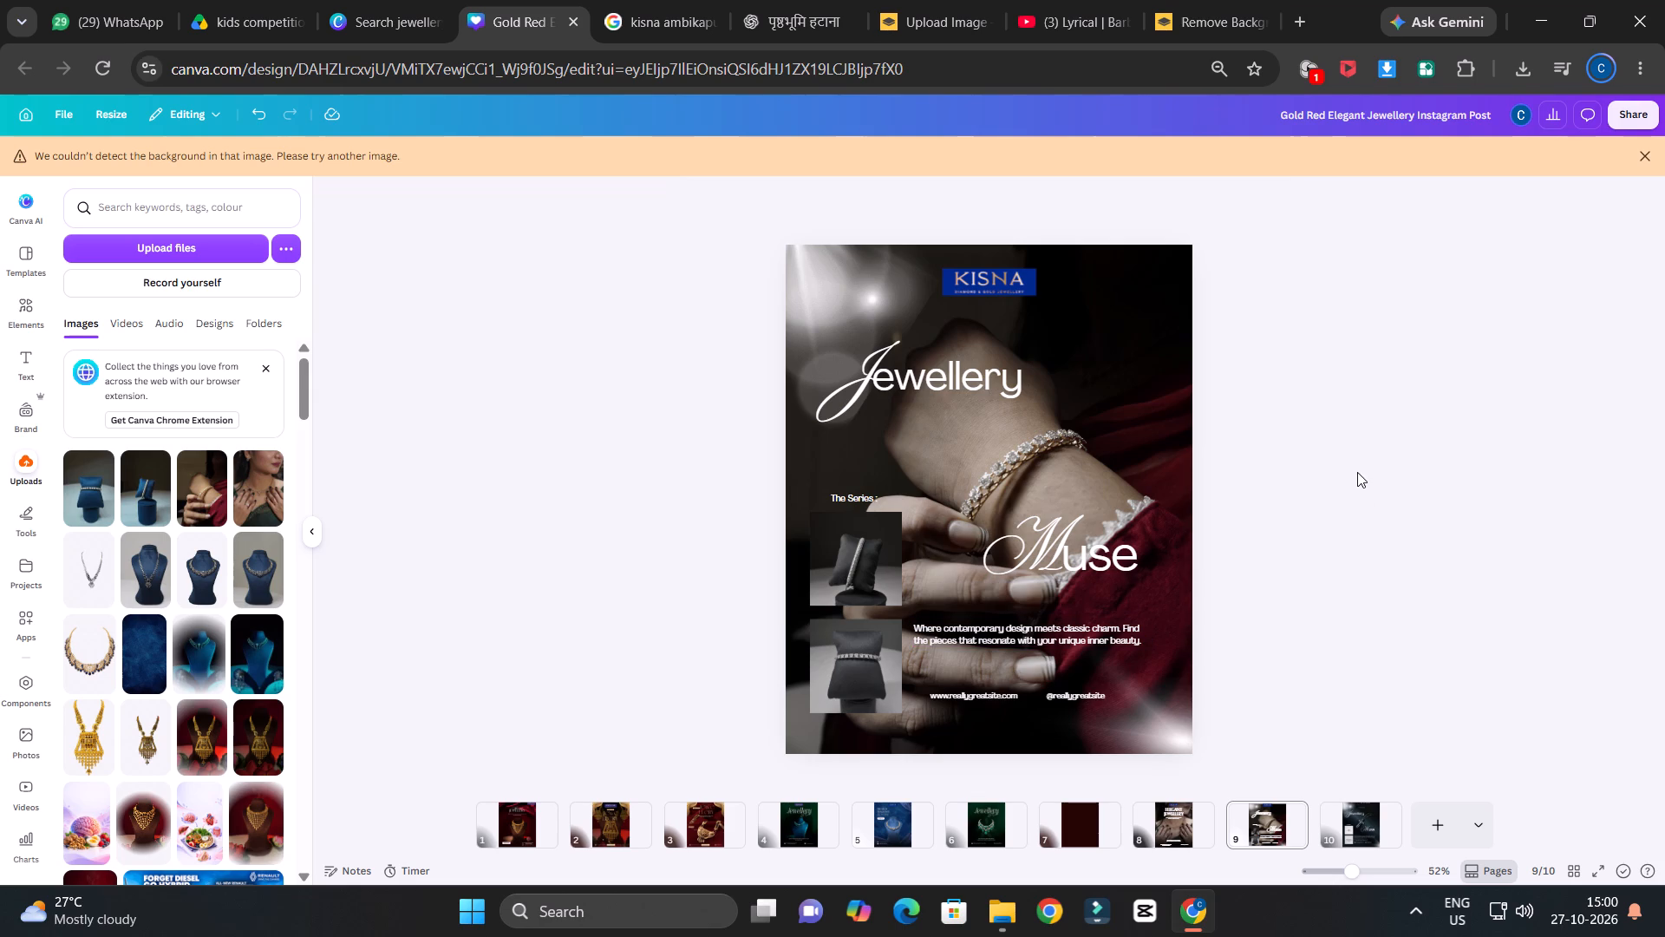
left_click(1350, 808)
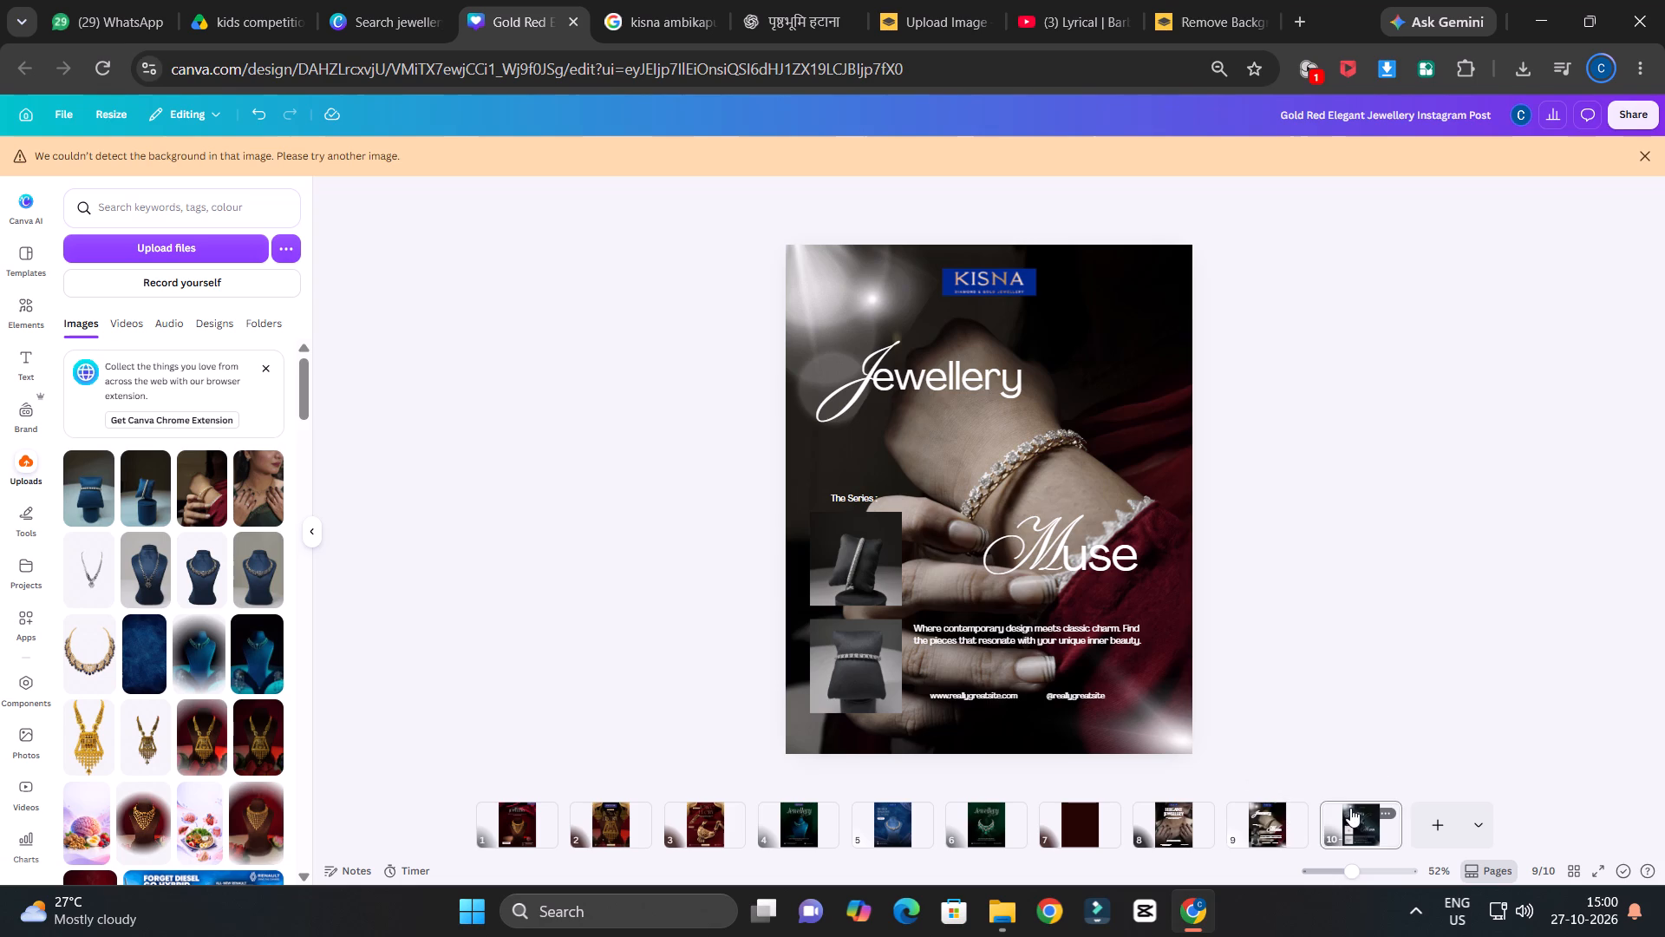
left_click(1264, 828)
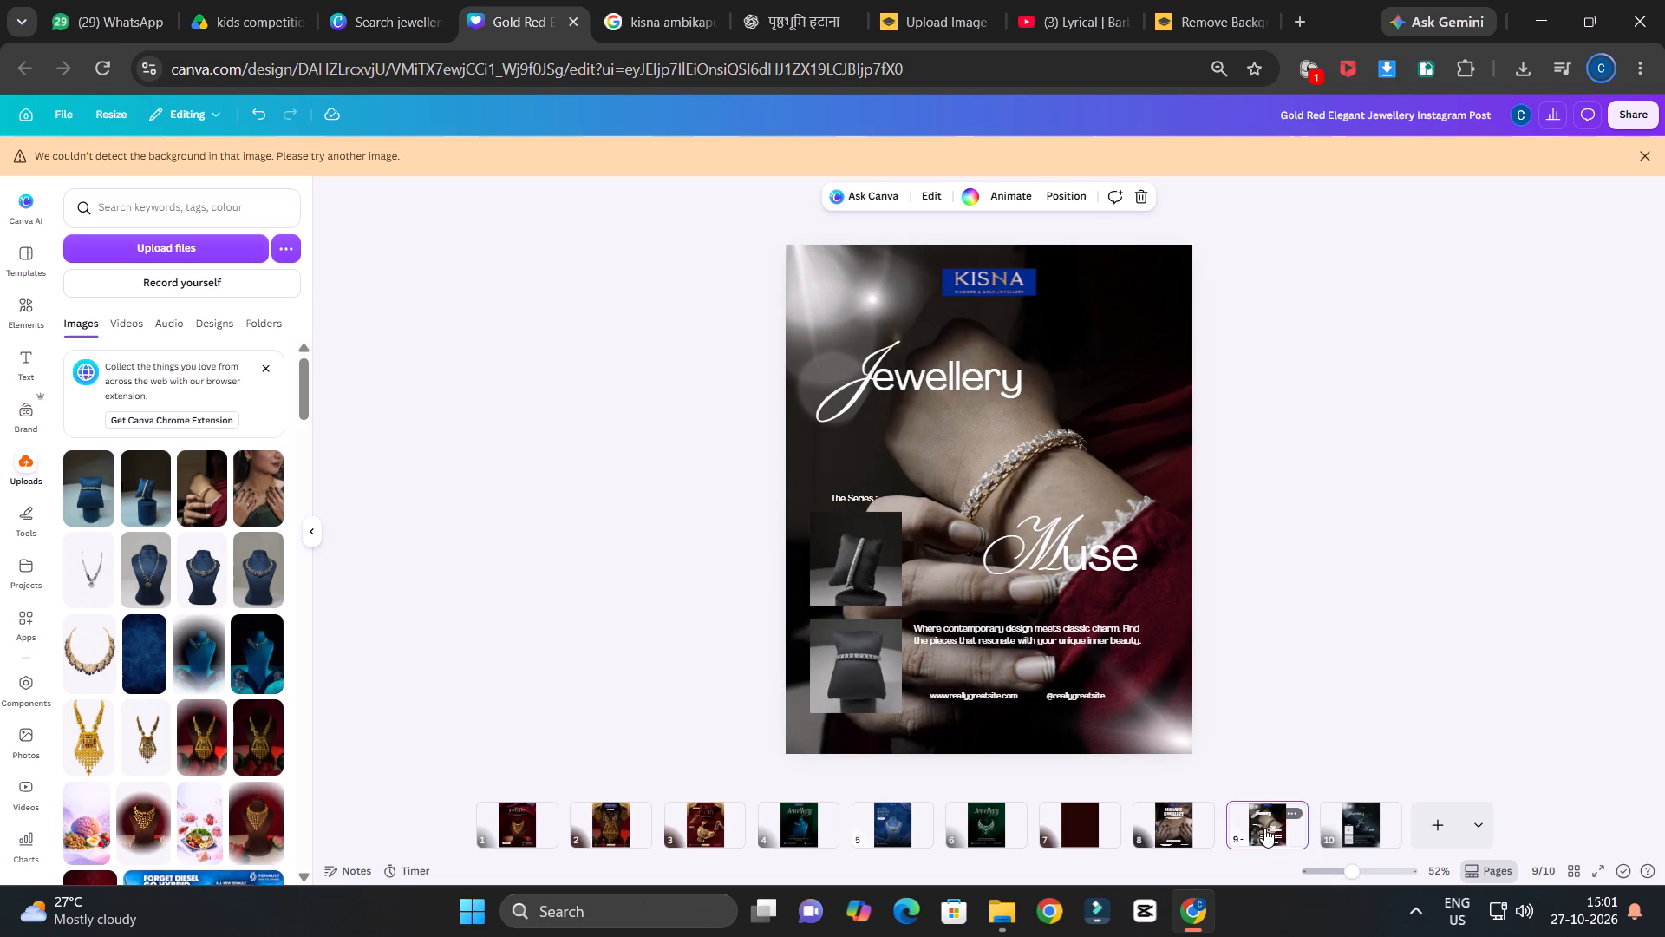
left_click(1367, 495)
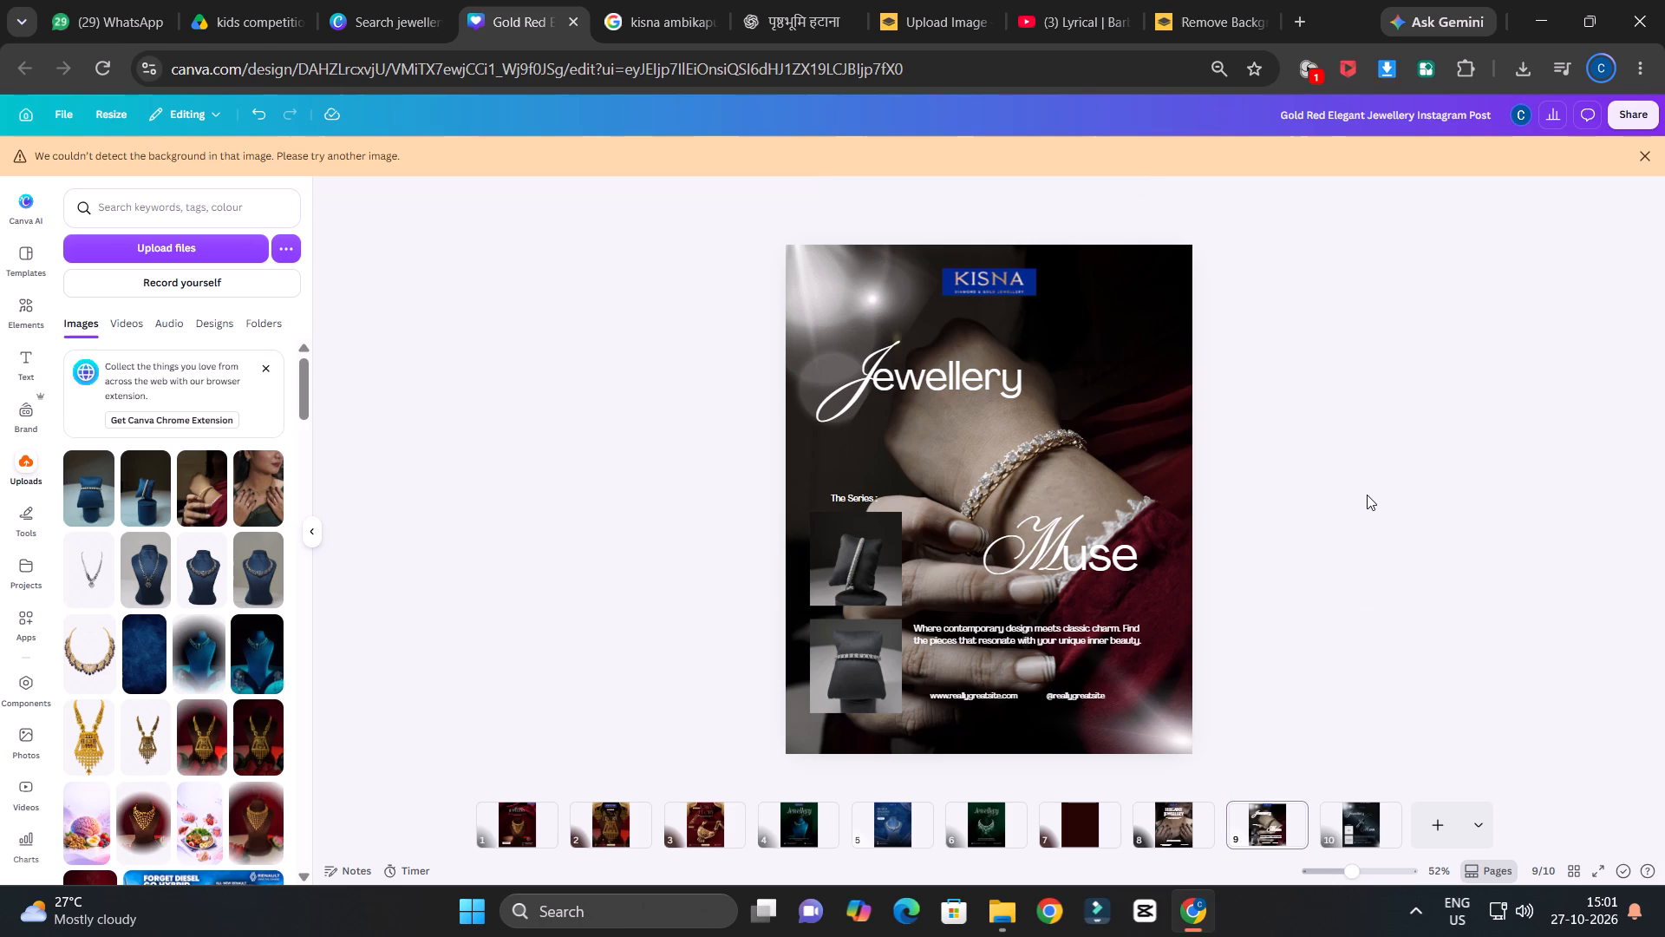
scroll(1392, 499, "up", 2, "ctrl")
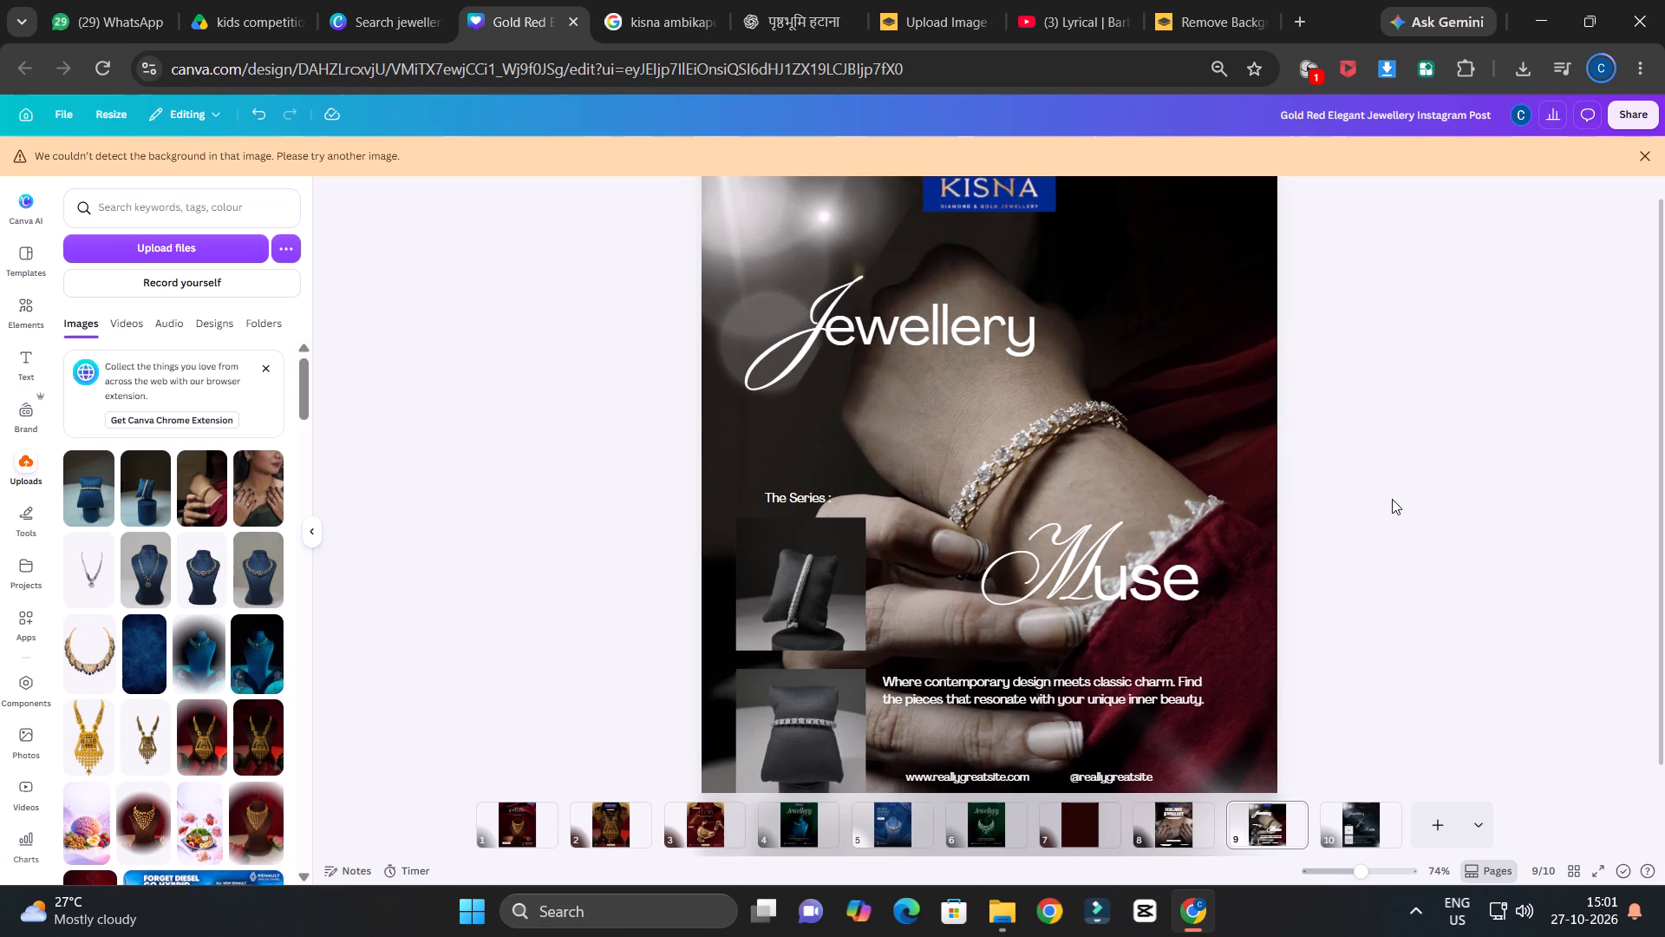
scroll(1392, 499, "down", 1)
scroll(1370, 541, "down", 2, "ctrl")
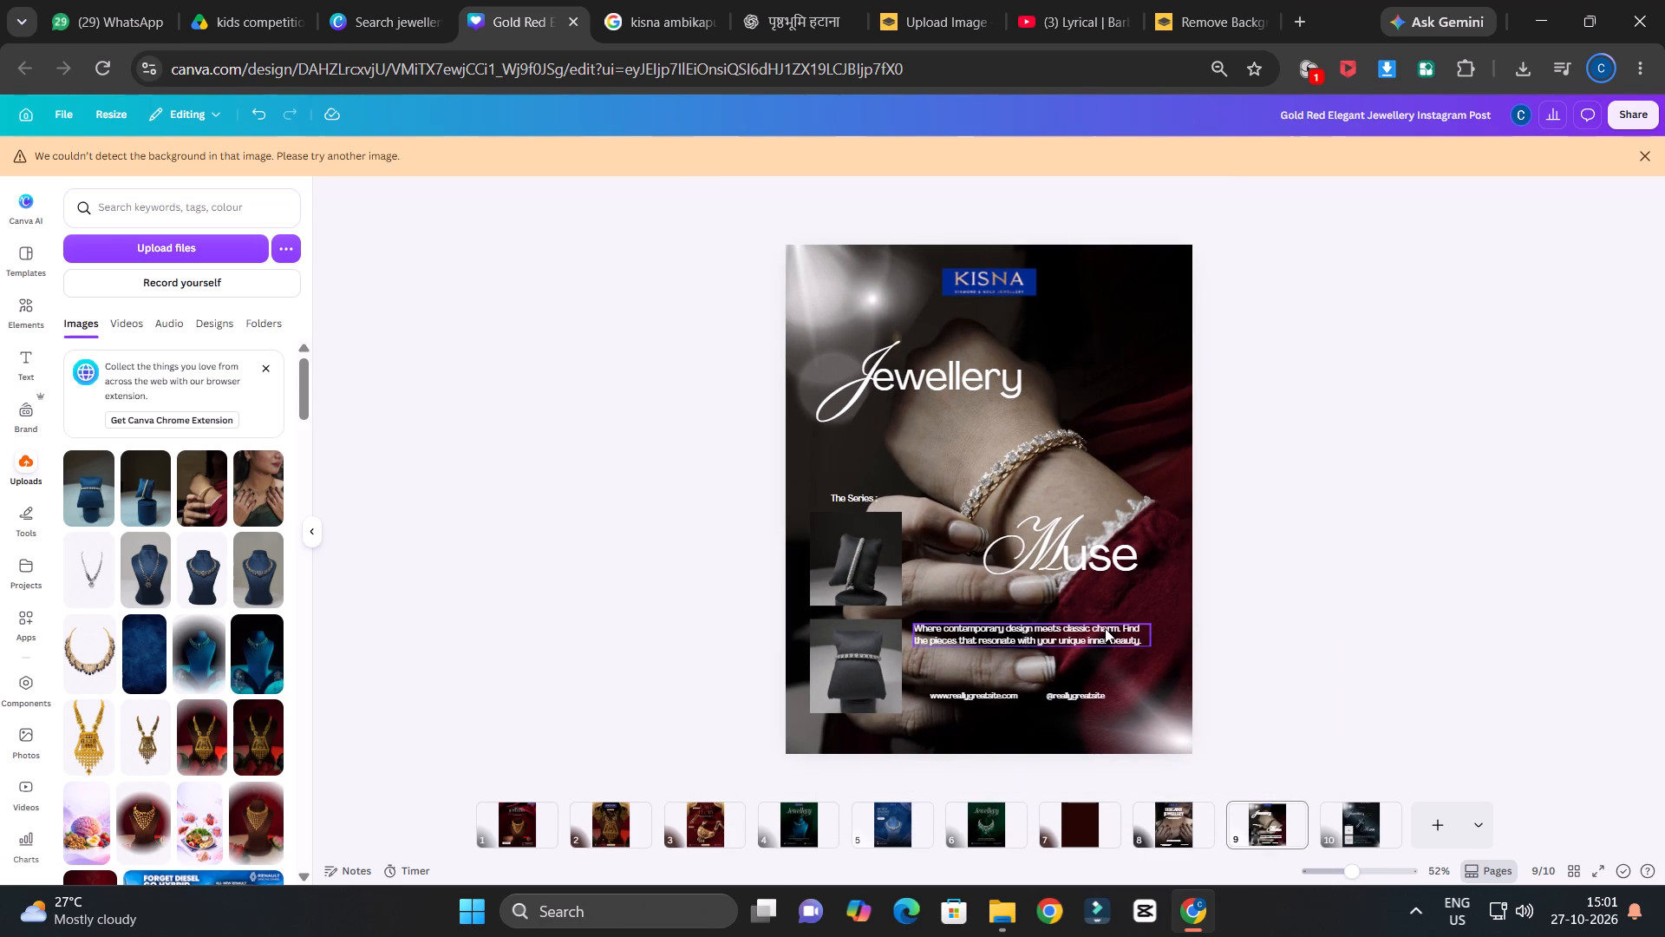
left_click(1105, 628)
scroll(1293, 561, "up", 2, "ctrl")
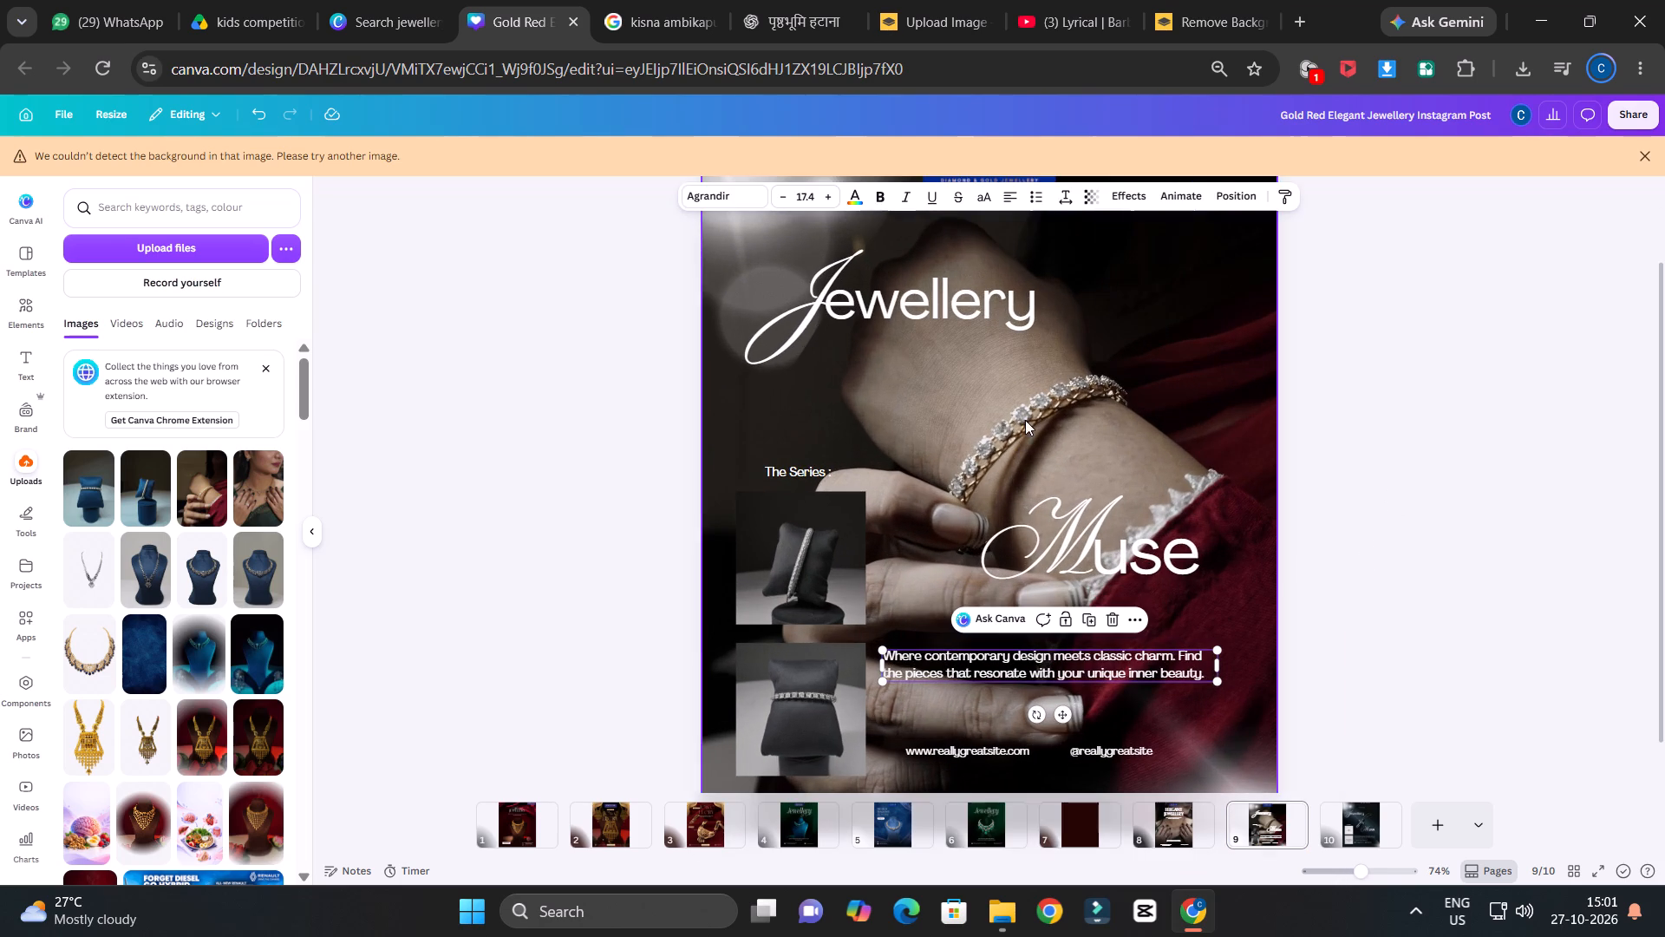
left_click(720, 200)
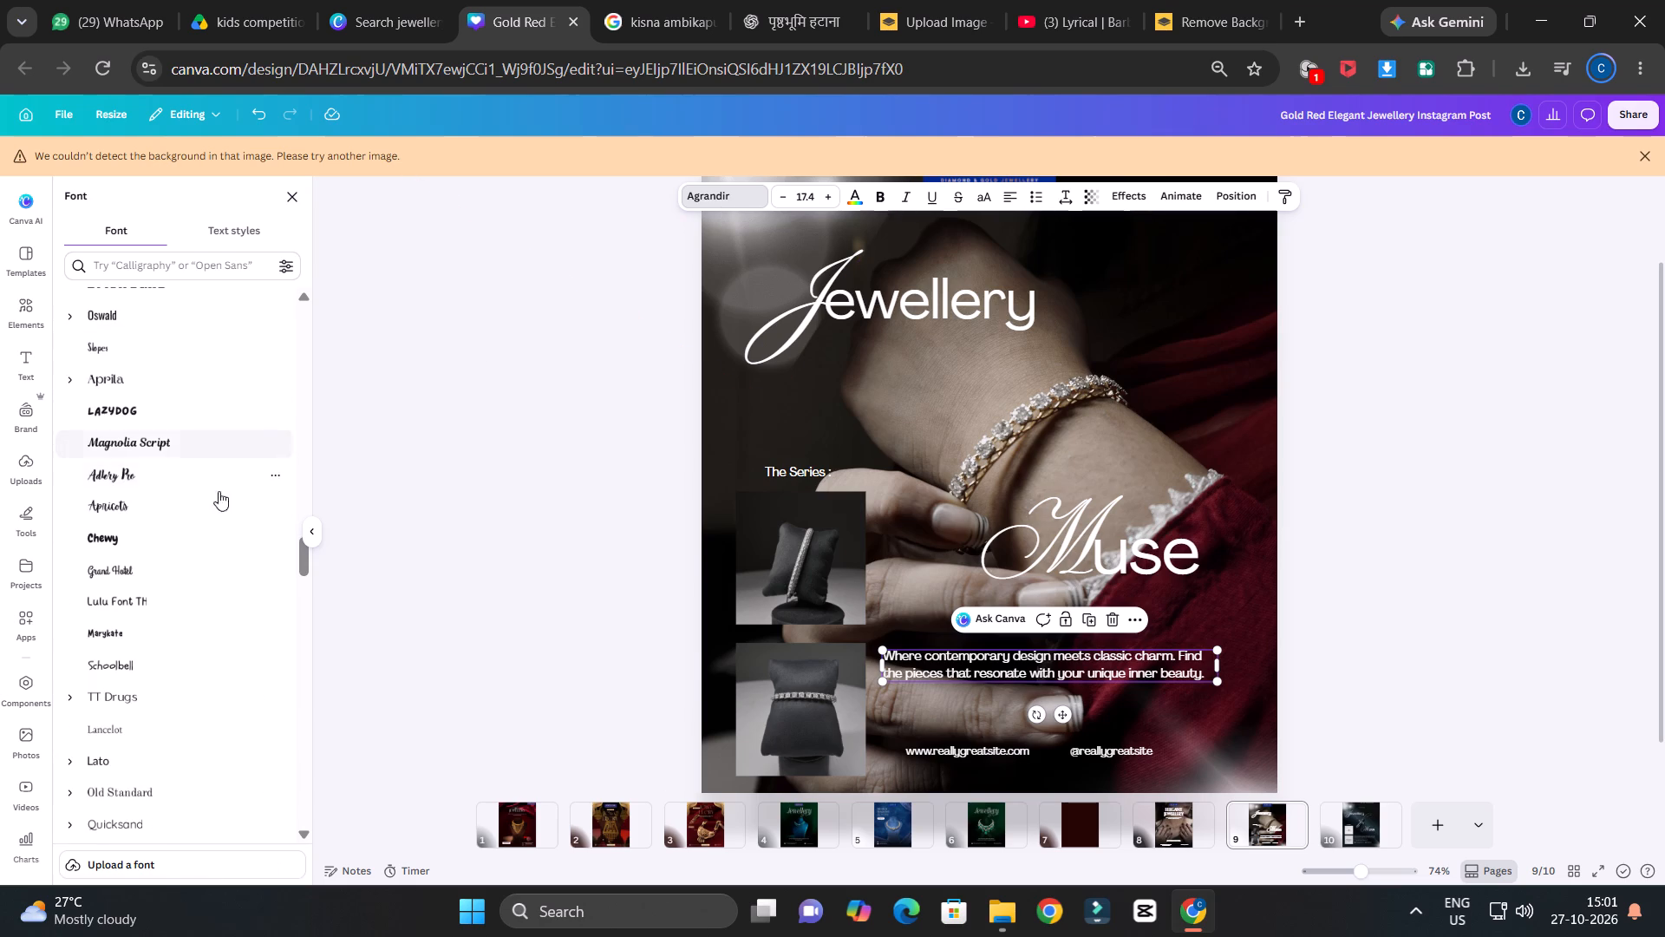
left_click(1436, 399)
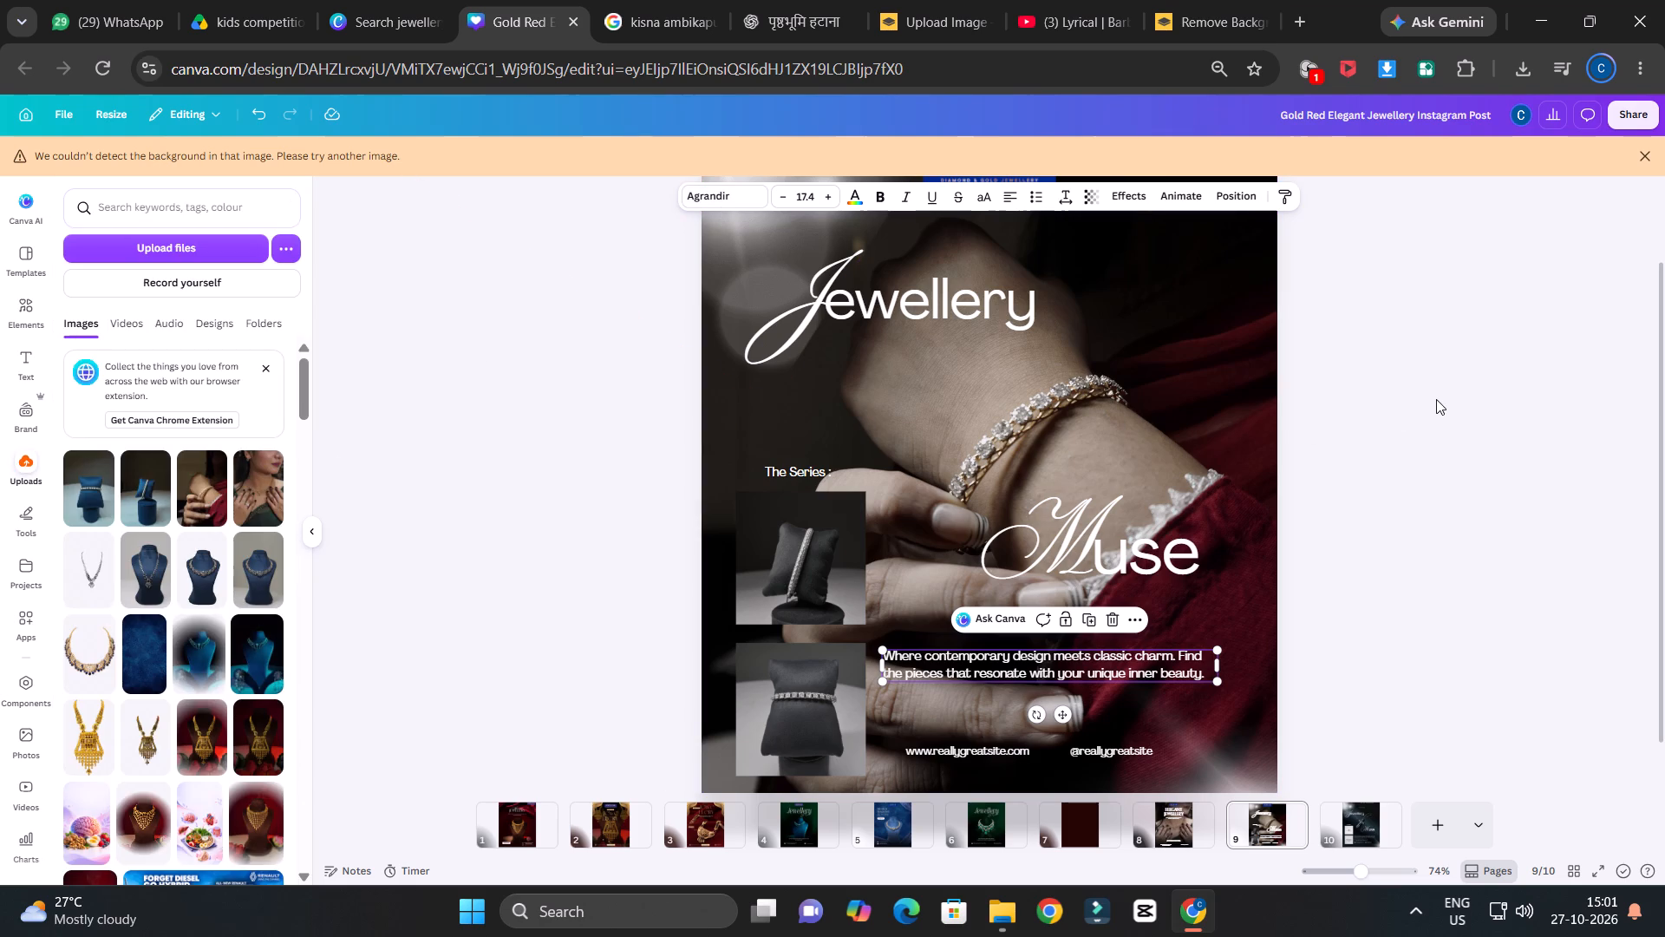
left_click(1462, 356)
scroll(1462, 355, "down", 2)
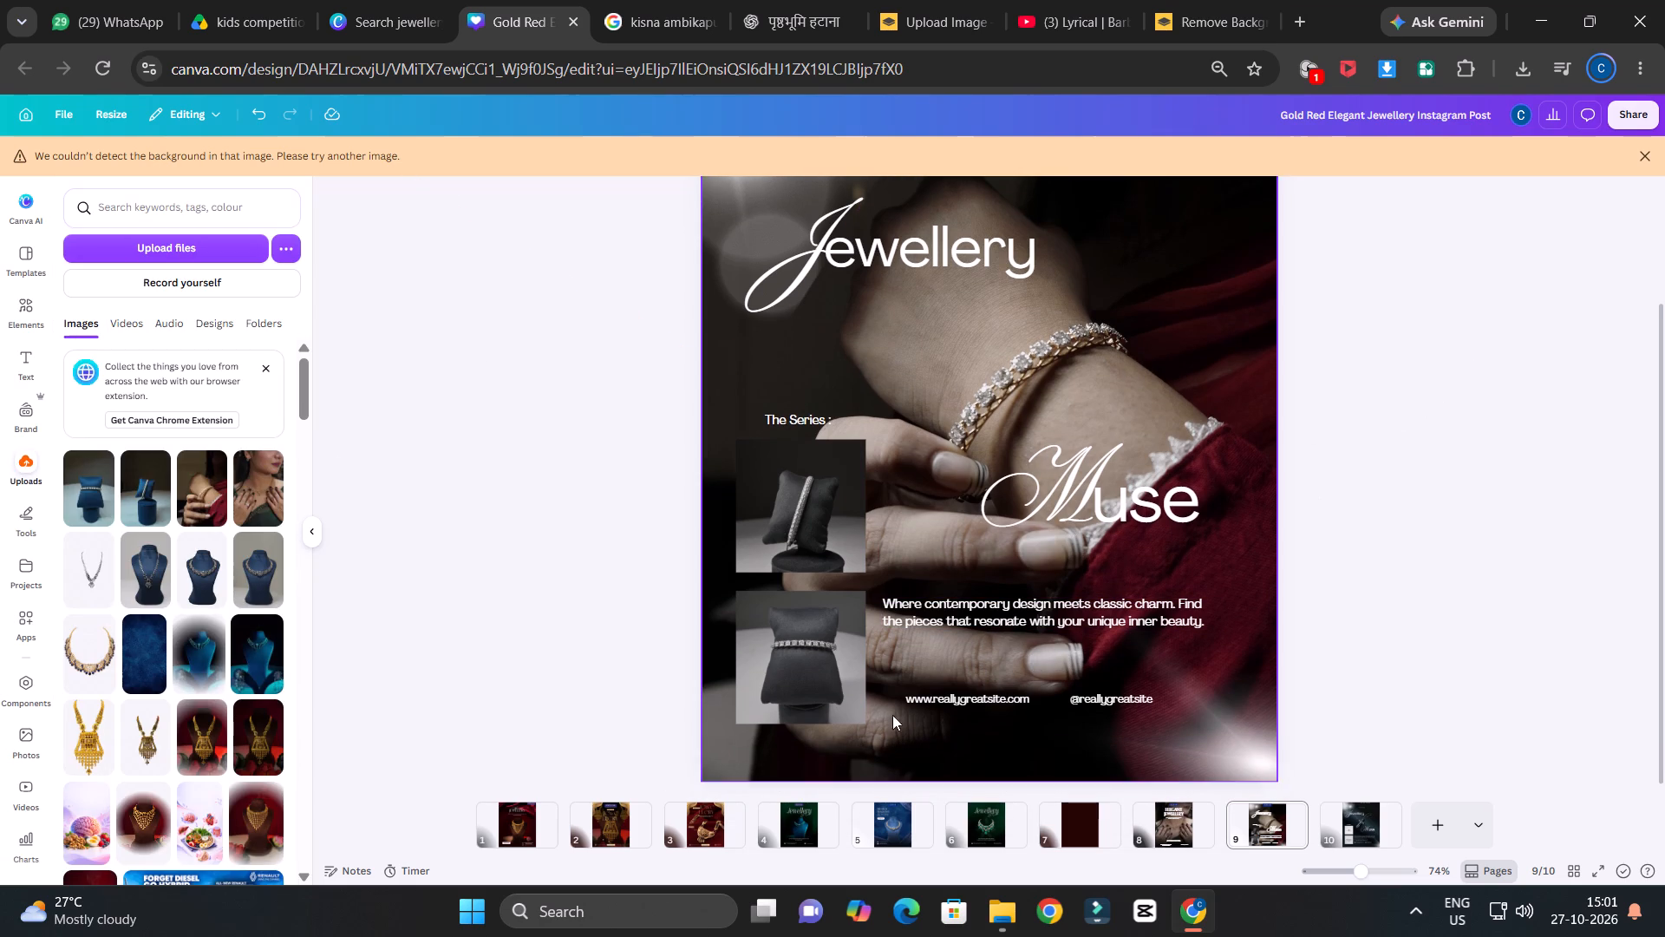
left_click(1172, 810)
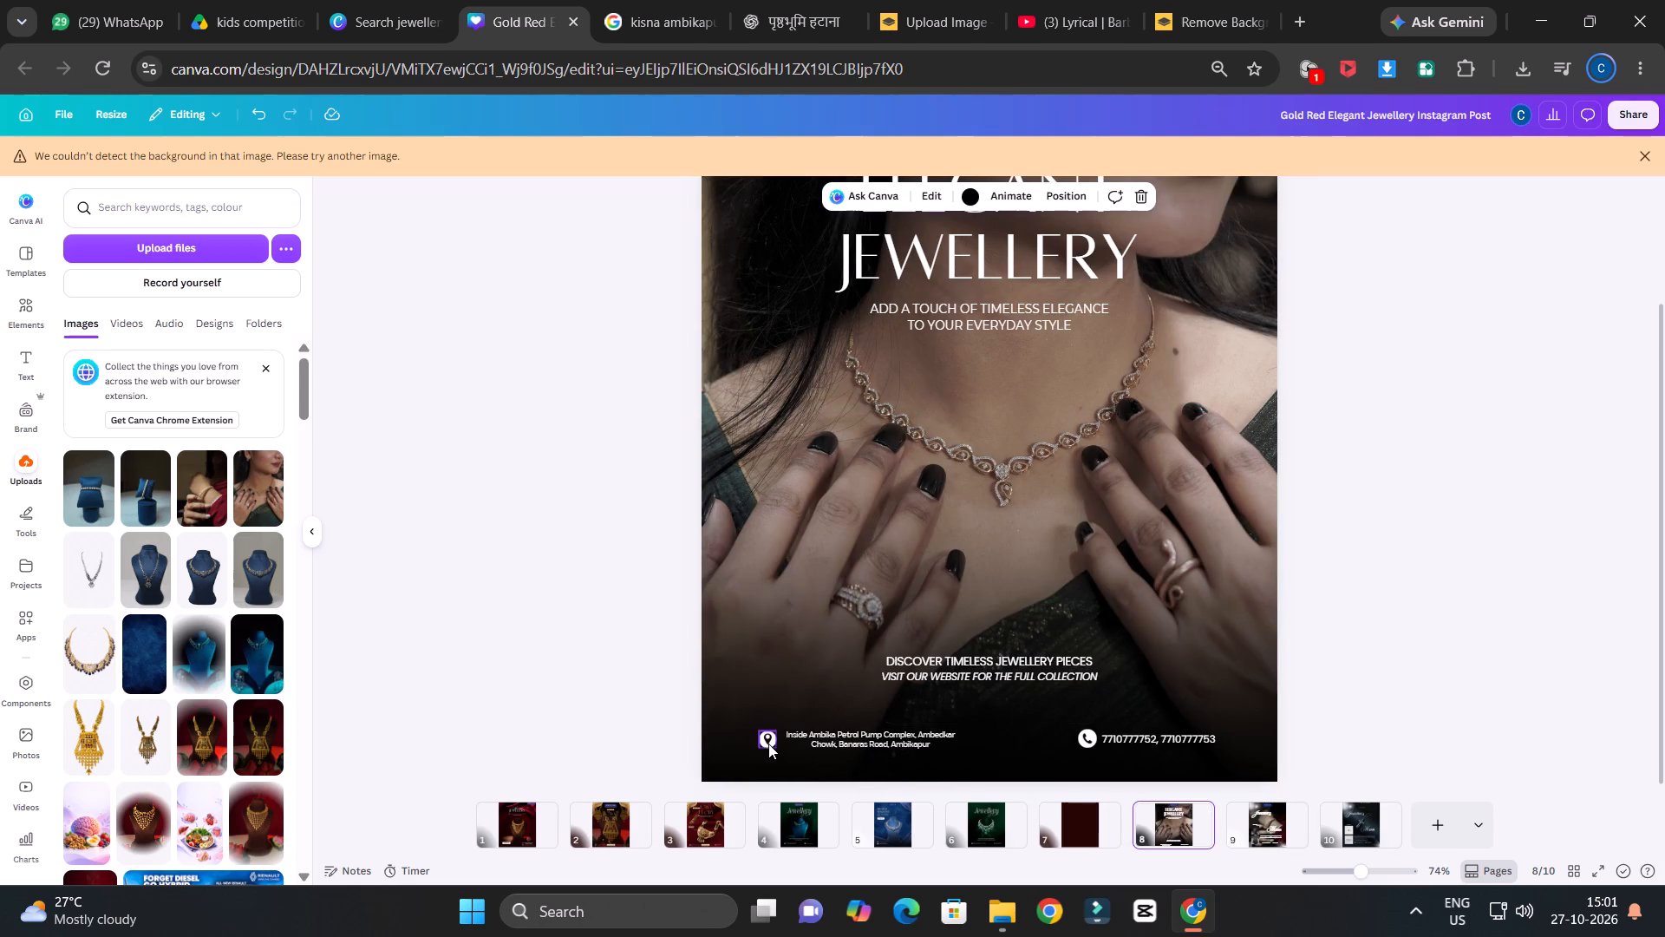
left_click(768, 744)
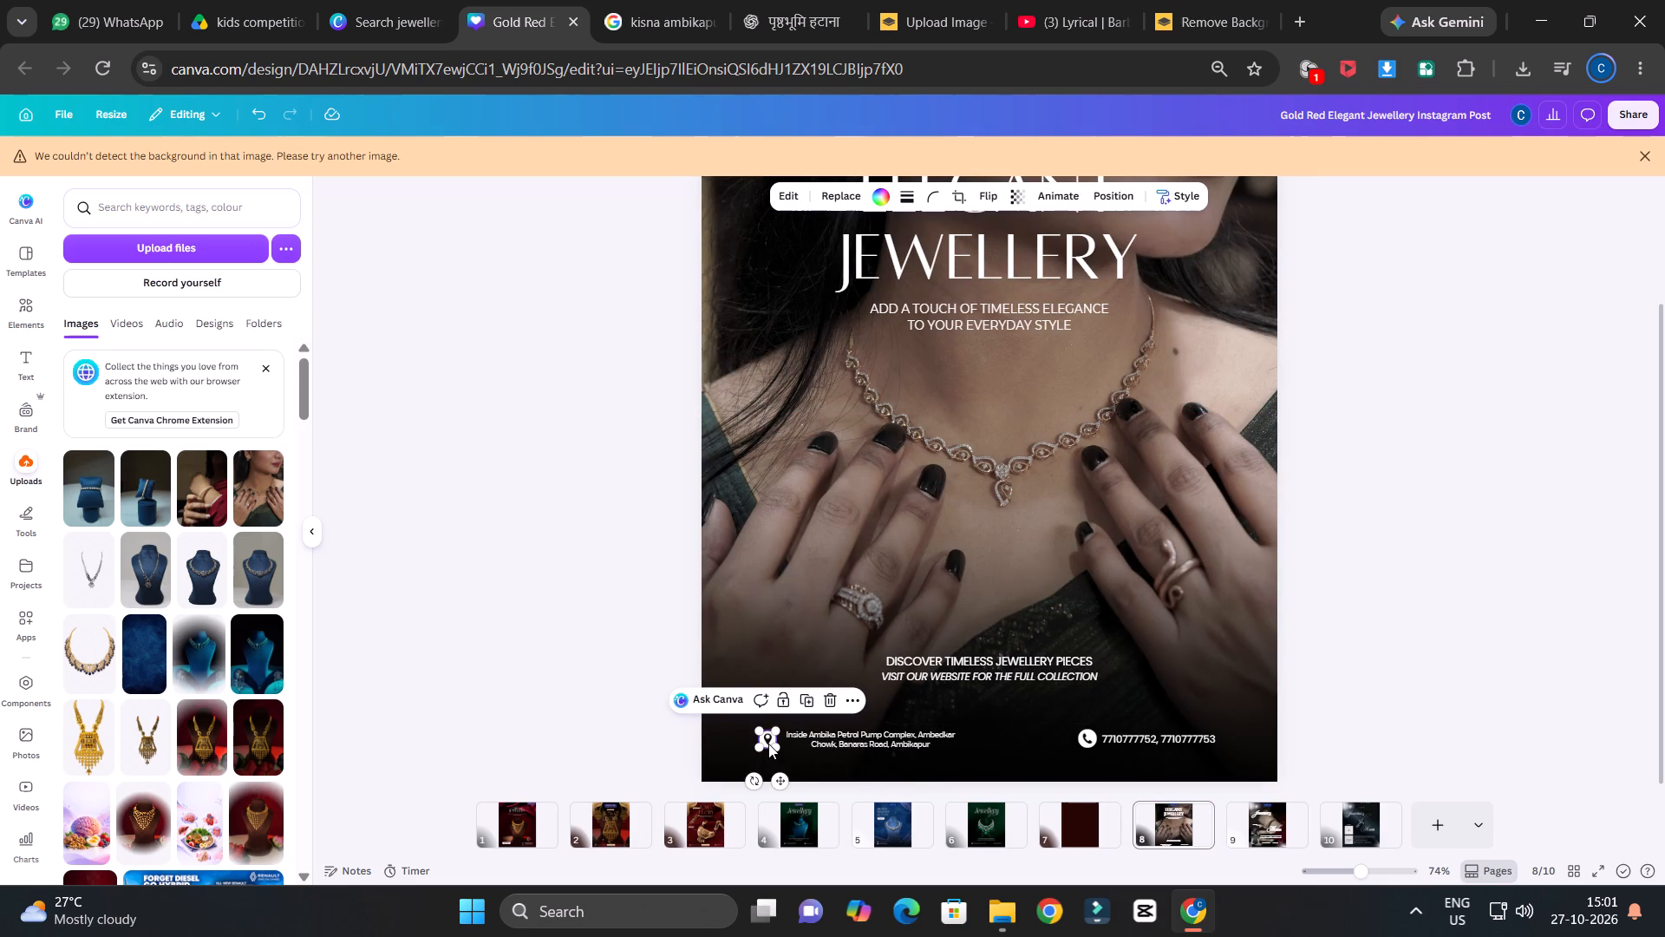
key("ctrl+c")
left_click(1279, 830)
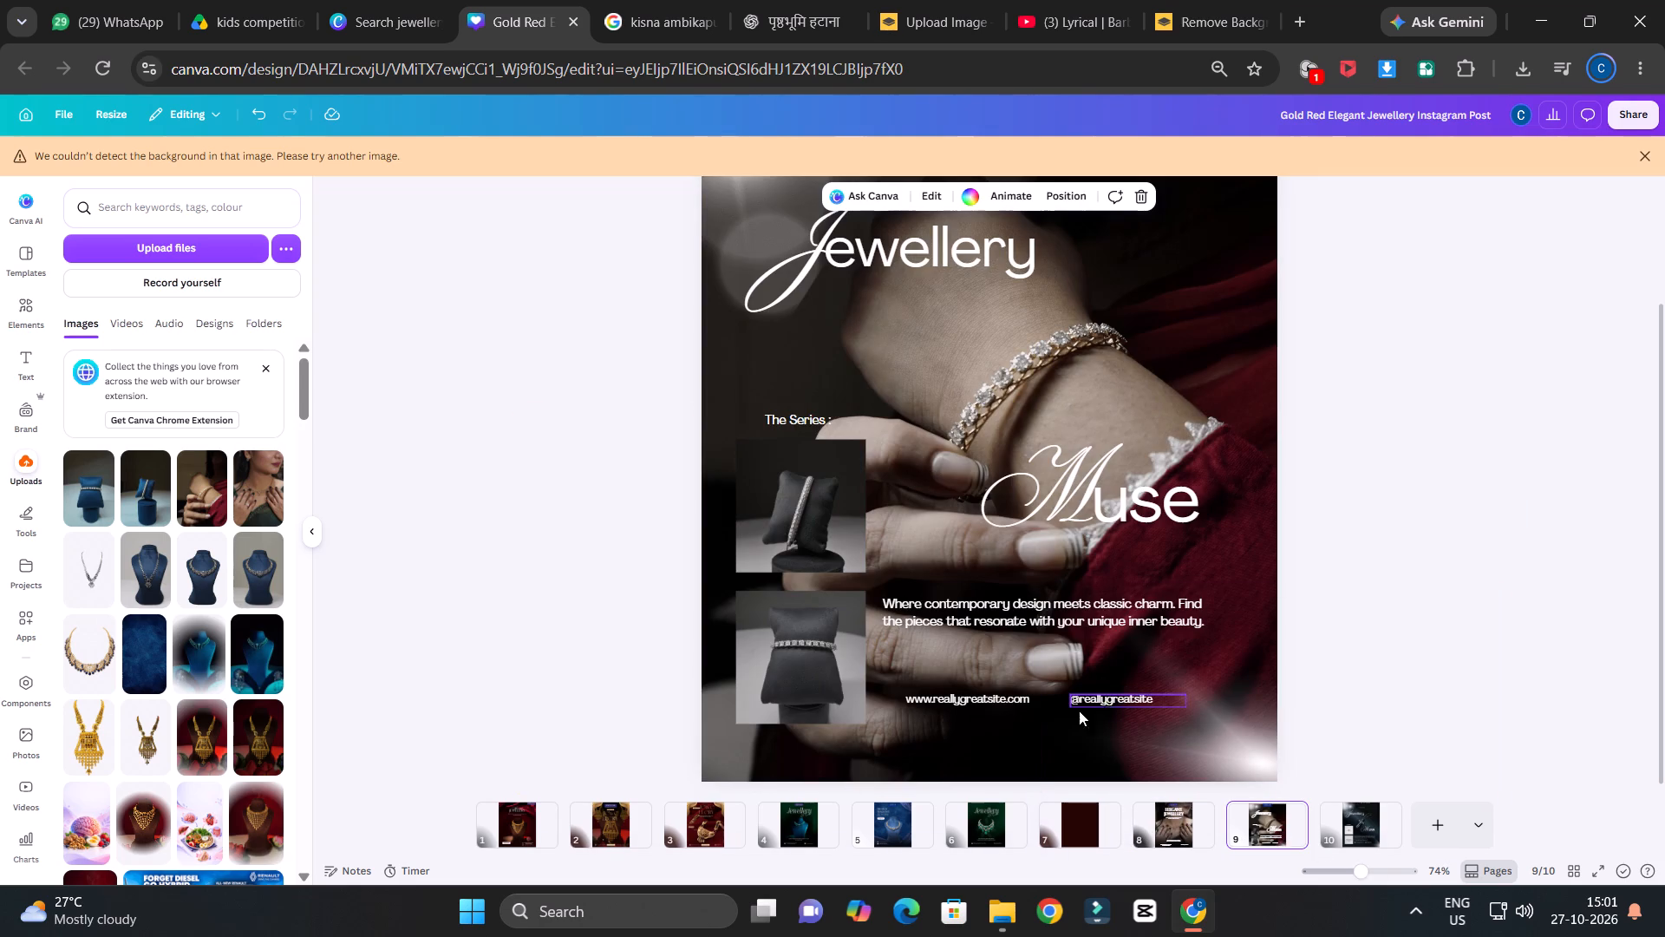
key("ctrl+v")
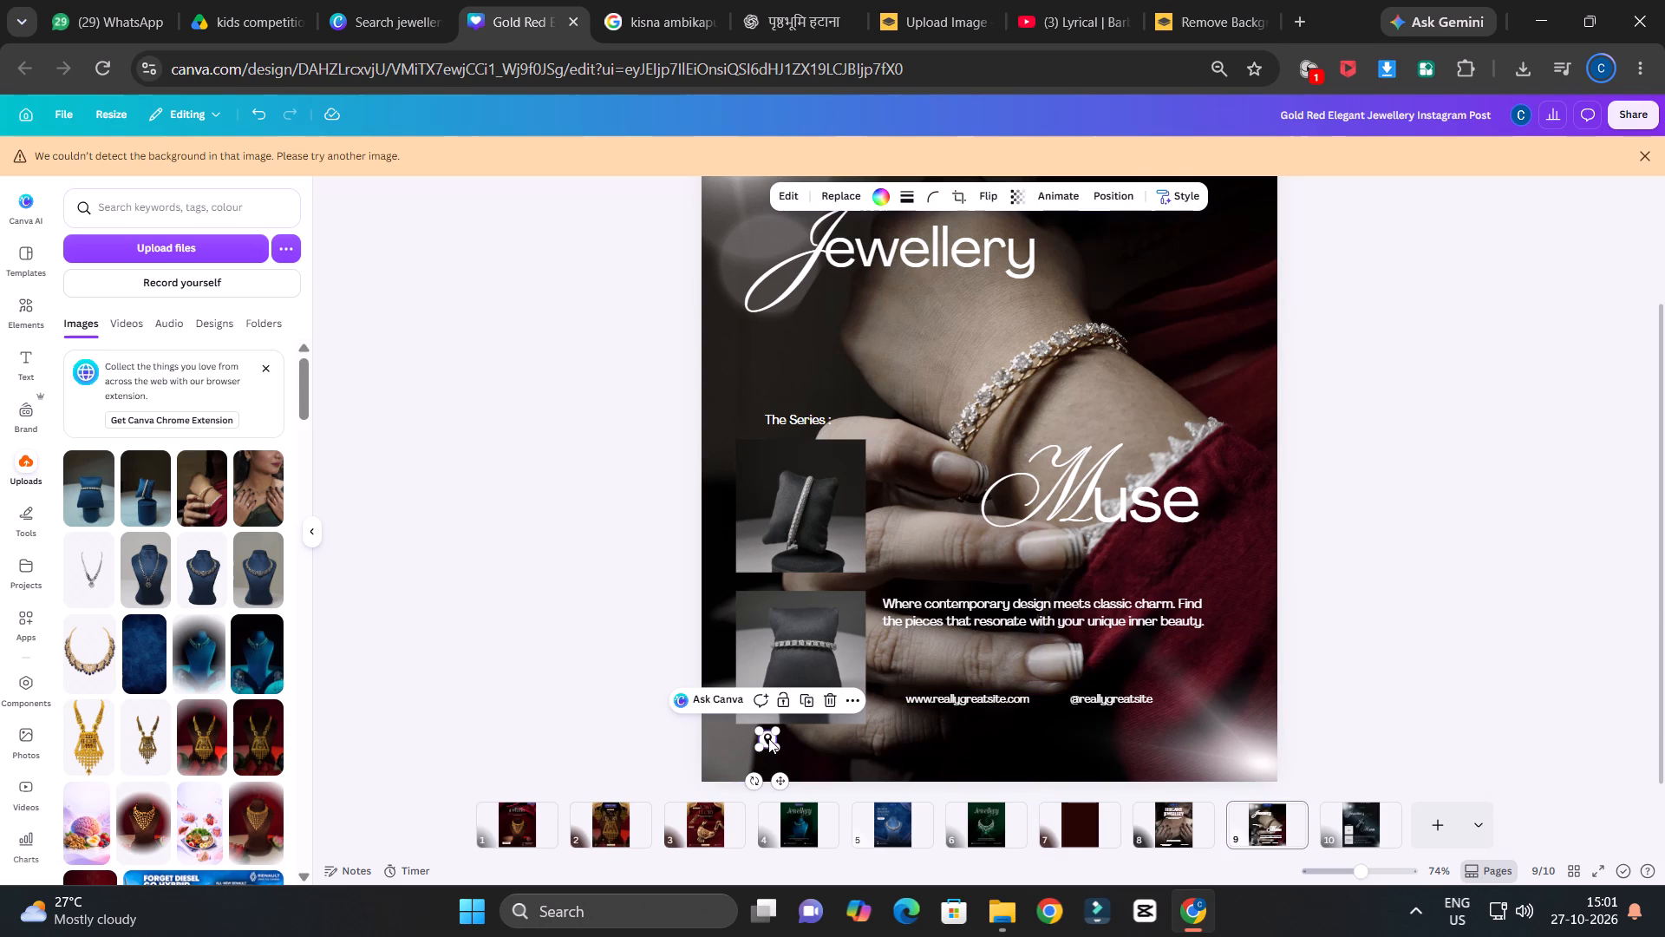
left_click_drag(766, 740, 891, 700)
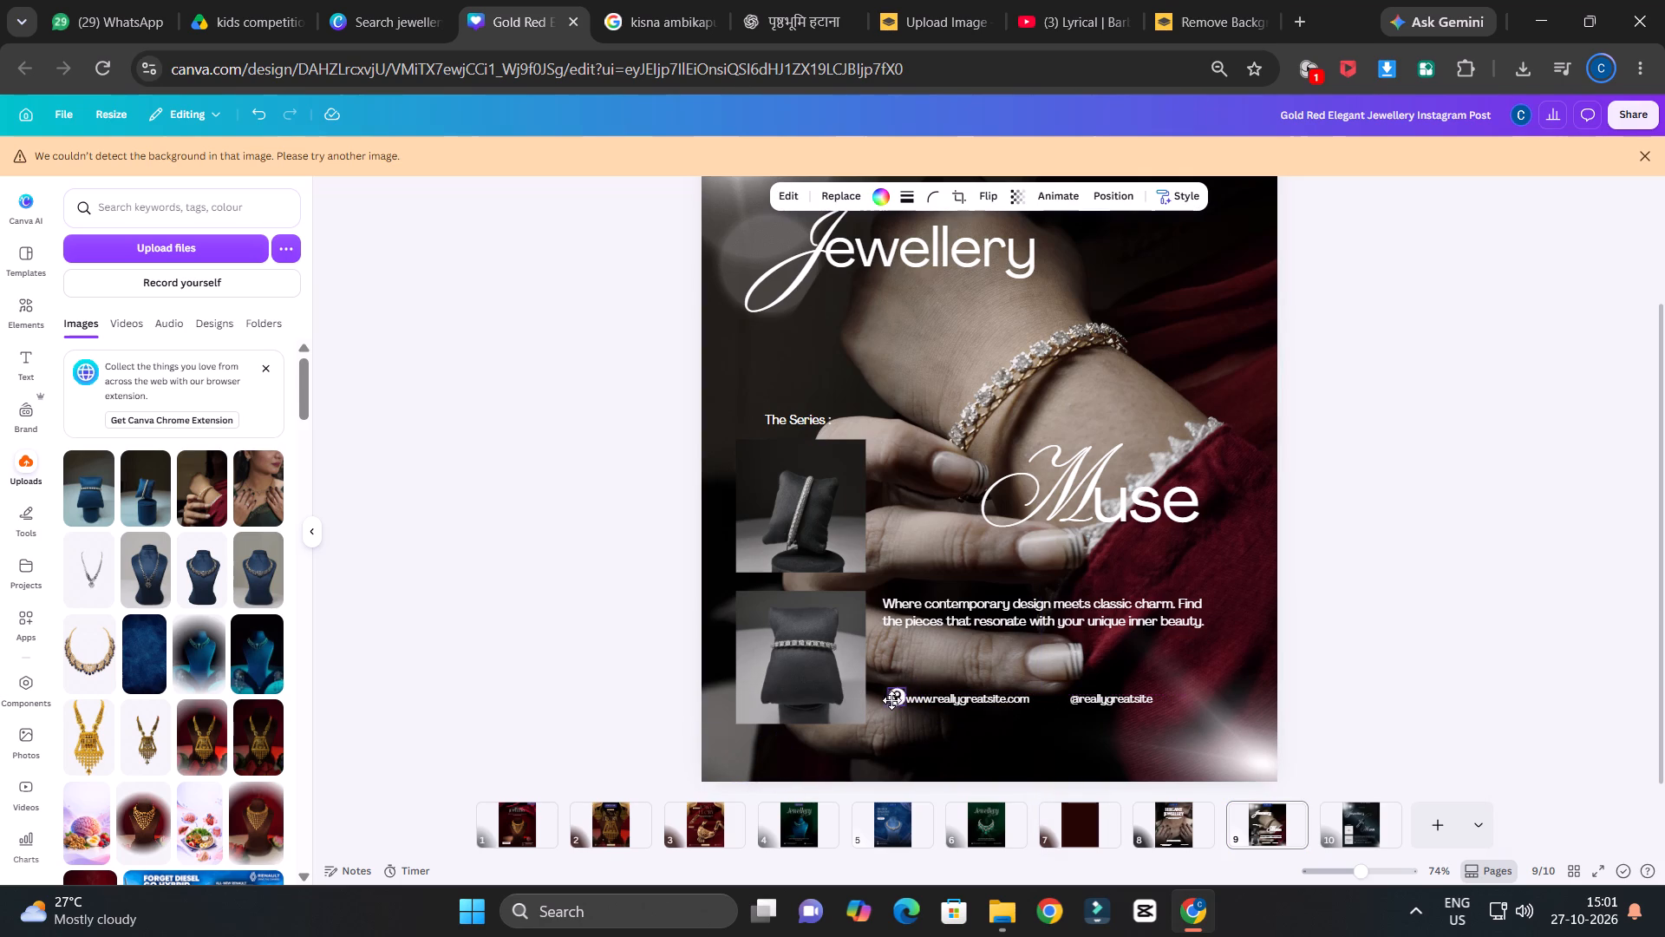
left_click_drag(891, 700, 892, 700)
left_click_drag(892, 700, 918, 718)
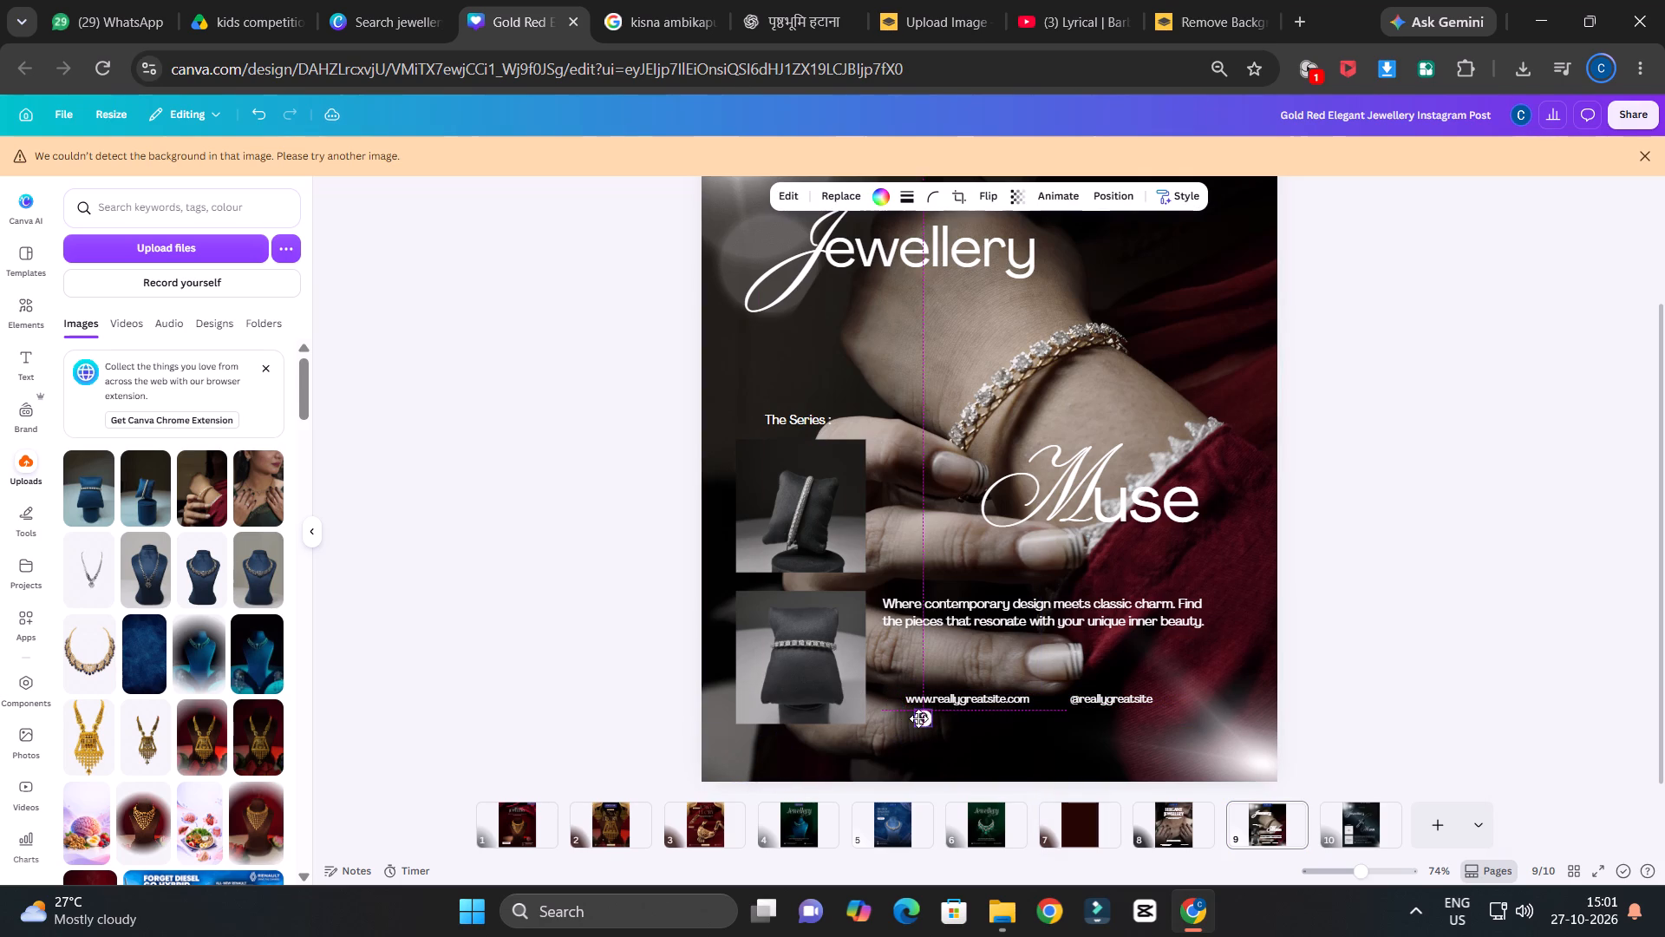
left_click_drag(918, 718, 923, 718)
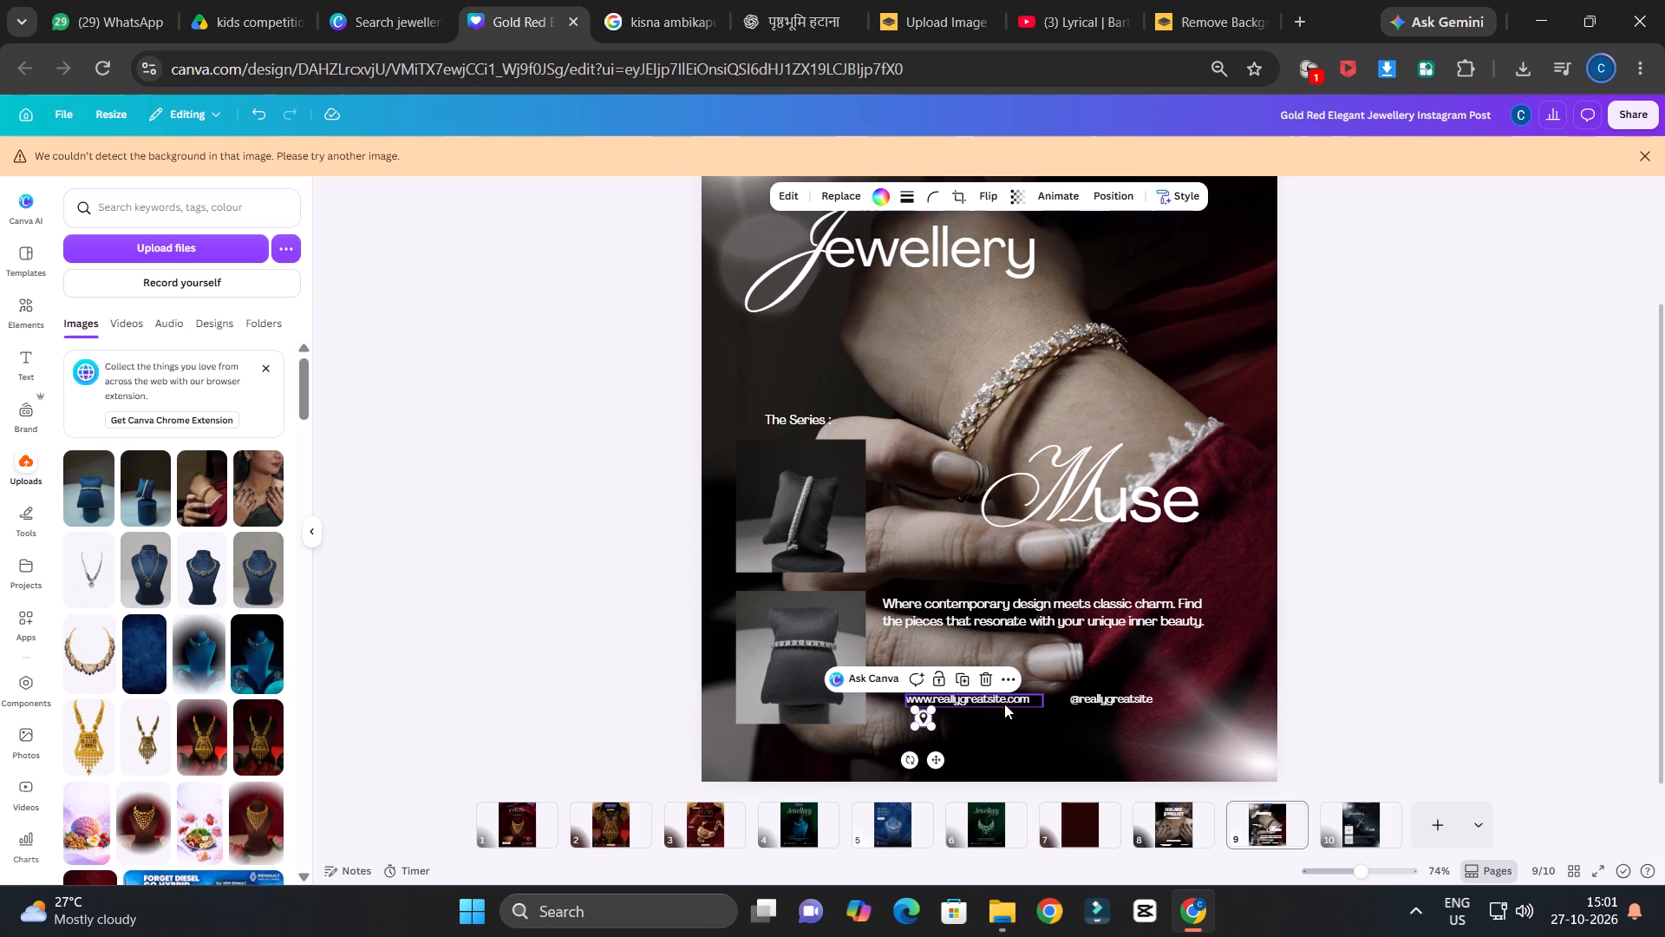
left_click_drag(993, 704, 1033, 722)
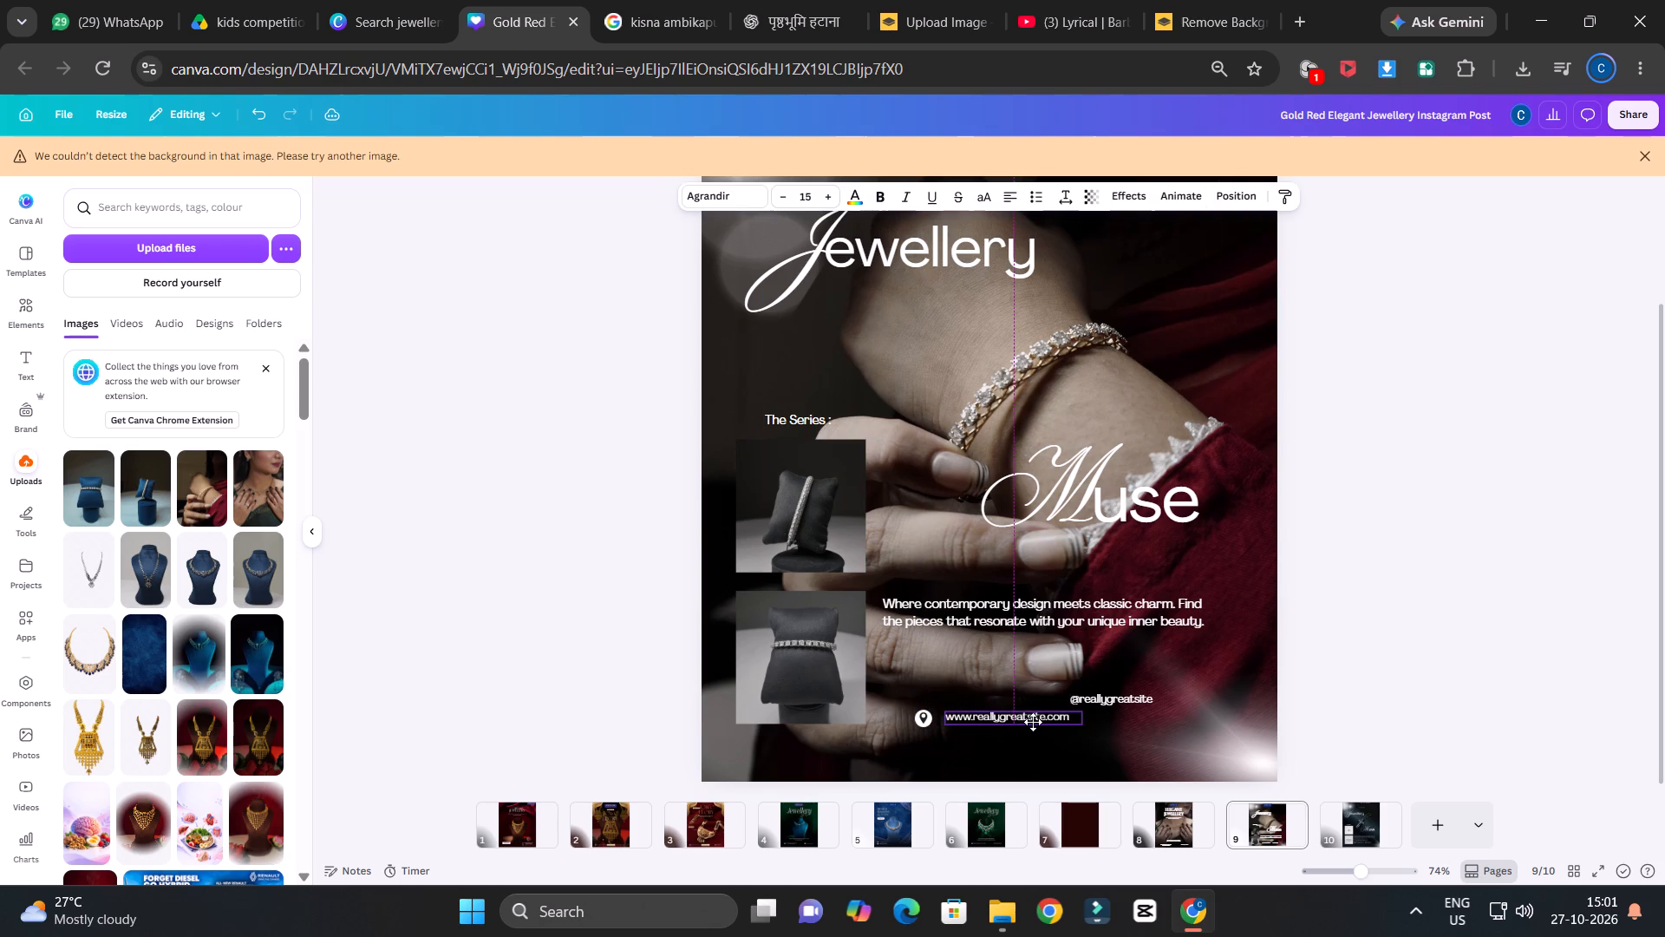
left_click_drag(1033, 722, 1029, 724)
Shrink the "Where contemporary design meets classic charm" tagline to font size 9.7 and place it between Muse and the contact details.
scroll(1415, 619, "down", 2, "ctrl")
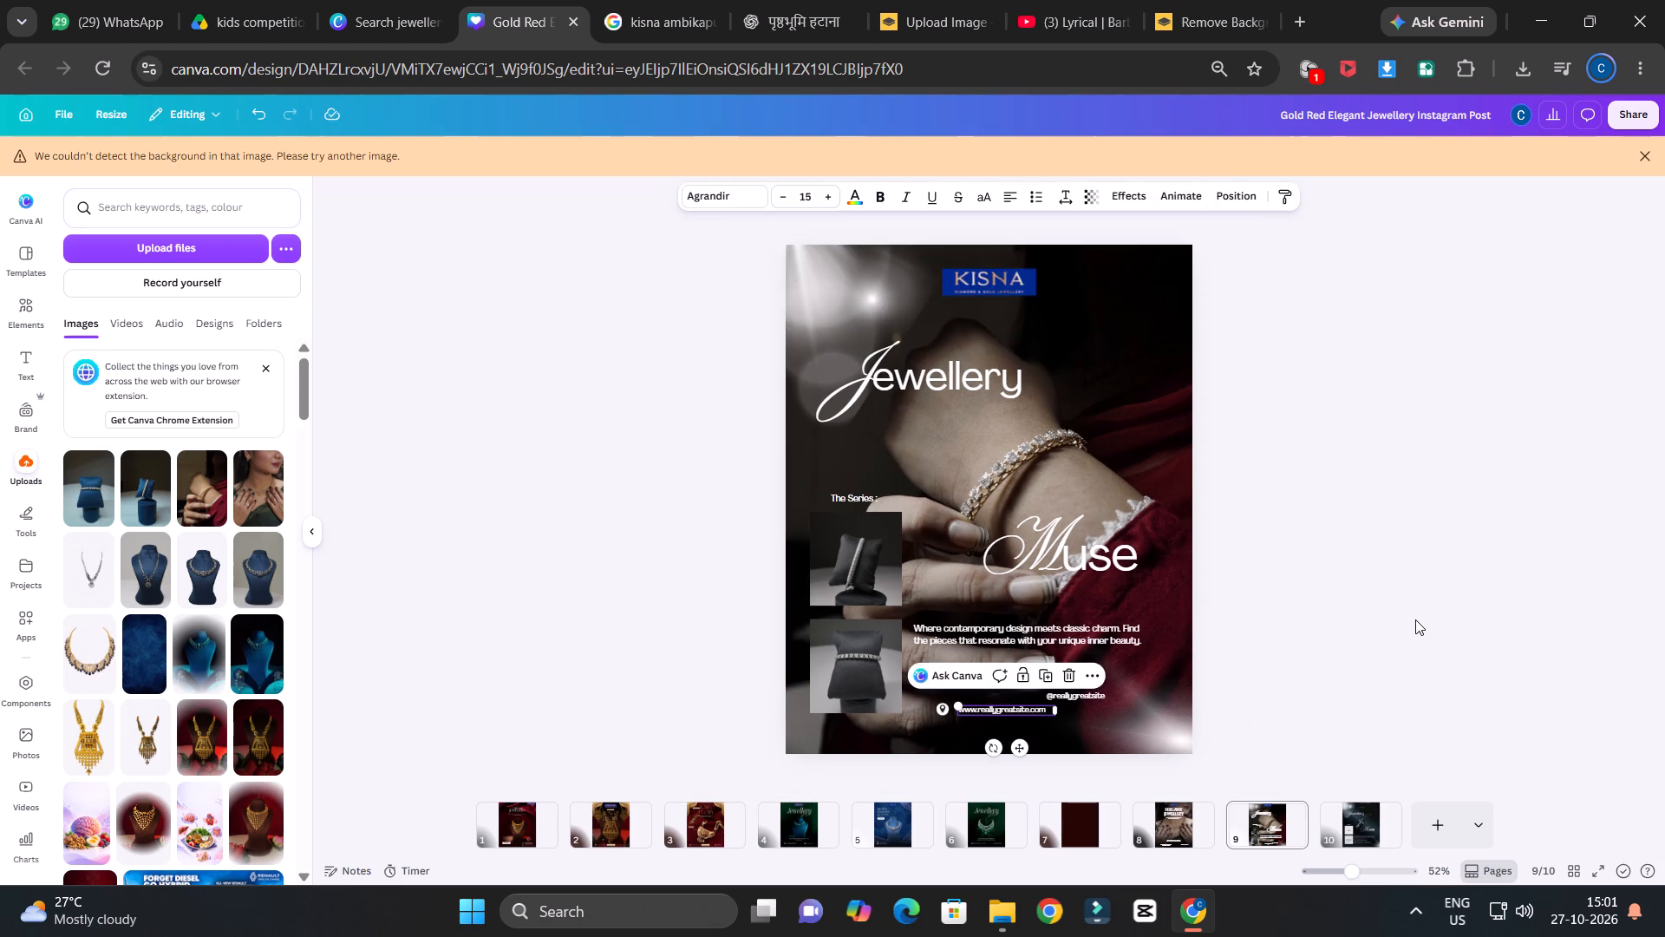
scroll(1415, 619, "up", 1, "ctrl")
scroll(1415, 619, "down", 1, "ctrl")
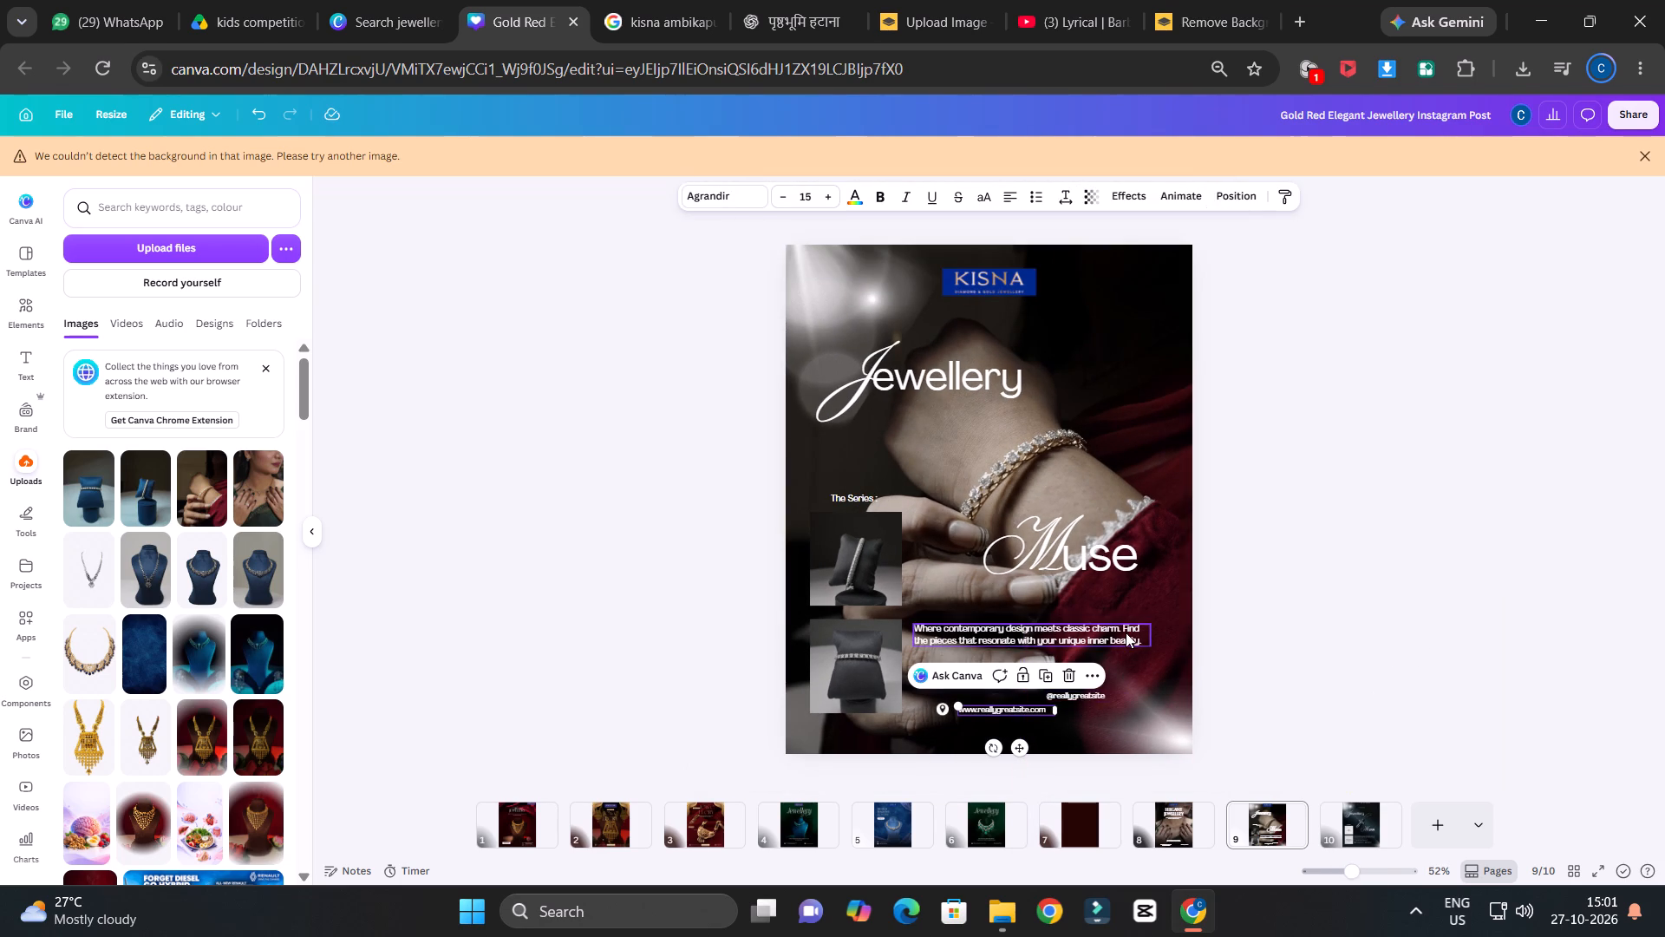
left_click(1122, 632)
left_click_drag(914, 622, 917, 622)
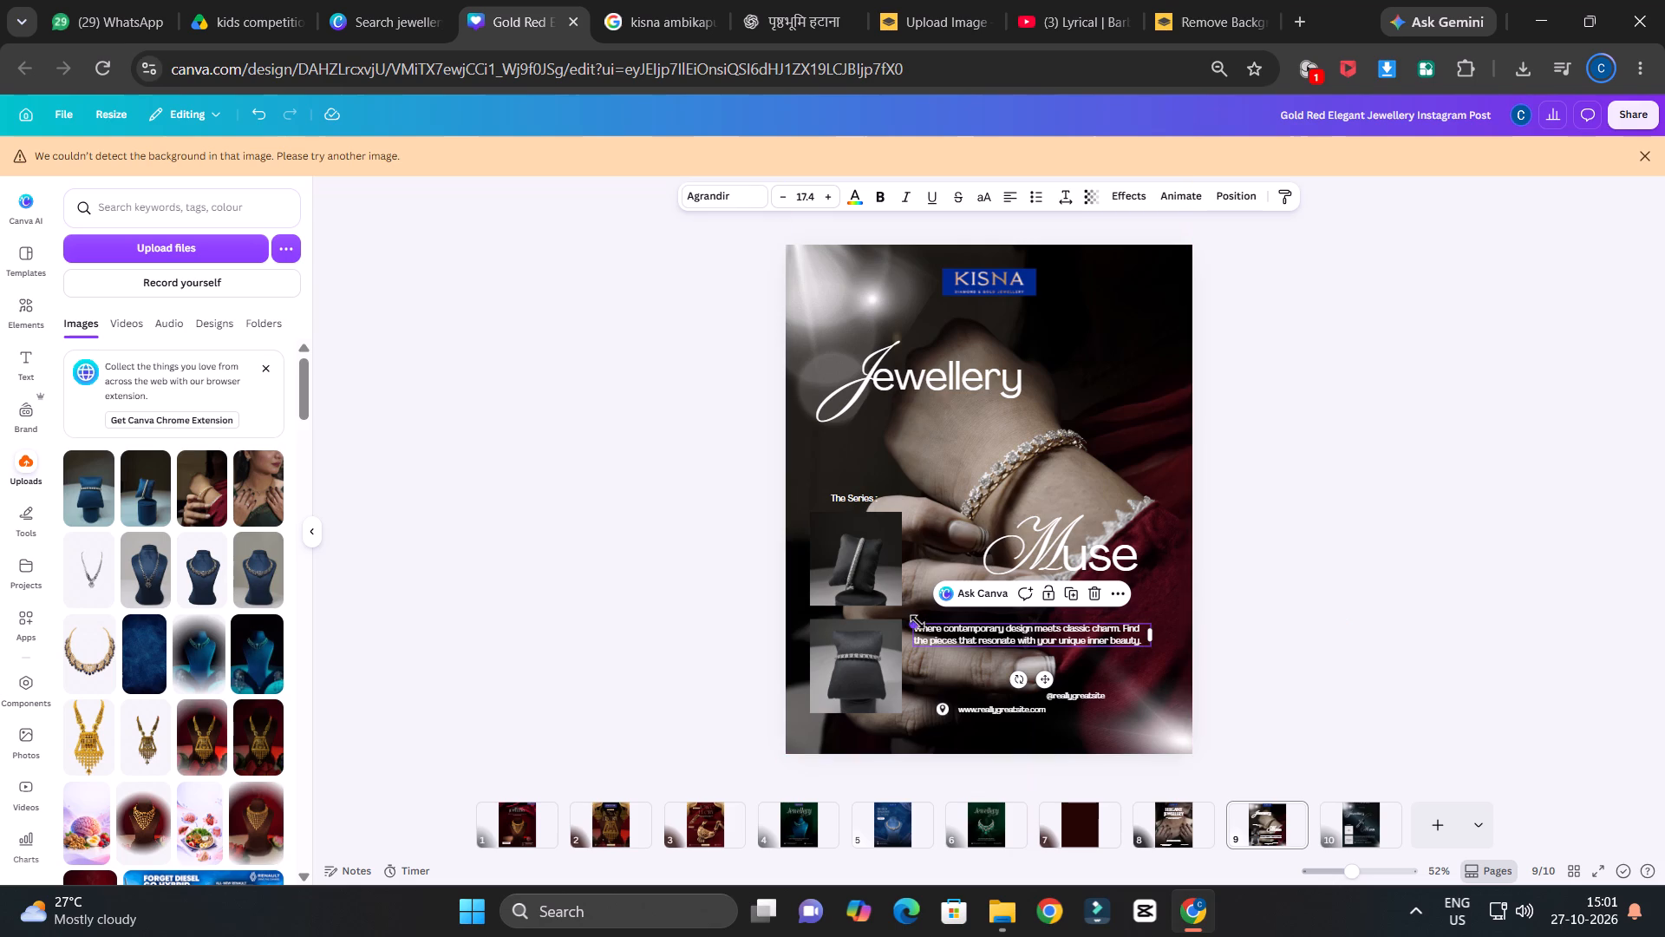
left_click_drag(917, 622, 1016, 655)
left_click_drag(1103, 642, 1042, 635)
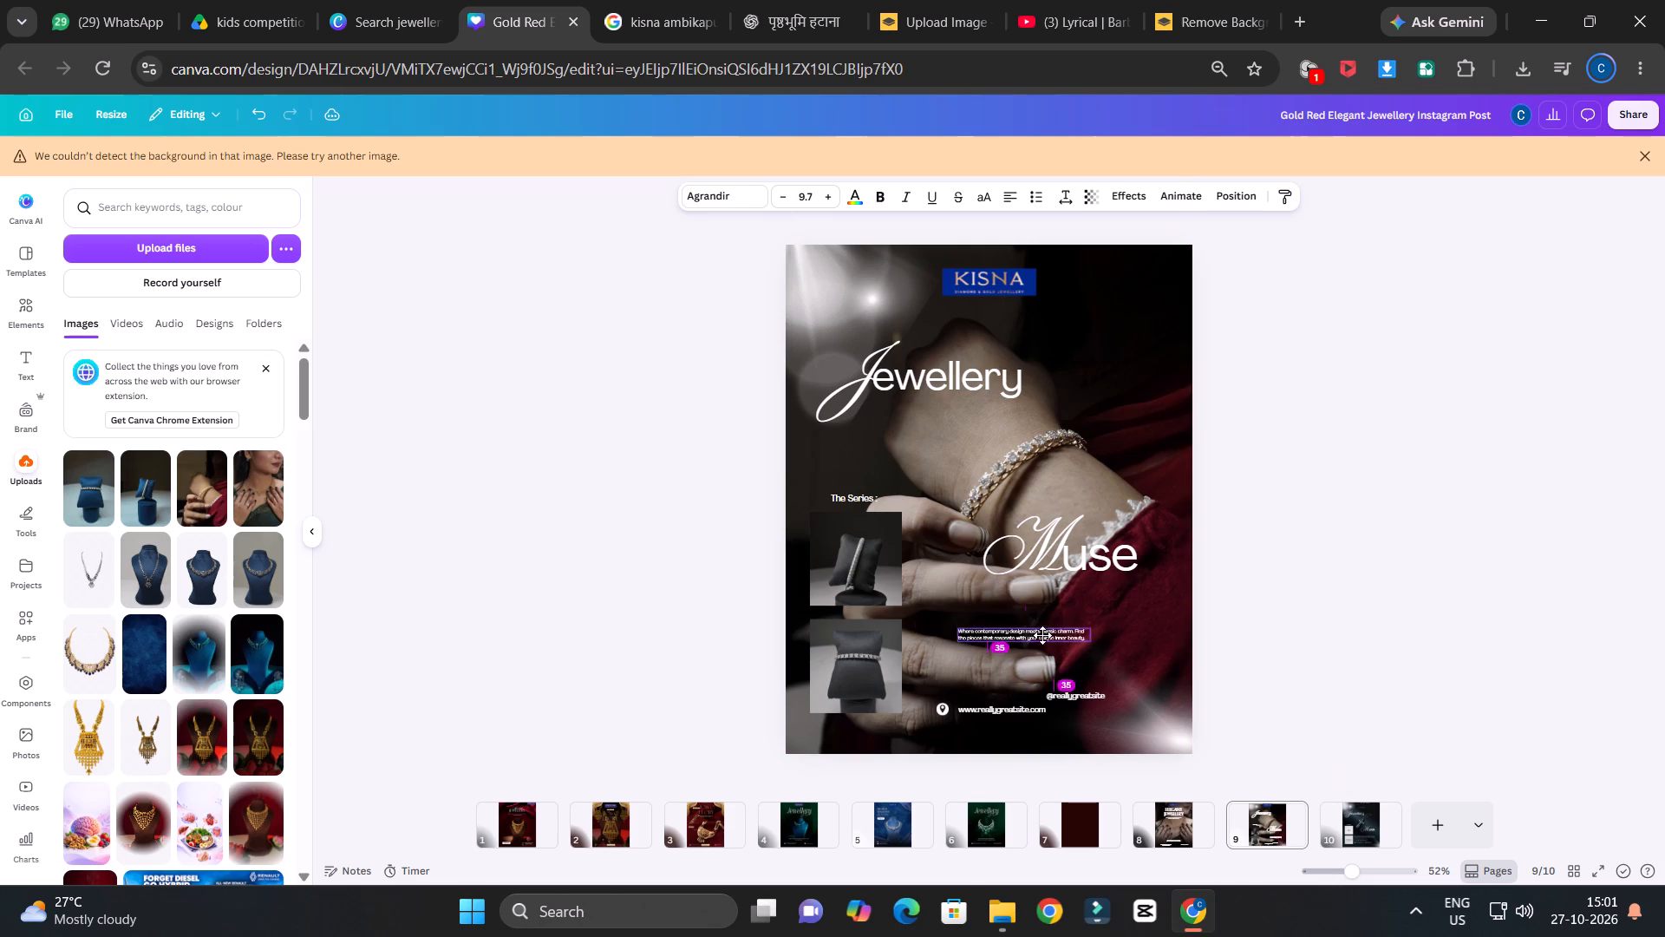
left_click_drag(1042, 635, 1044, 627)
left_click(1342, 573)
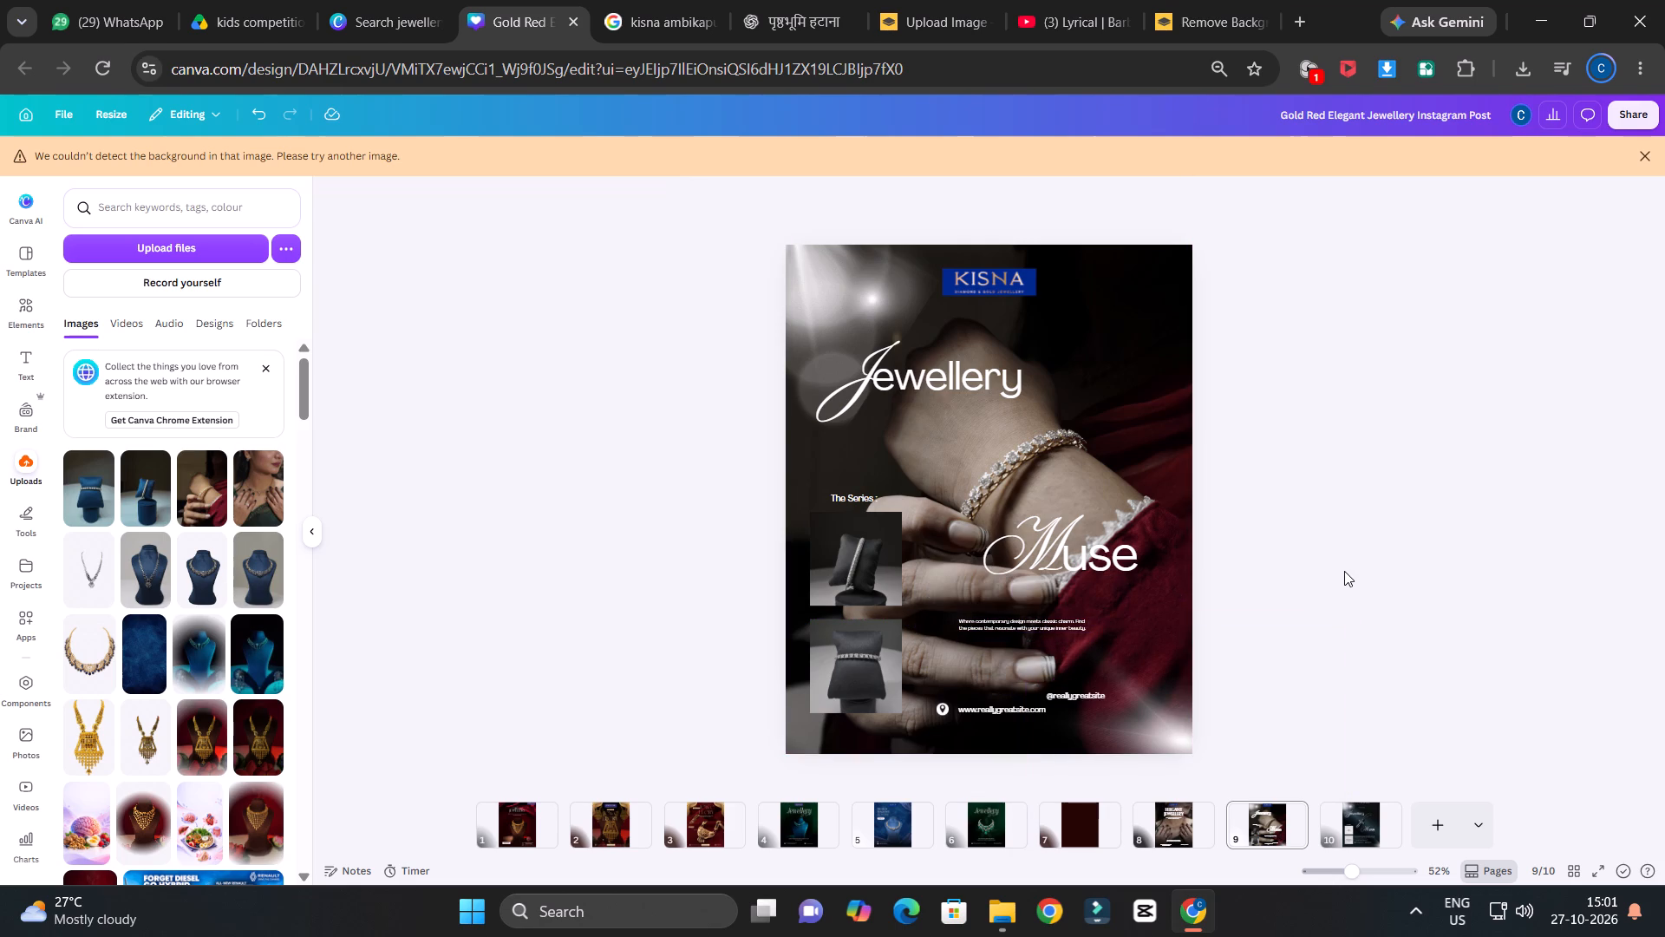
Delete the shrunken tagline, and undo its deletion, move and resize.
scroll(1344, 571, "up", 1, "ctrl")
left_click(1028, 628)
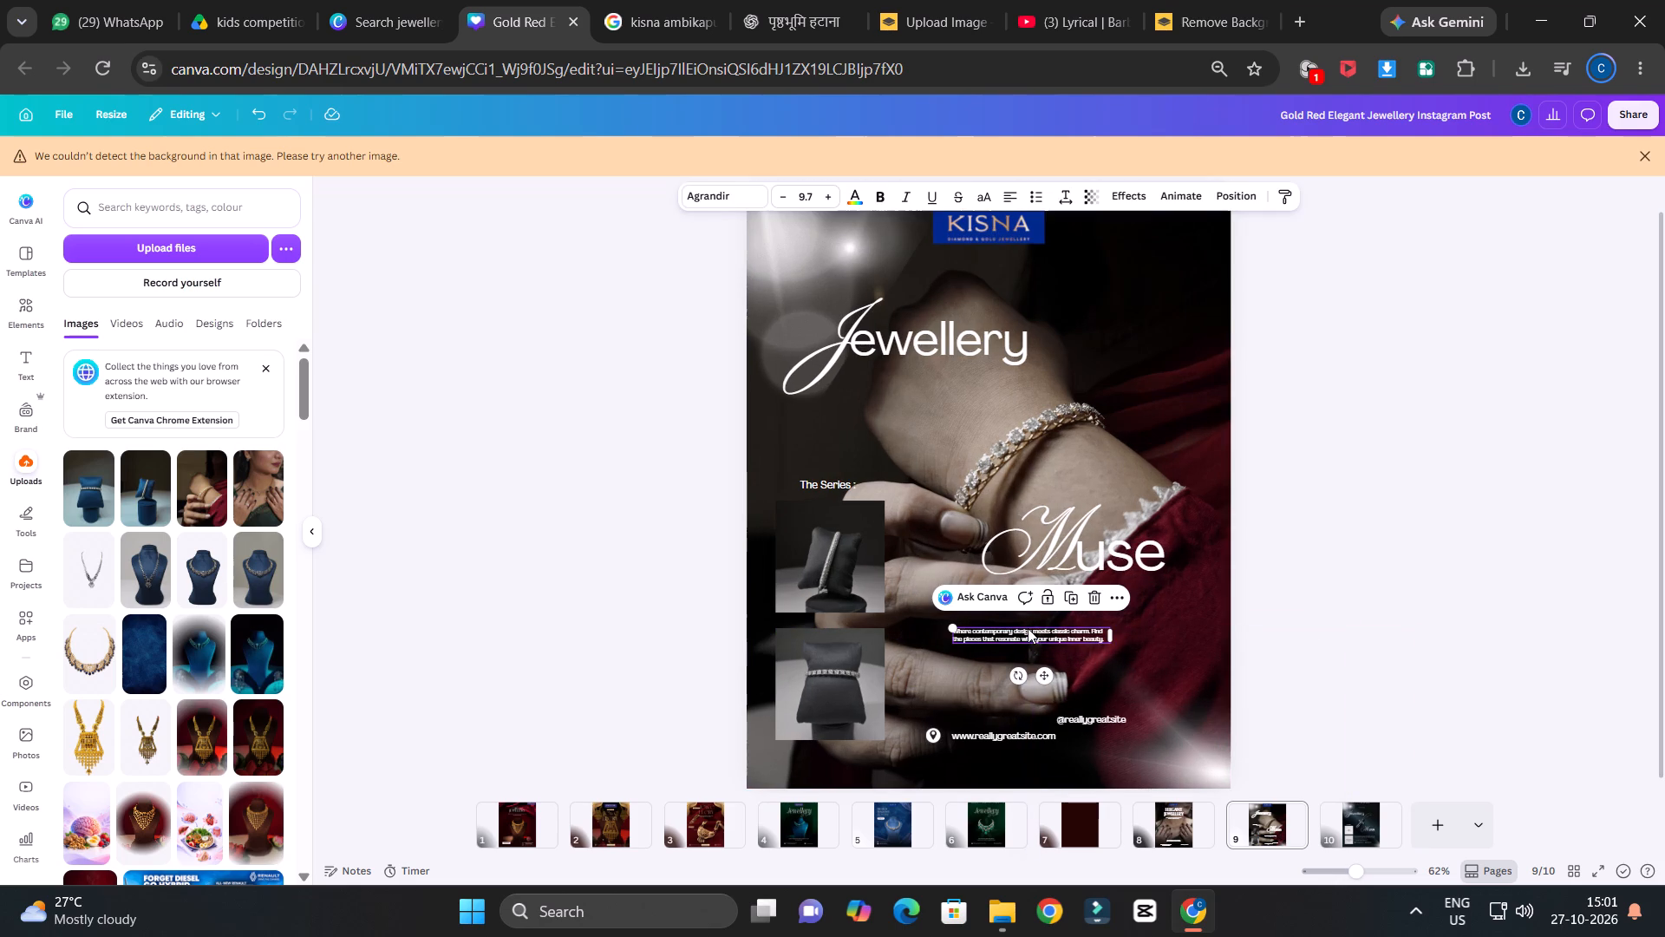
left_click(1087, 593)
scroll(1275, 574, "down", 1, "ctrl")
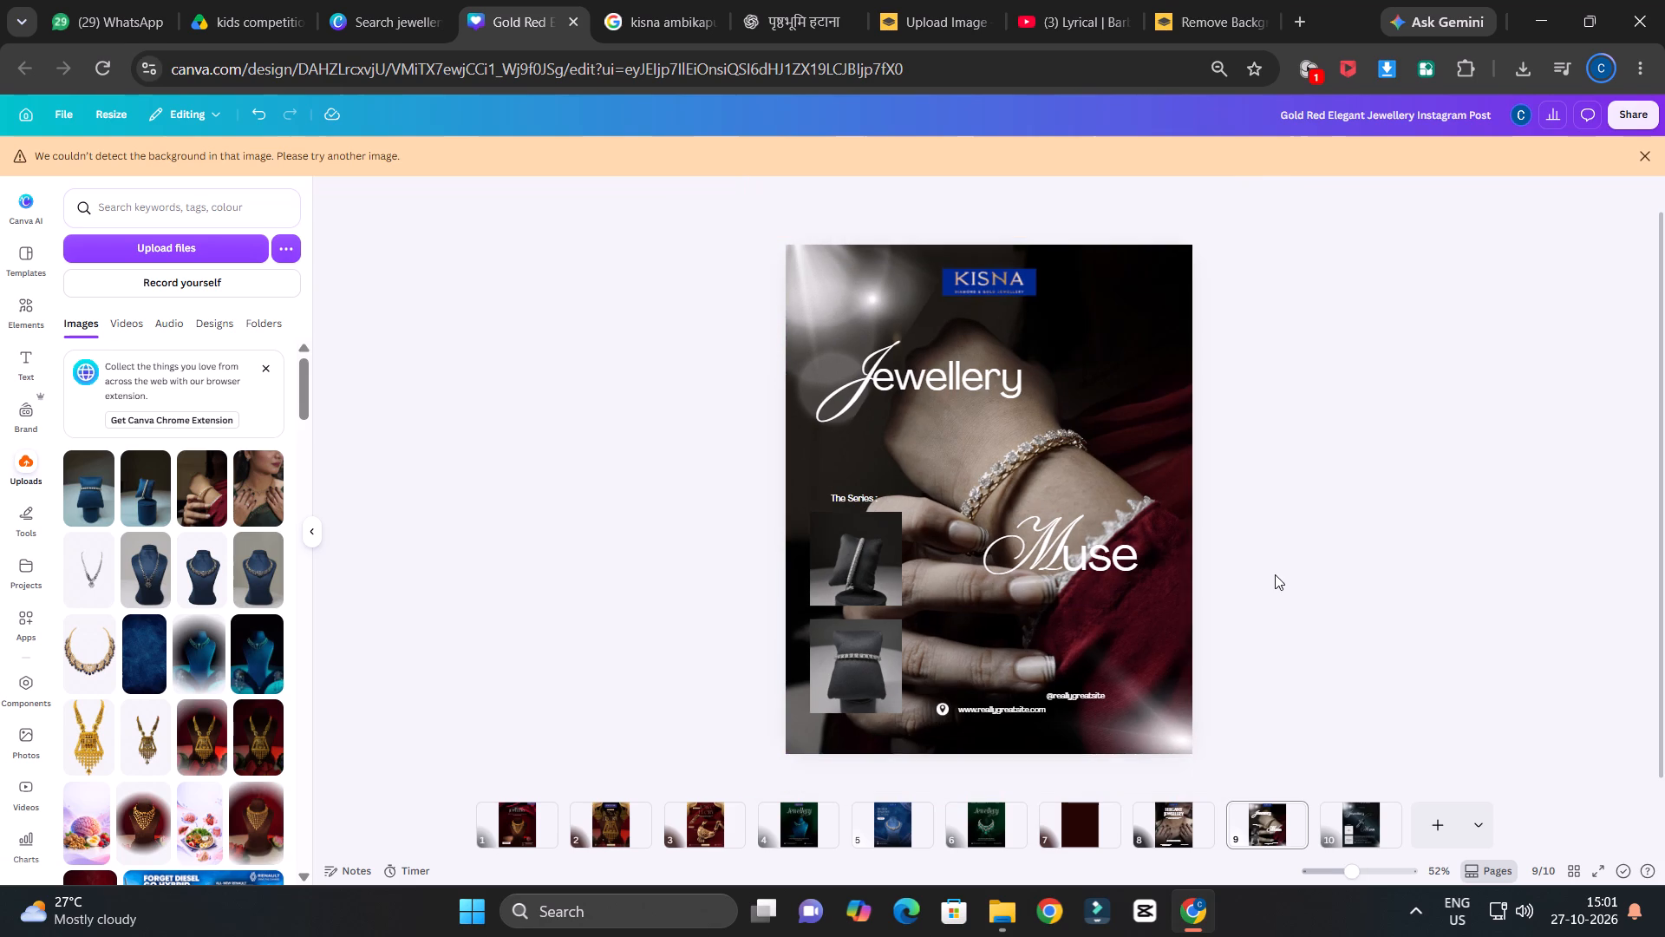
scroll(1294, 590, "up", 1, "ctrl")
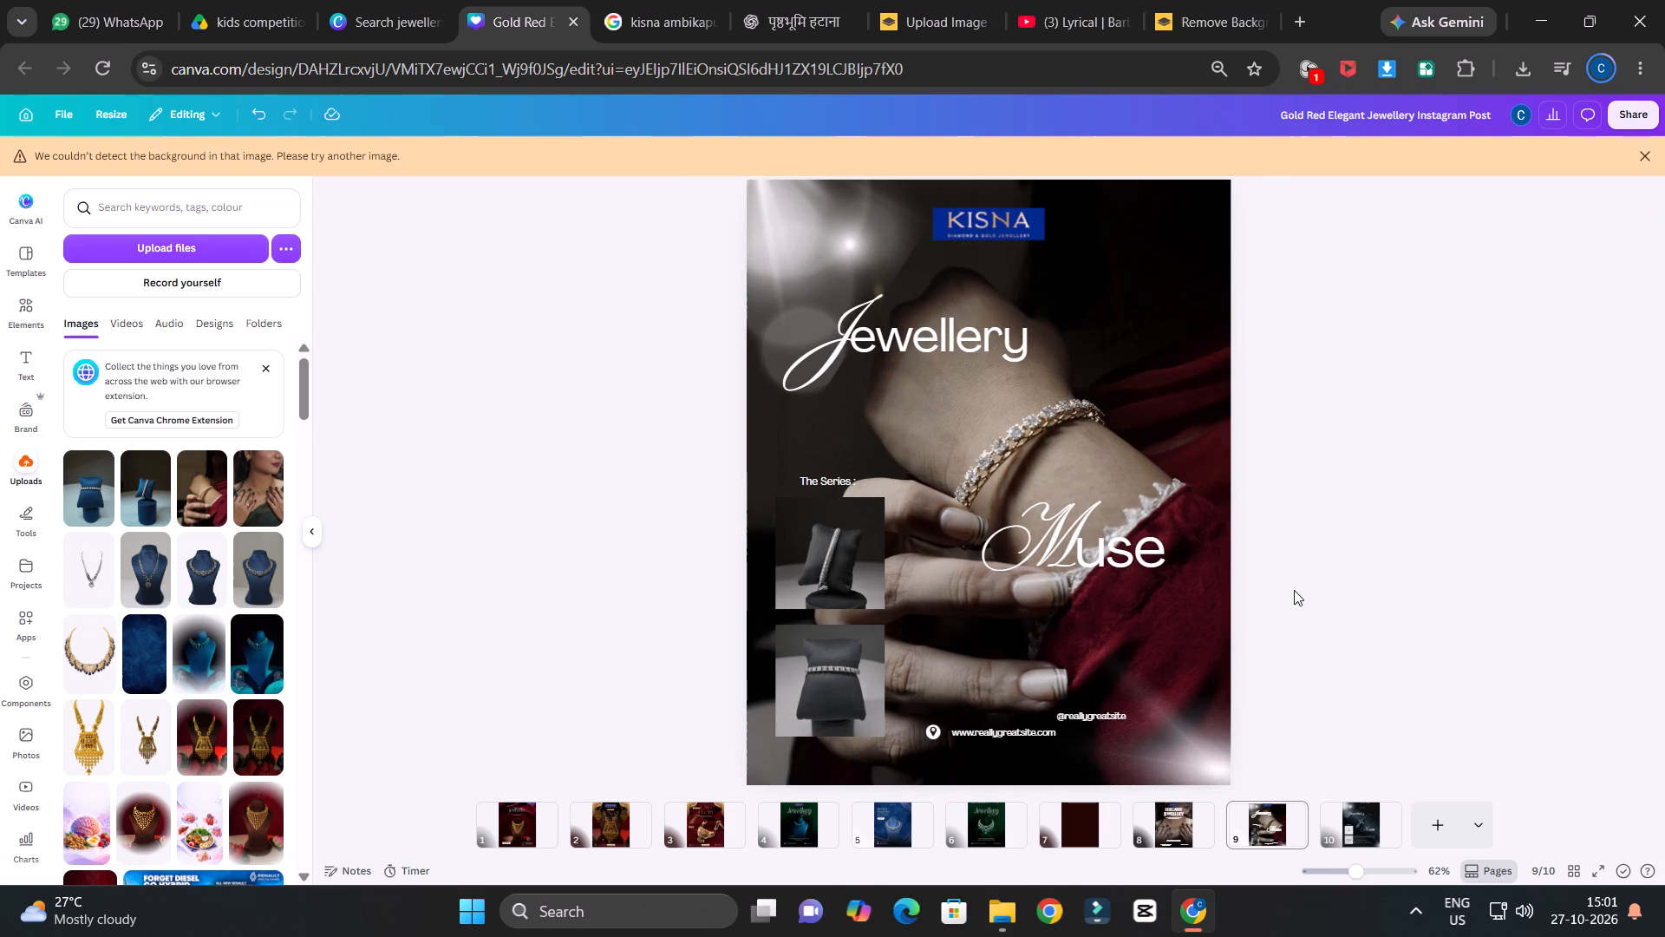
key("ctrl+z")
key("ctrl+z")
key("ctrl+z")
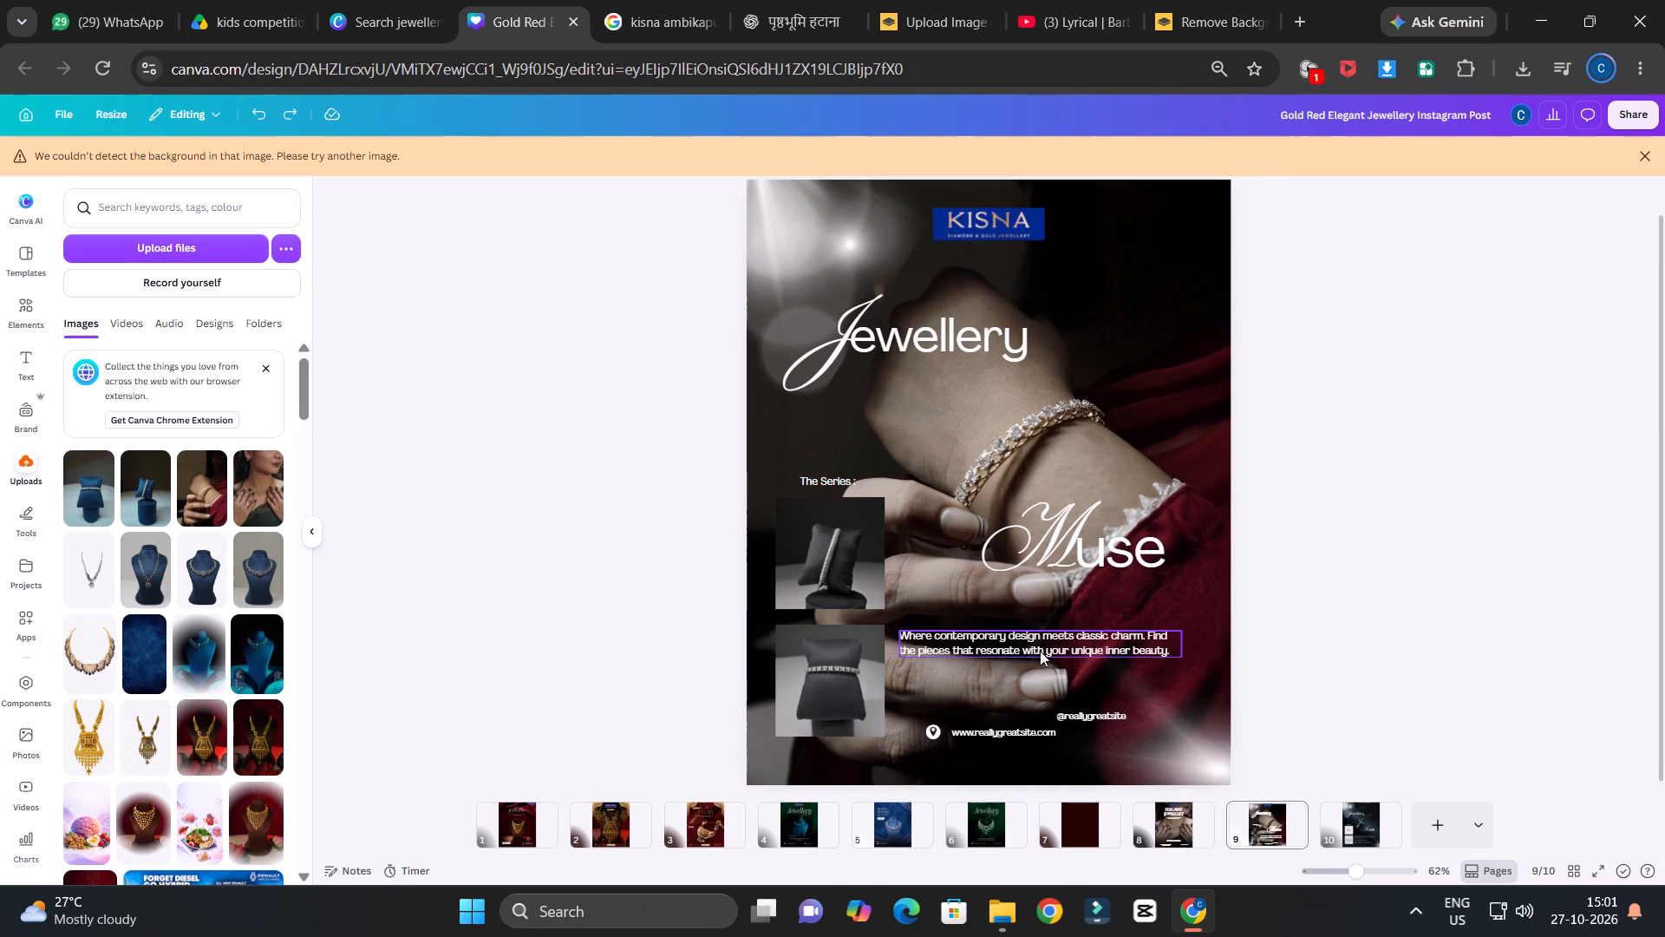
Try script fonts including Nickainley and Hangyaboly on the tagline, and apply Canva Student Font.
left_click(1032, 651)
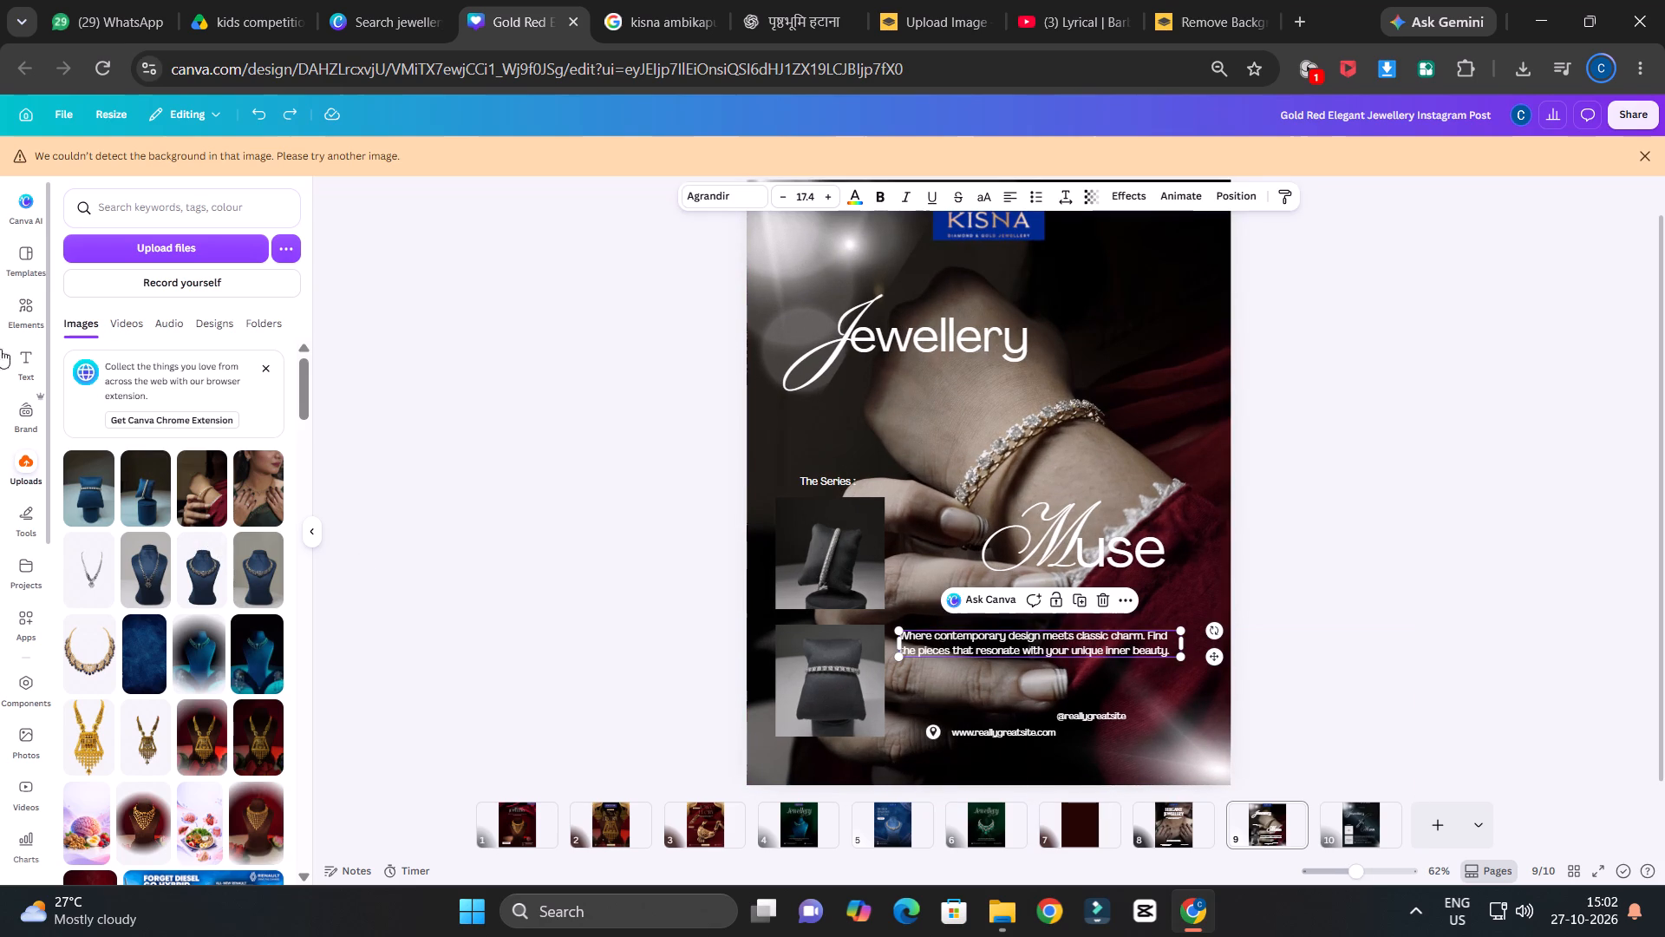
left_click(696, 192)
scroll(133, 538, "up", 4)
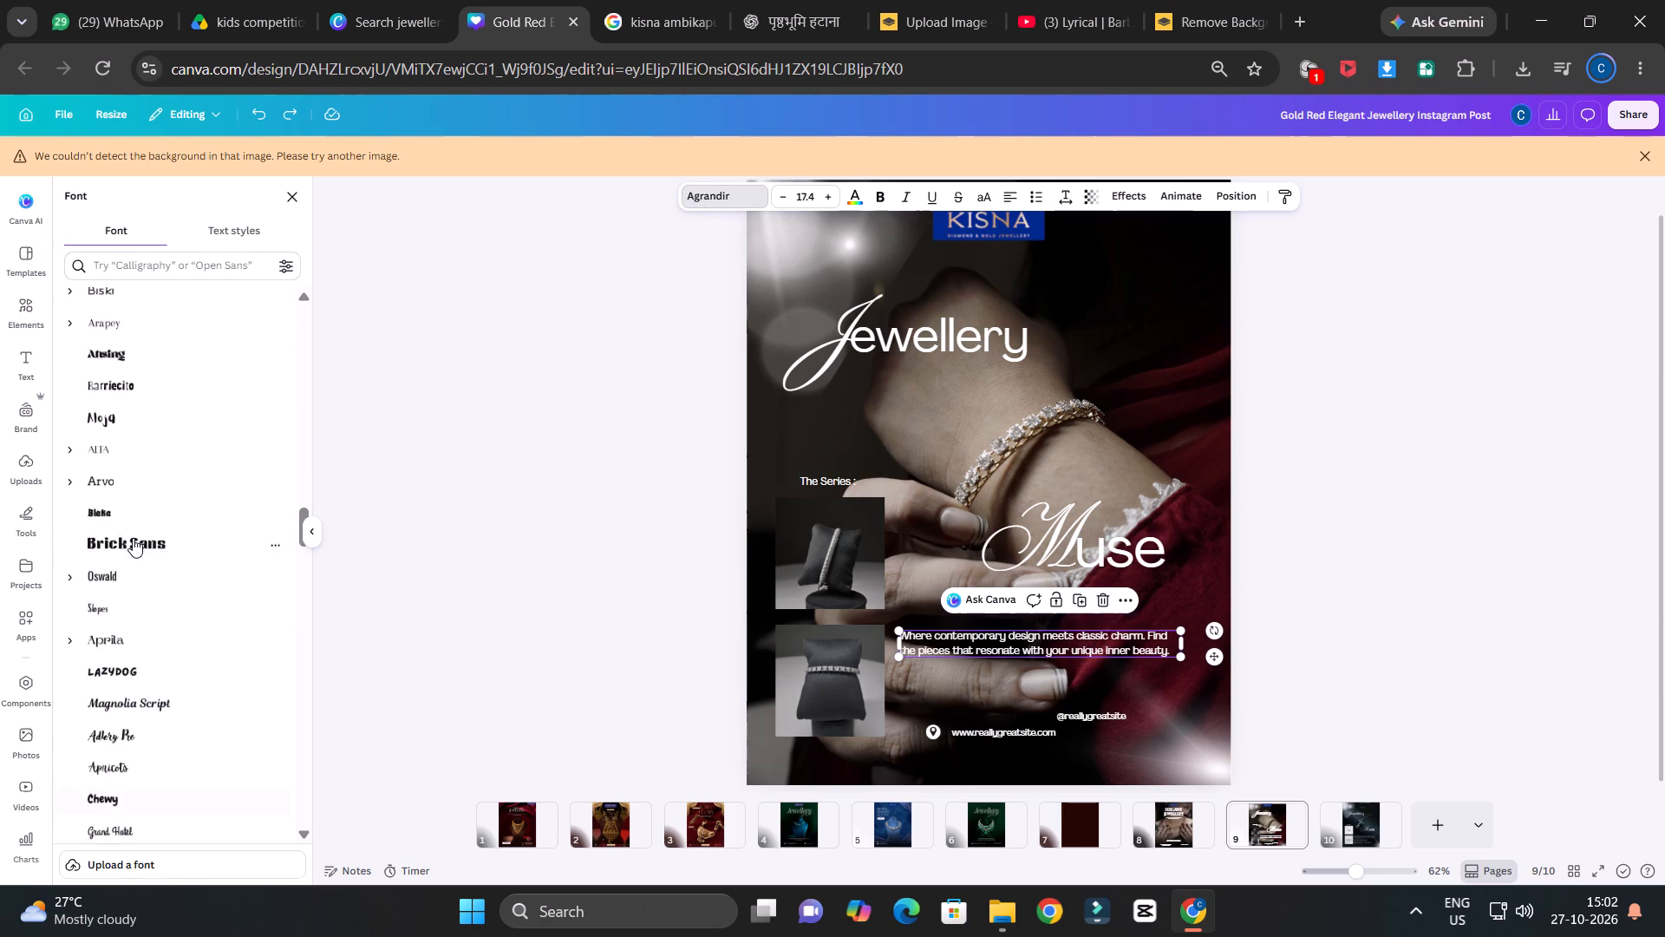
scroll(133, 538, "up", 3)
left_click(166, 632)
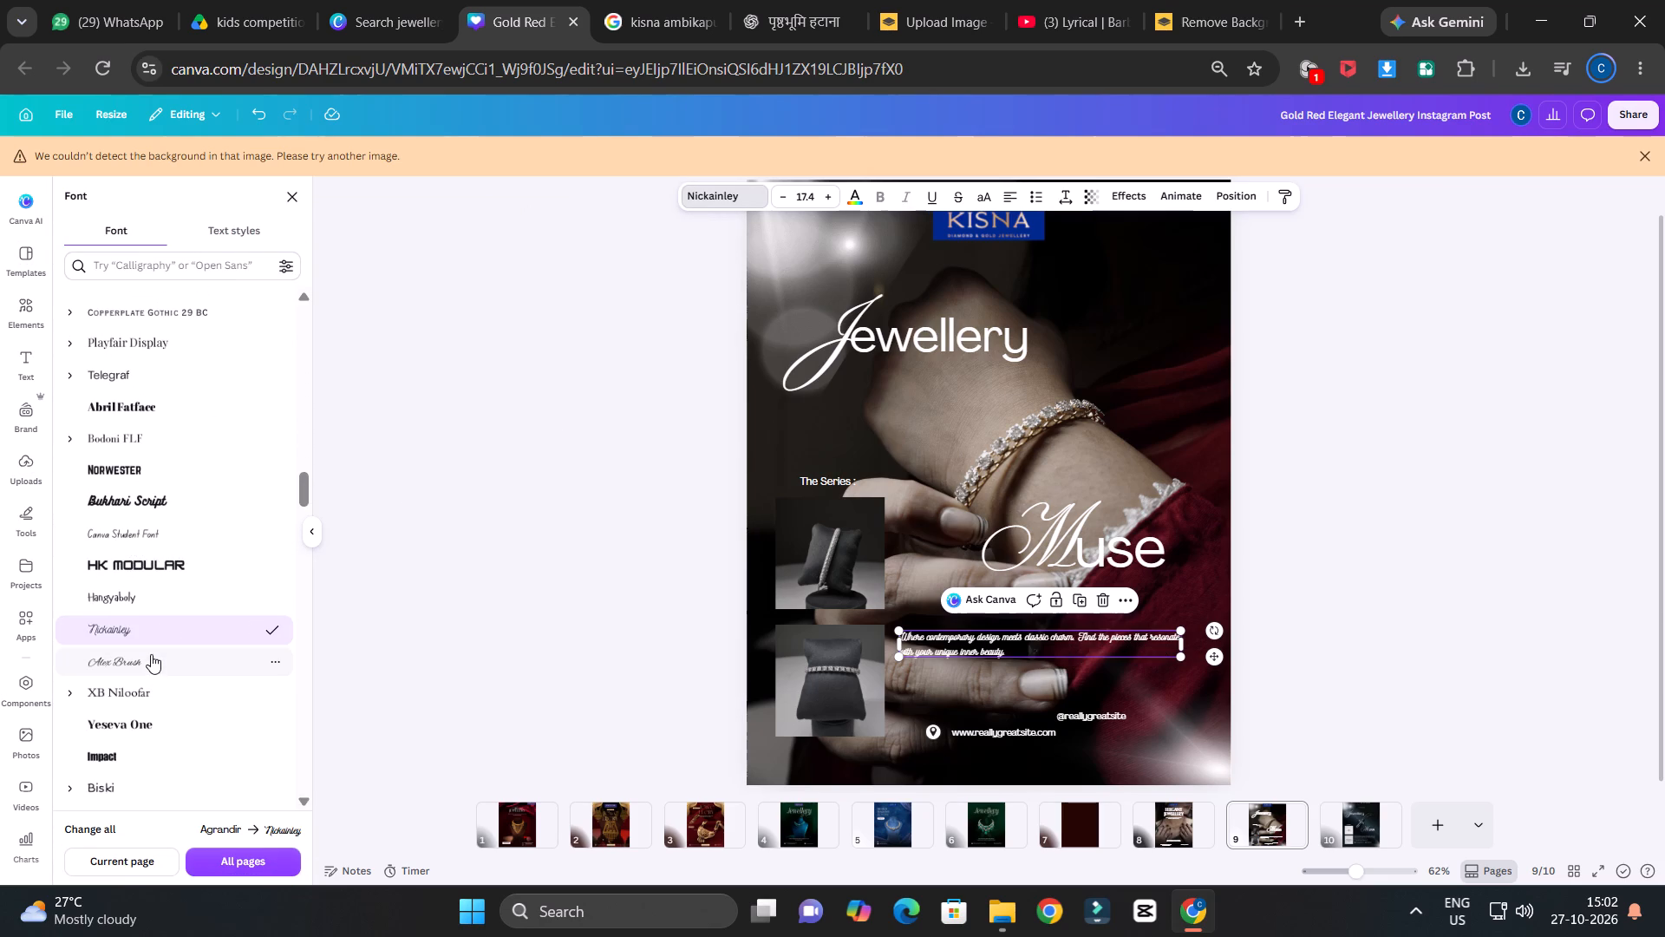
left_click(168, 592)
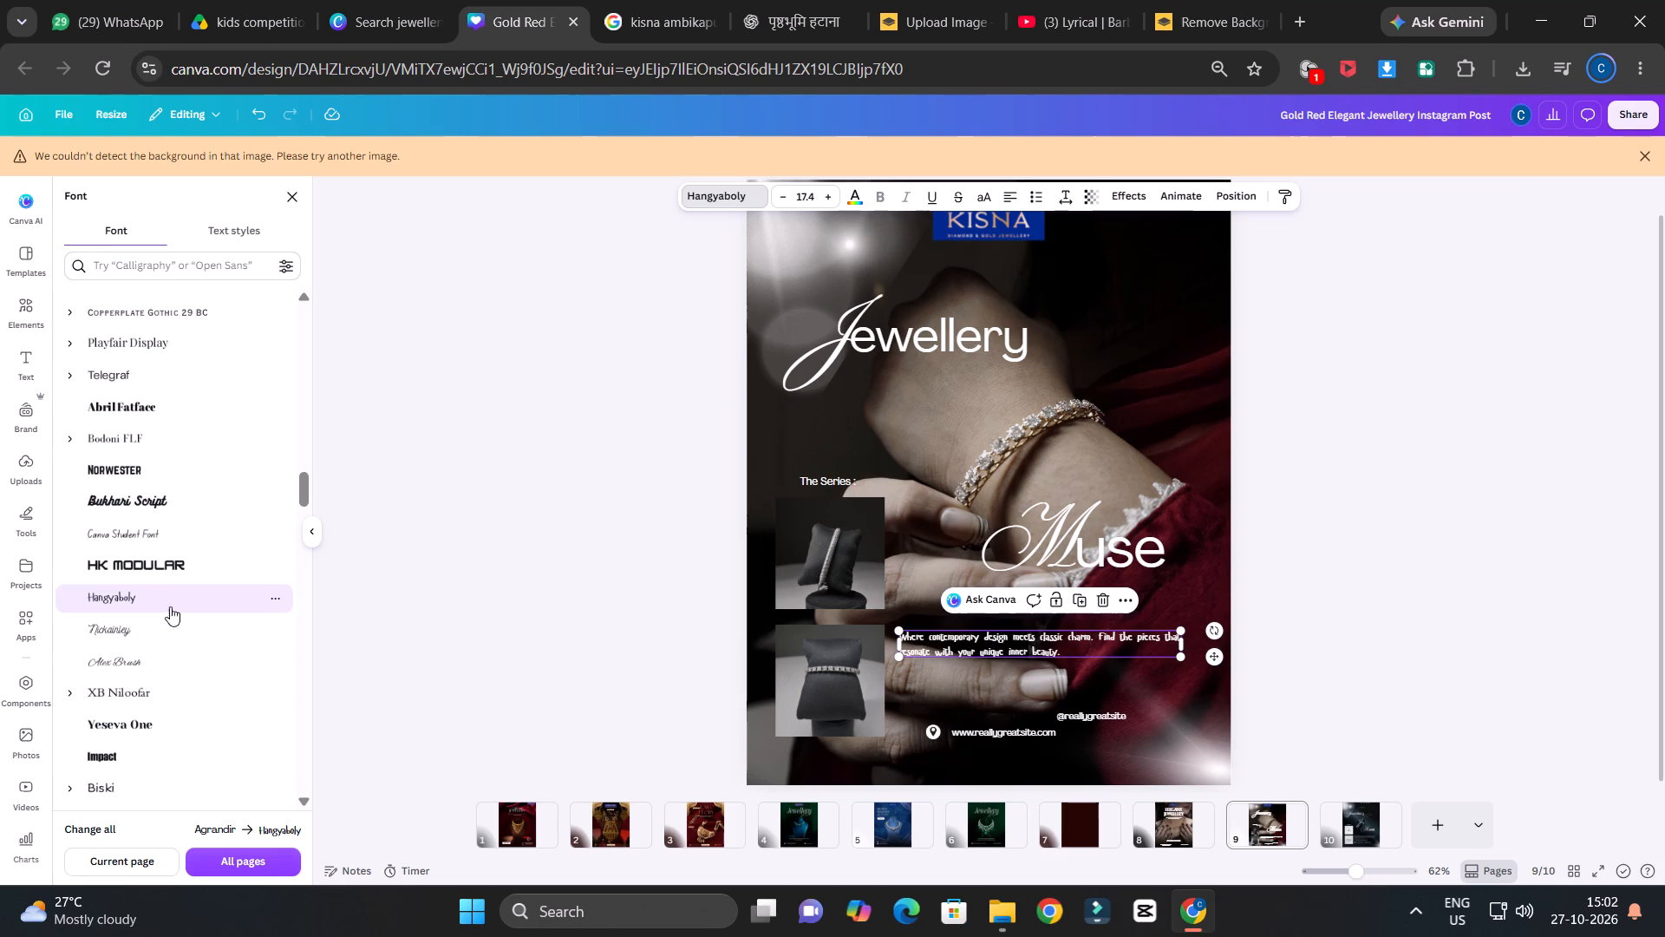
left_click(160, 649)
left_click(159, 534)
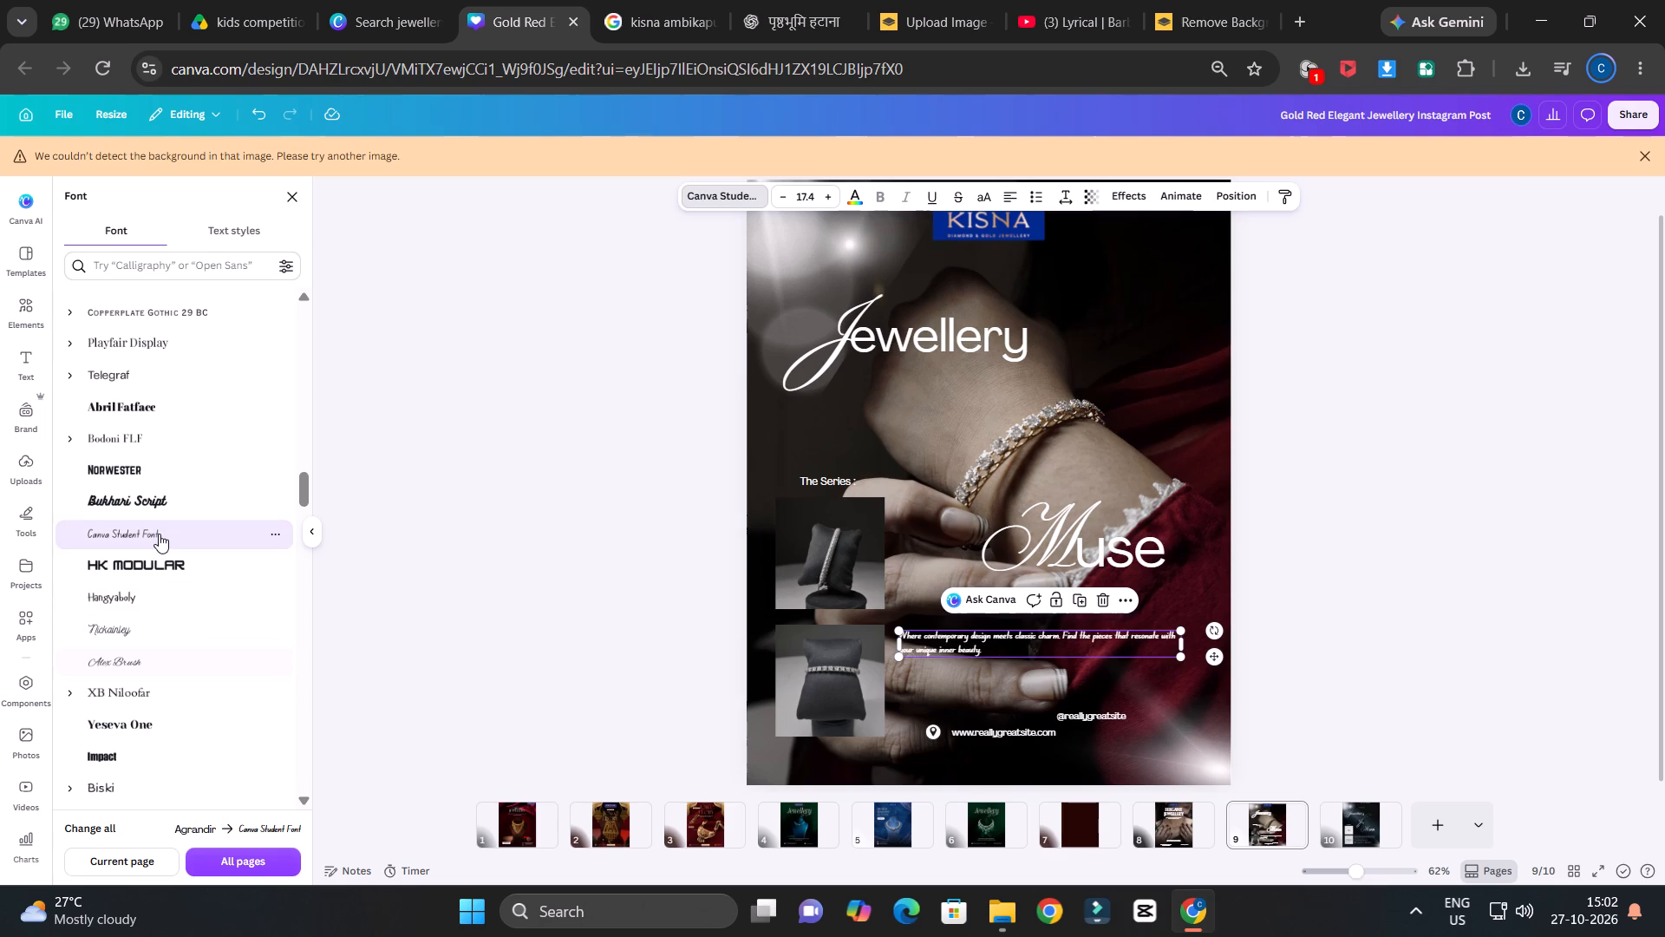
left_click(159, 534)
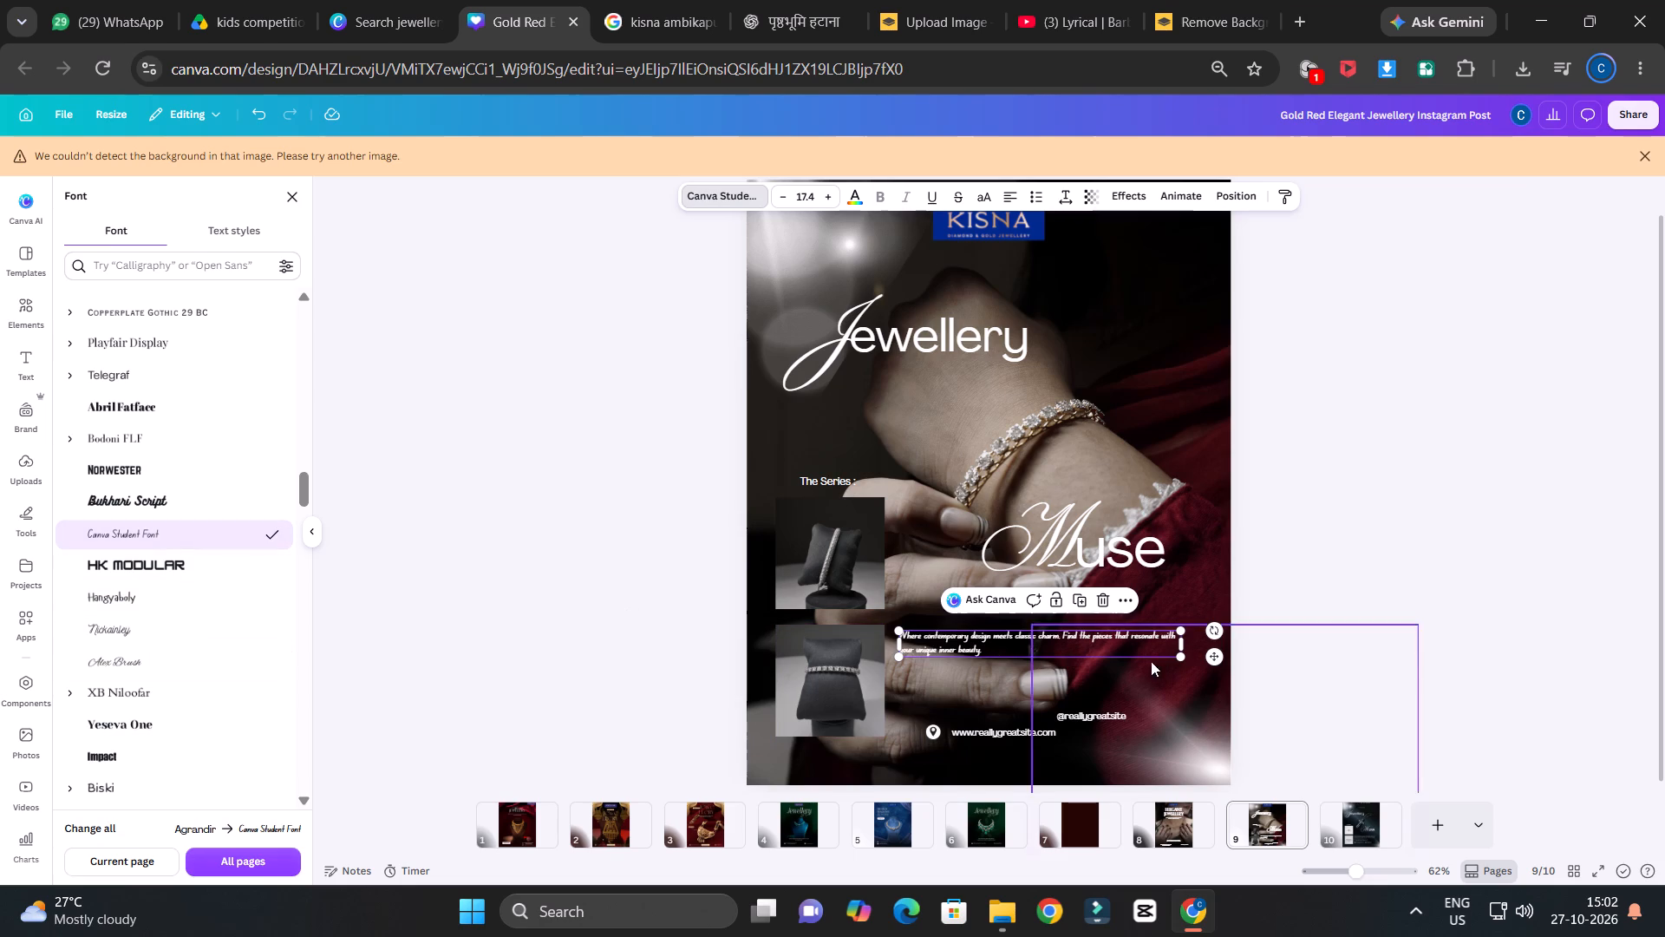
Narrow the tagline's text box so its two lines break after "Find".
left_click_drag(1183, 642, 1089, 633)
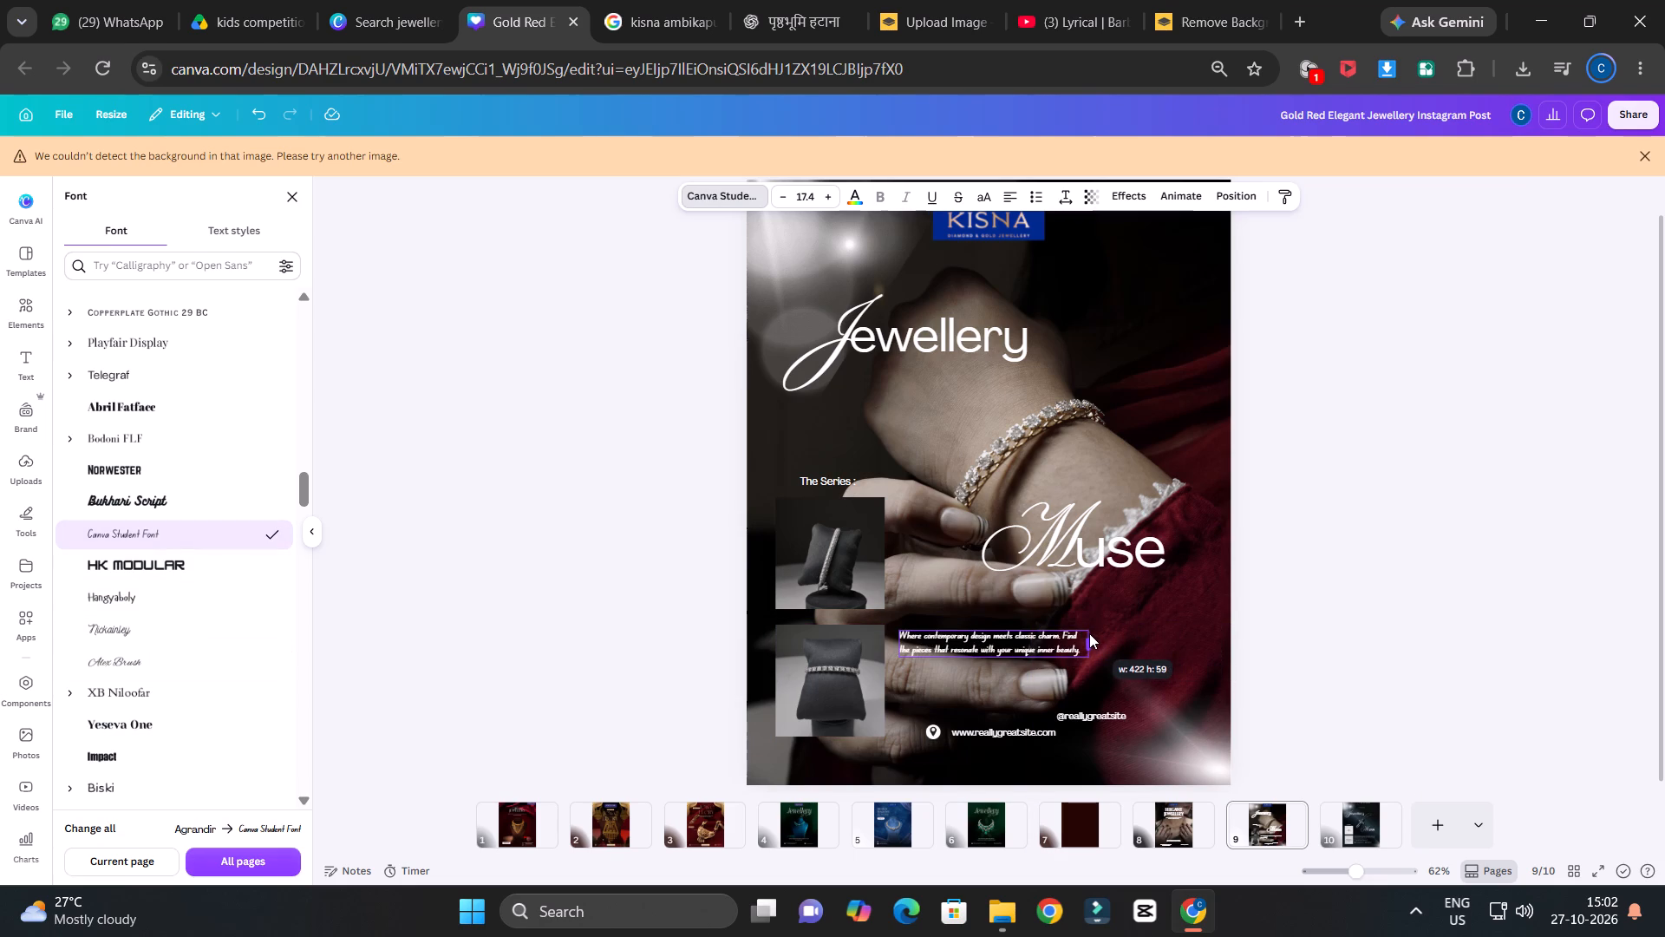
left_click_drag(1089, 633, 1082, 633)
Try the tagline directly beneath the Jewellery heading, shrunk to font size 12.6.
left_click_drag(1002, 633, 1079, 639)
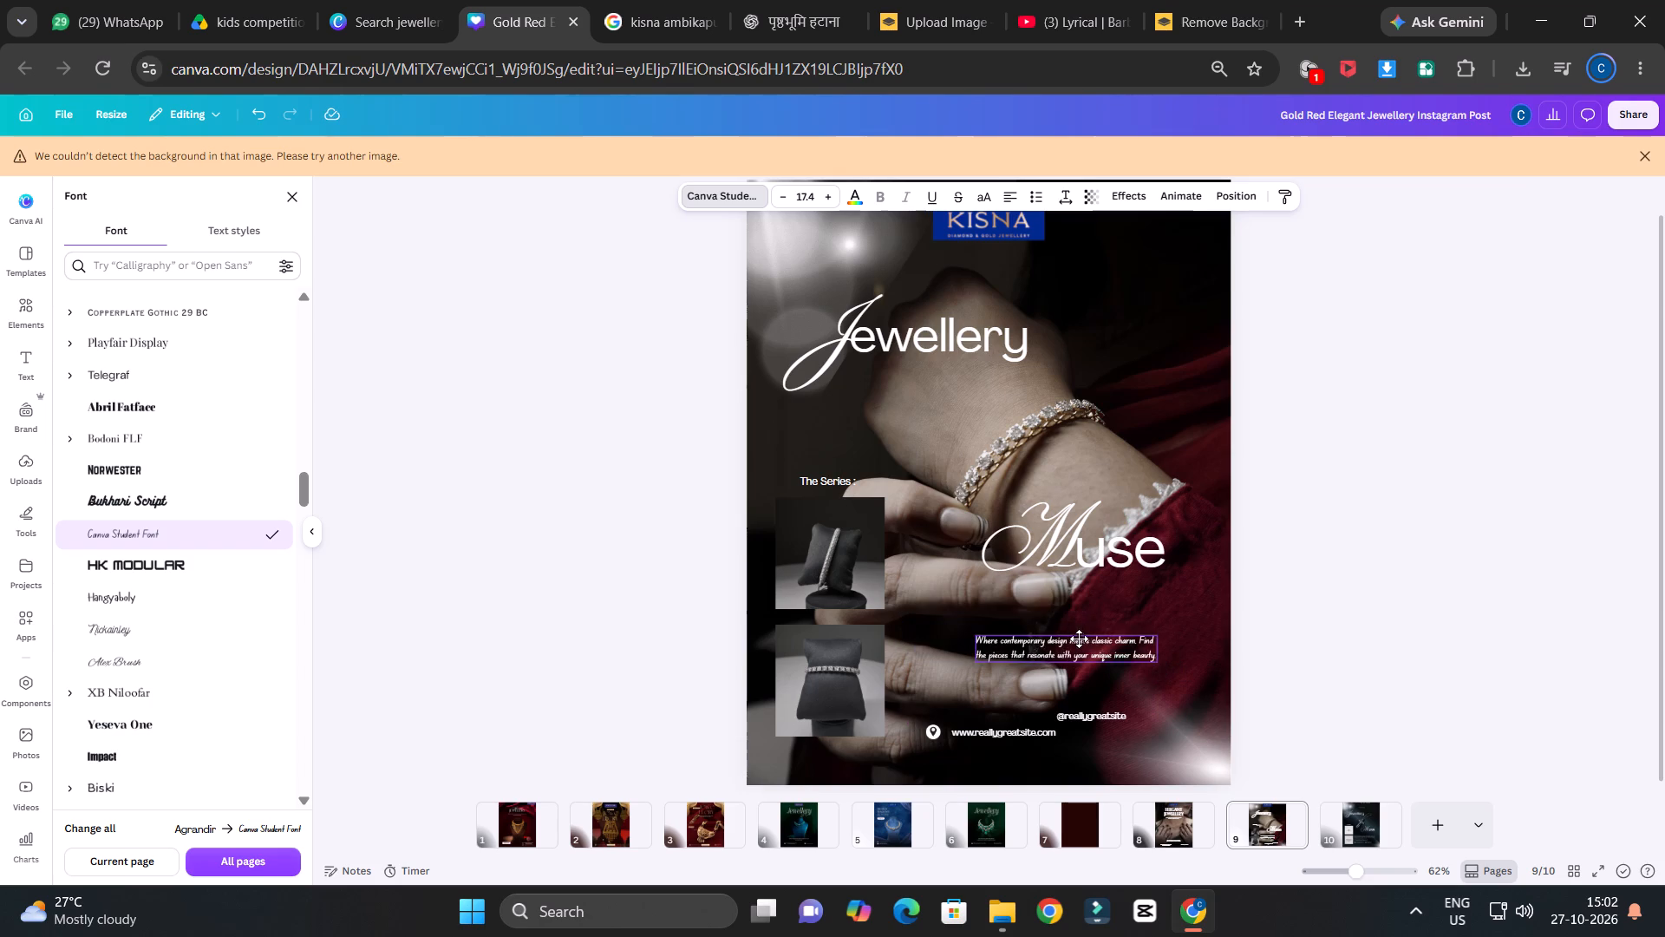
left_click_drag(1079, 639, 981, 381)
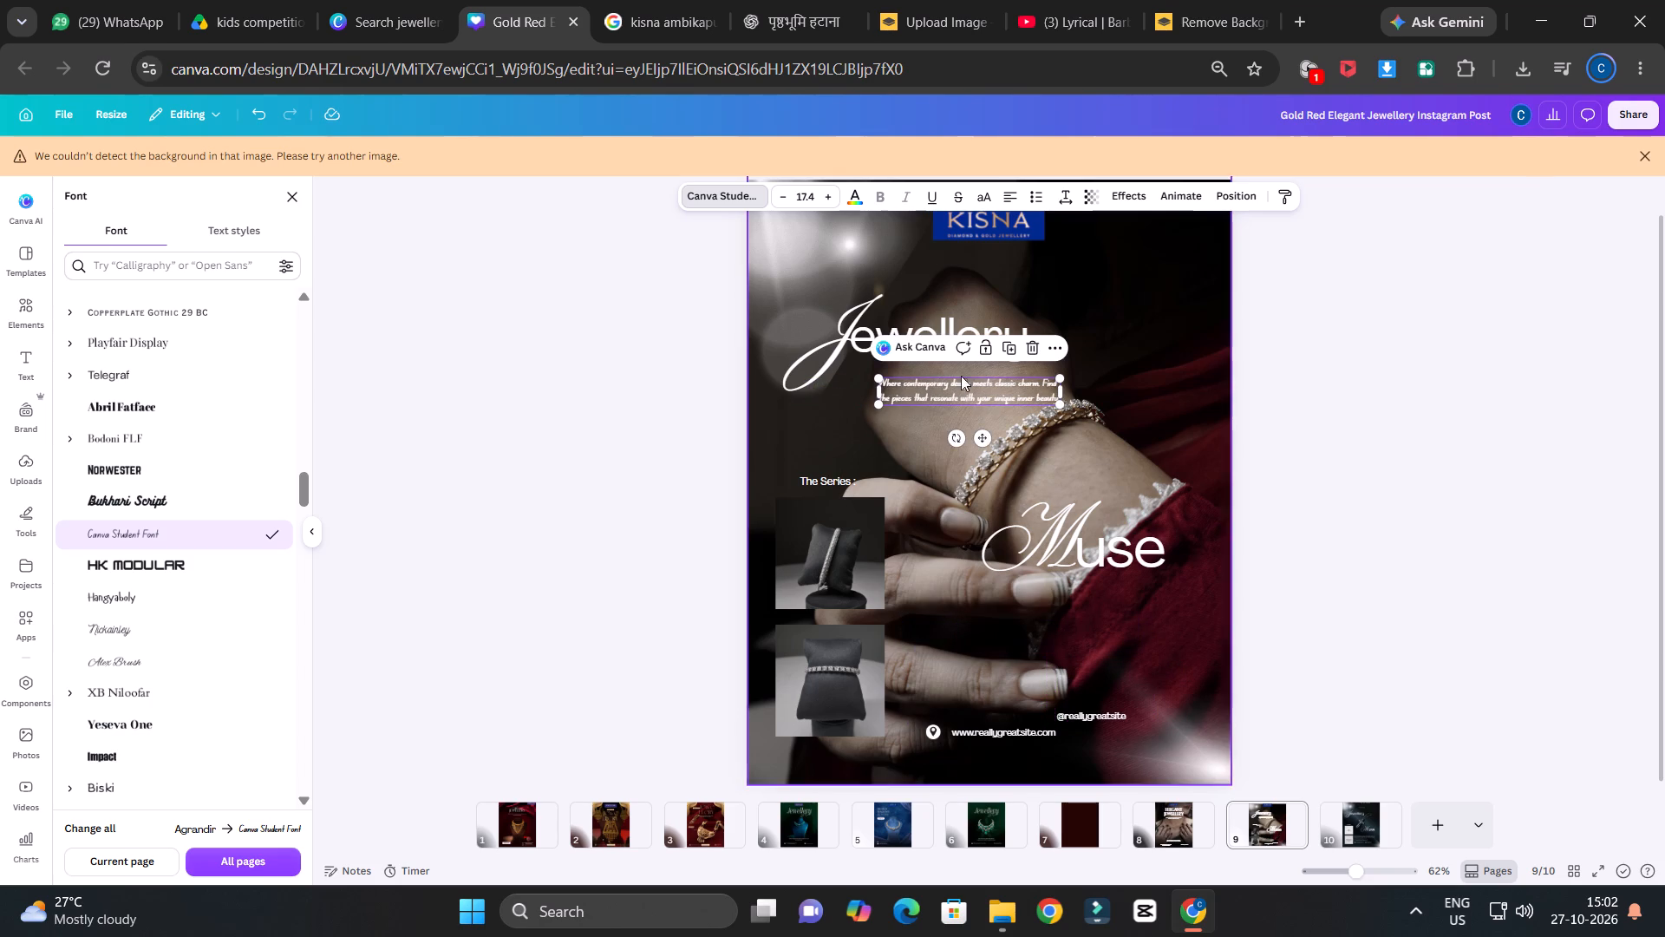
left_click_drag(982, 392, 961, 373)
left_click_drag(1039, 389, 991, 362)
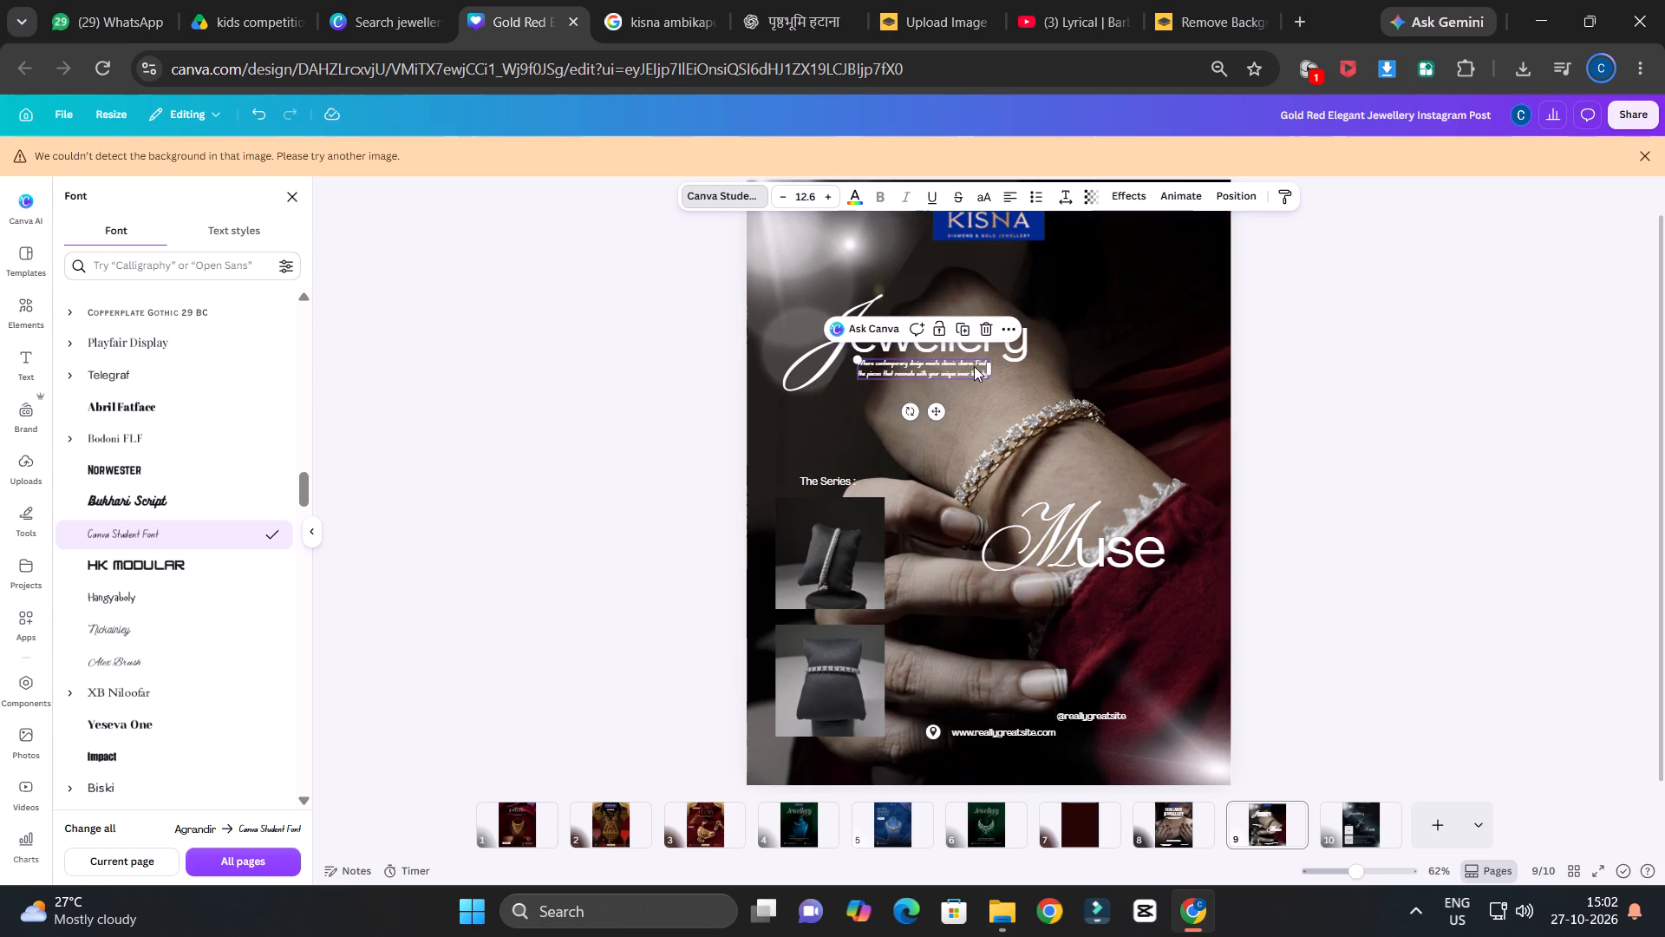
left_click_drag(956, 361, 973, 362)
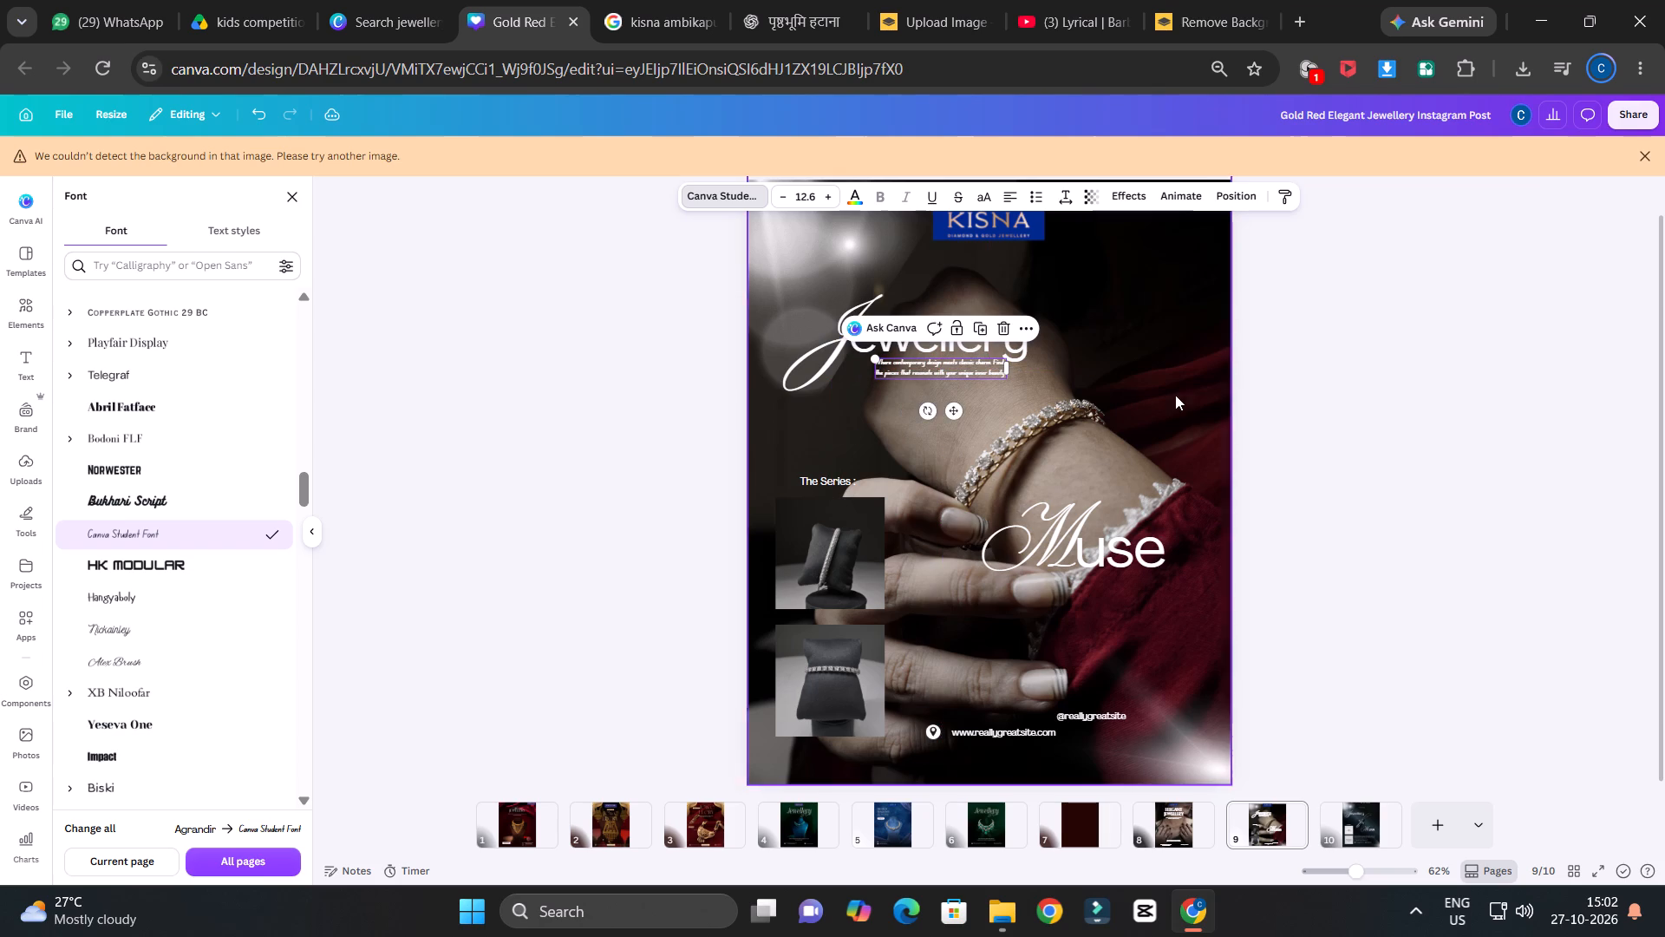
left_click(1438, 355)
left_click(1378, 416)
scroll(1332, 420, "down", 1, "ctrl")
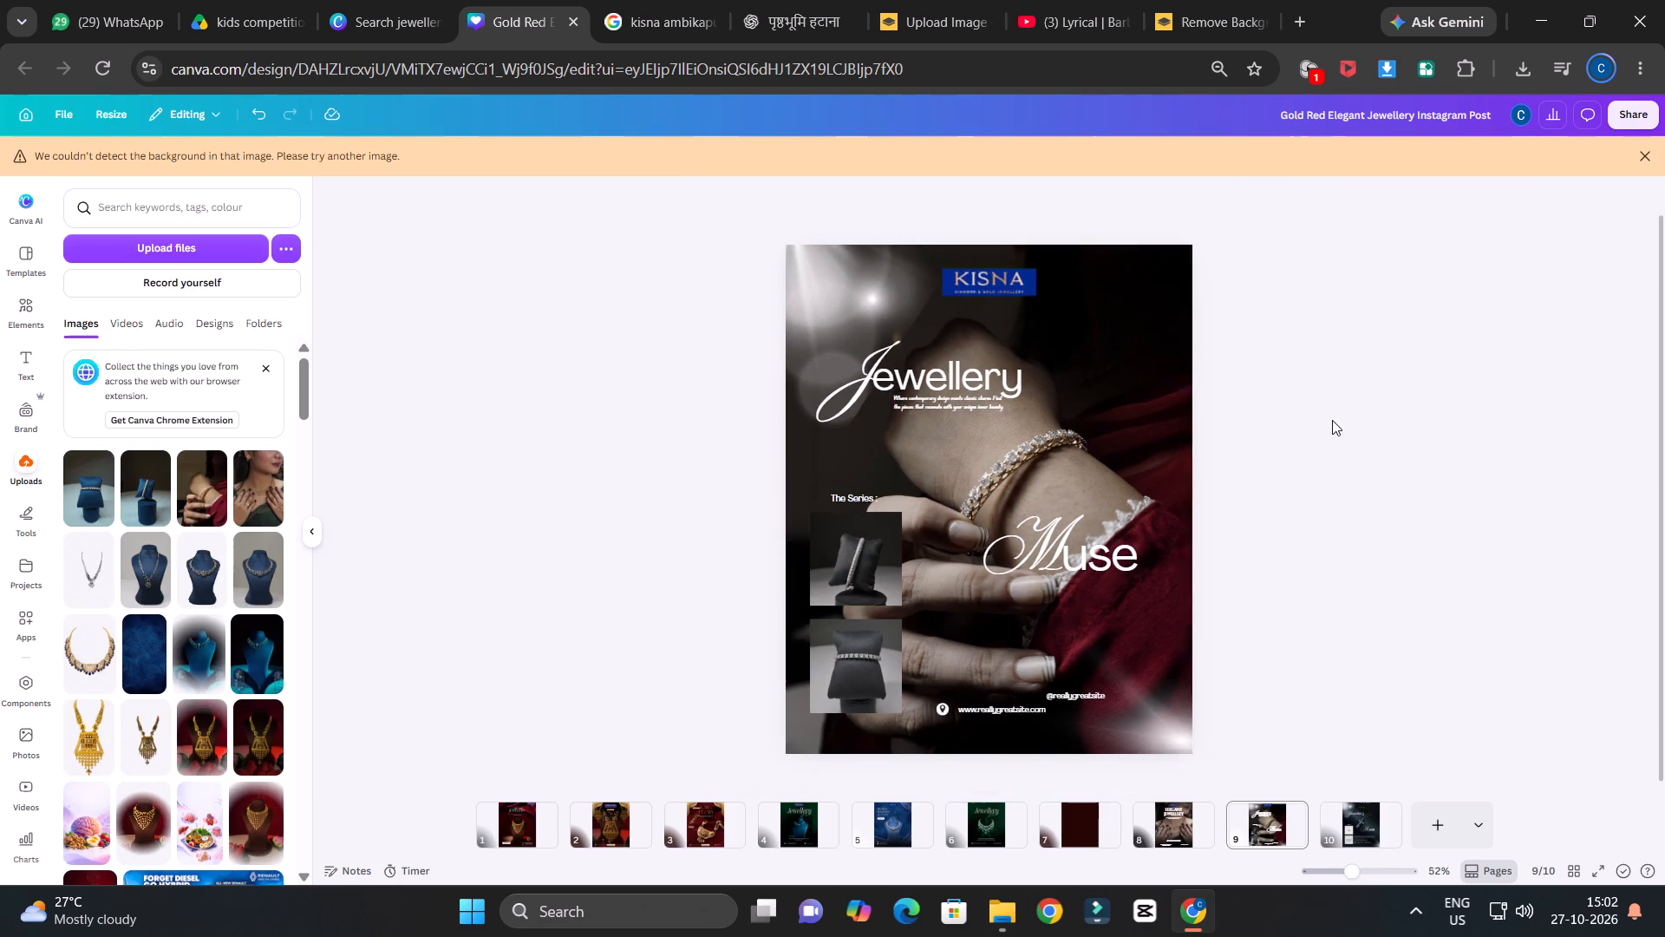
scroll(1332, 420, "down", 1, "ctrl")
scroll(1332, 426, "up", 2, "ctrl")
Move the tagline beneath the Muse heading and enlarge it to font size 18.5.
left_click(944, 390)
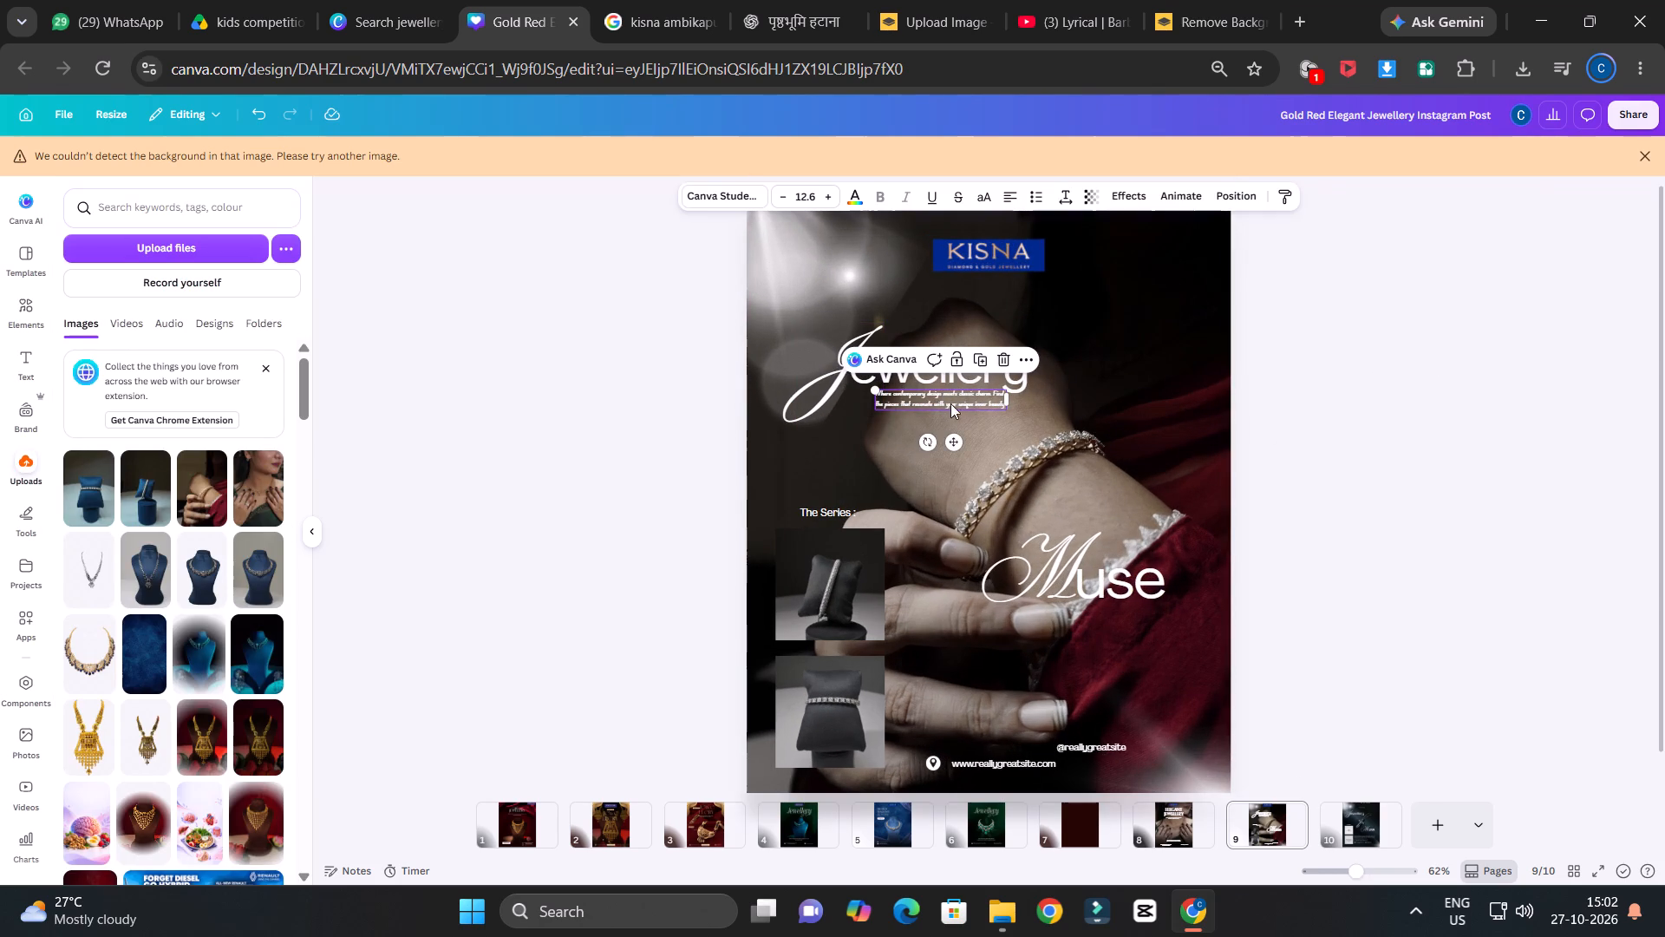
left_click_drag(957, 392, 1107, 606)
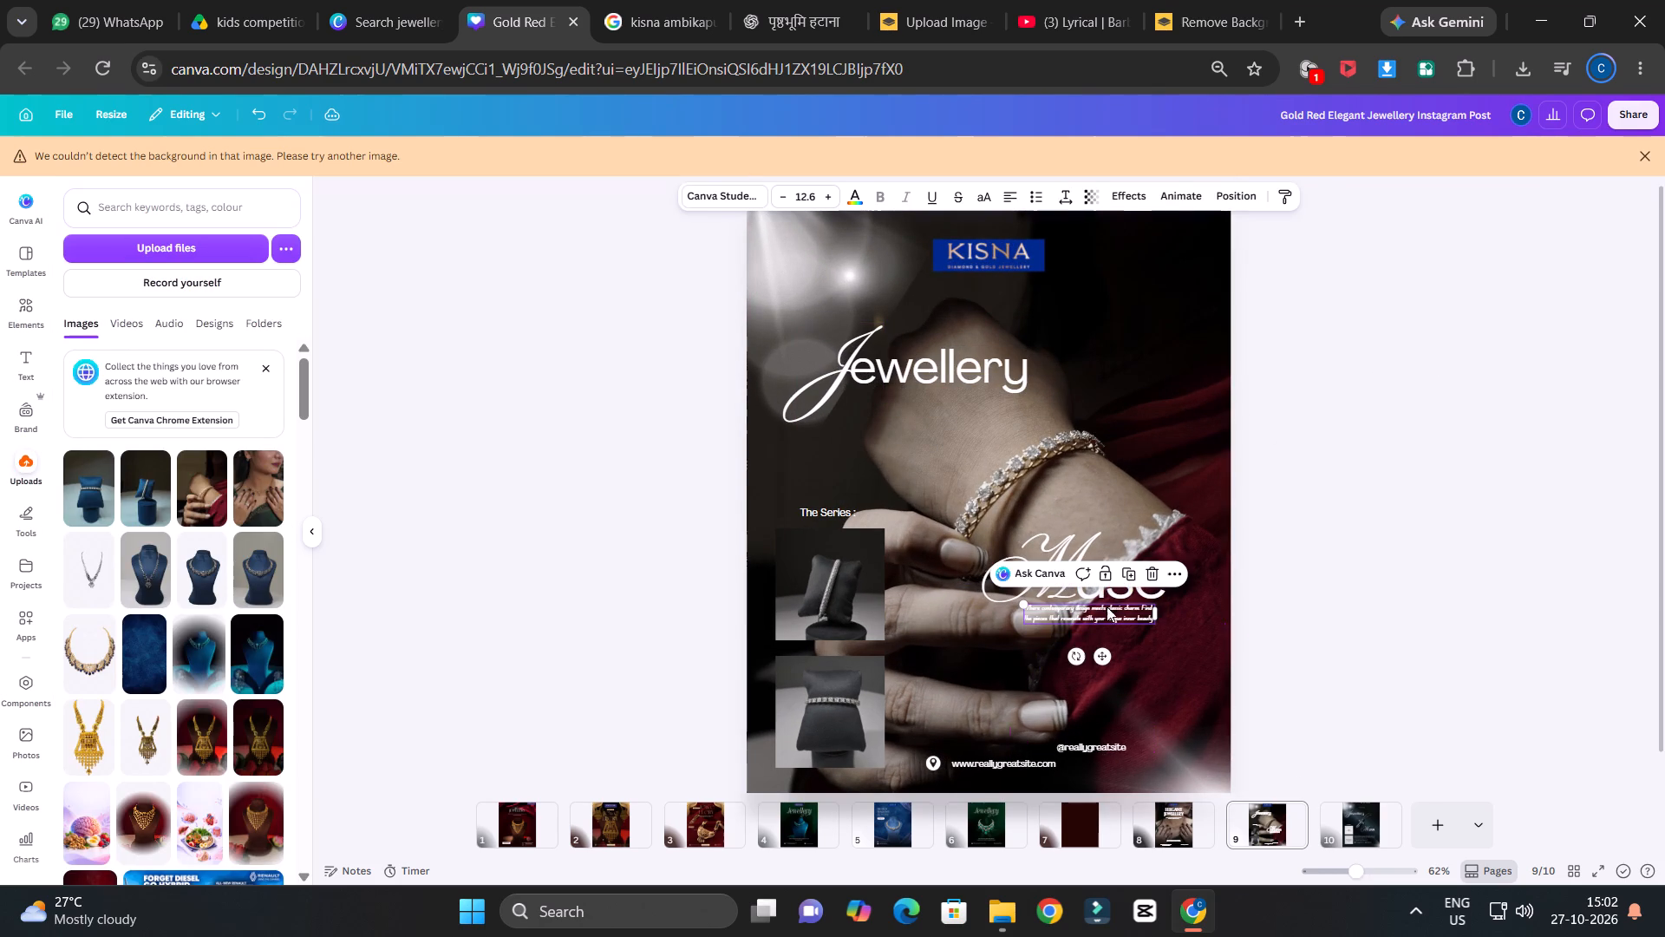
left_click_drag(1114, 607, 1037, 639)
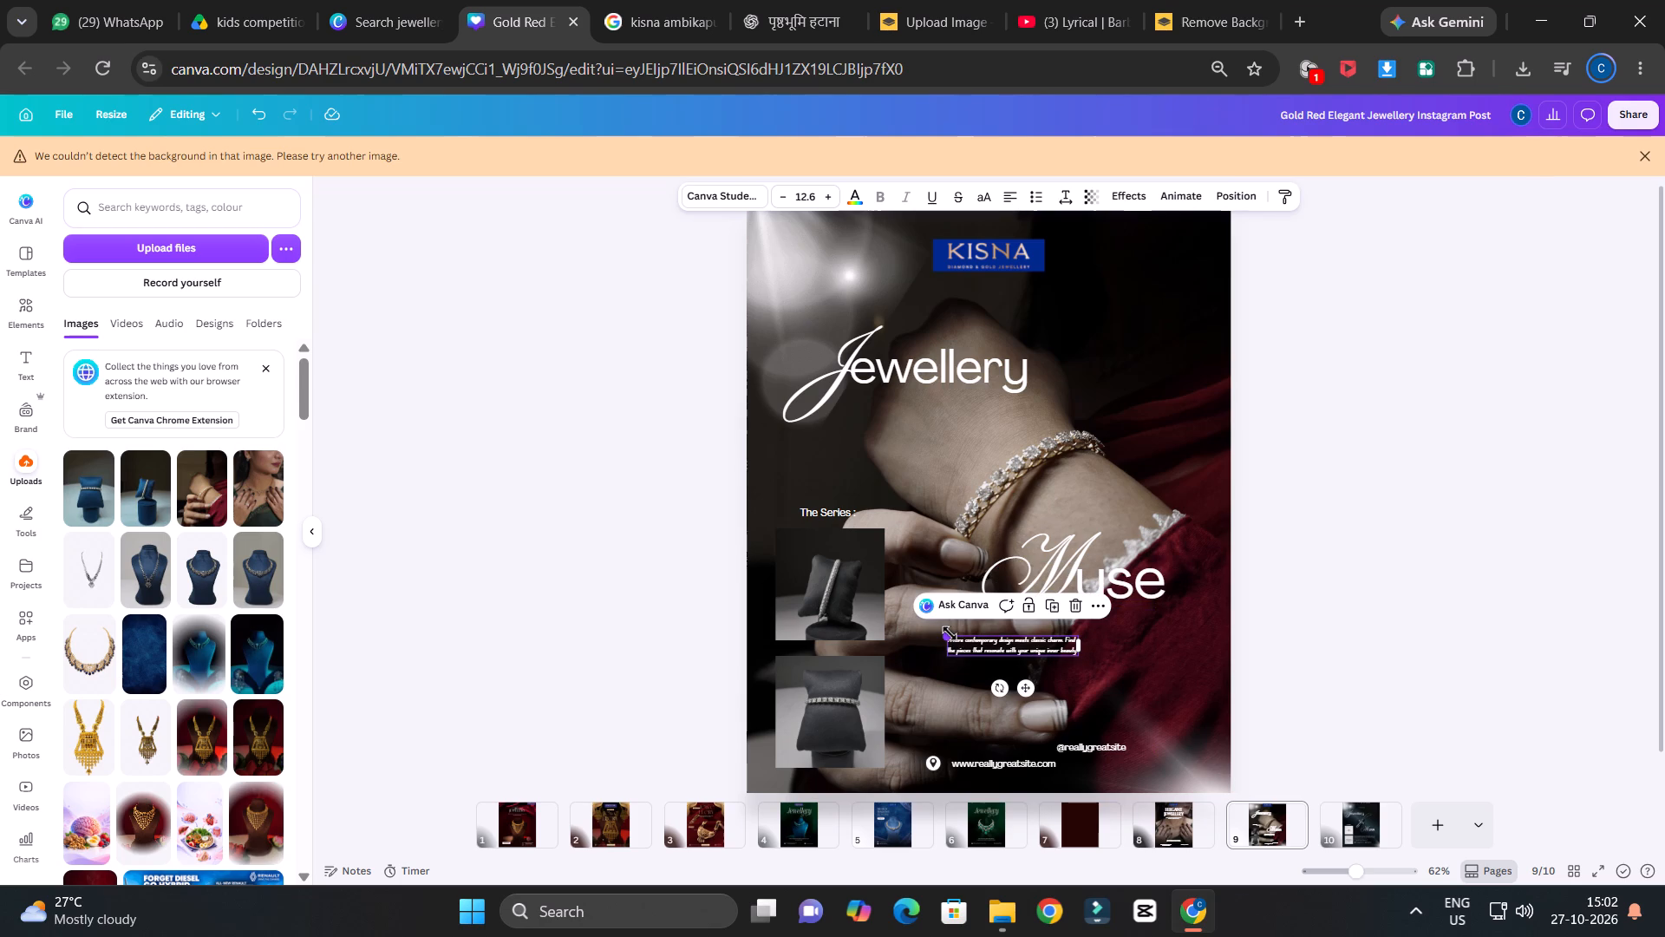
left_click_drag(950, 633, 894, 601)
left_click_drag(1025, 637, 1054, 641)
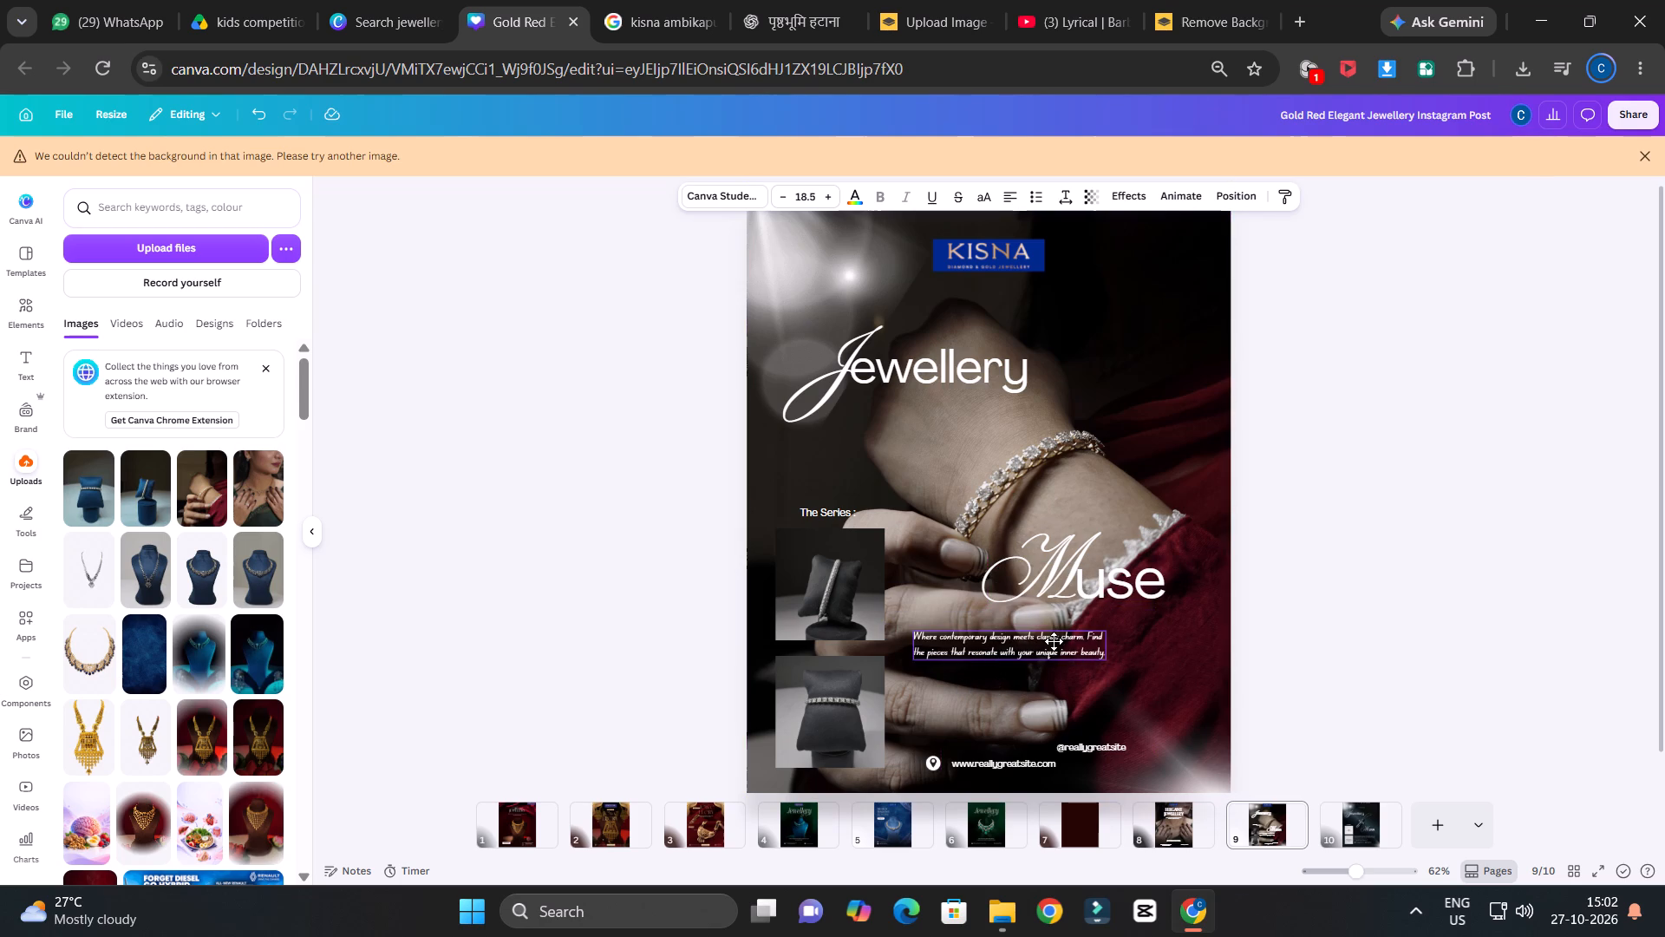
left_click_drag(1054, 641, 1063, 639)
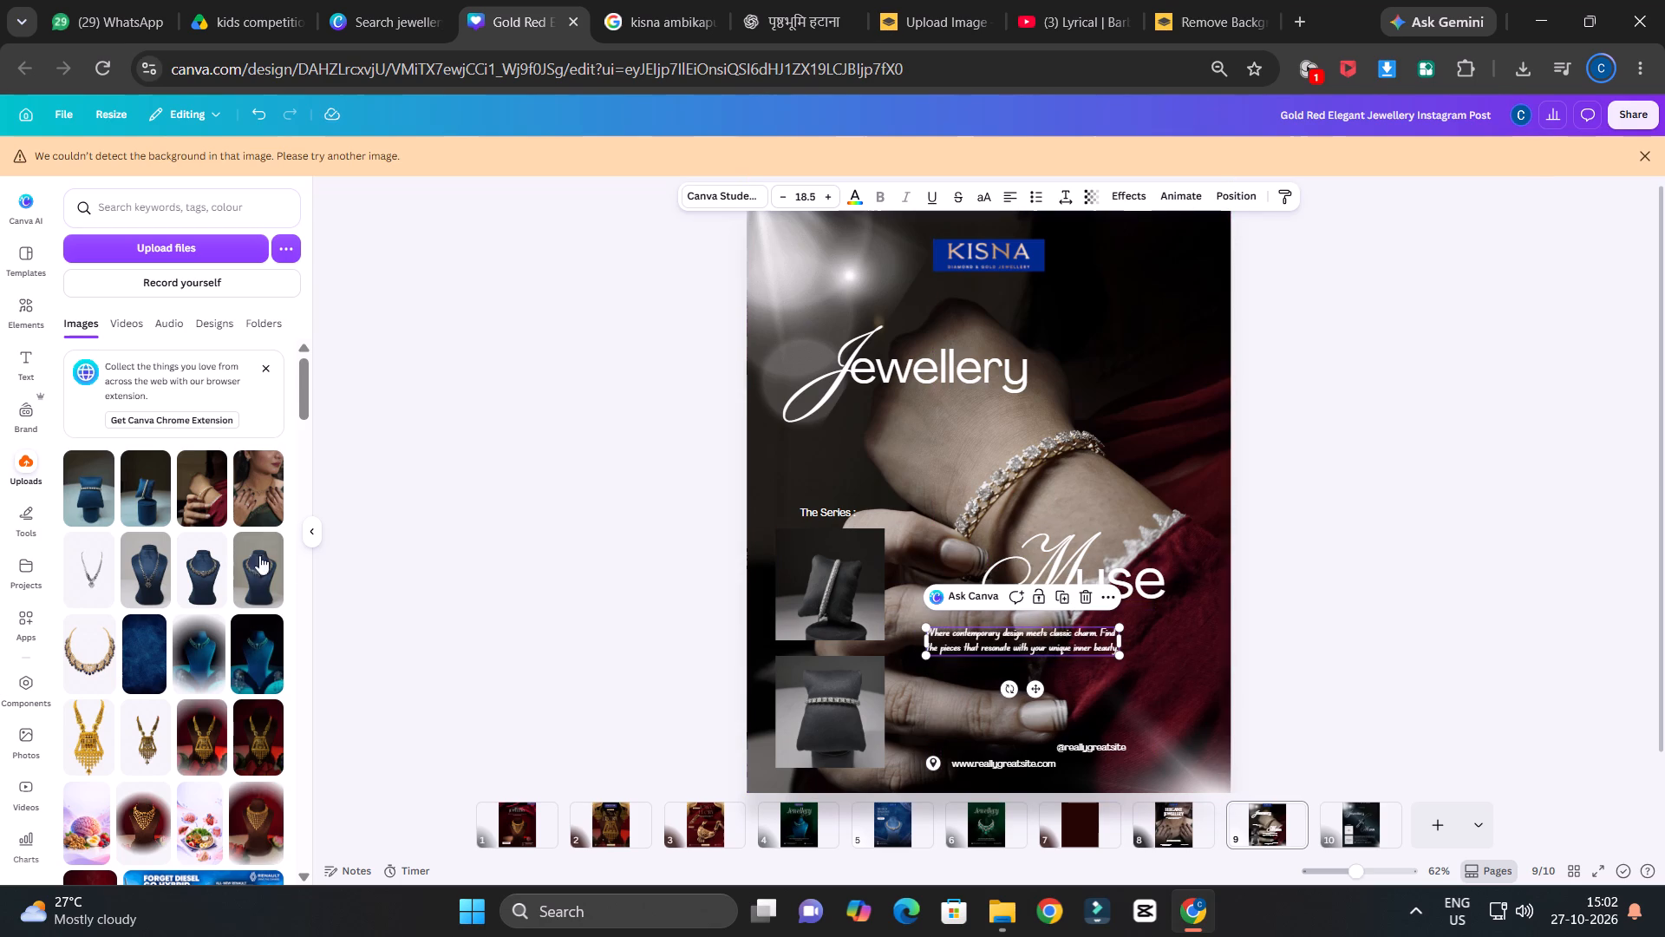
Change the tagline's font to Alex Brush and centre-align its text.
left_click(733, 199)
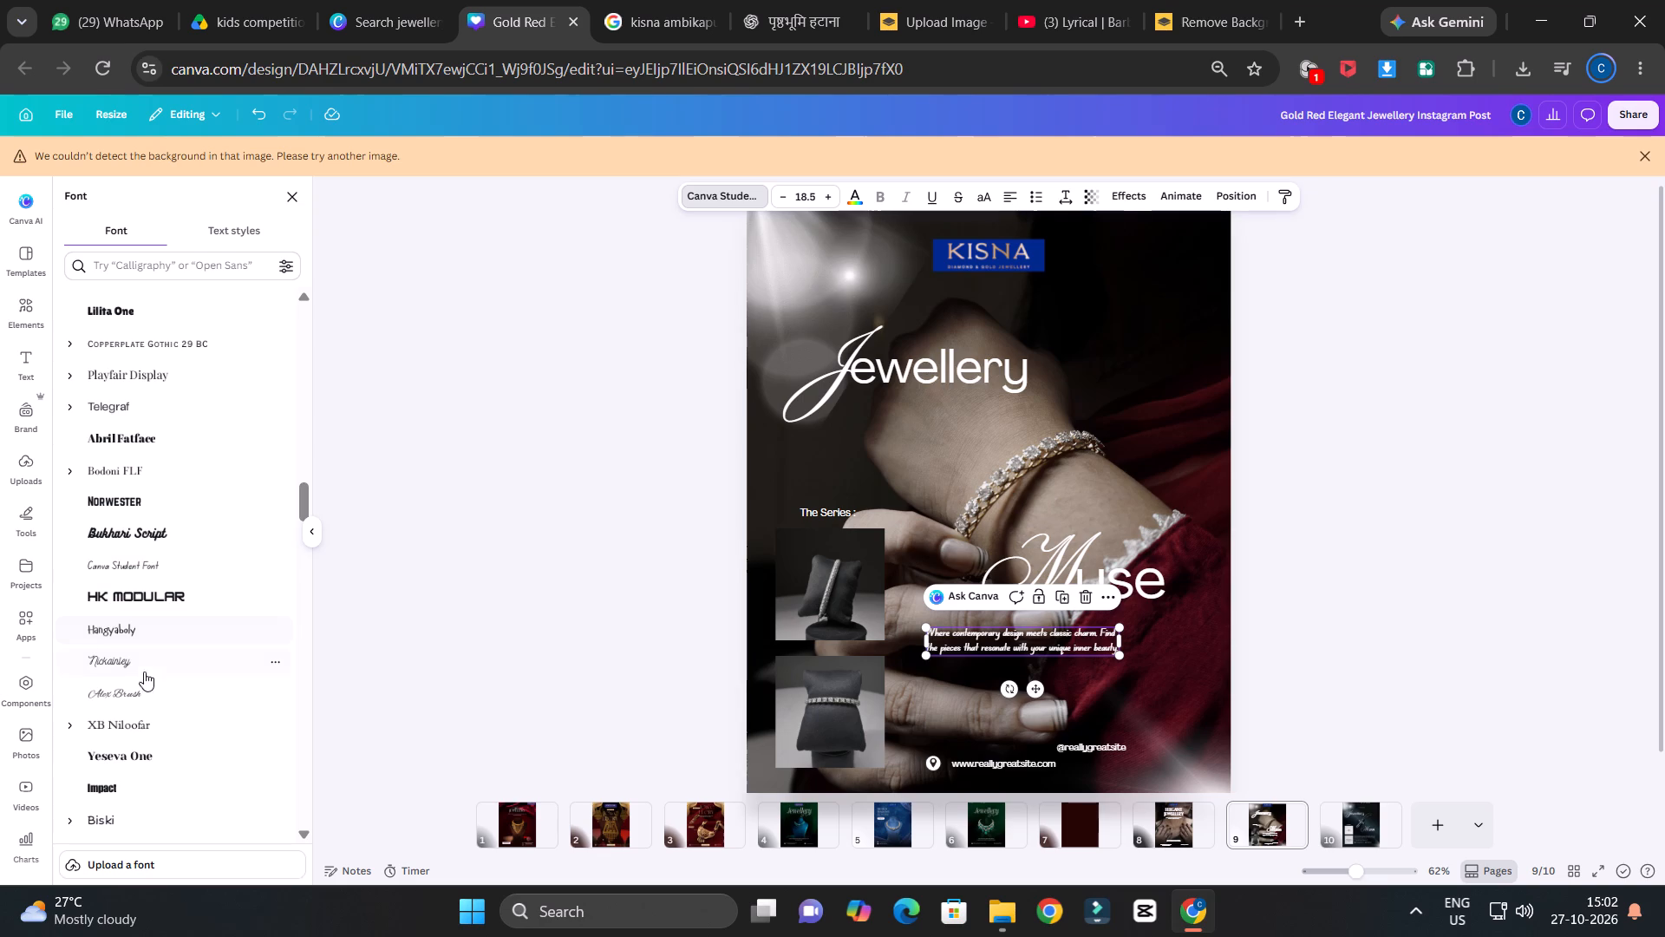
left_click(149, 694)
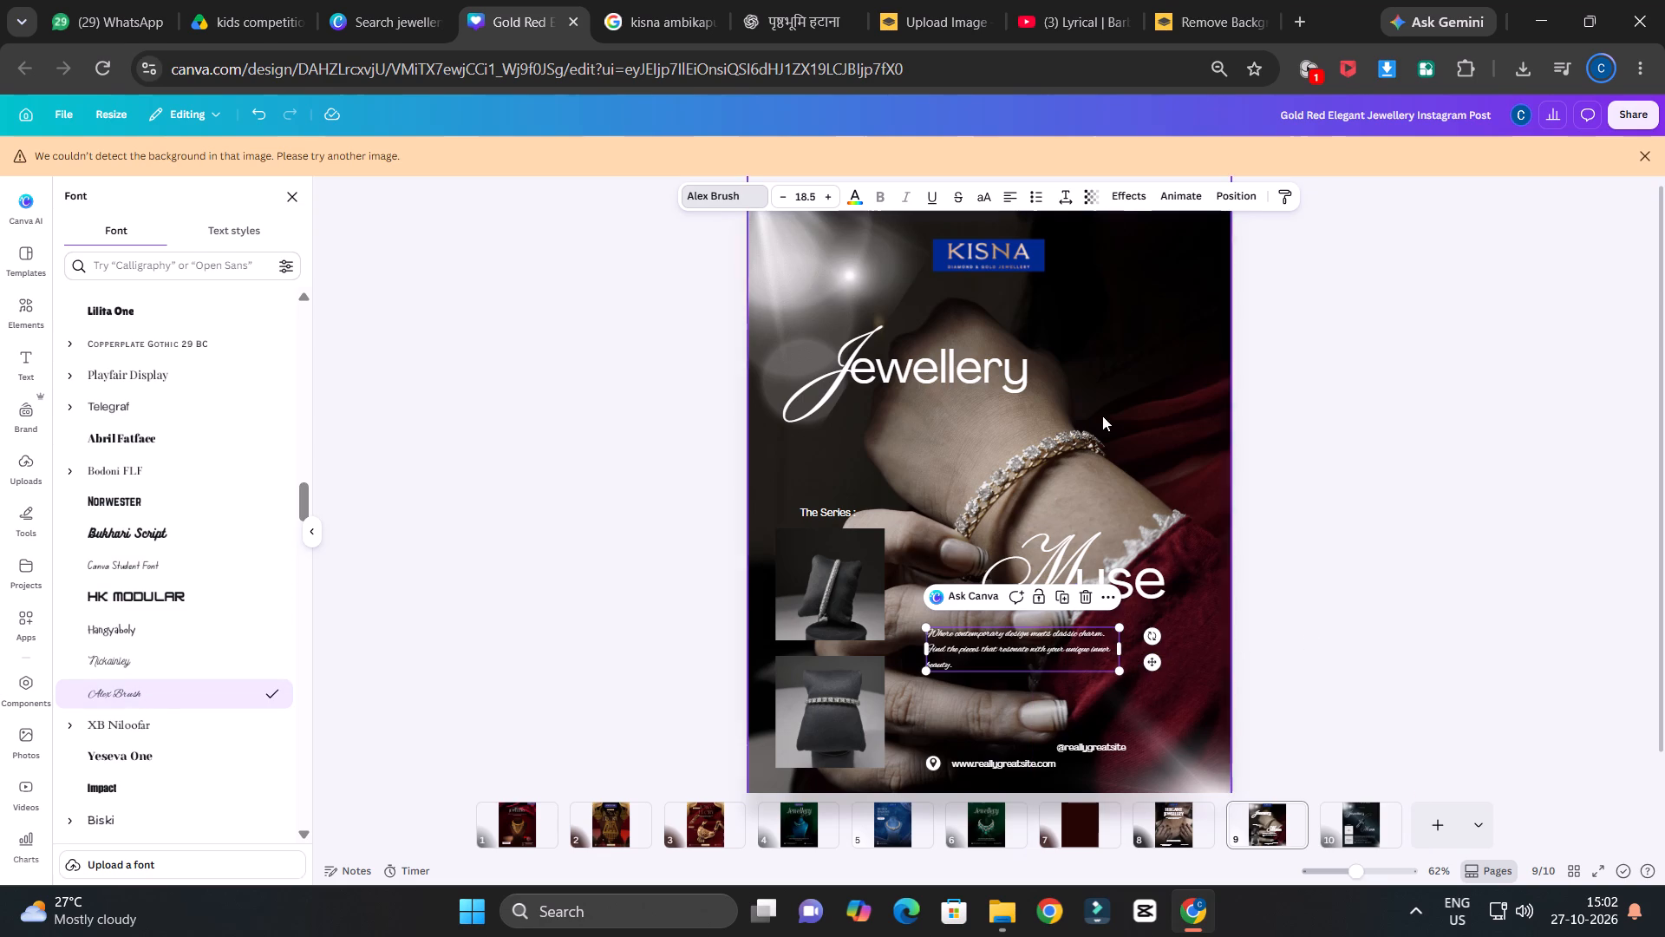
left_click(1008, 198)
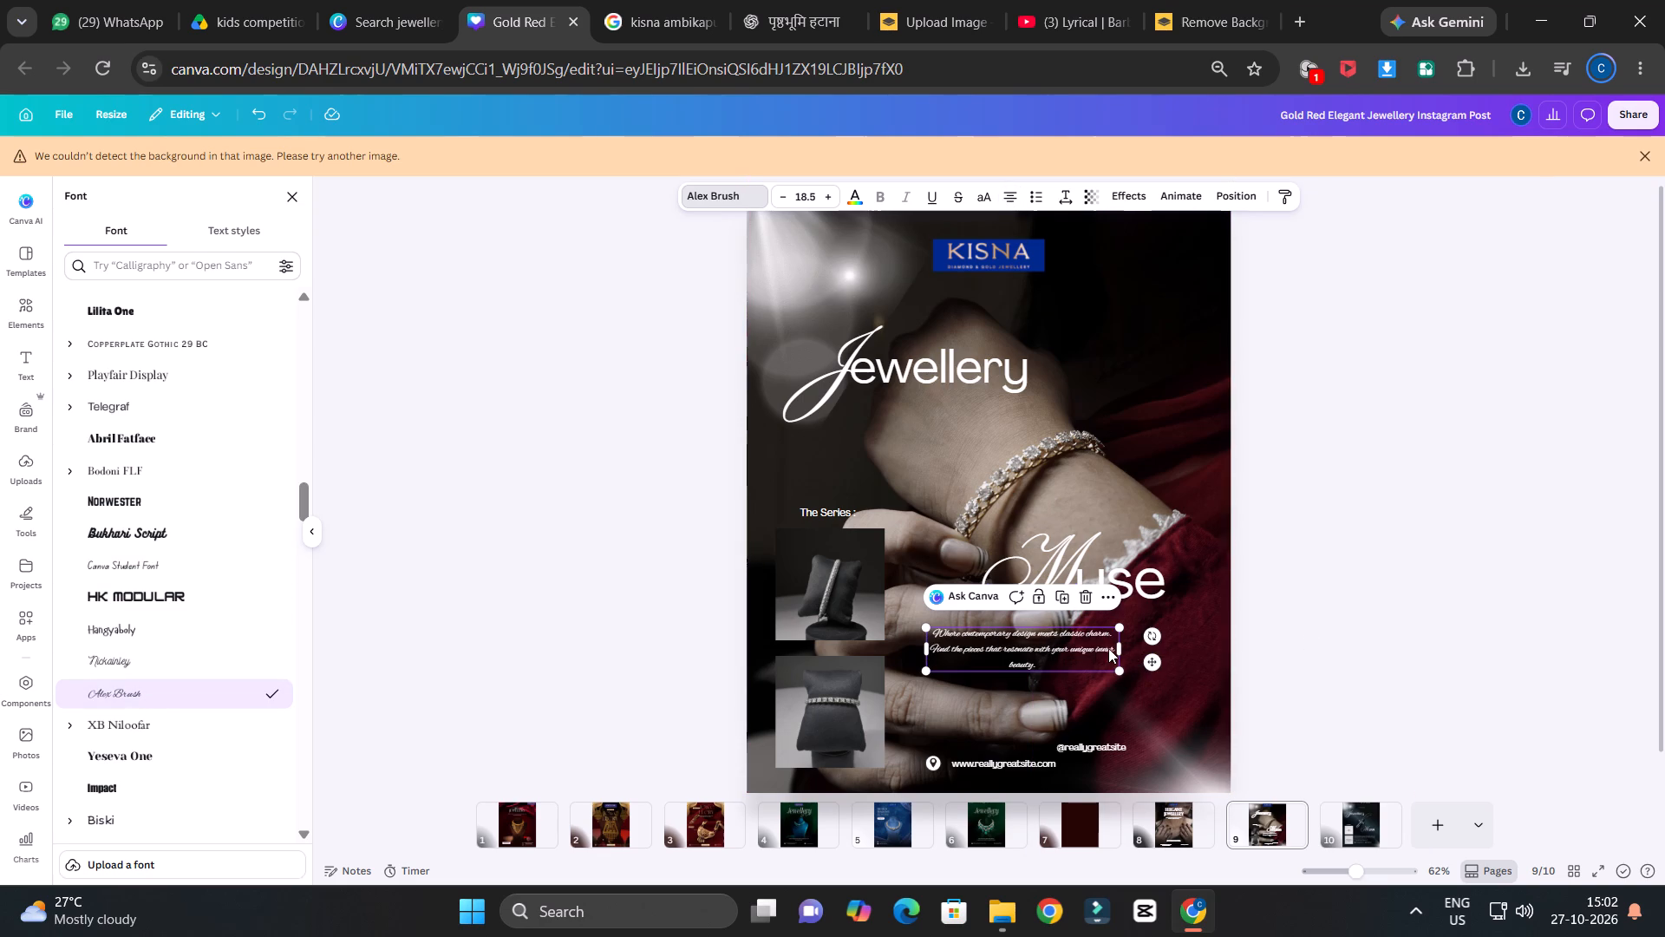
Set the tagline's letter spacing to 6.
left_click(1071, 193)
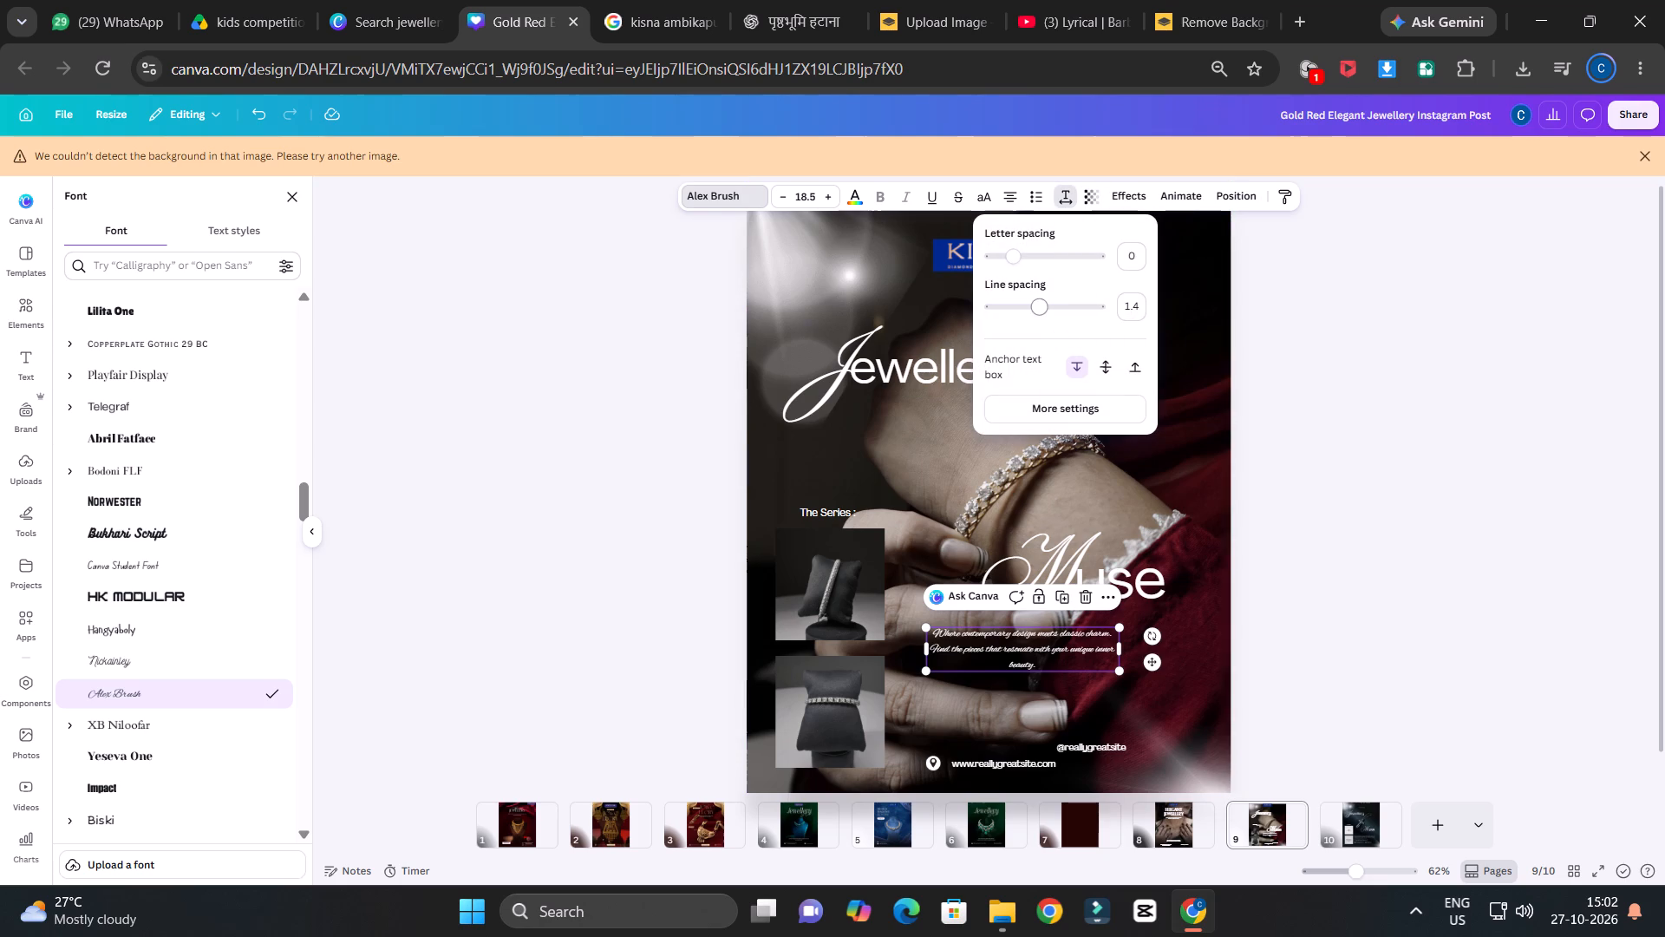
left_click_drag(1018, 261, 1018, 287)
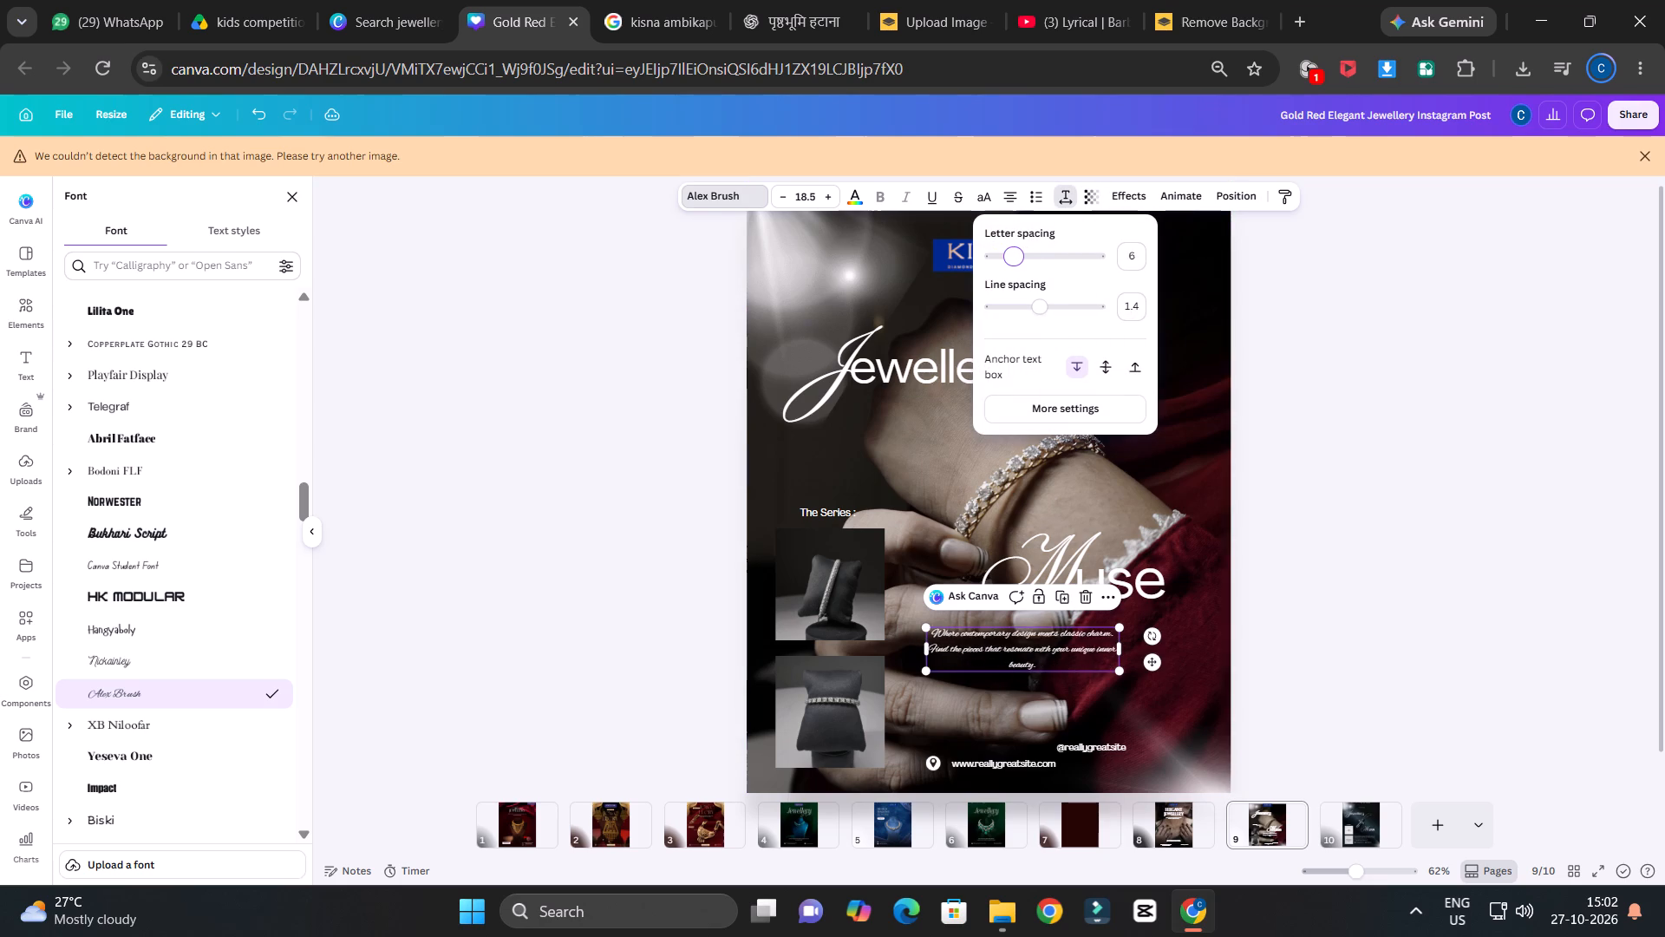
Set the tagline's letter spacing to 30 and its line spacing to 0.88.
left_click_drag(1018, 287, 1015, 288)
left_click_drag(1039, 300, 1005, 313)
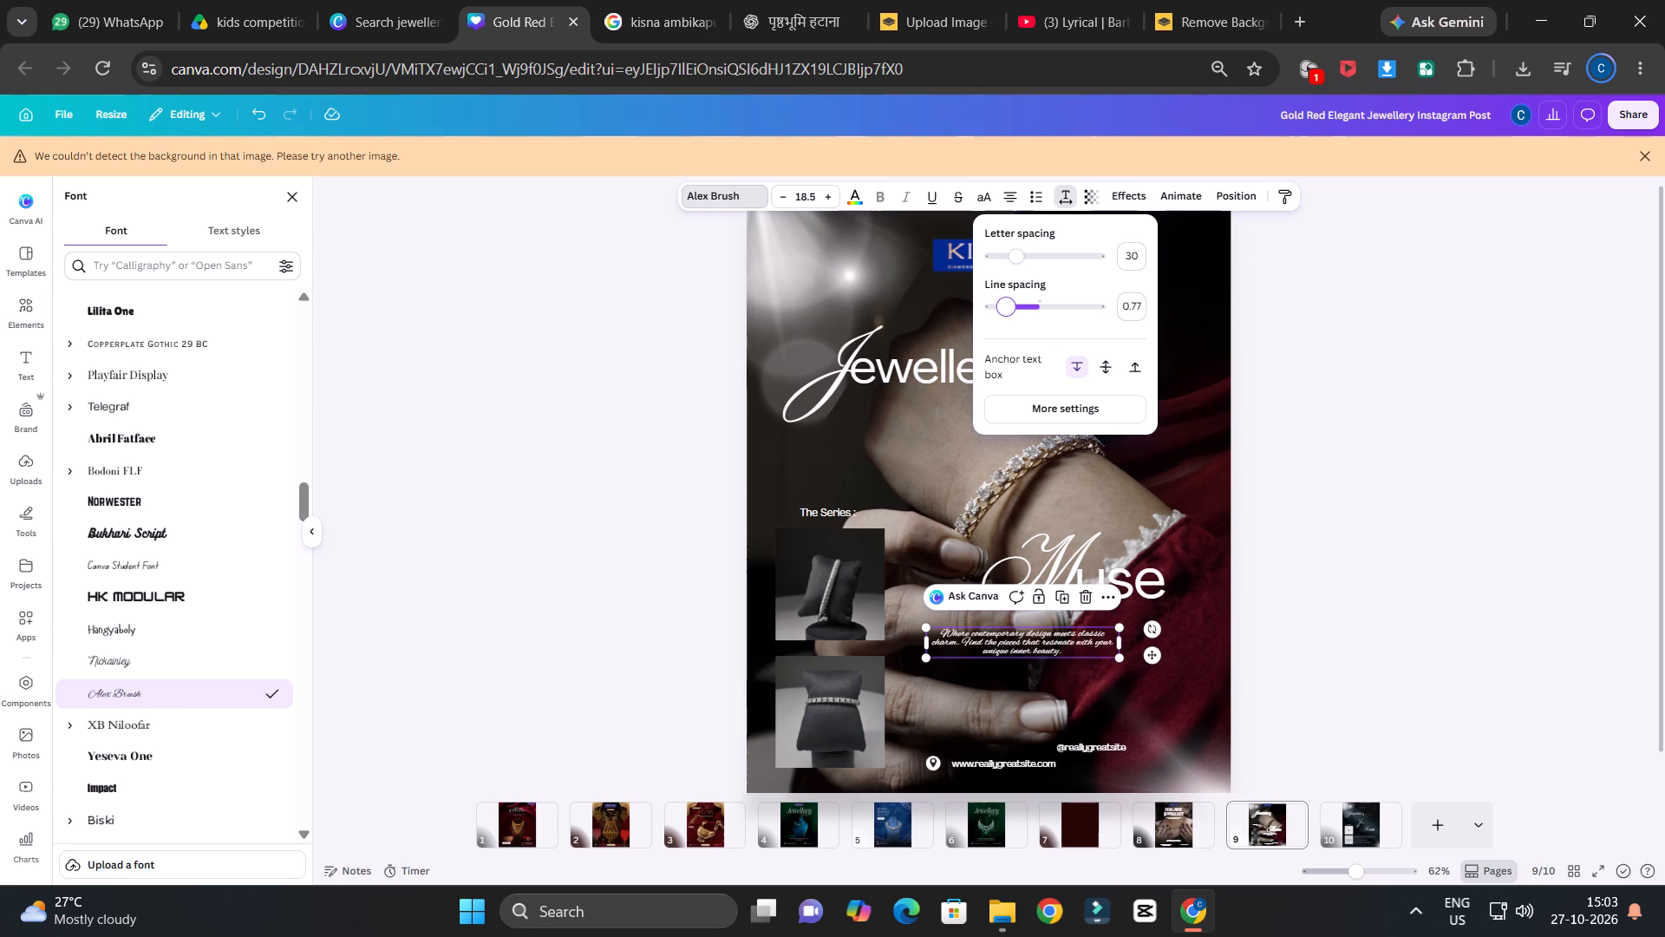
left_click_drag(1005, 313, 1011, 311)
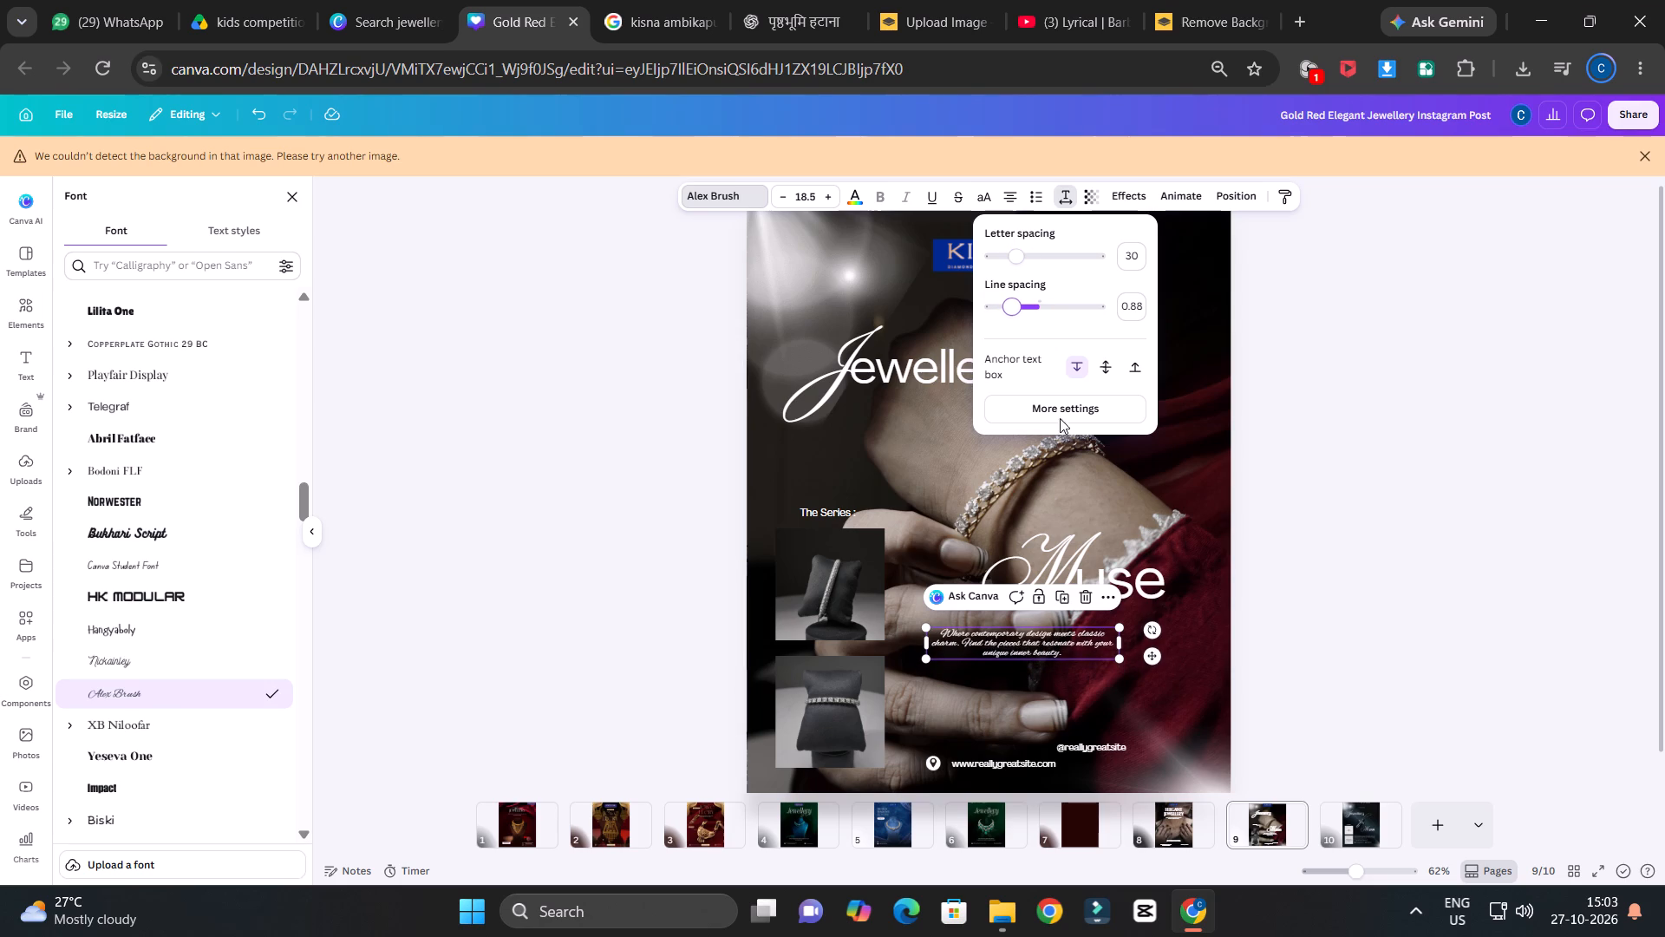
left_click(1401, 538)
scroll(1401, 537, "up", 2, "ctrl")
scroll(1401, 537, "down", 2, "ctrl")
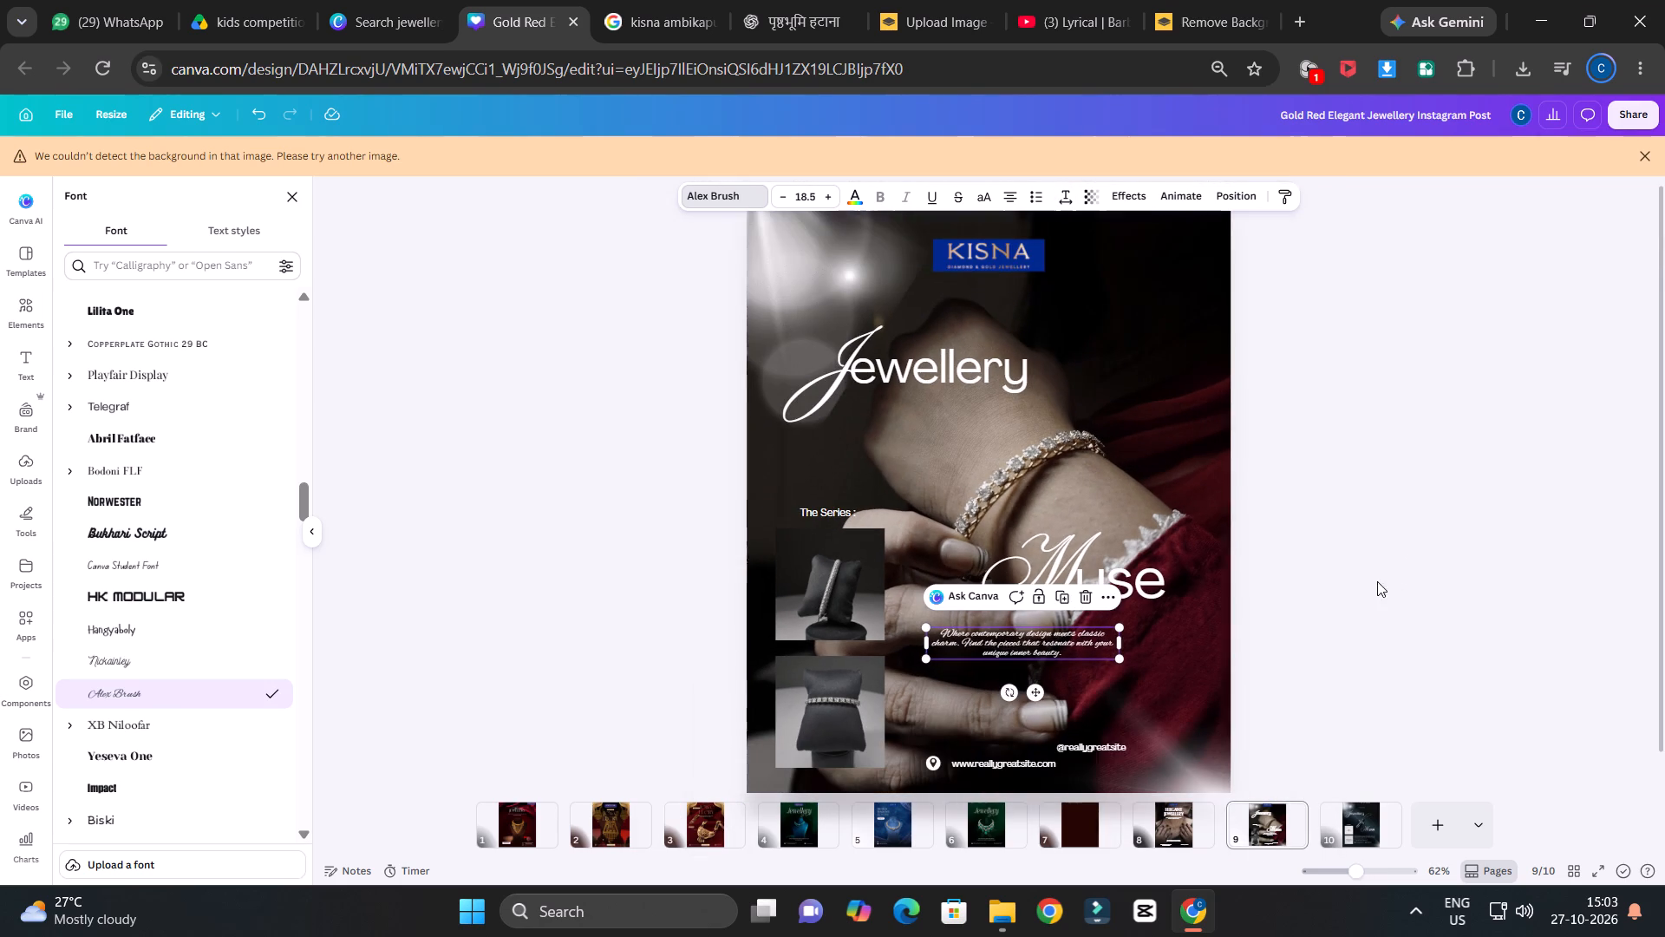
Move the tagline directly beneath the Jewellery heading and shrink it to font size 16.4.
left_click_drag(1070, 645, 991, 408)
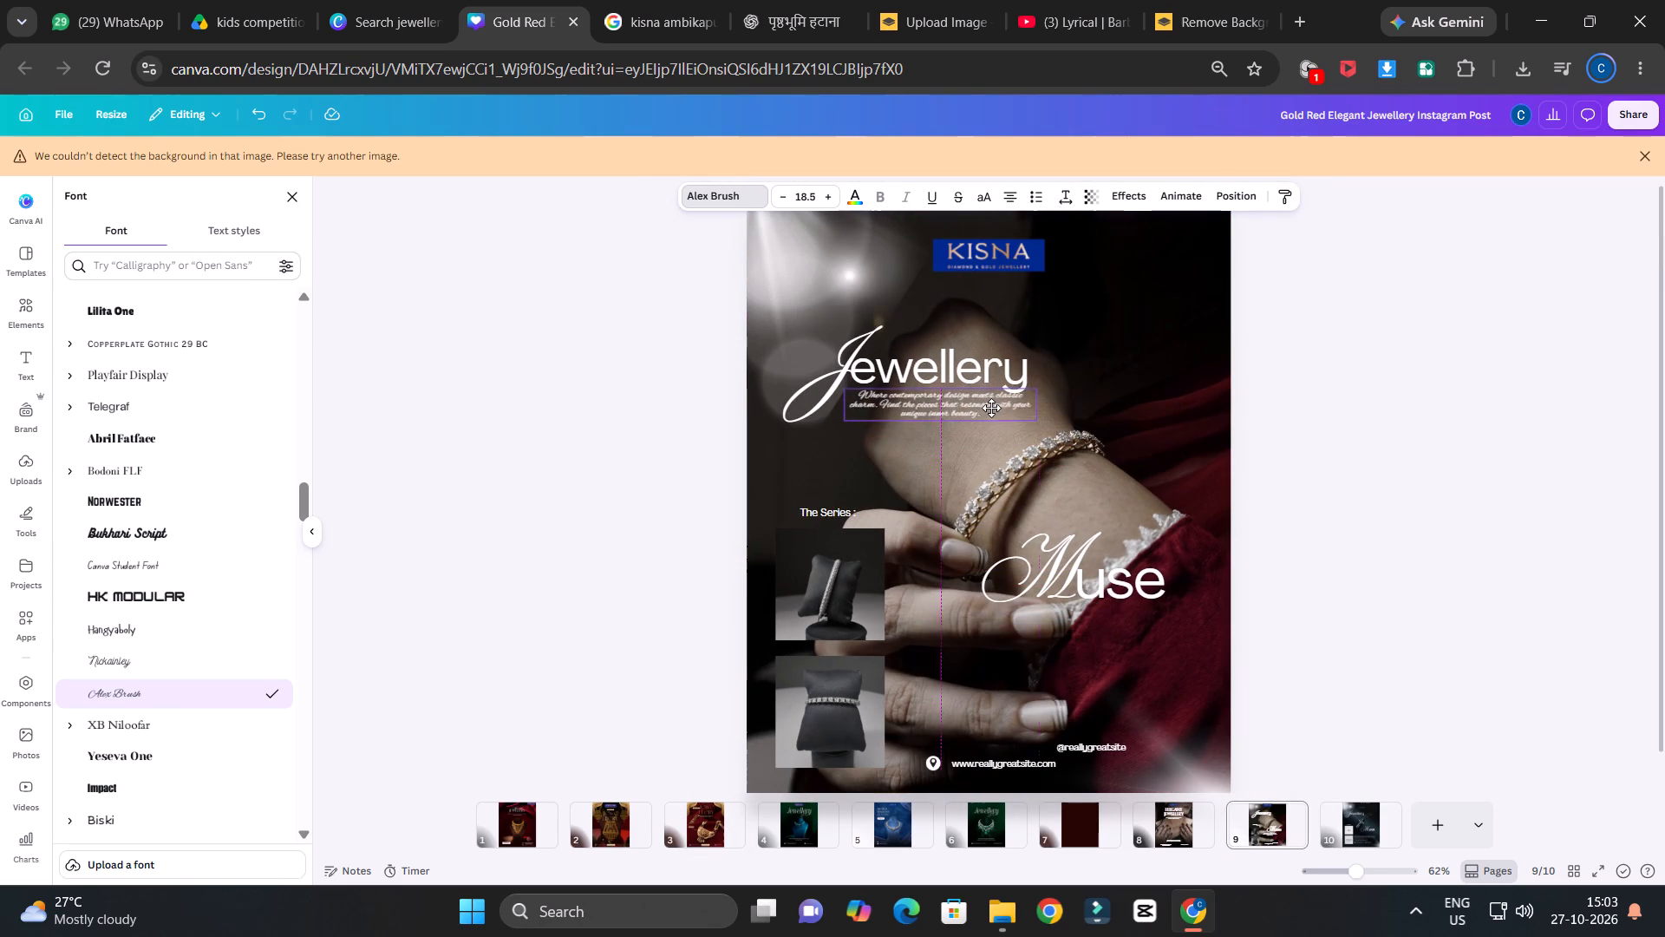
left_click_drag(991, 408, 989, 413)
left_click_drag(1043, 430, 1022, 424)
left_click_drag(979, 416, 976, 412)
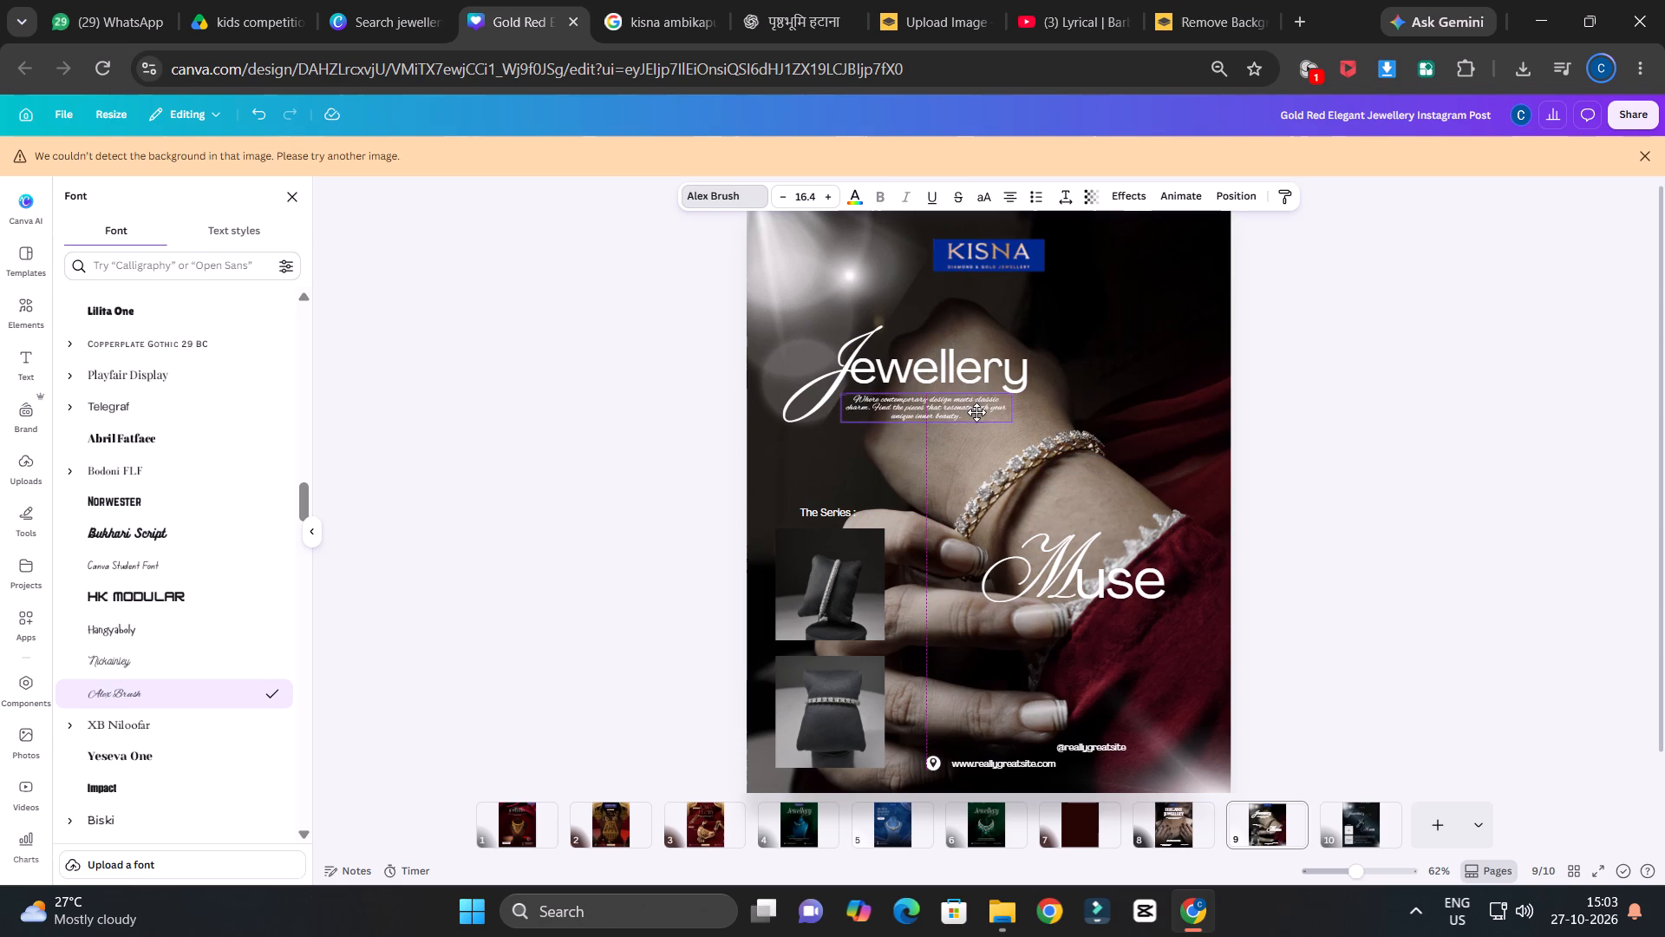
left_click_drag(976, 412, 981, 409)
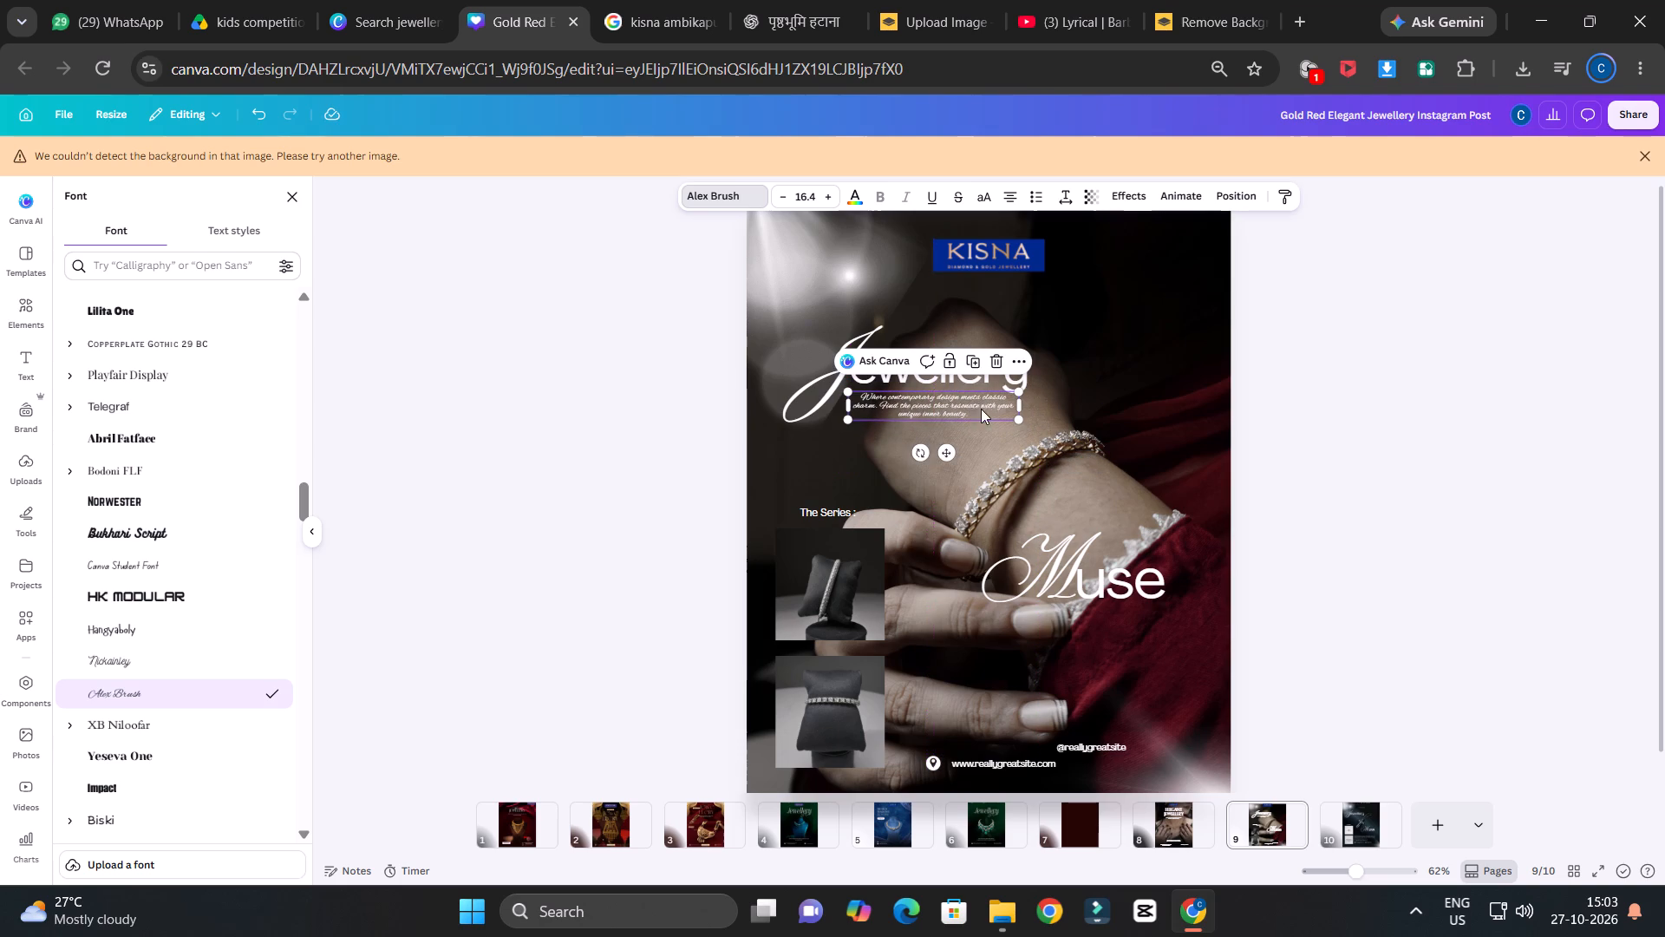
left_click(1481, 377)
scroll(1477, 377, "down", 2, "ctrl")
left_click(1434, 414)
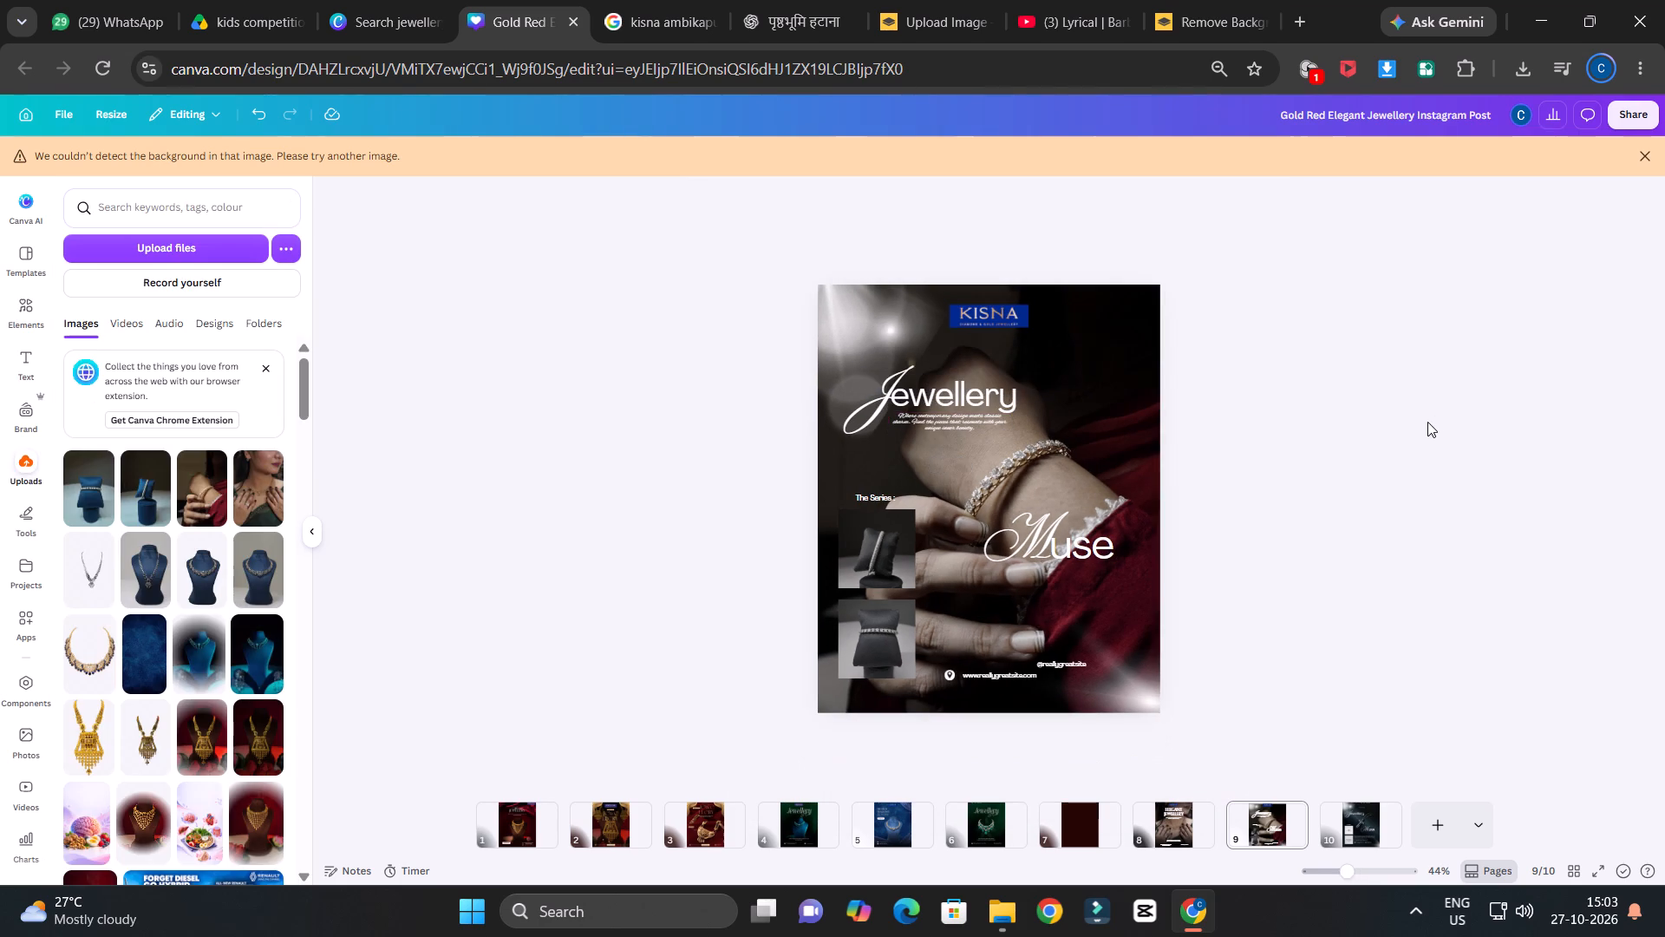
scroll(1366, 453, "up", 2, "ctrl")
scroll(1366, 453, "down", 1, "ctrl")
scroll(1366, 453, "up", 1, "ctrl")
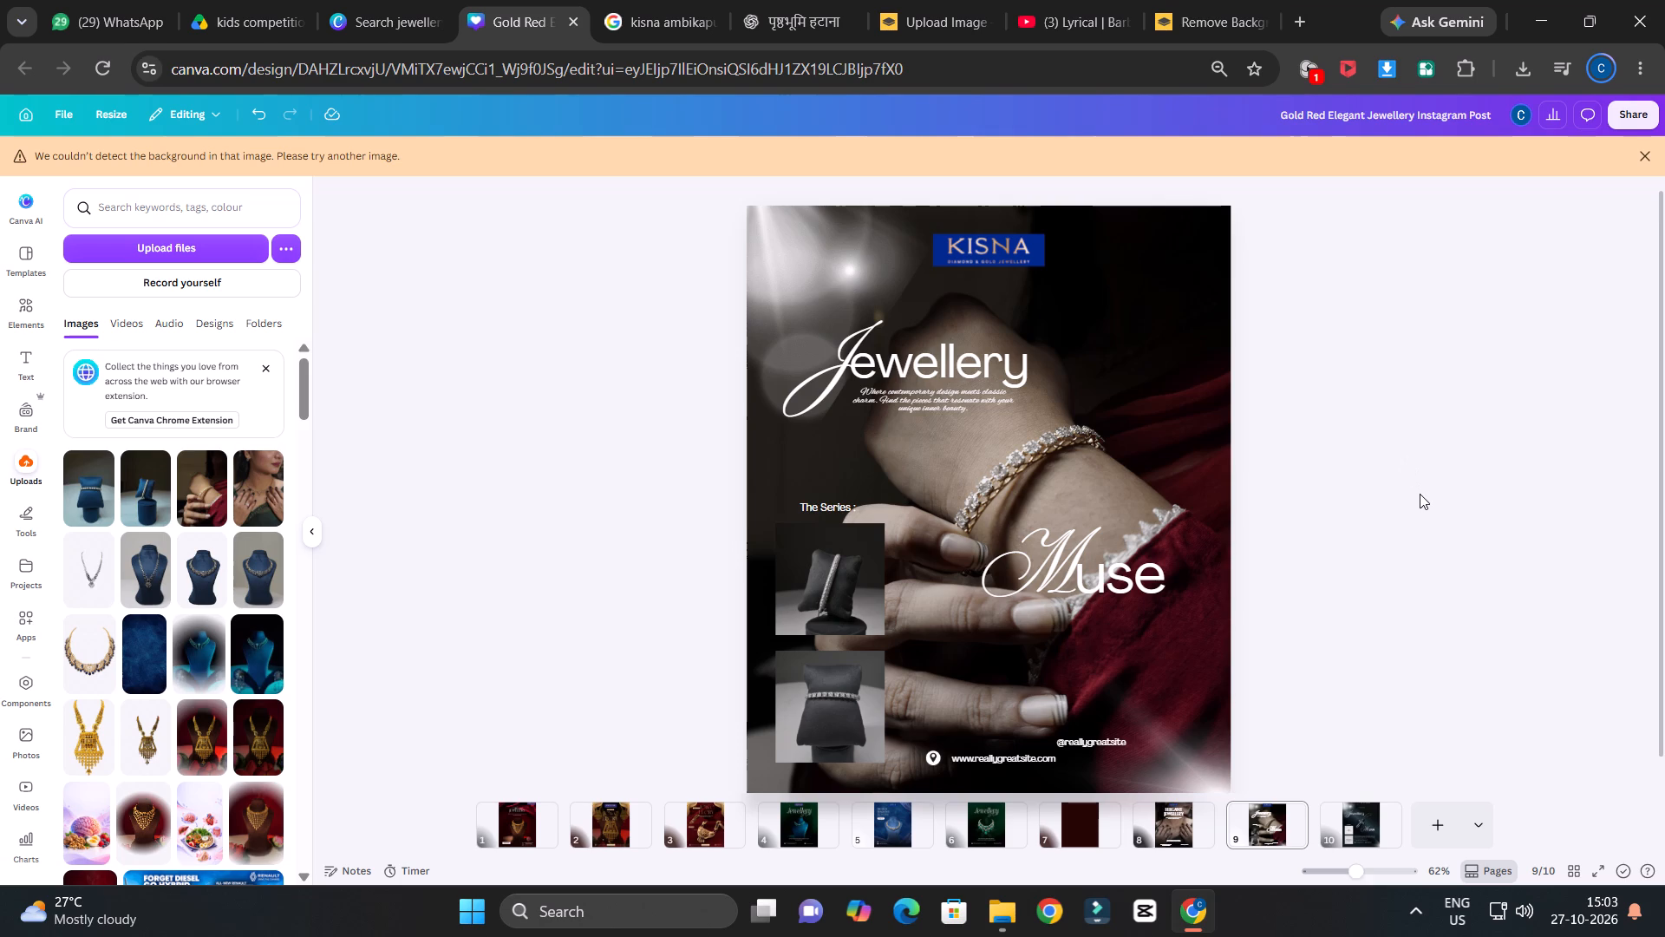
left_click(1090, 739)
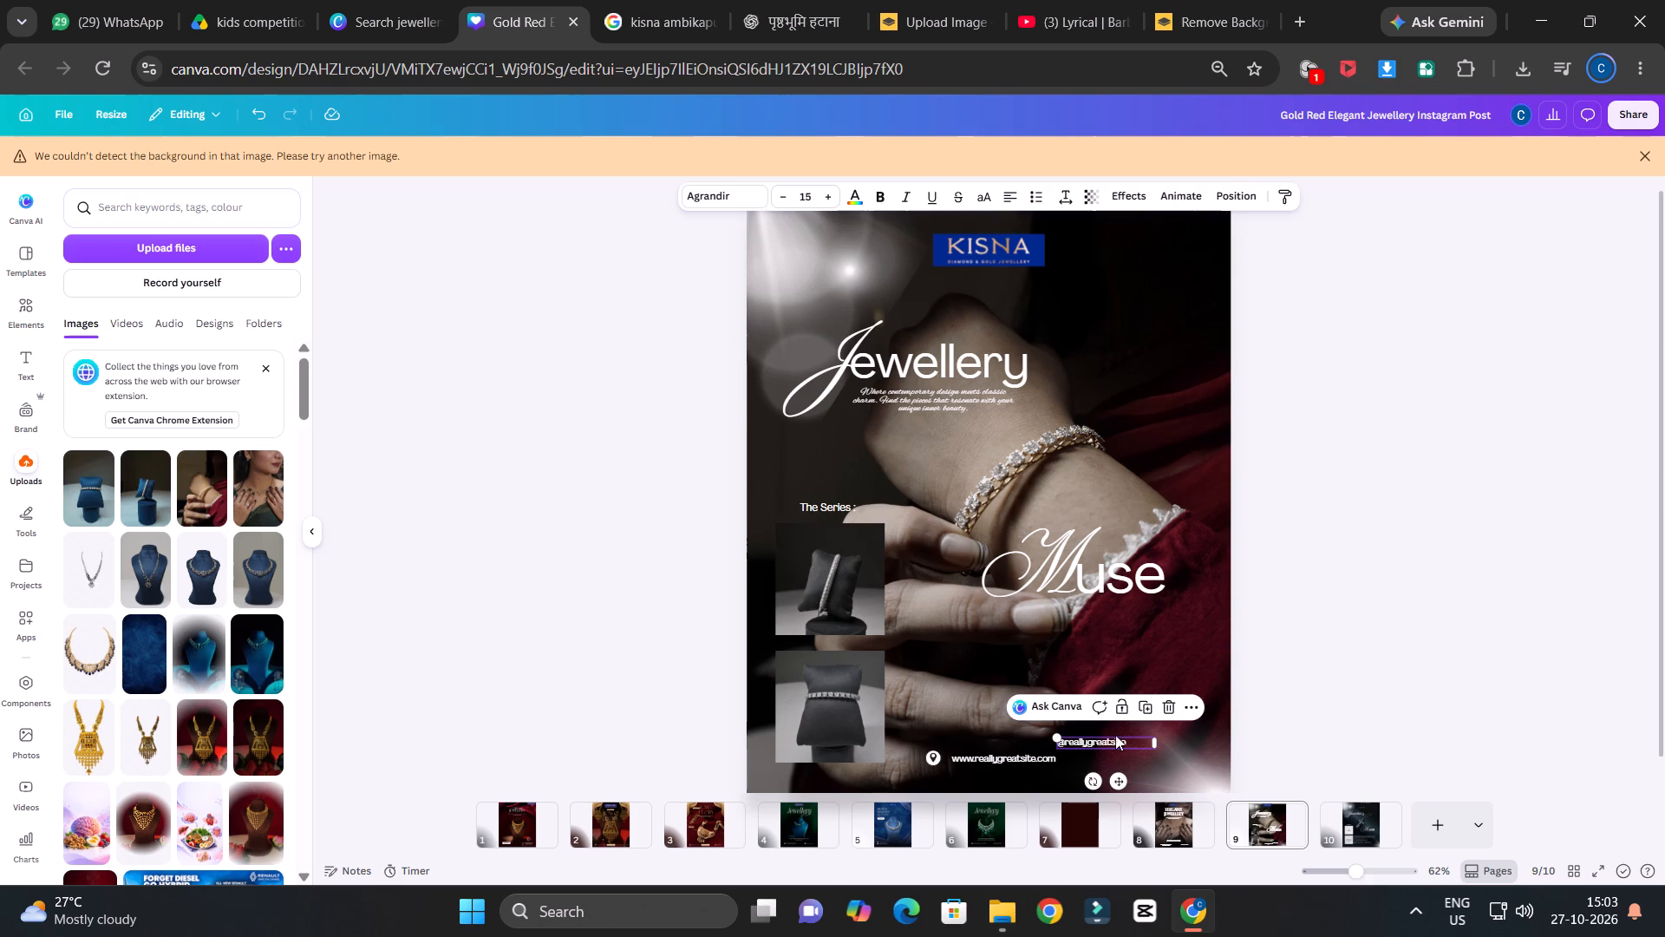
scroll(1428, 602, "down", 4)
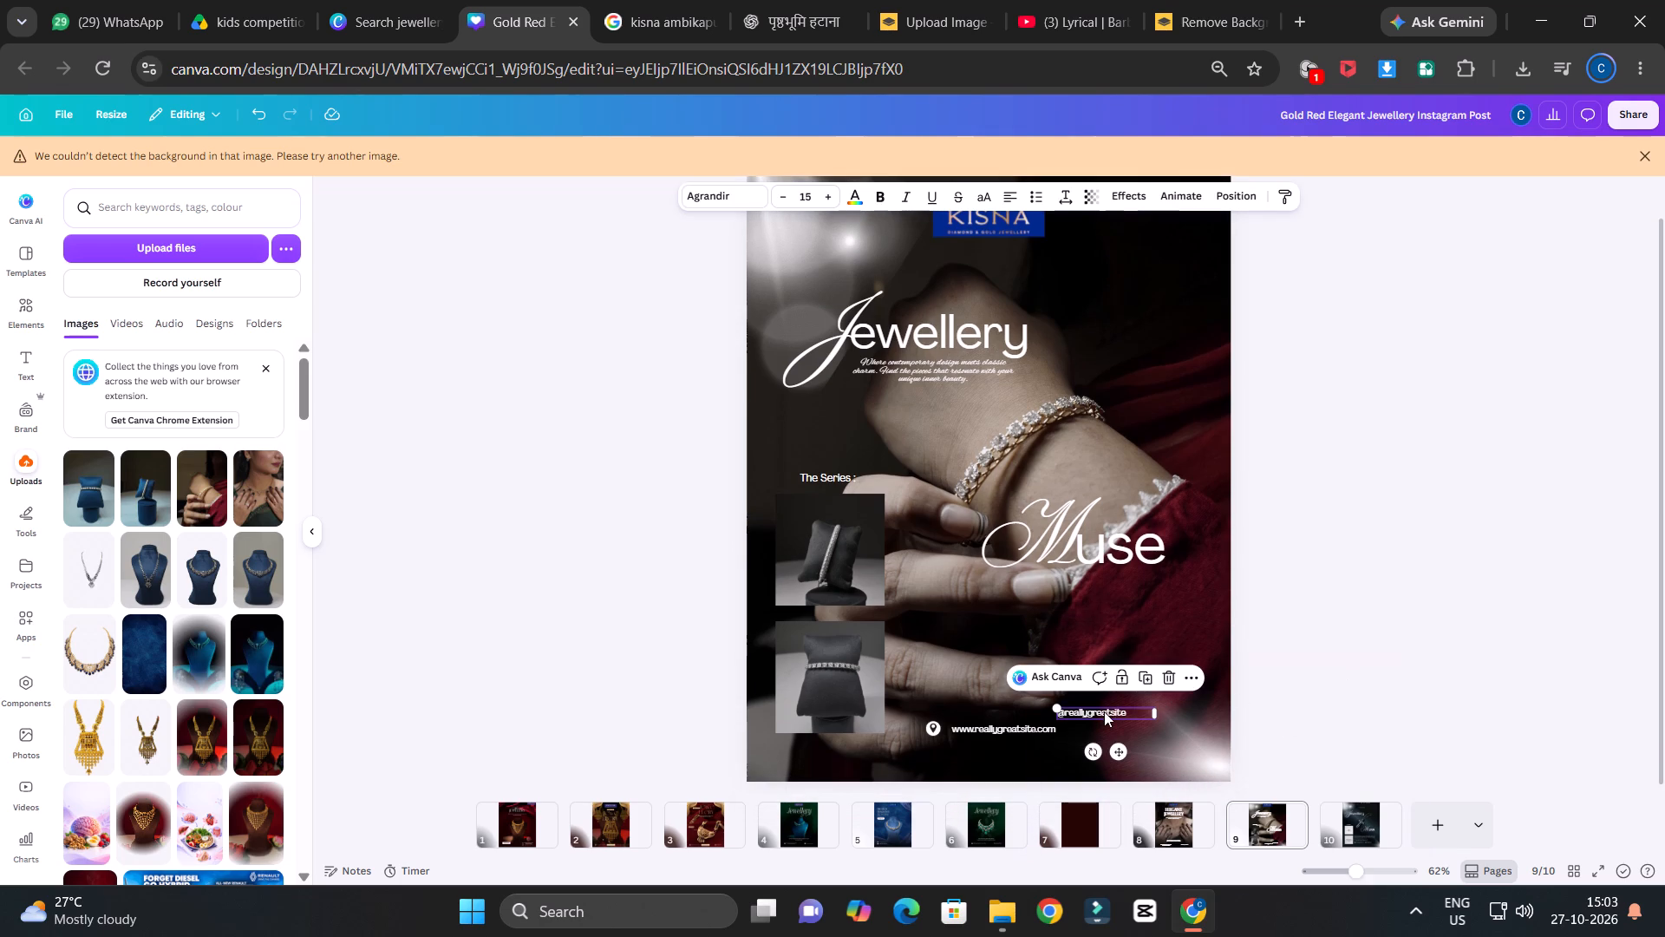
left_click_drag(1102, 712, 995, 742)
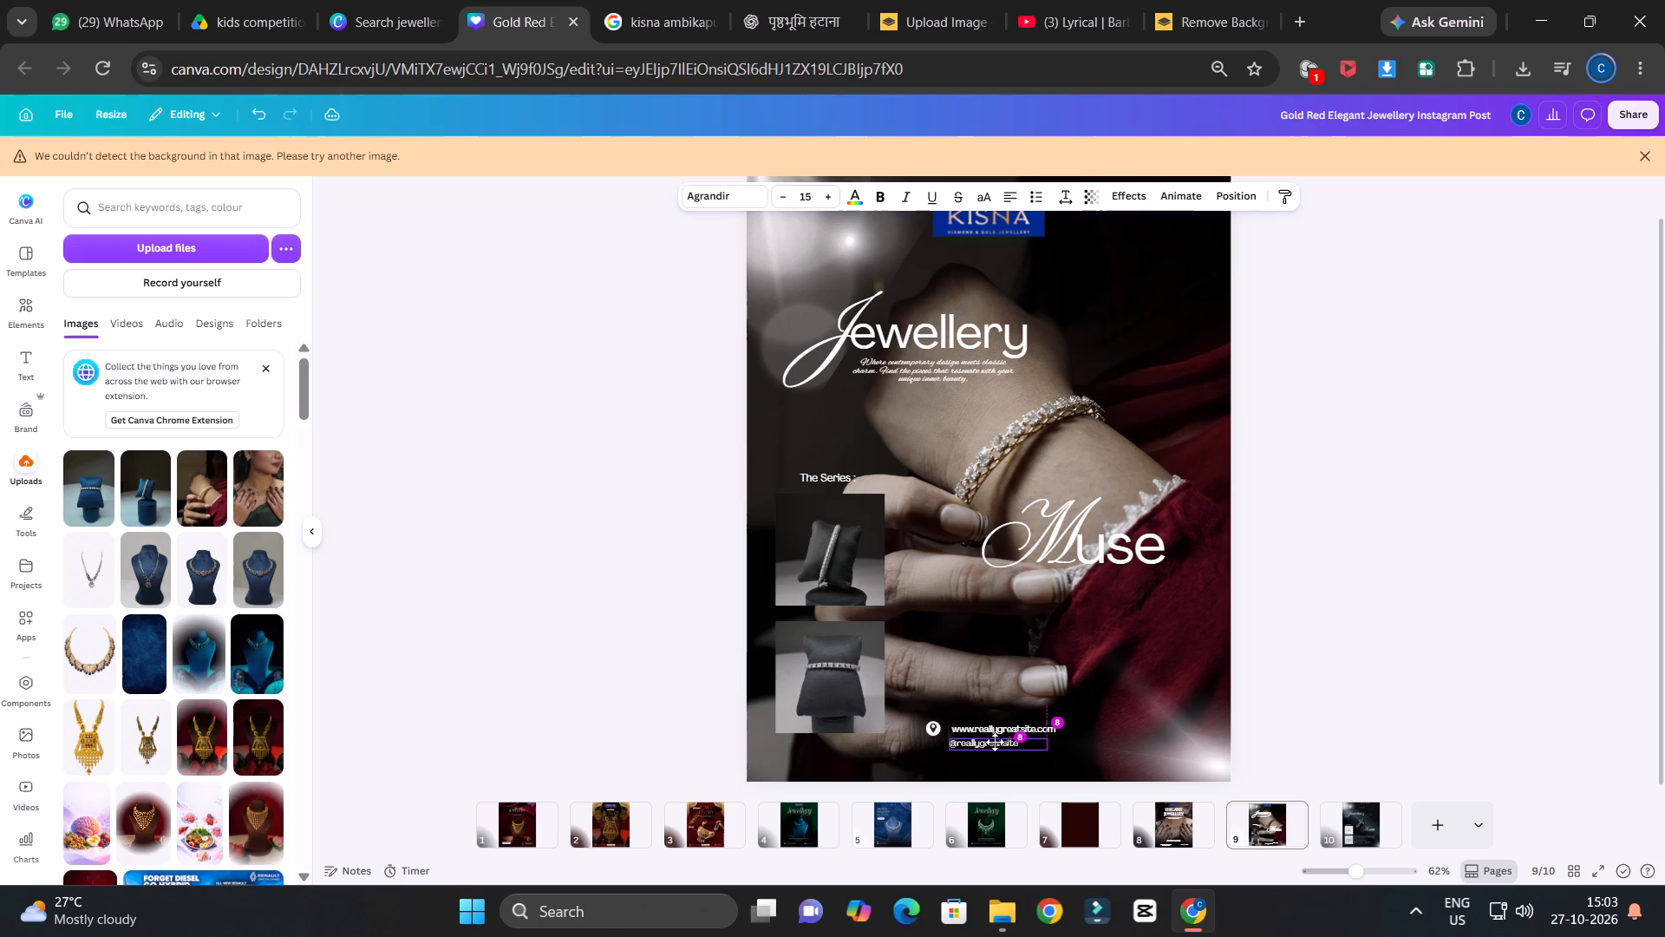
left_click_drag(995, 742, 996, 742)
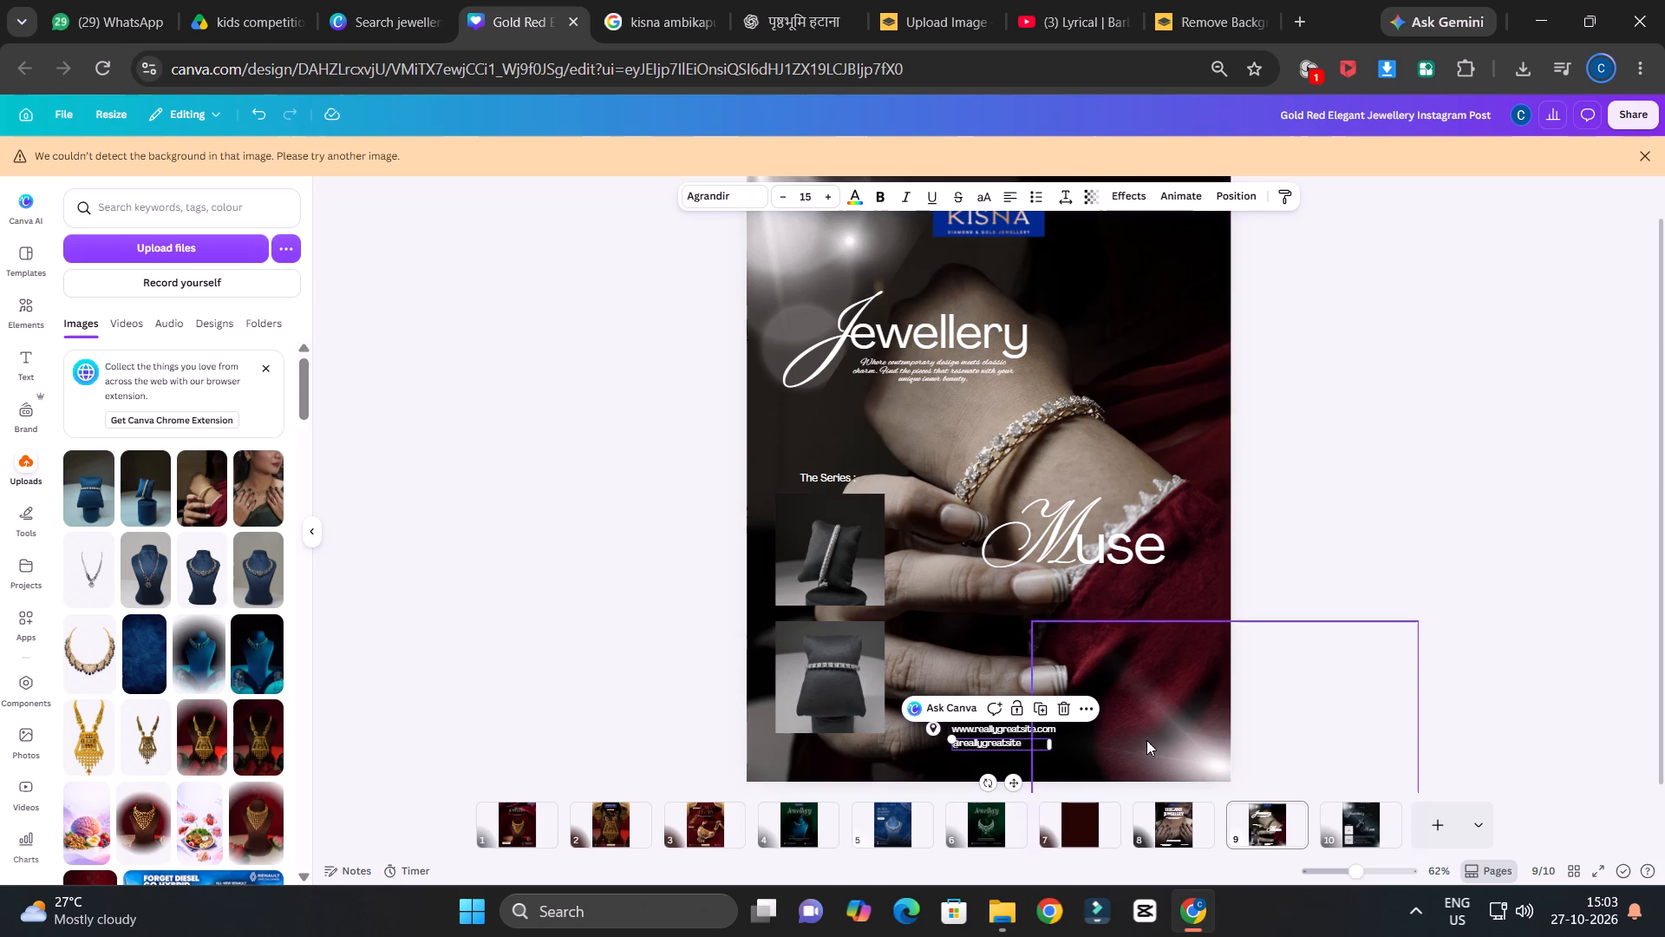
Copy the store address text from page 8 onto page 9 and place it above the website line.
left_click(984, 730)
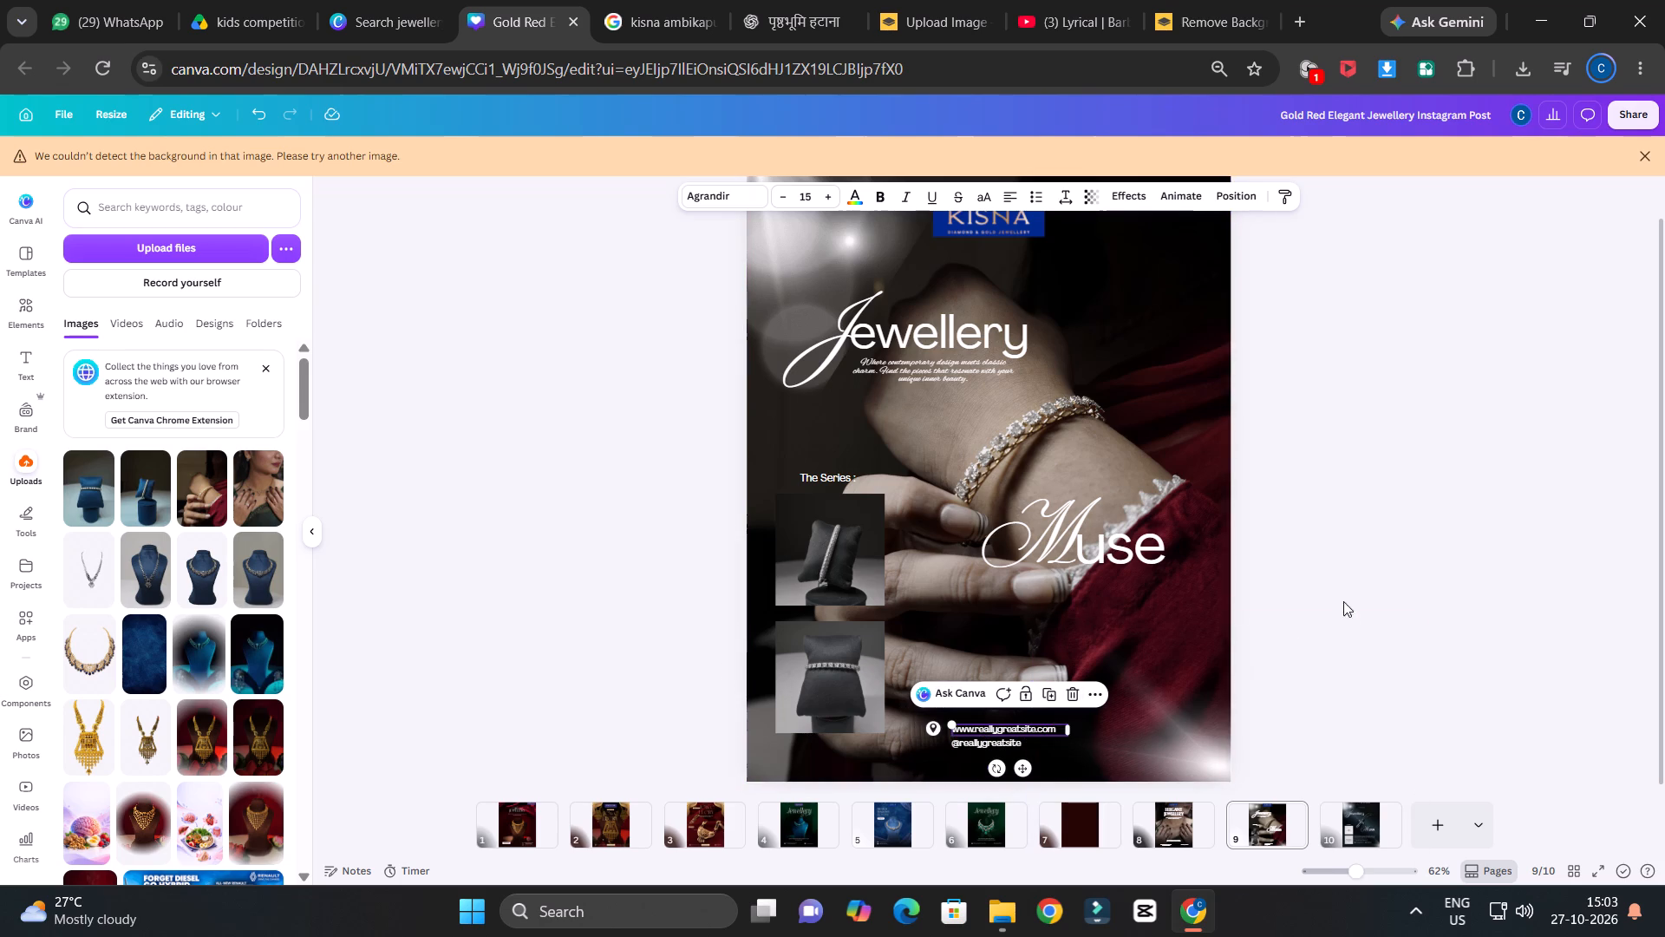
scroll(1365, 565, "up", 1, "ctrl")
scroll(1365, 565, "down", 1)
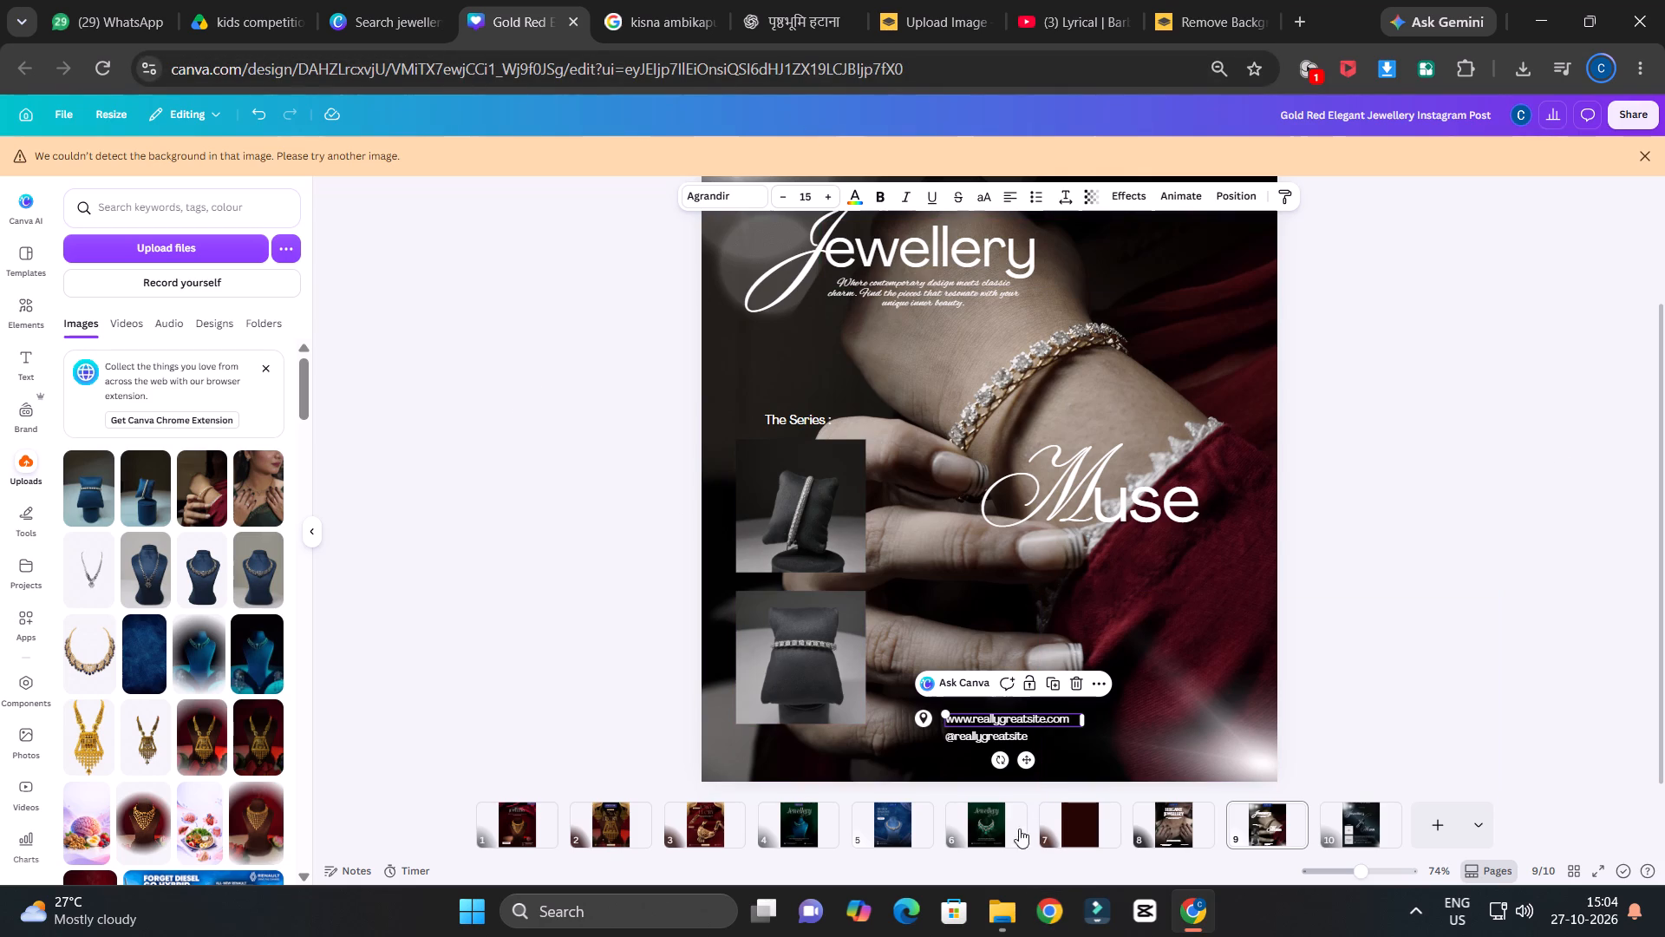
left_click(878, 817)
left_click(856, 692)
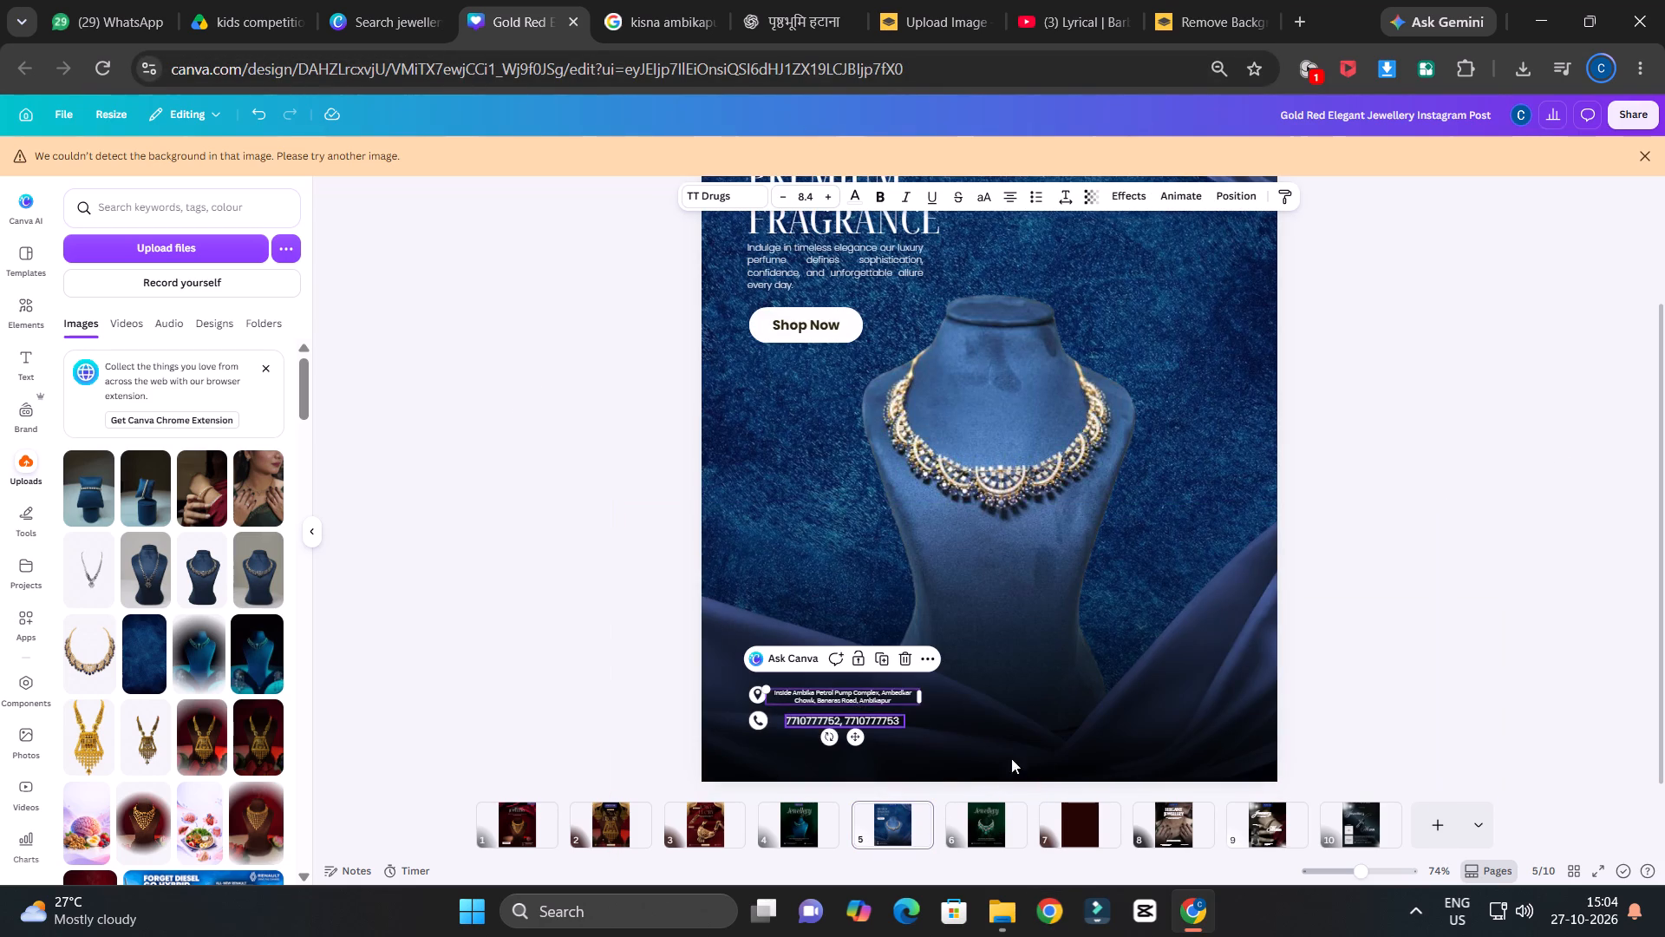
left_click(1180, 815)
left_click(886, 740)
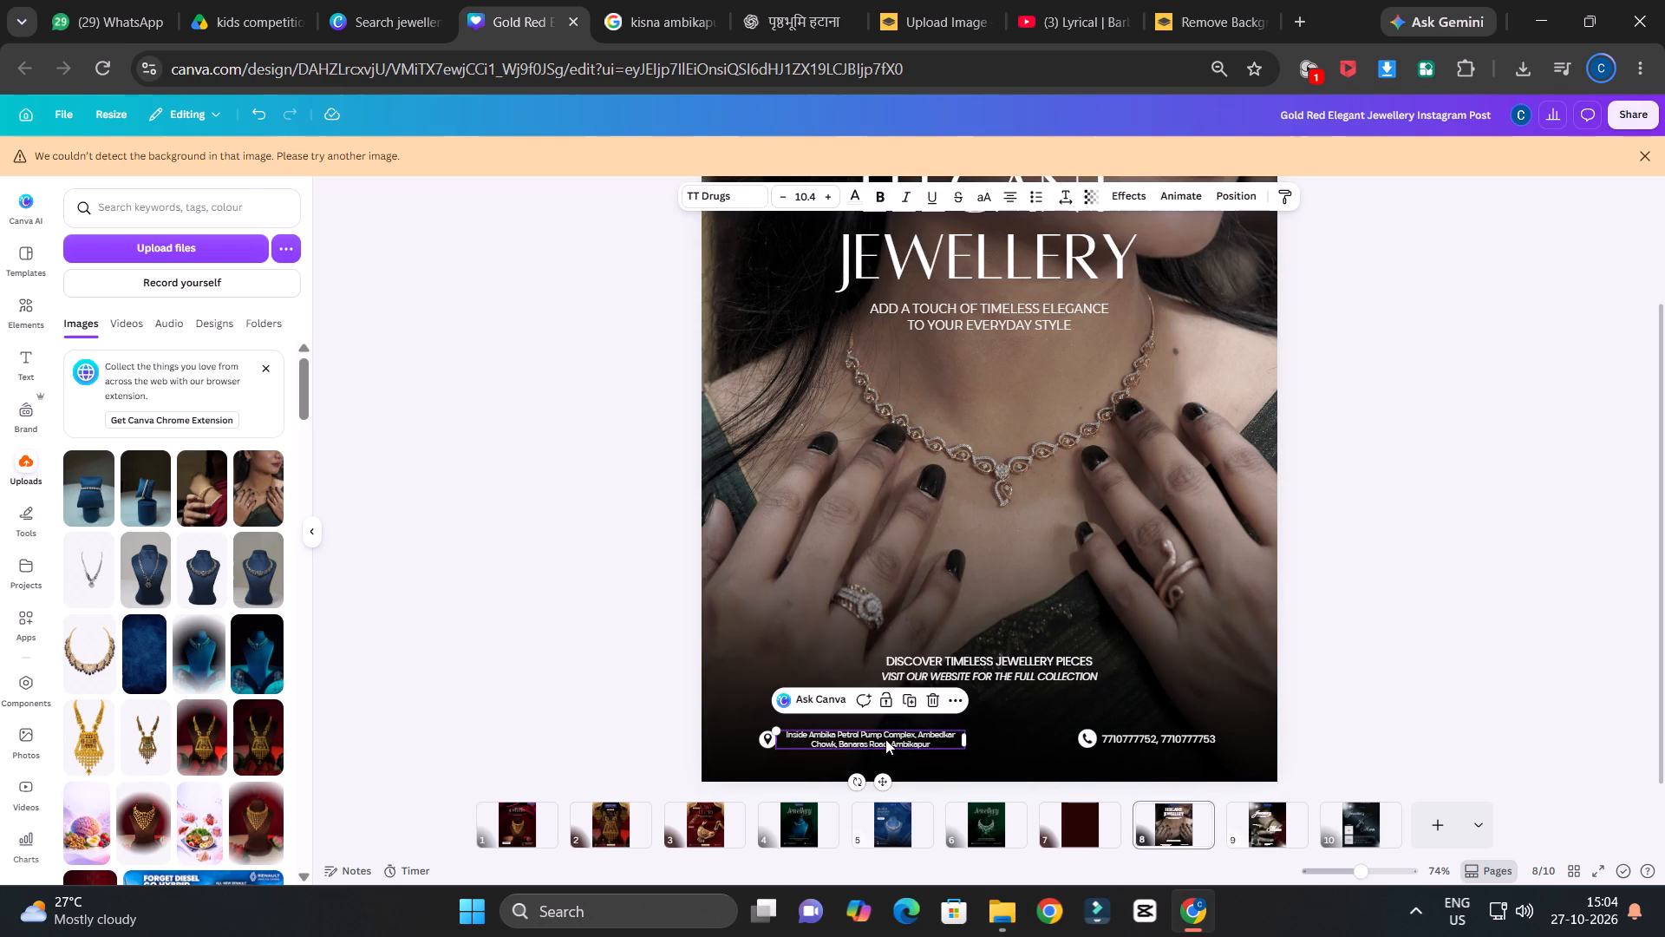
key("ctrl+c")
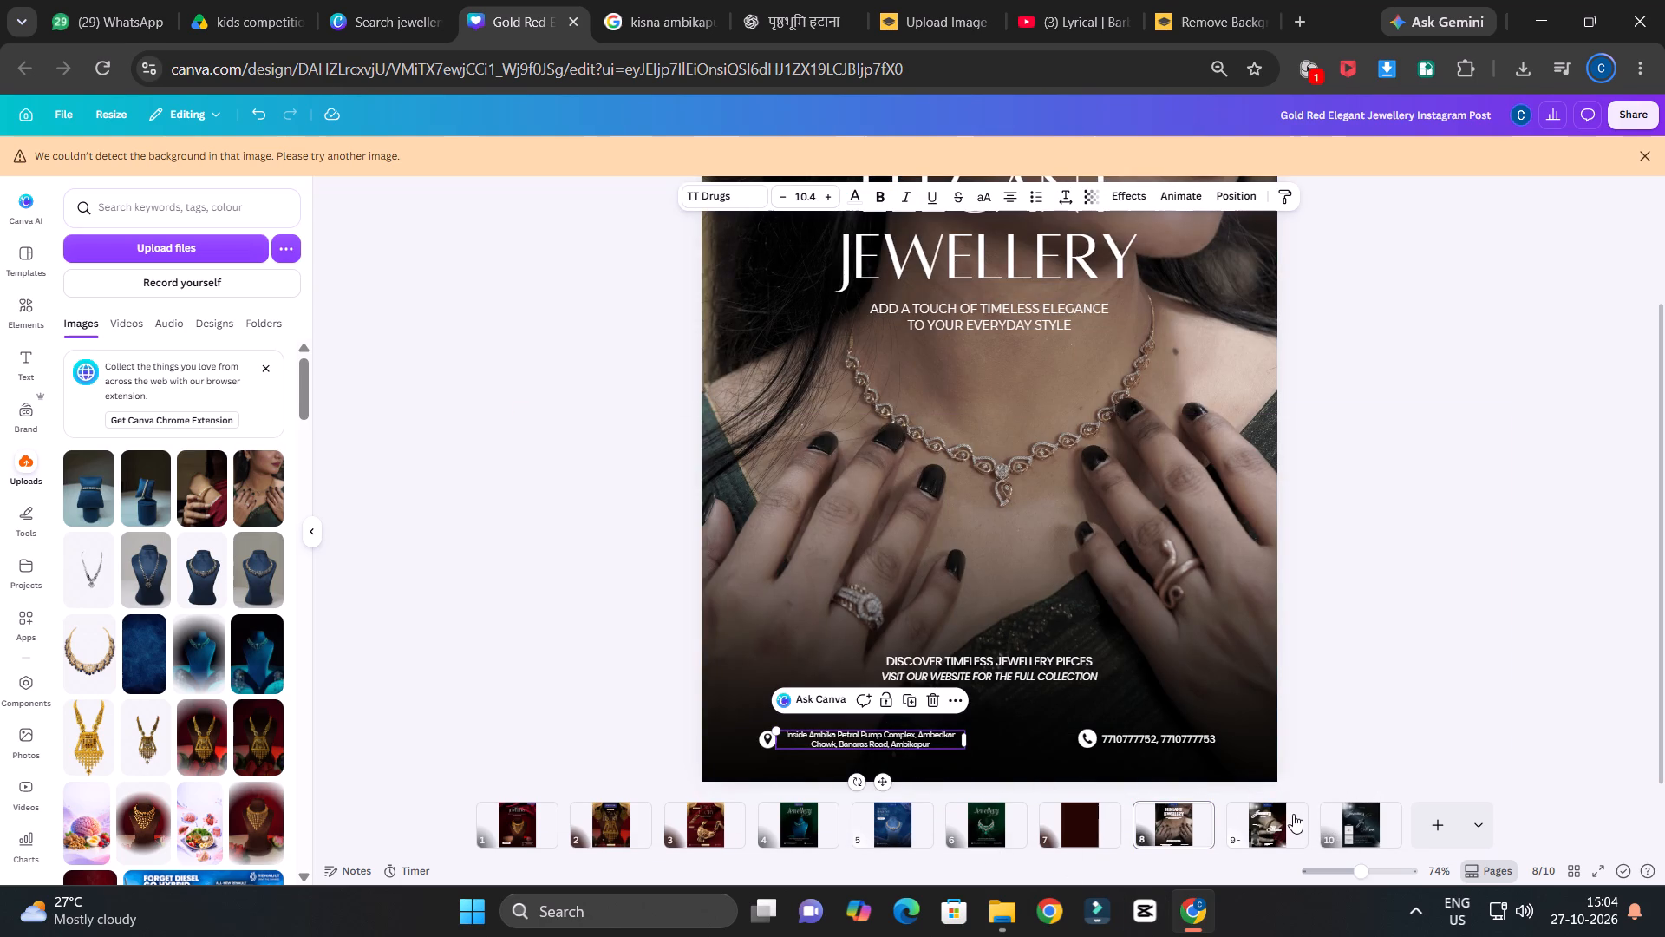
left_click(1288, 815)
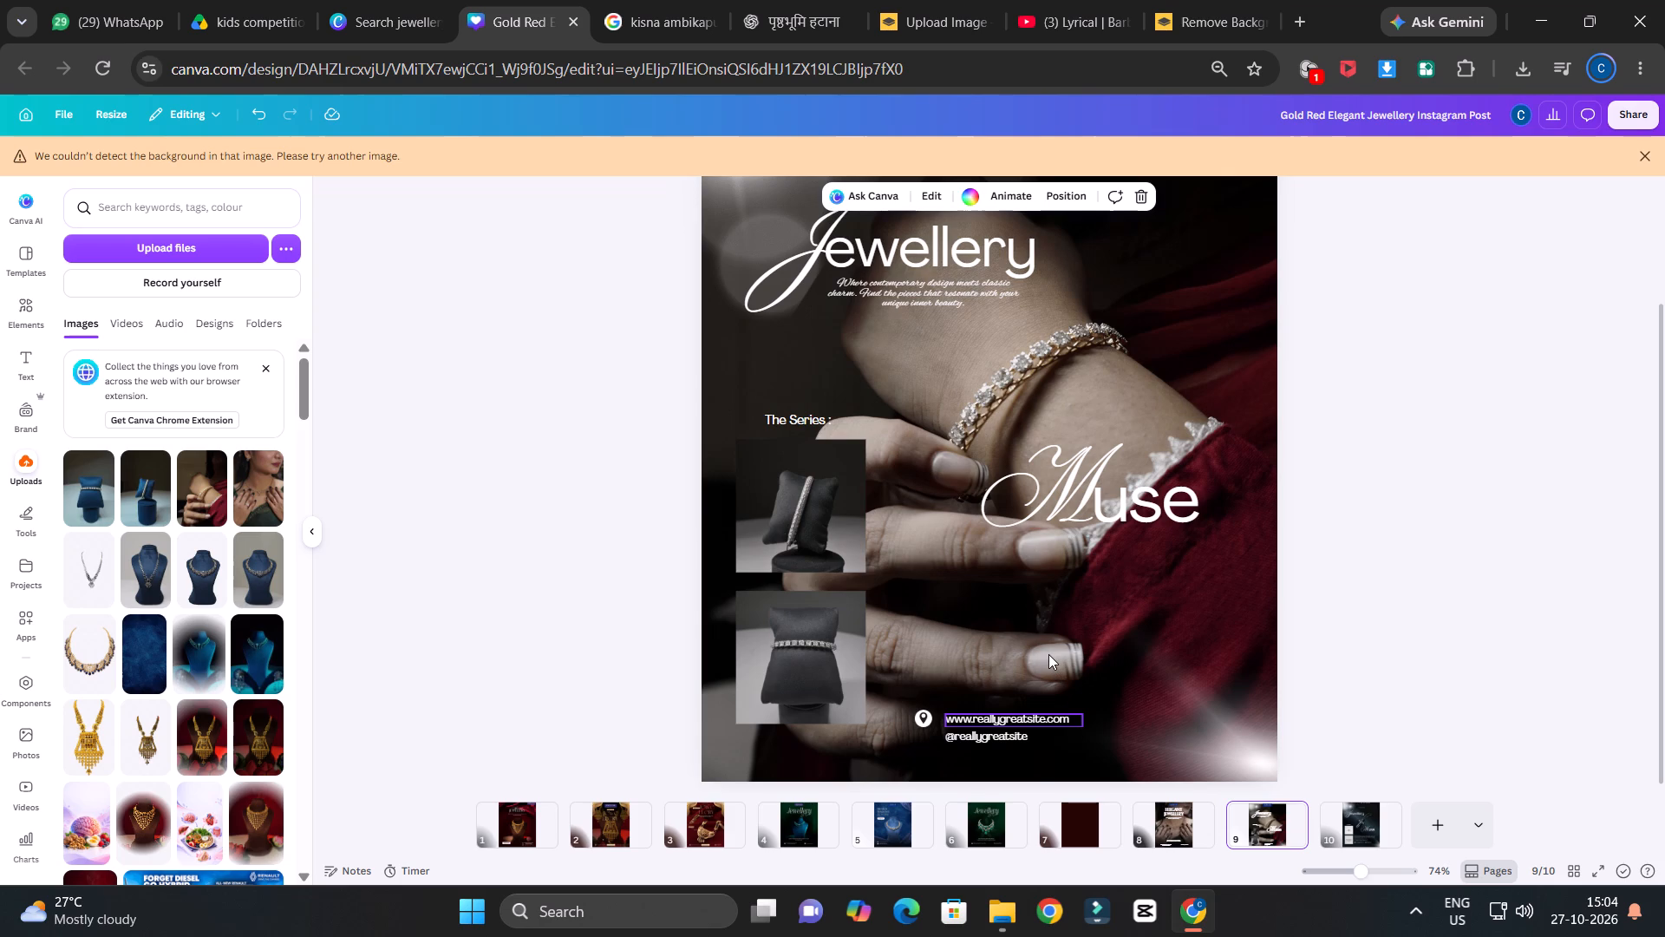
key("ctrl+v")
left_click_drag(890, 740, 906, 738)
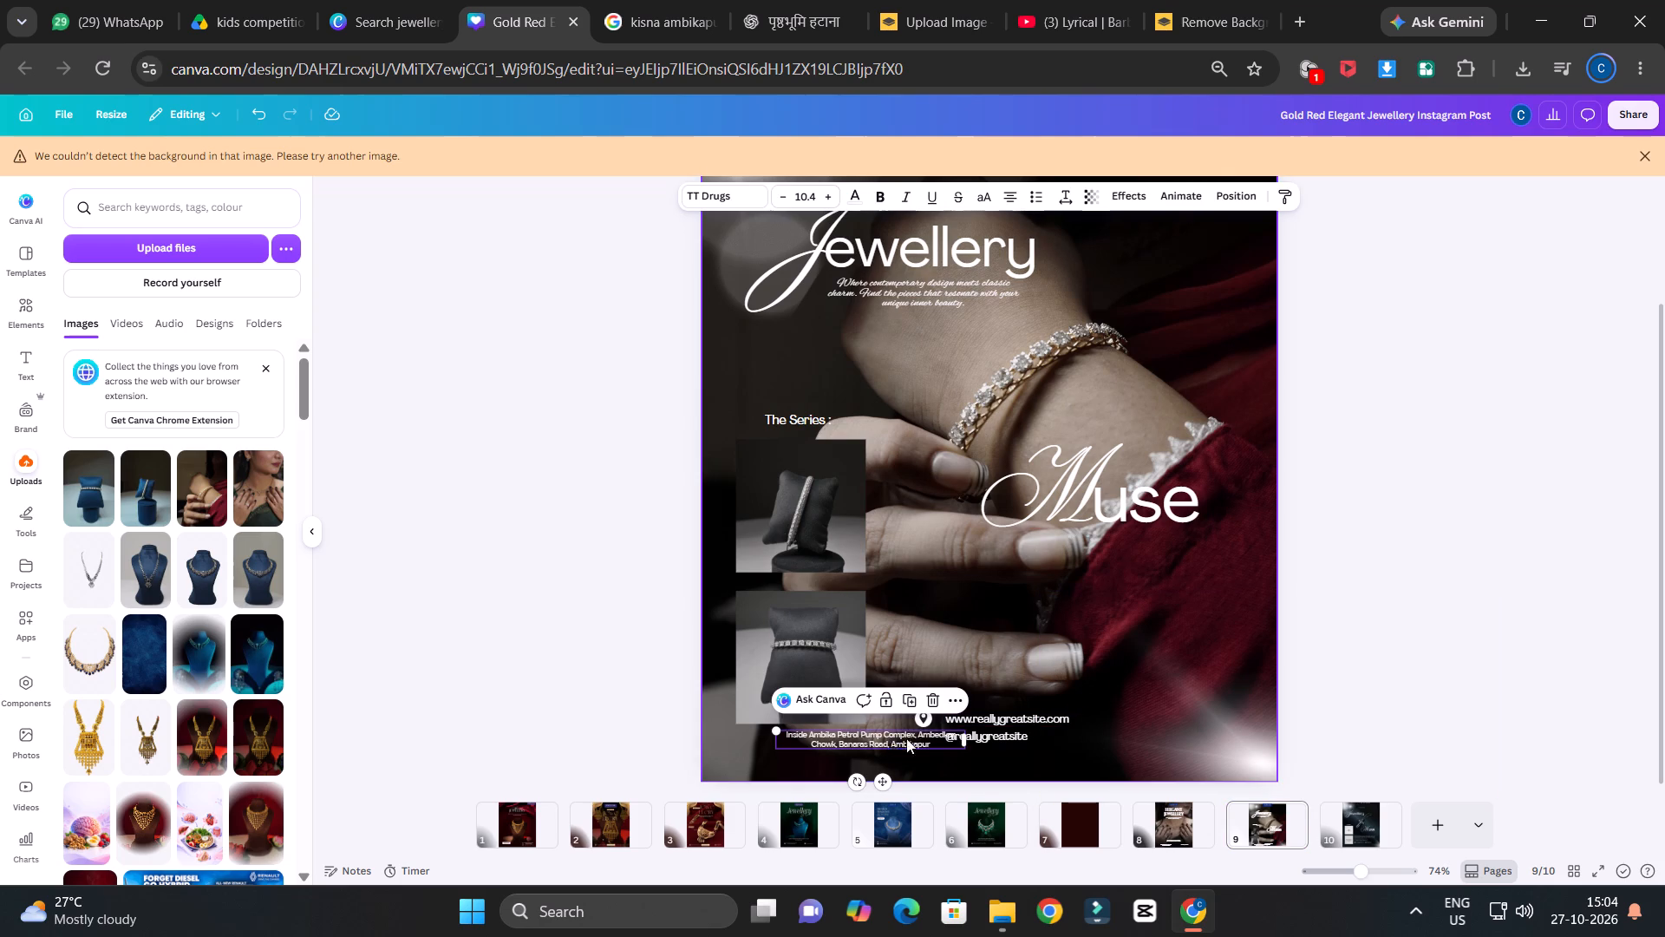
left_click_drag(906, 738, 1094, 665)
left_click(1042, 712)
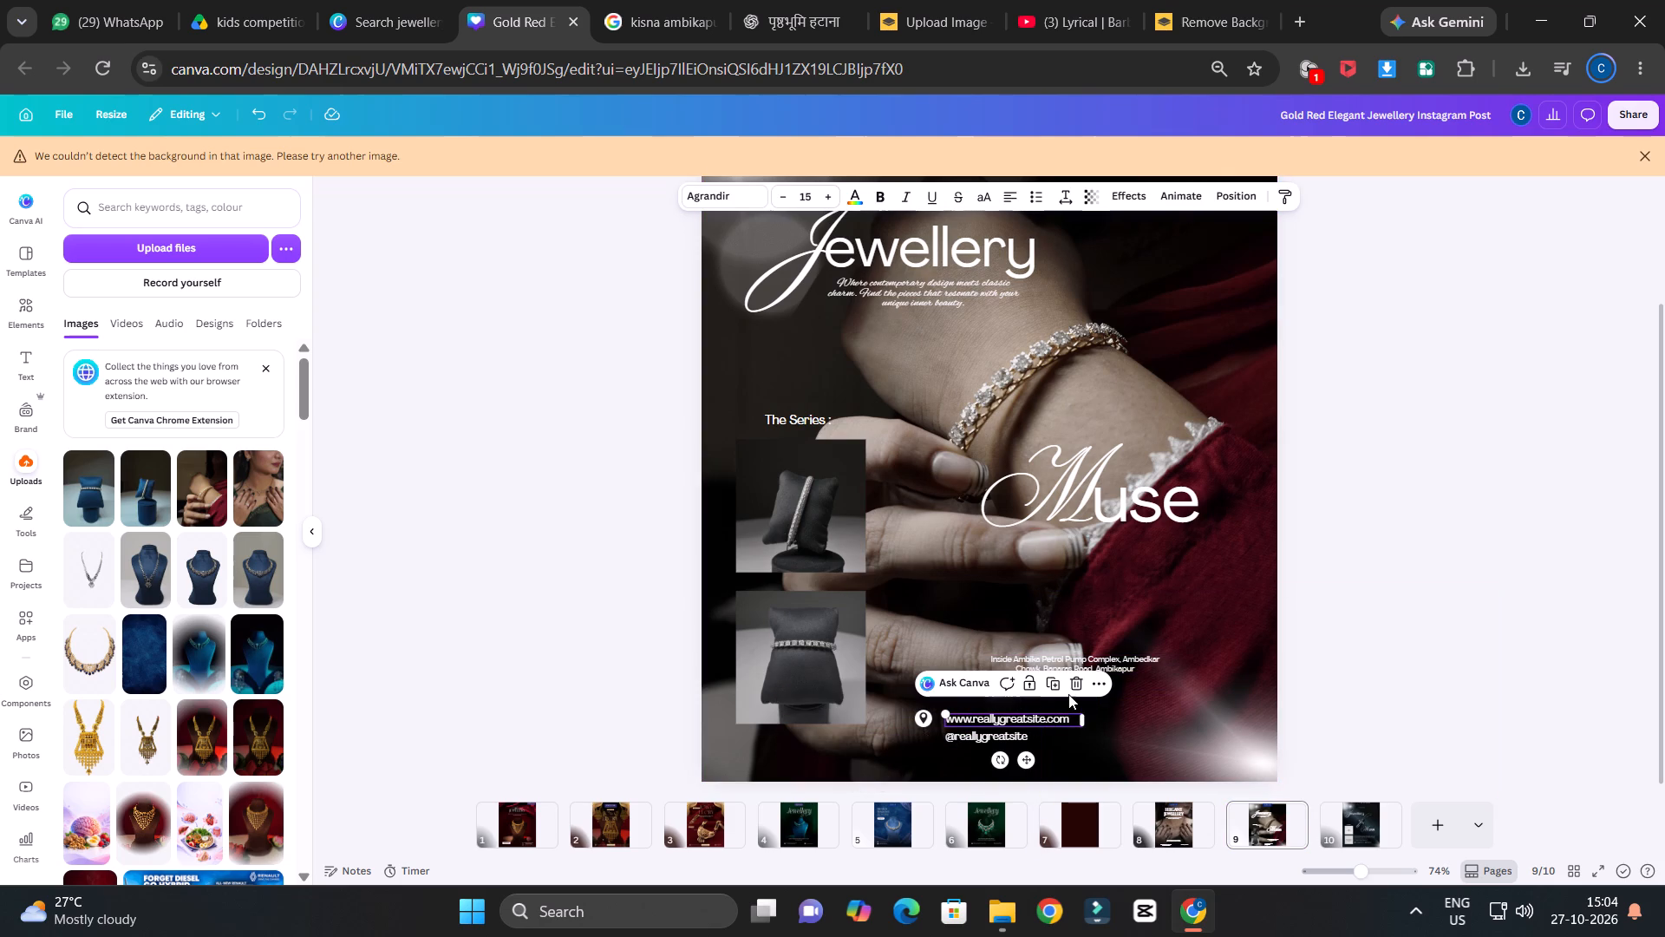
left_click(1074, 686)
left_click_drag(1077, 662, 1035, 715)
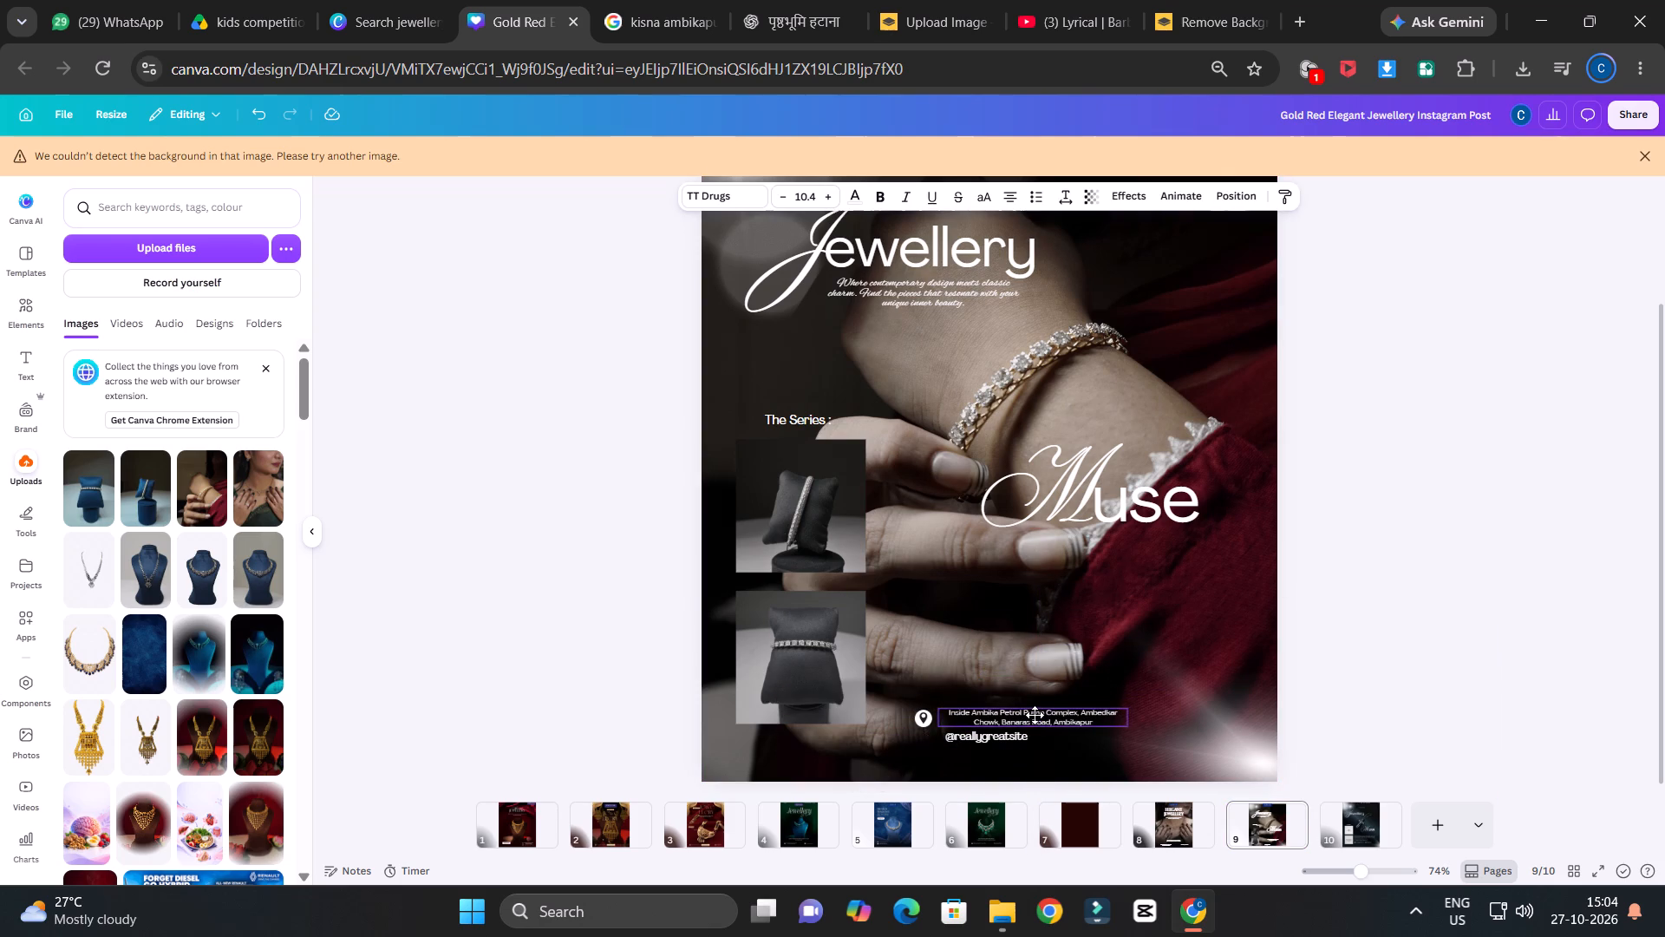
left_click_drag(1035, 715, 1029, 717)
left_click(1395, 612)
scroll(1389, 612, "up", 1, "ctrl")
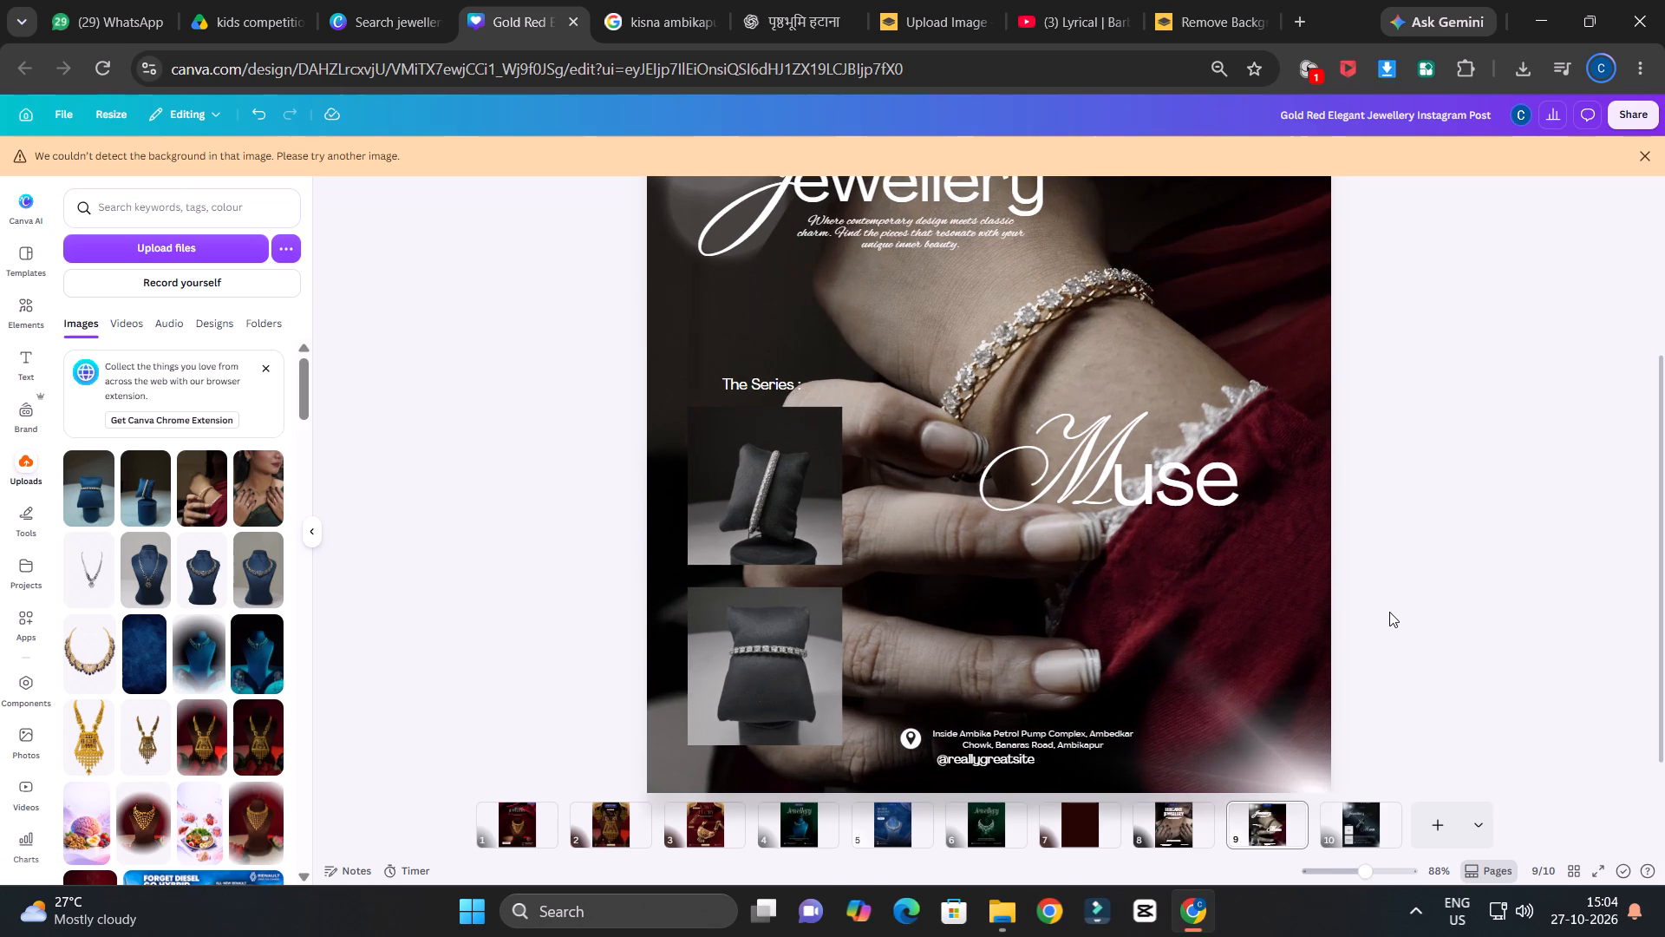
scroll(1389, 612, "down", 1)
left_click(1006, 735)
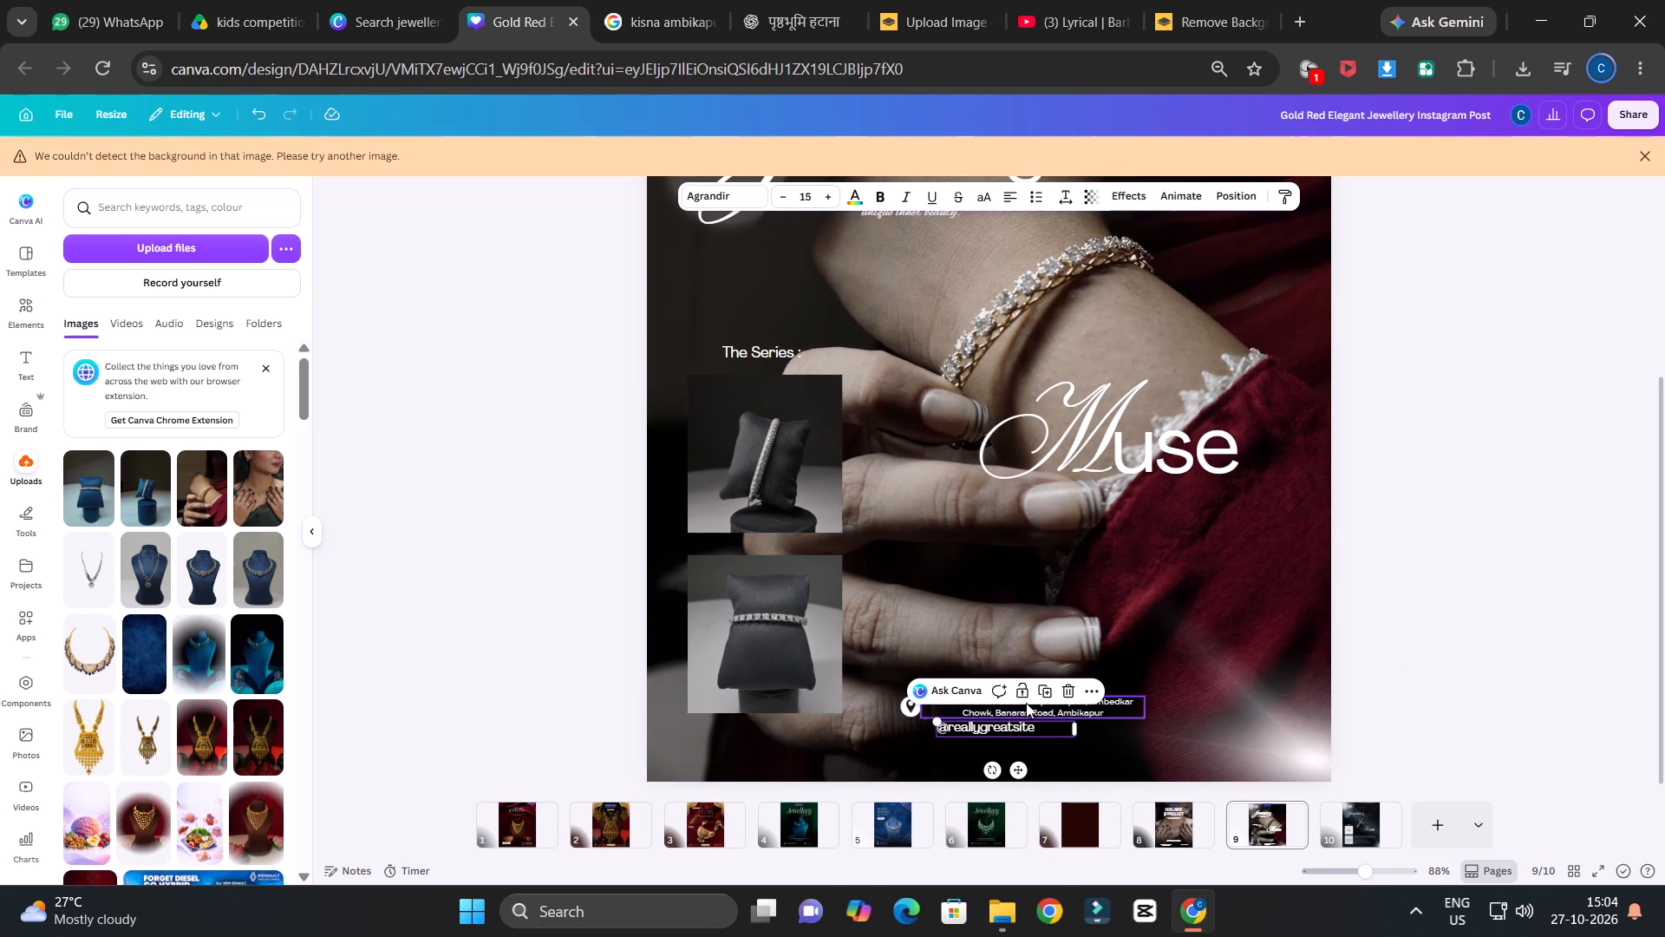
left_click(1063, 686)
Review page 9's overall layout, checking the headings, tagline, product photos and store address.
left_click(1036, 705)
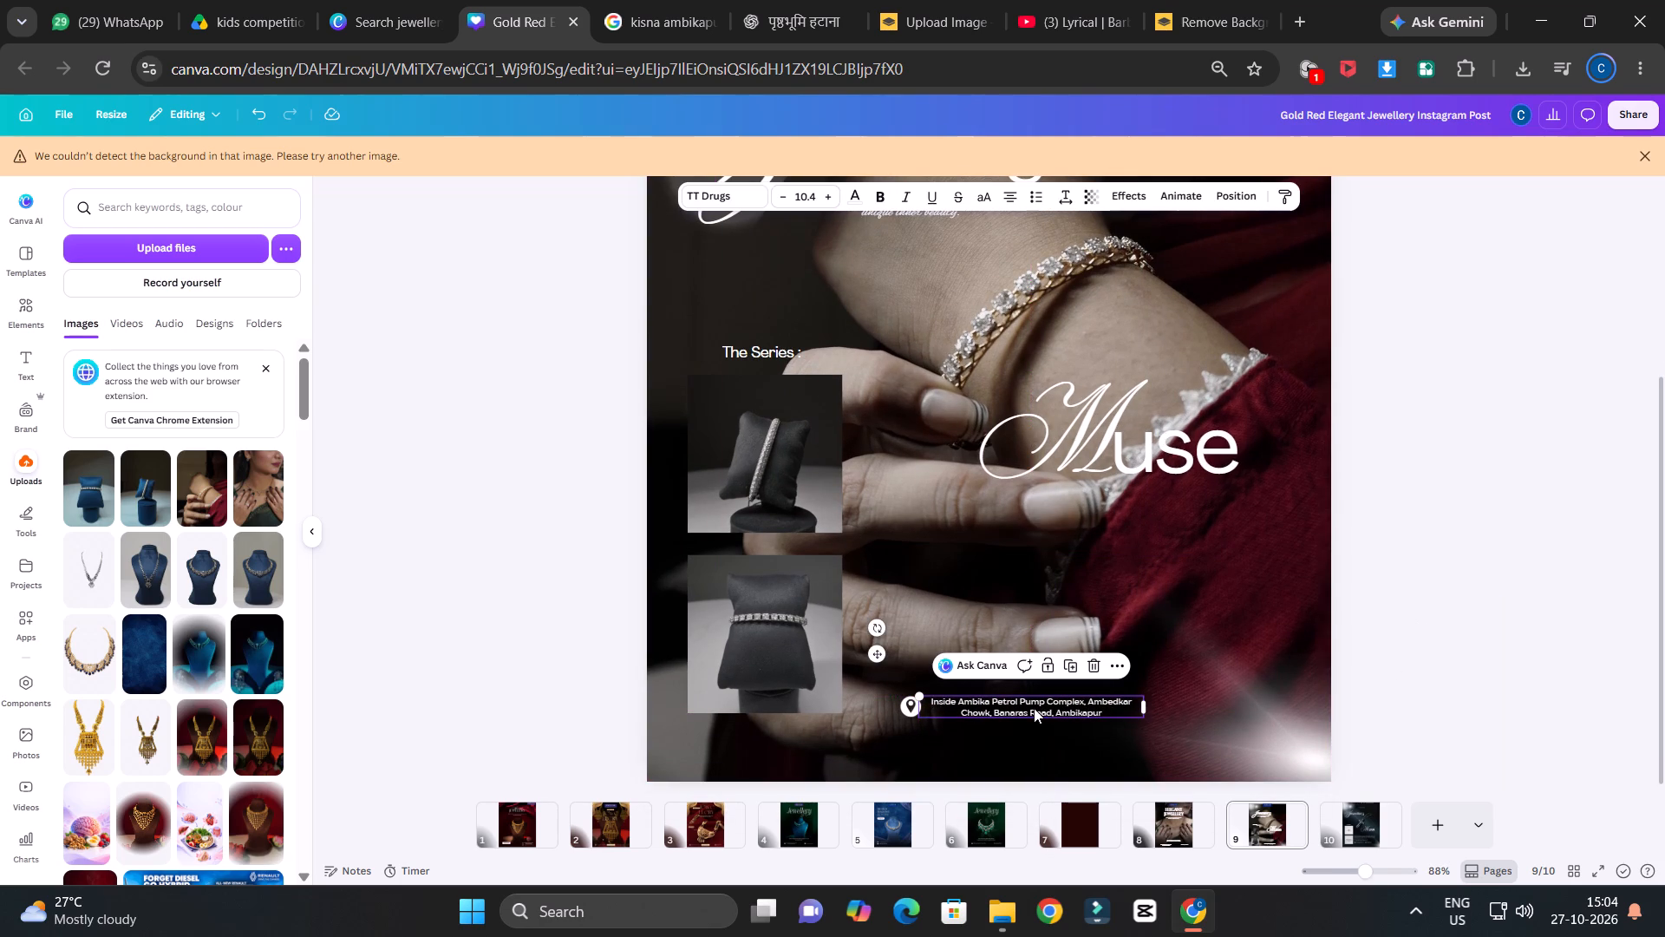
scroll(1512, 468, "down", 3, "ctrl")
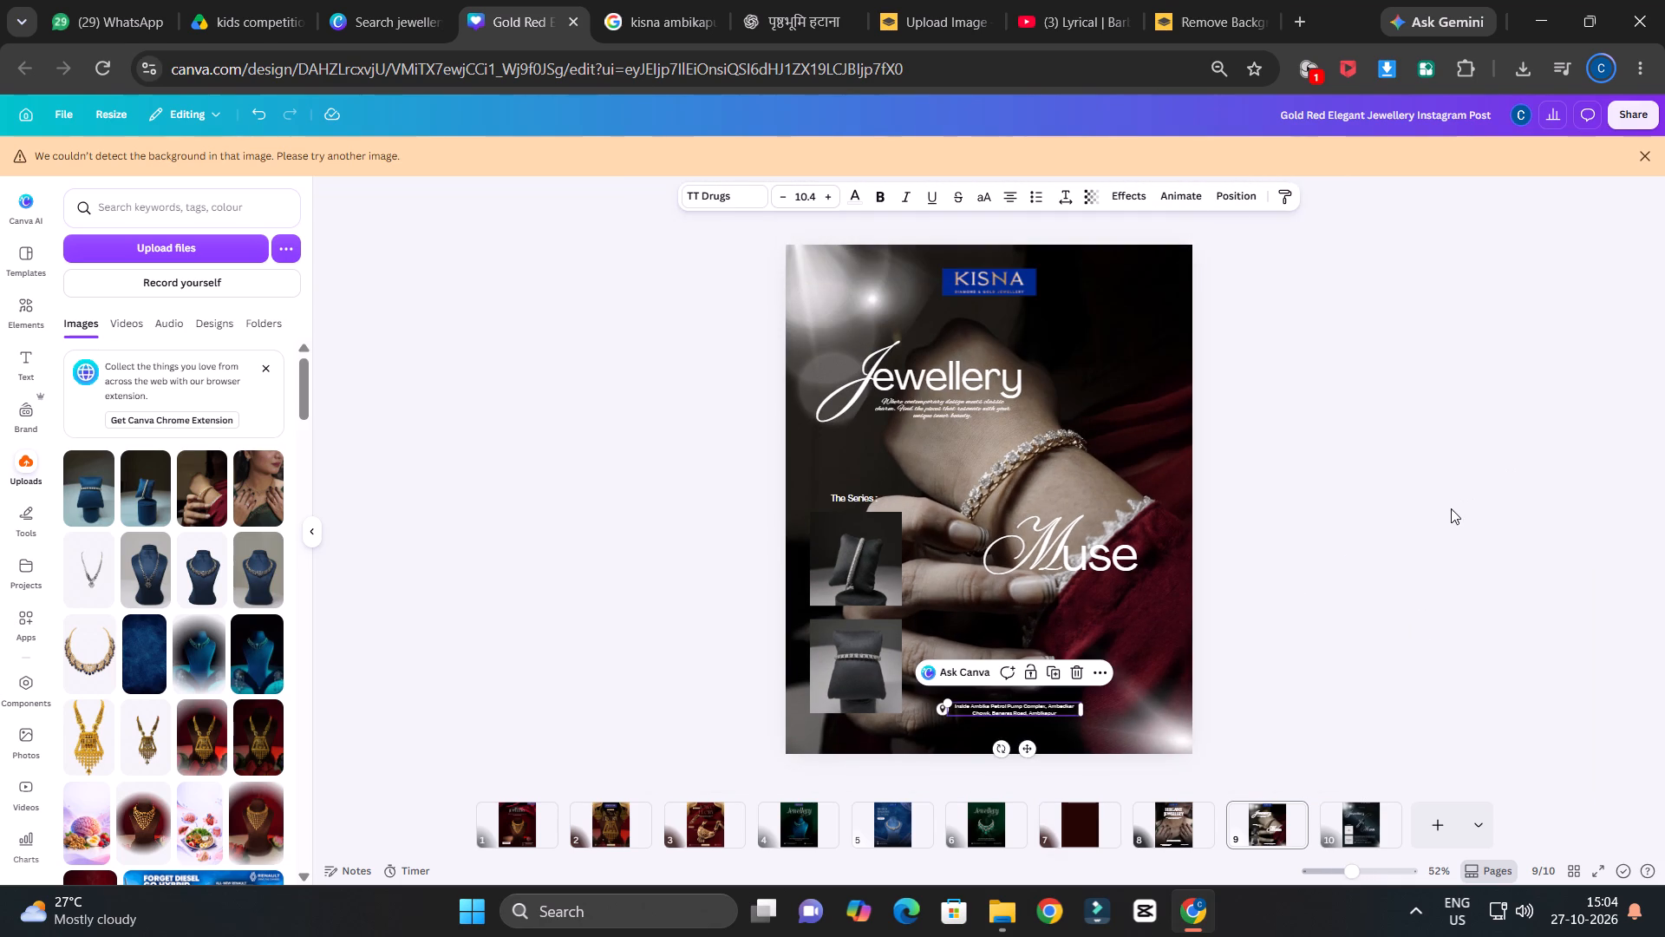
scroll(1450, 508, "up", 1, "ctrl")
scroll(1450, 508, "down", 2)
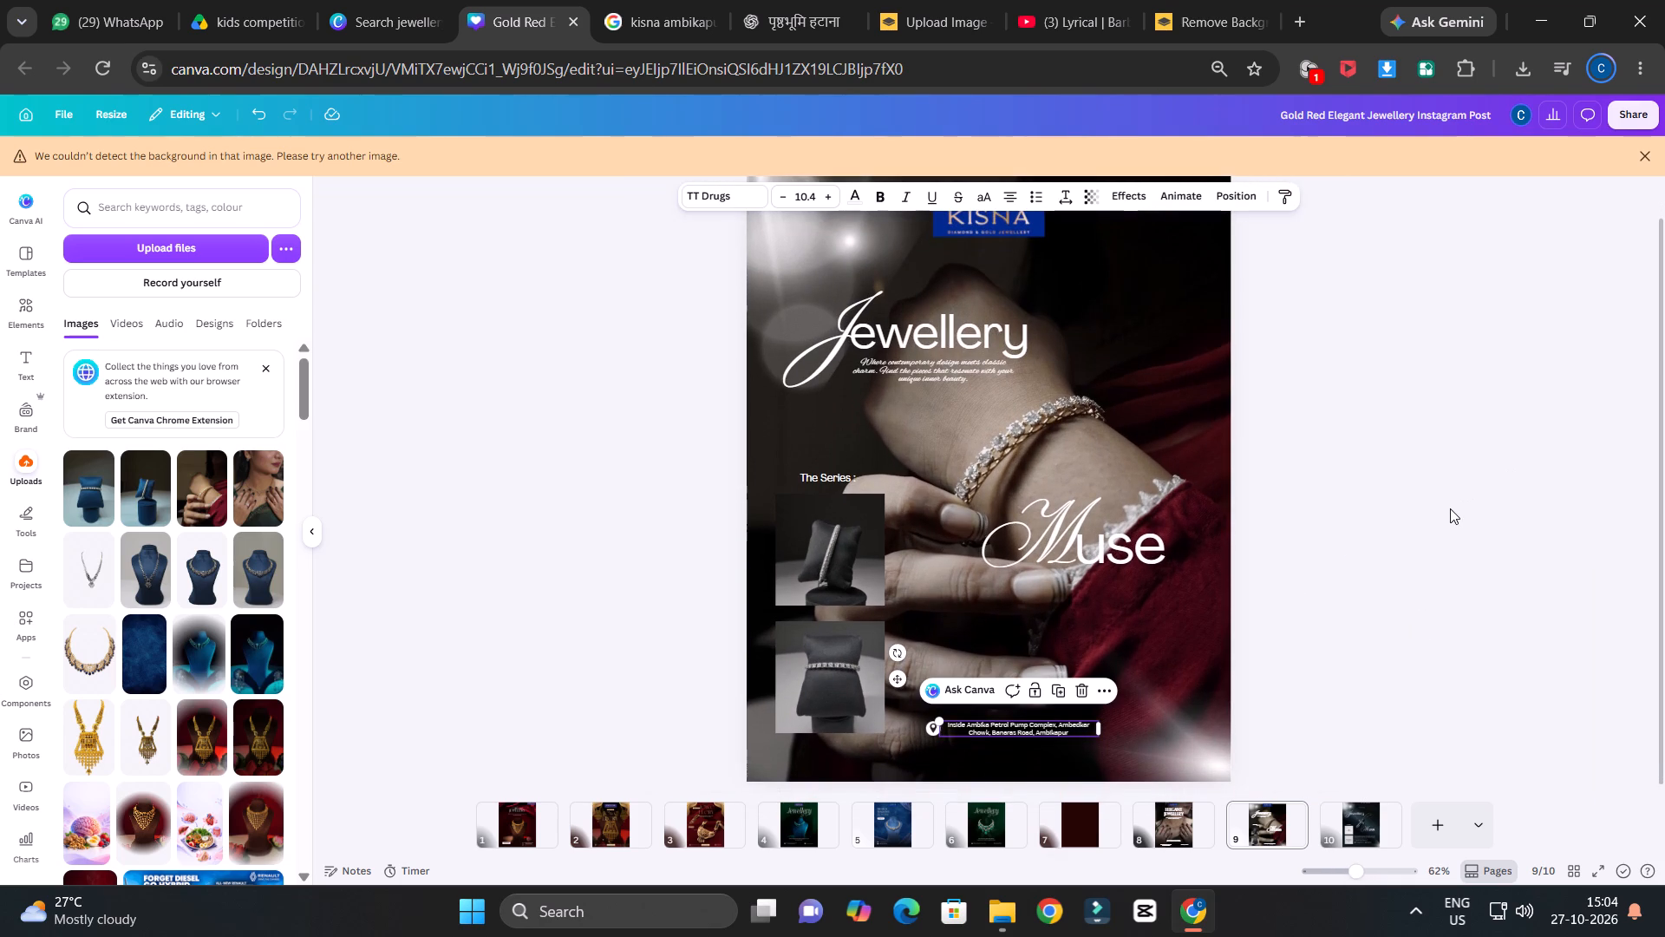
left_click(1128, 541)
left_click(1350, 503)
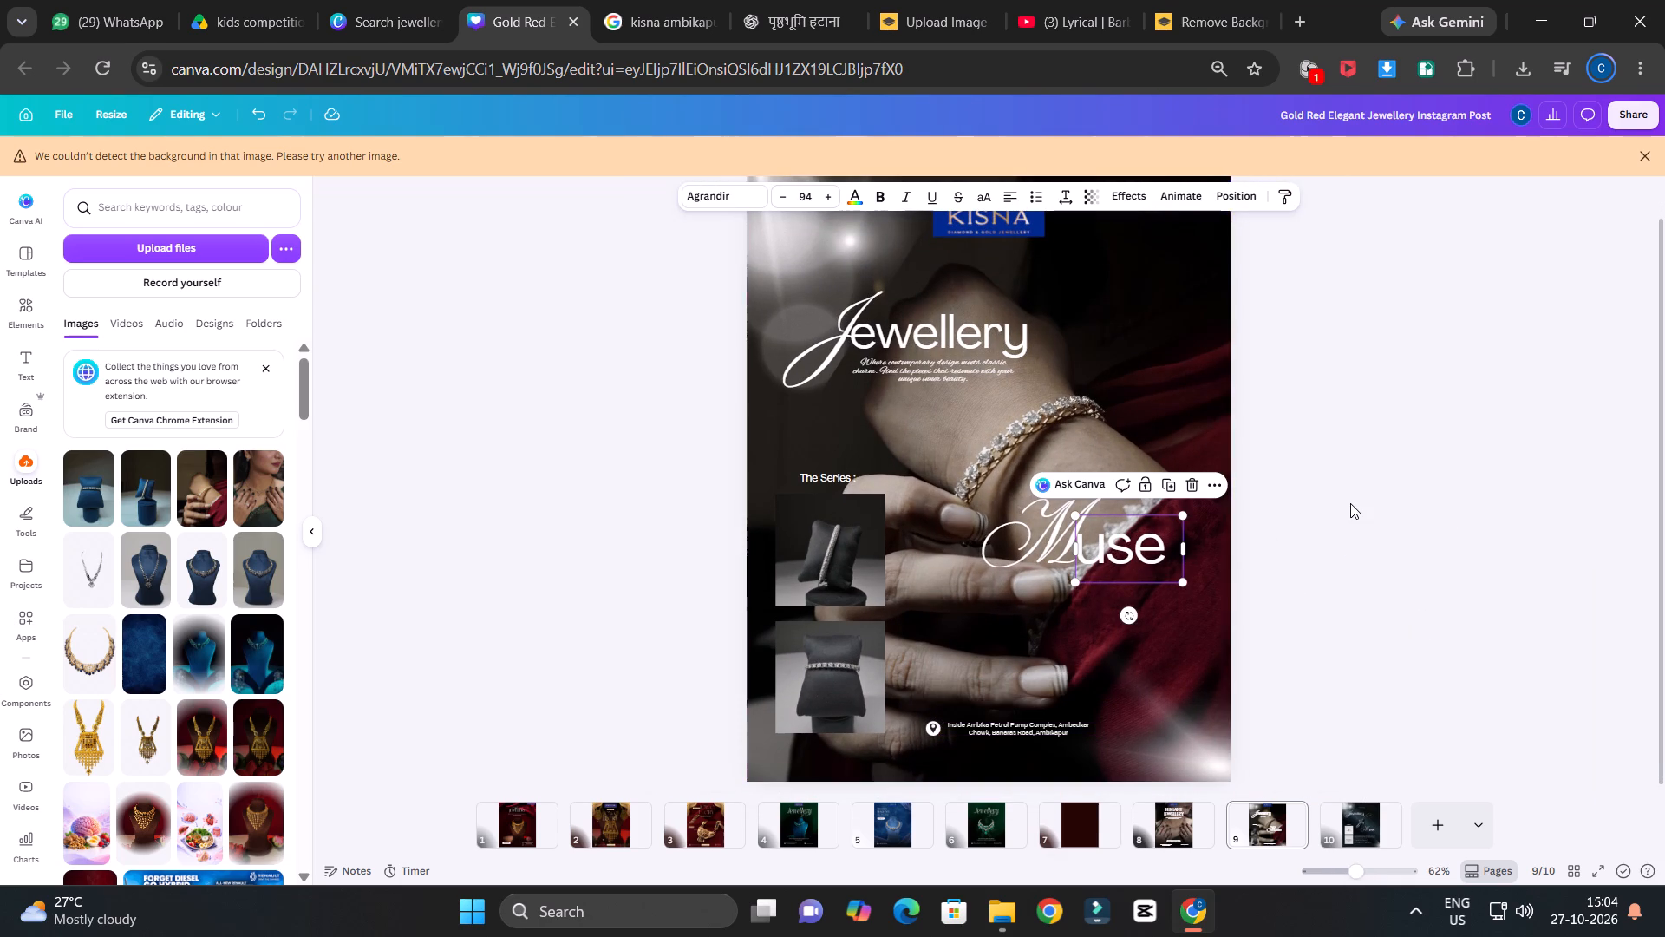
scroll(1375, 512, "up", 1, "ctrl")
scroll(1375, 512, "down", 1, "ctrl")
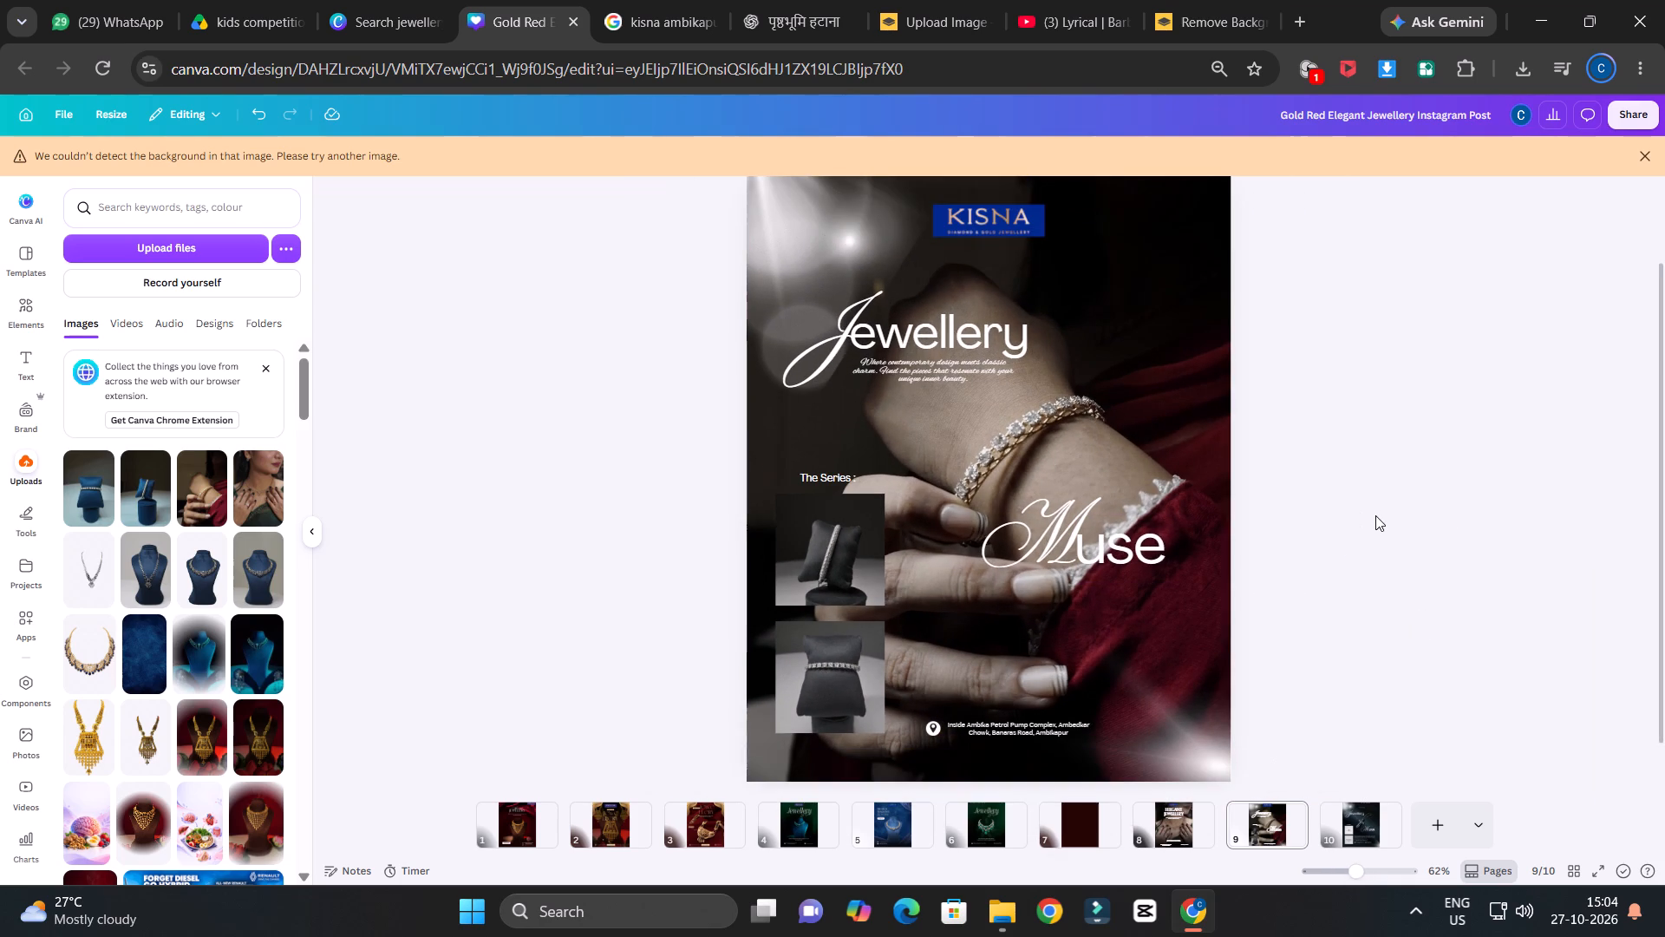
scroll(1379, 523, "up", 1, "ctrl")
scroll(1379, 523, "down", 3)
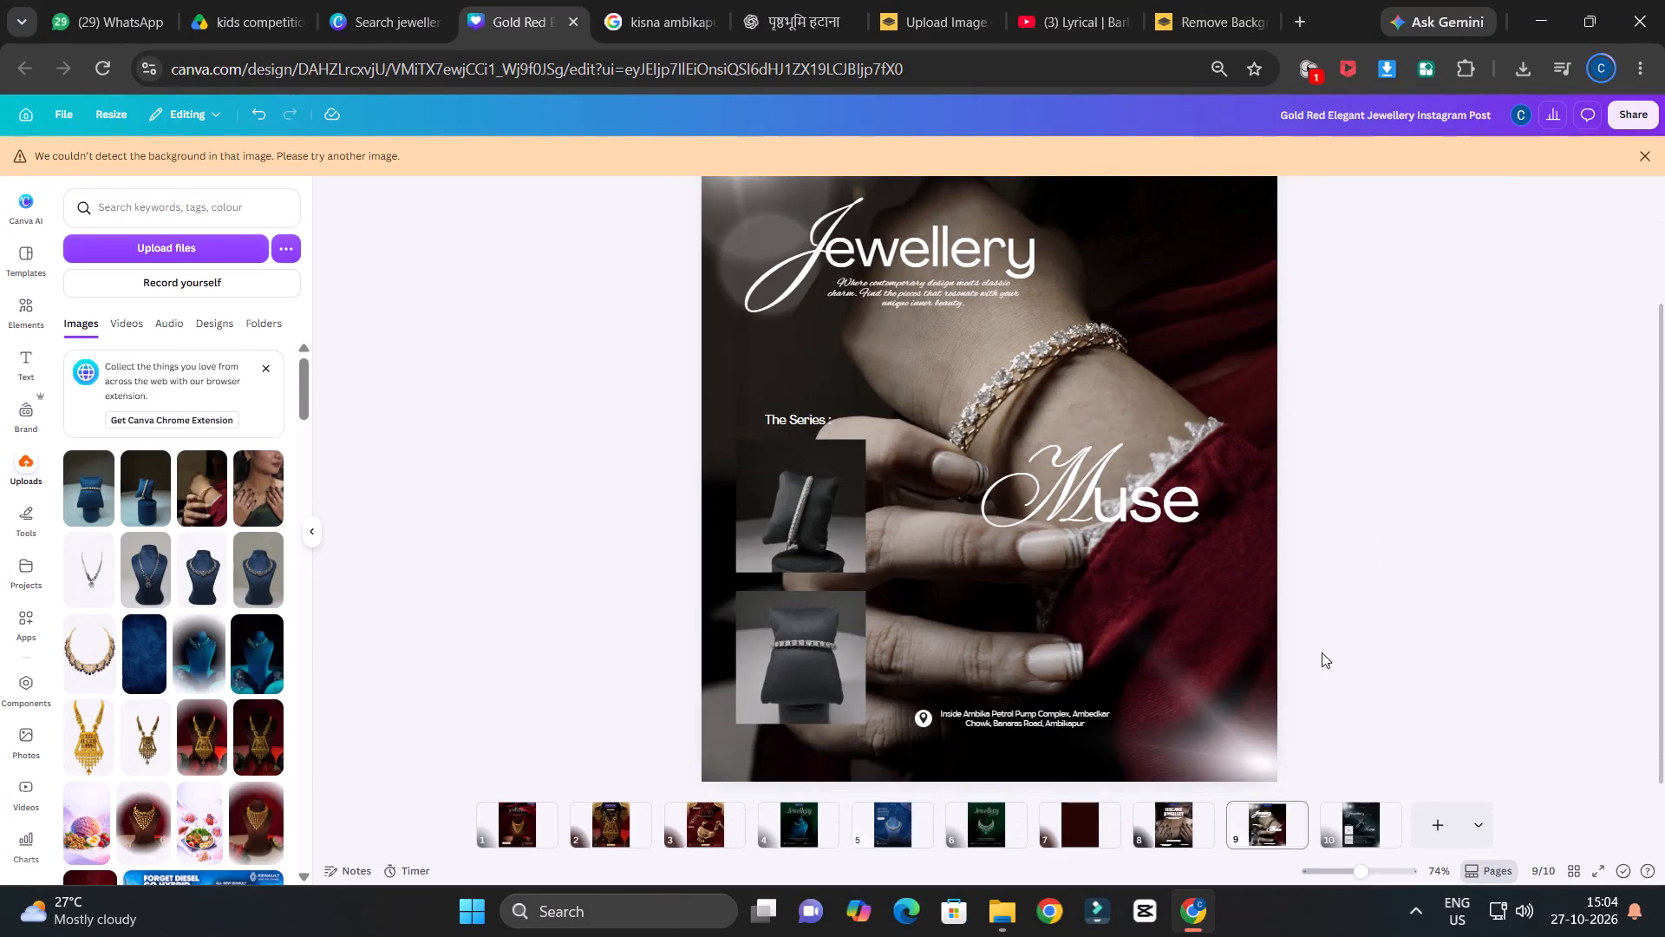
Copy the phone icon from page 8 onto page 9 and place it beneath the location pin.
left_click(1169, 824)
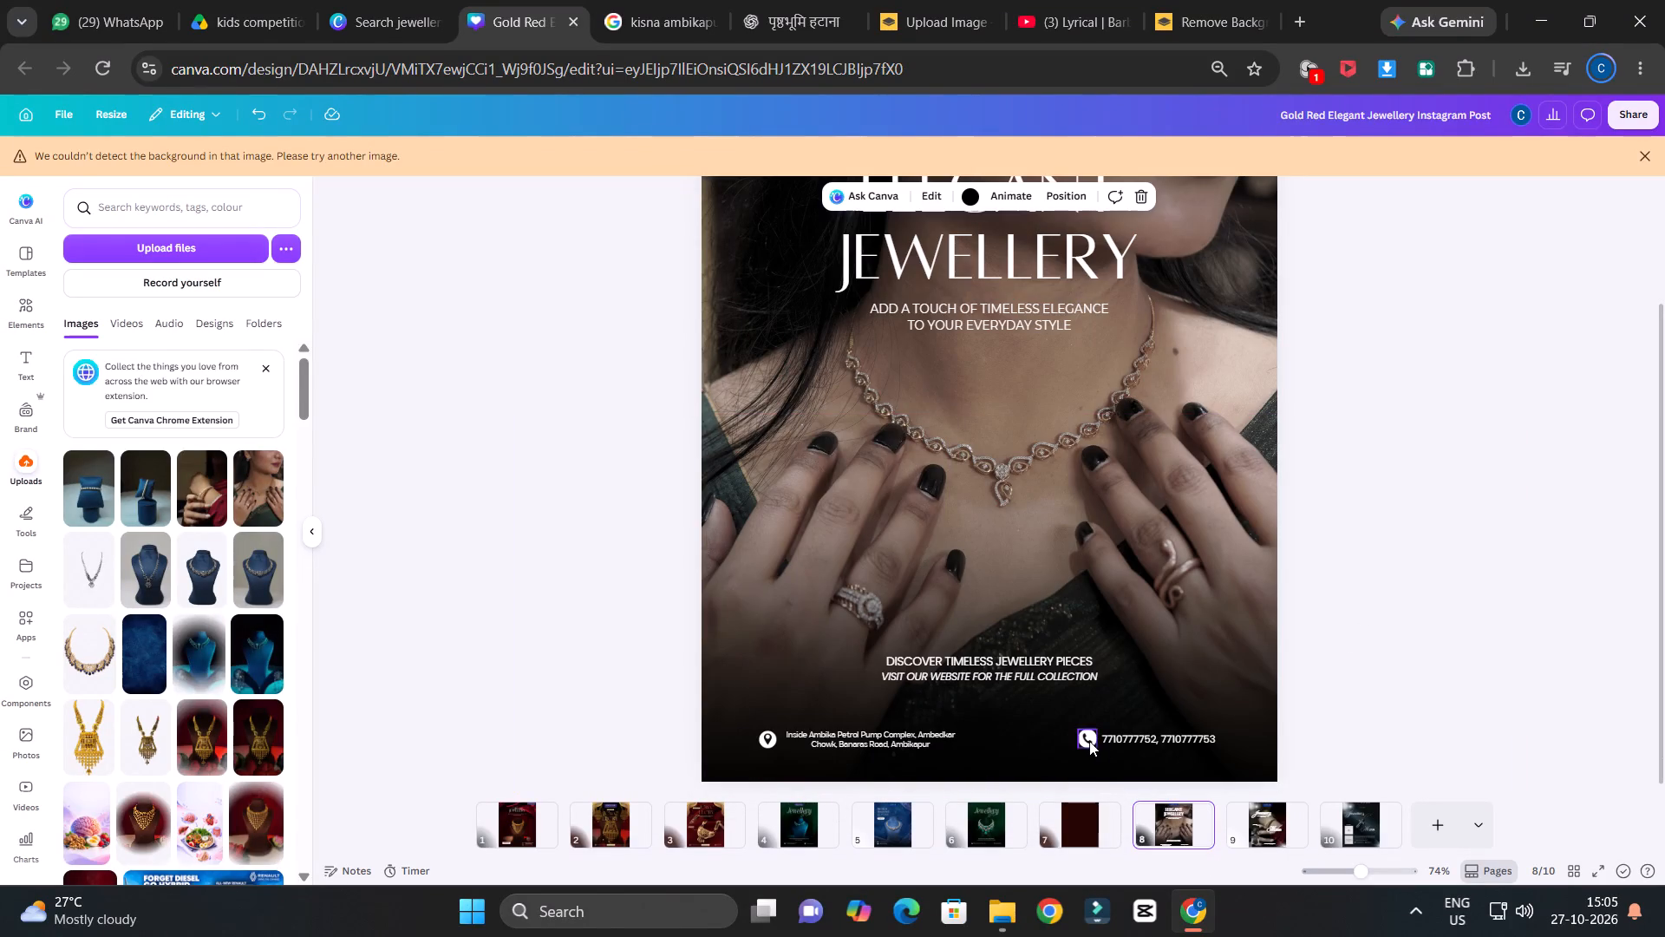
left_click(1087, 741)
key("ctrl+c")
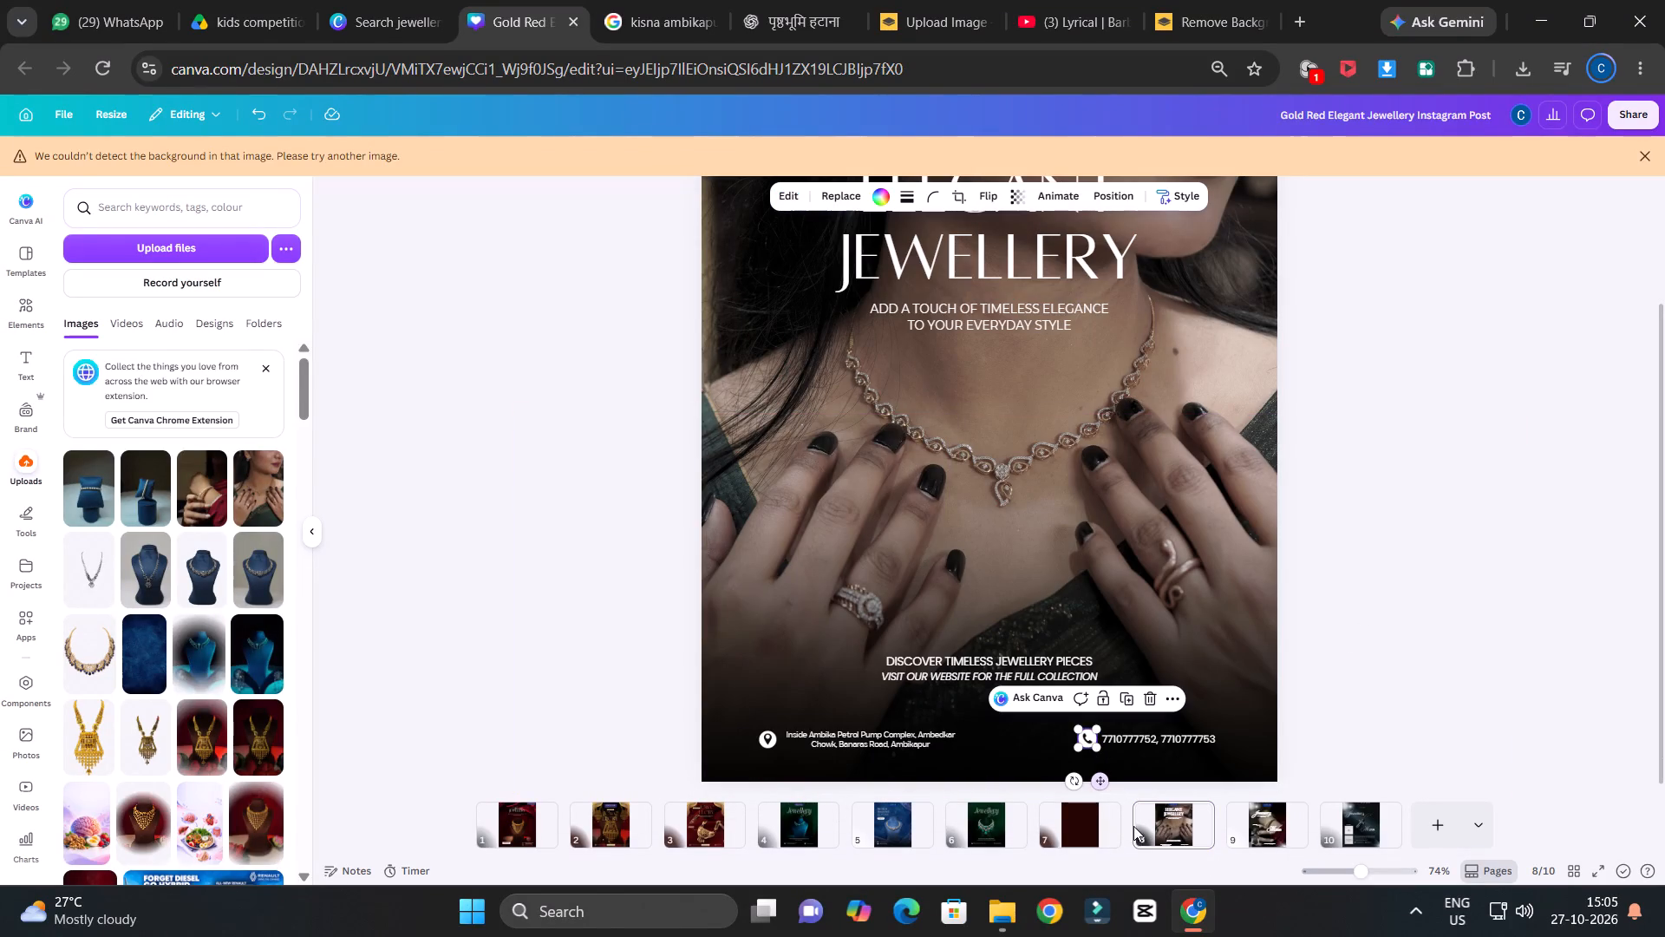
left_click(1276, 827)
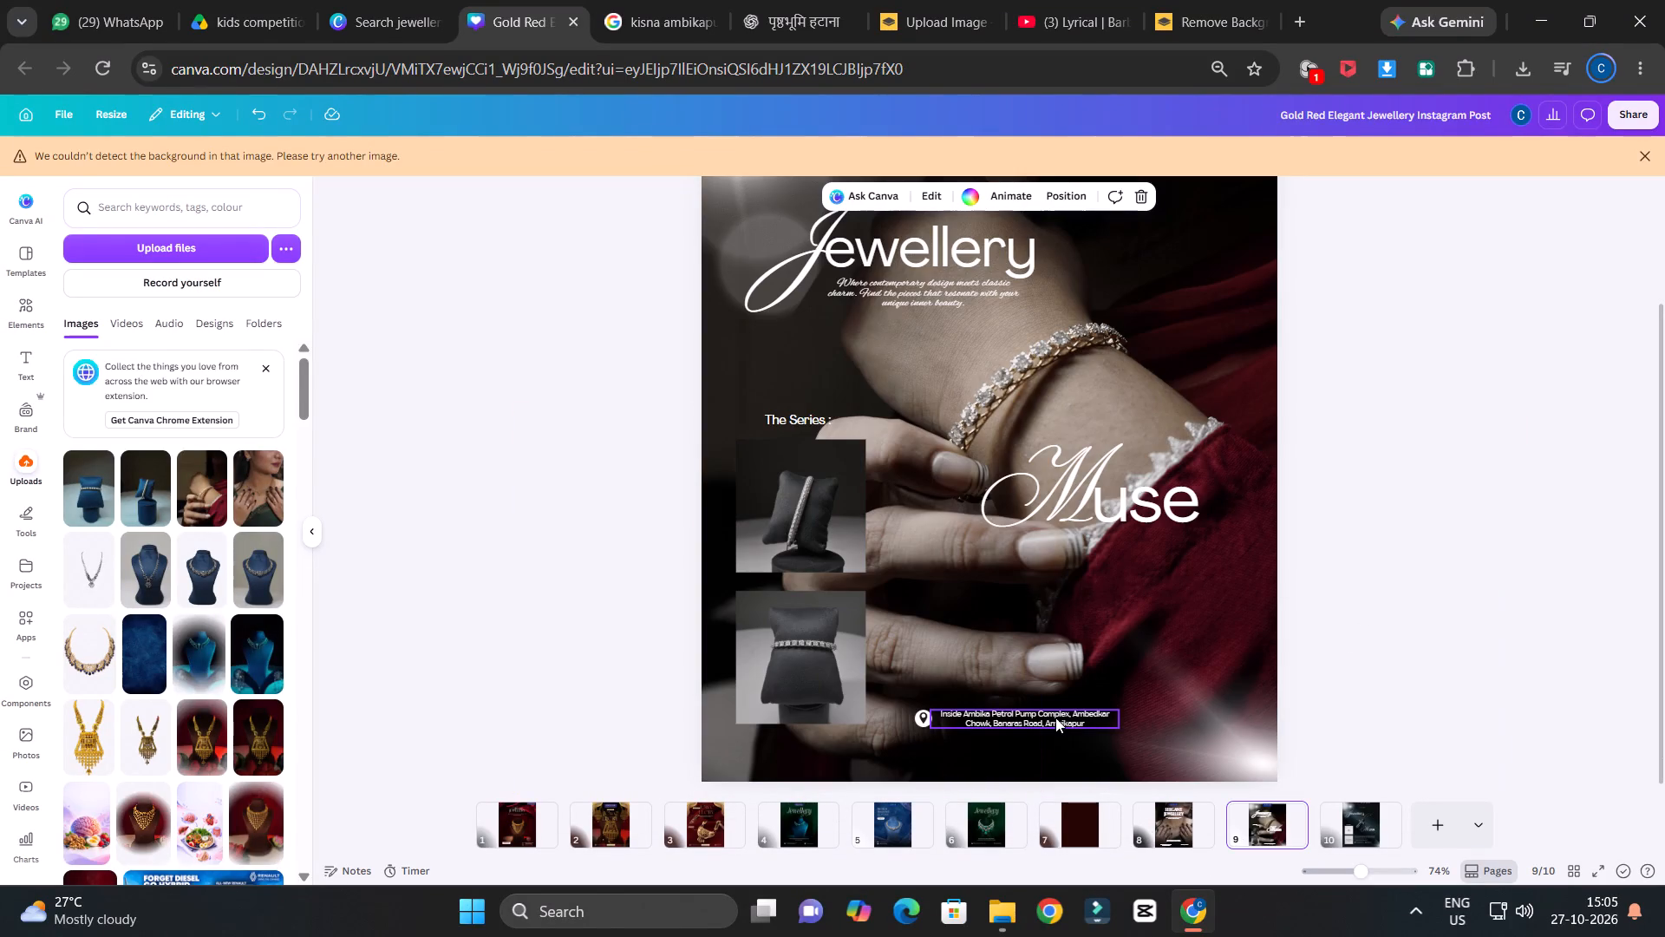
key("ctrl+v")
left_click_drag(1089, 741, 998, 744)
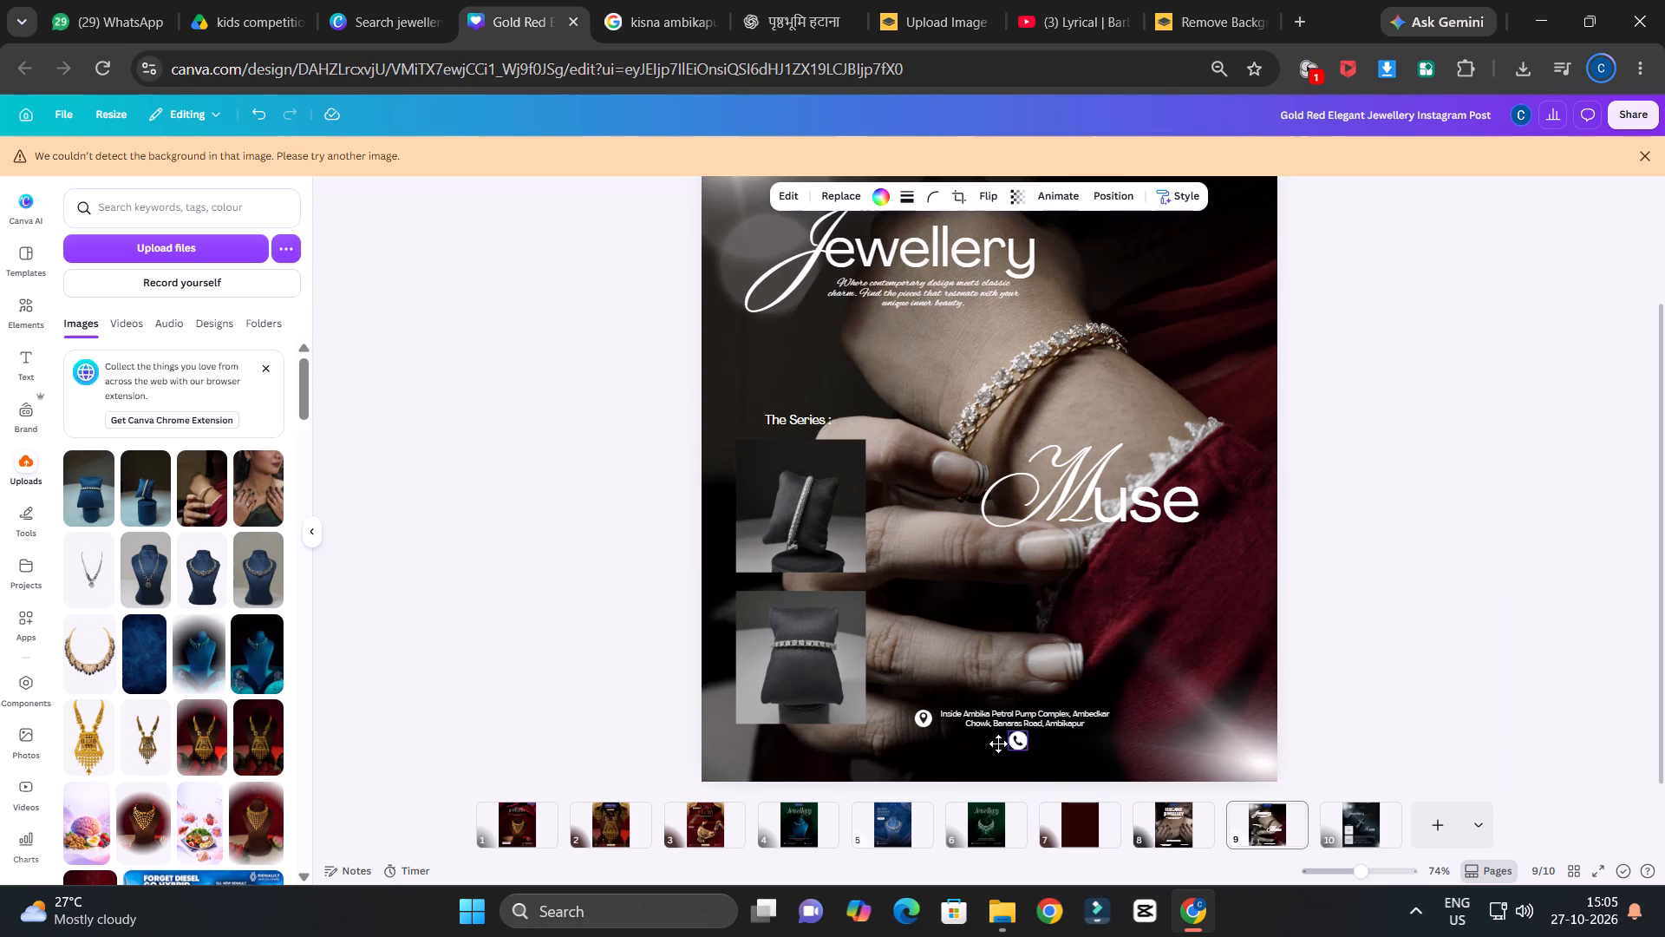
left_click_drag(998, 744, 928, 754)
Copy the store's phone numbers from page 8 onto page 9 and place them beside the phone icon.
left_click(1183, 818)
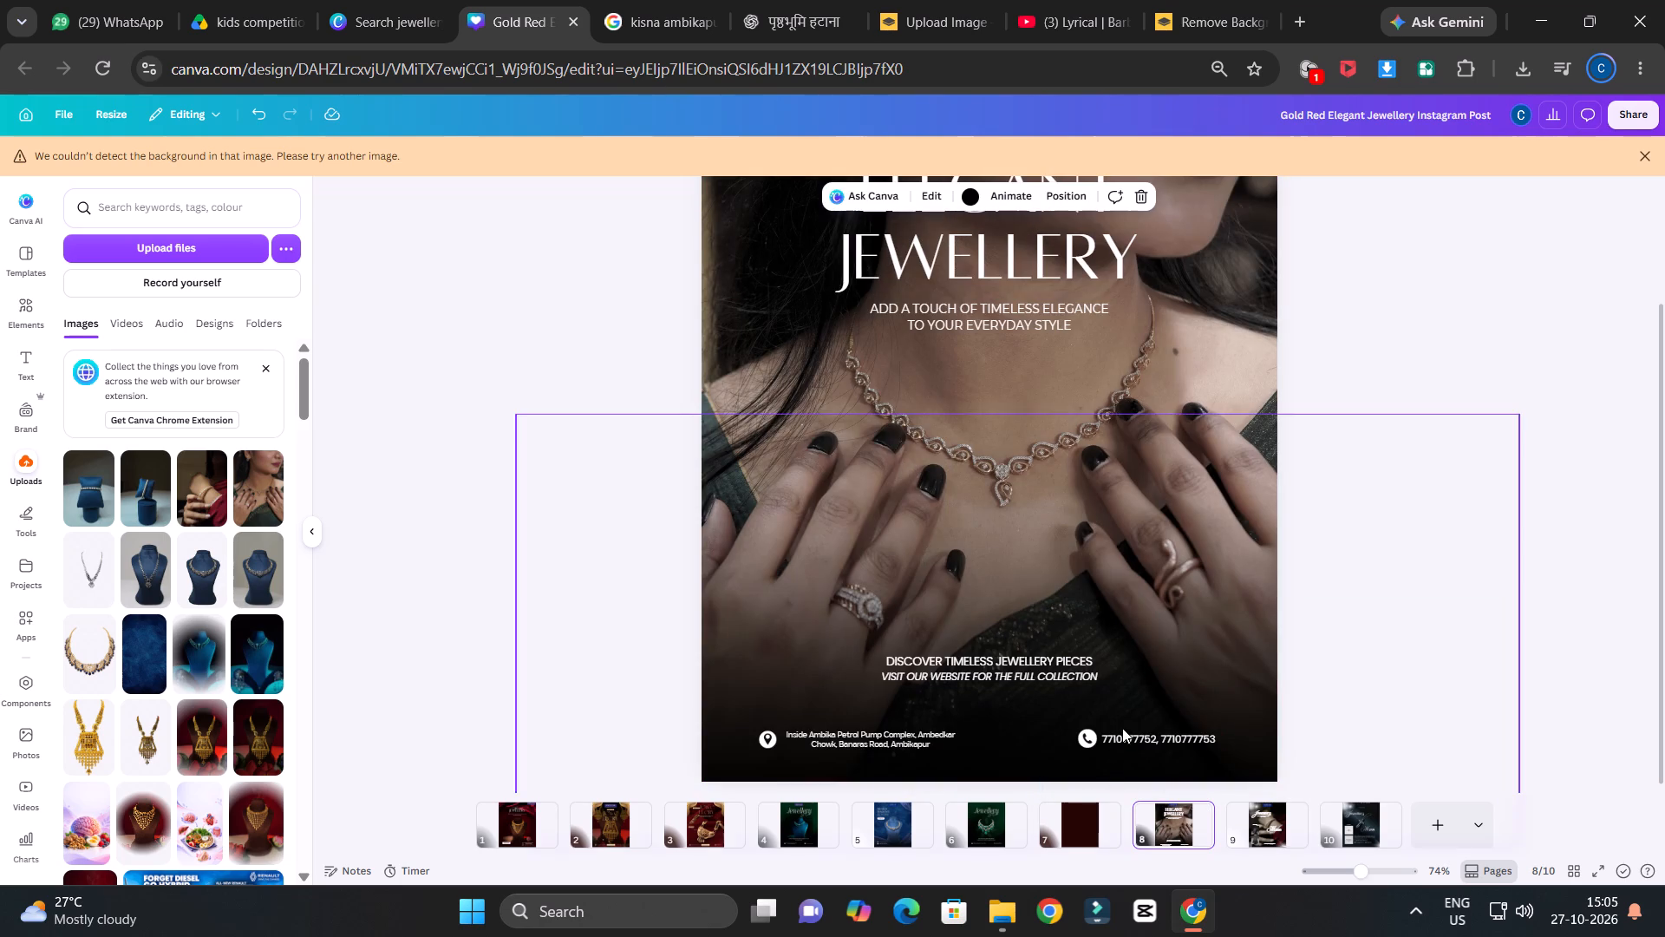
left_click(1123, 737)
key("ctrl+c")
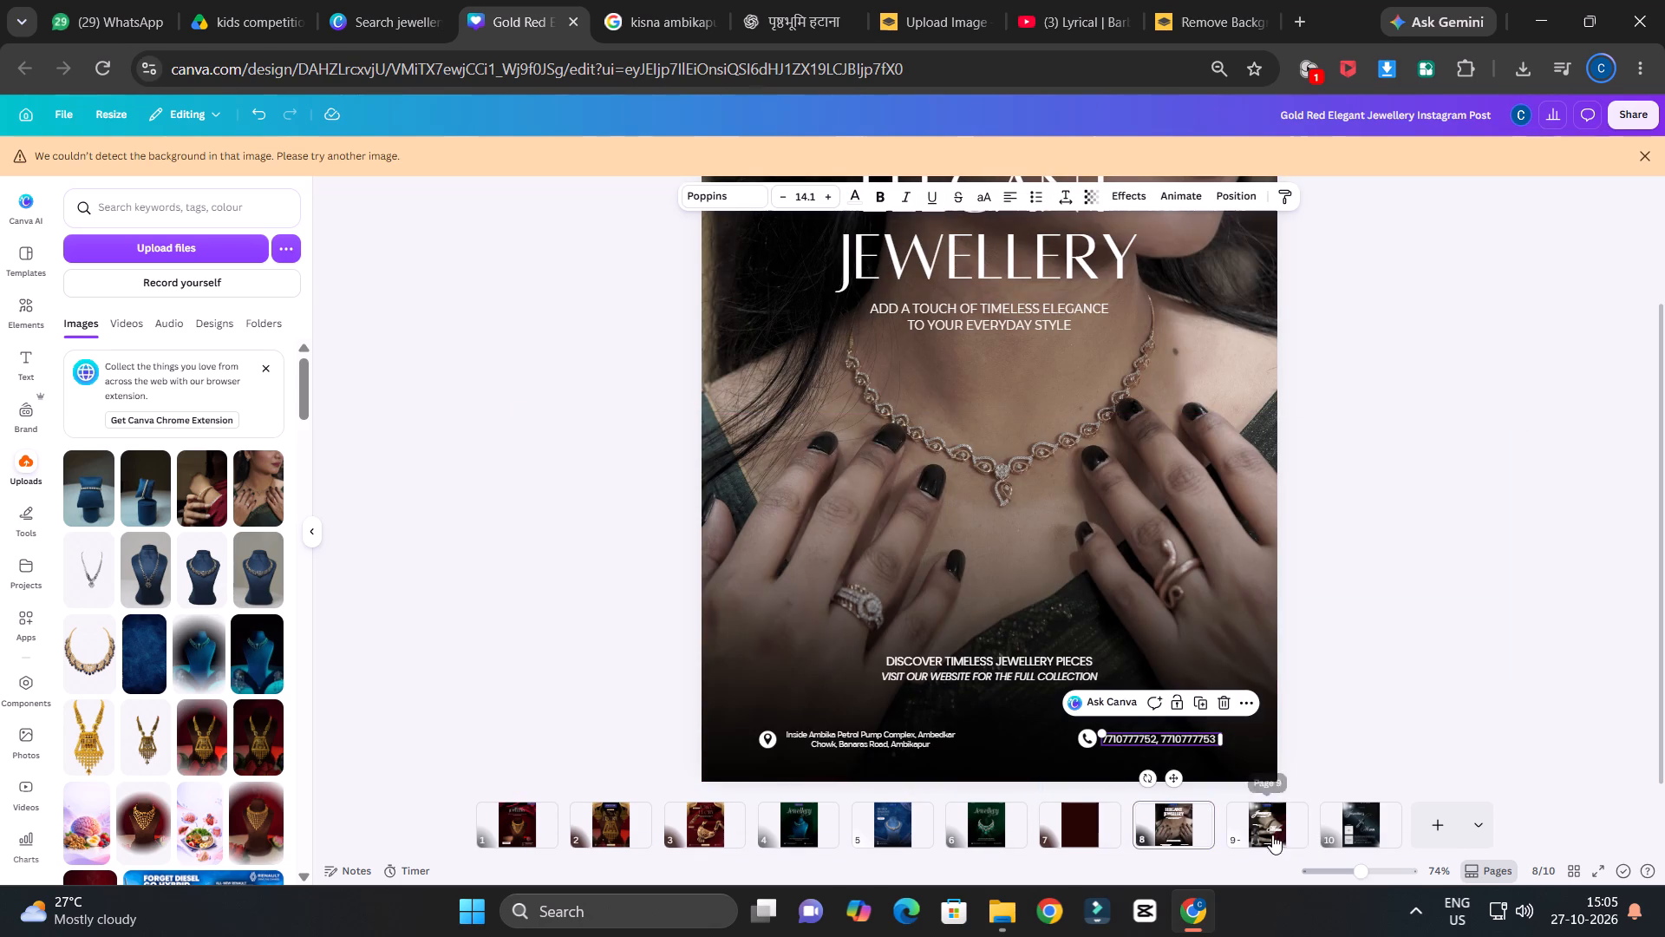
left_click(1272, 835)
key("ctrl+v")
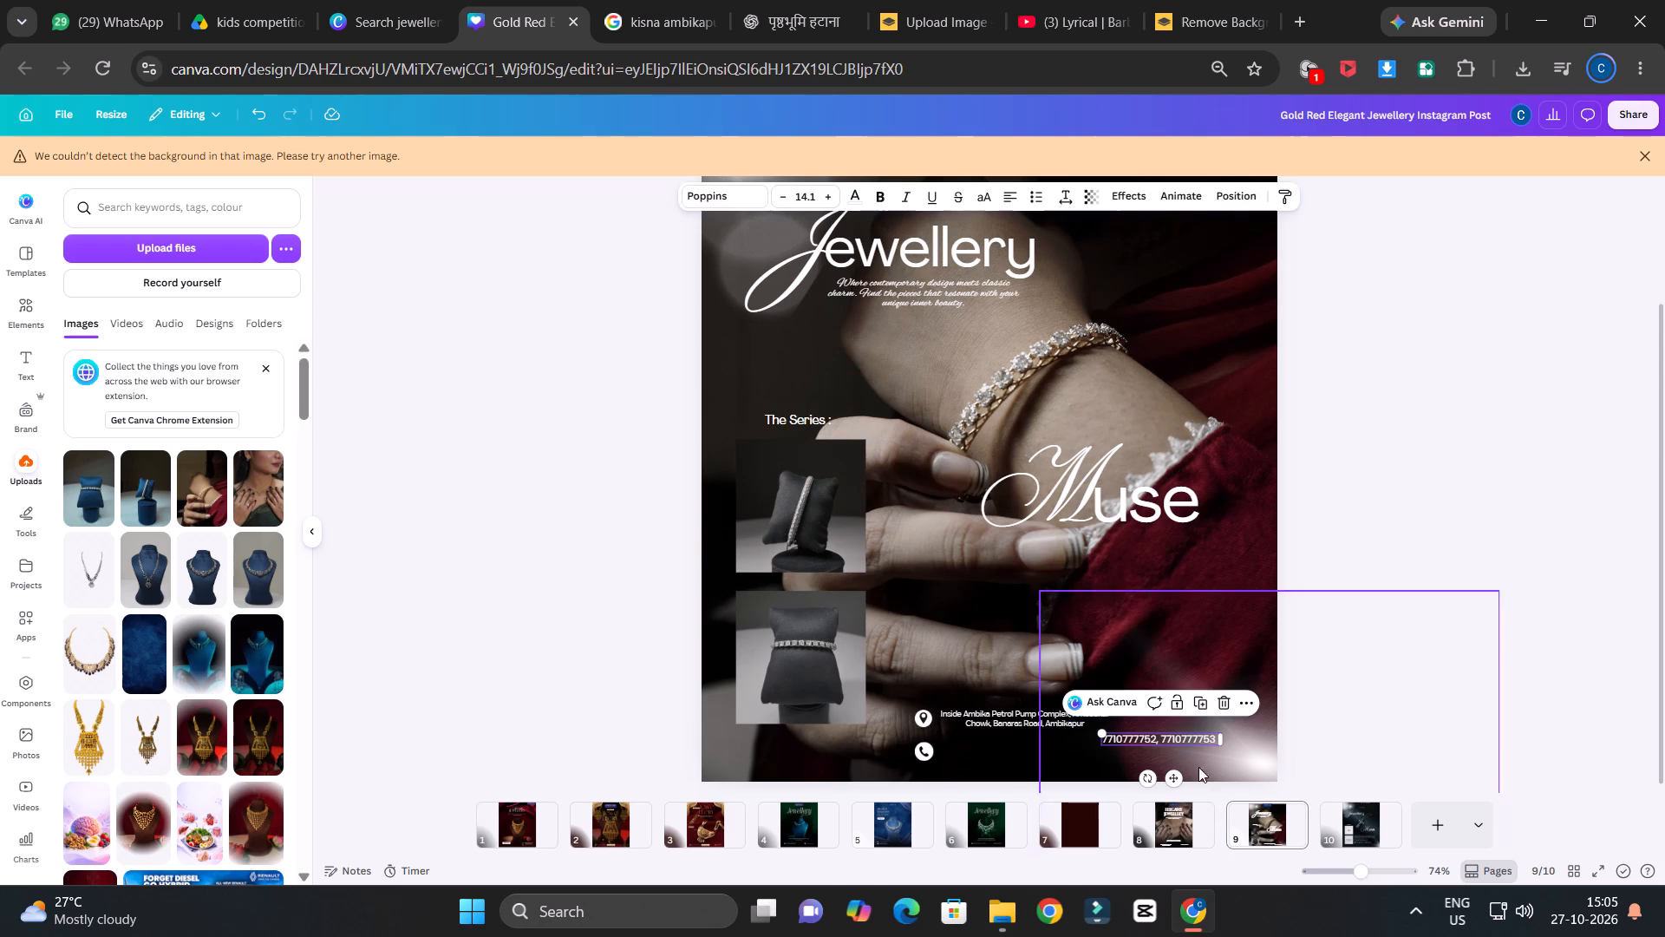
left_click_drag(1156, 740, 1005, 756)
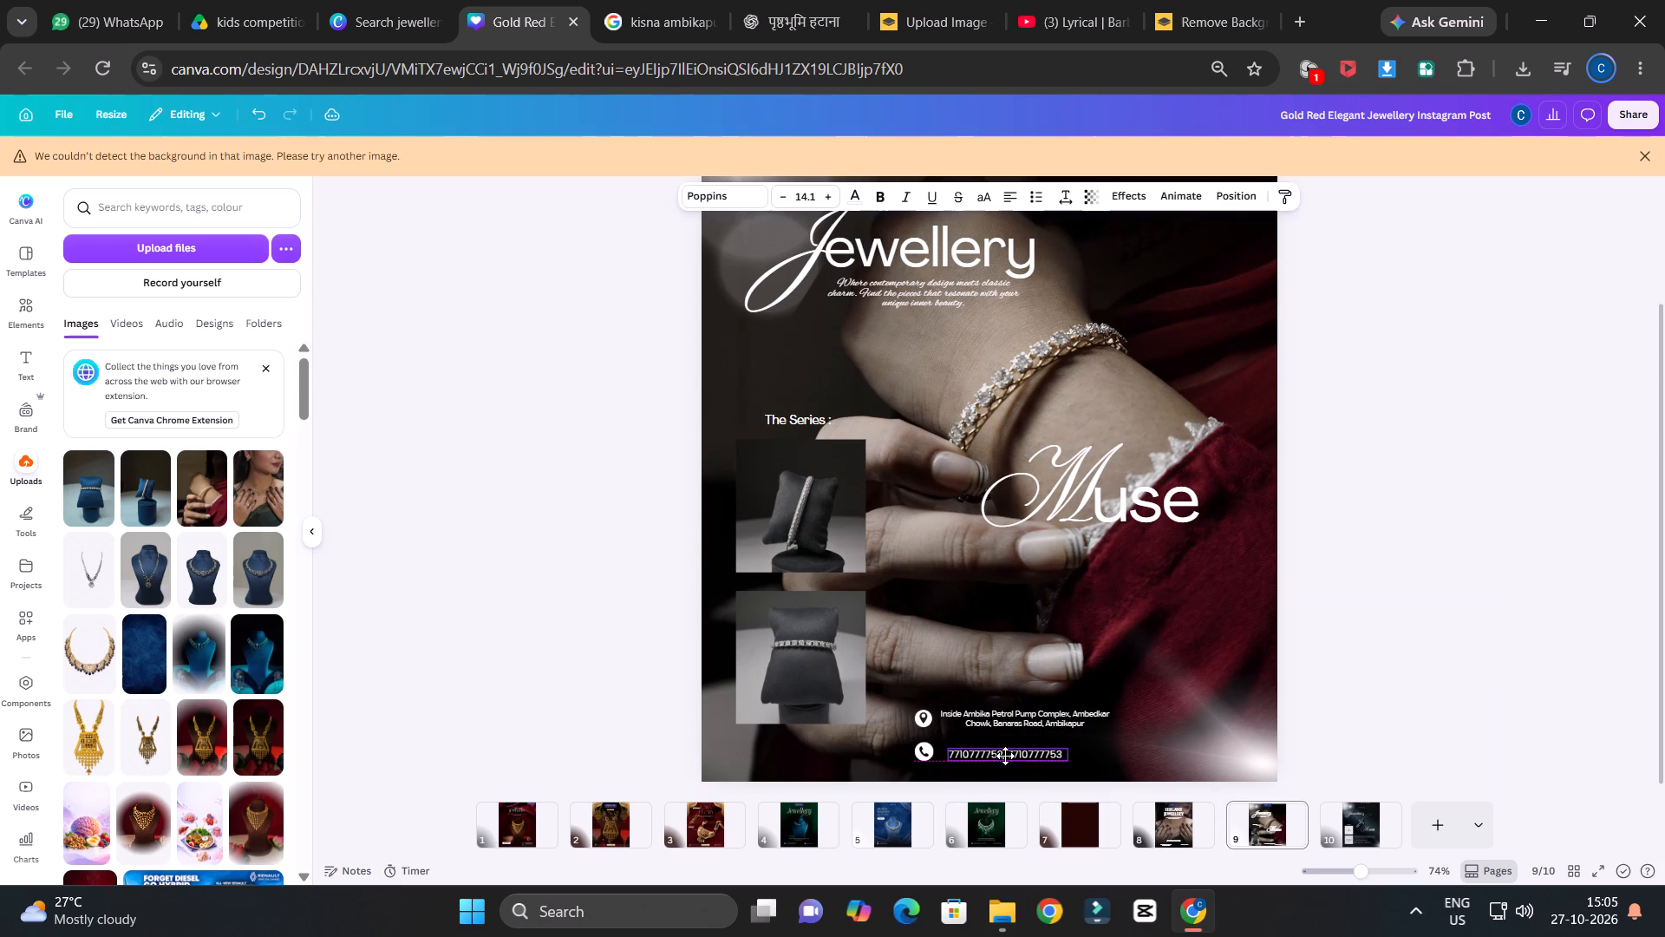
left_click_drag(1005, 756, 998, 753)
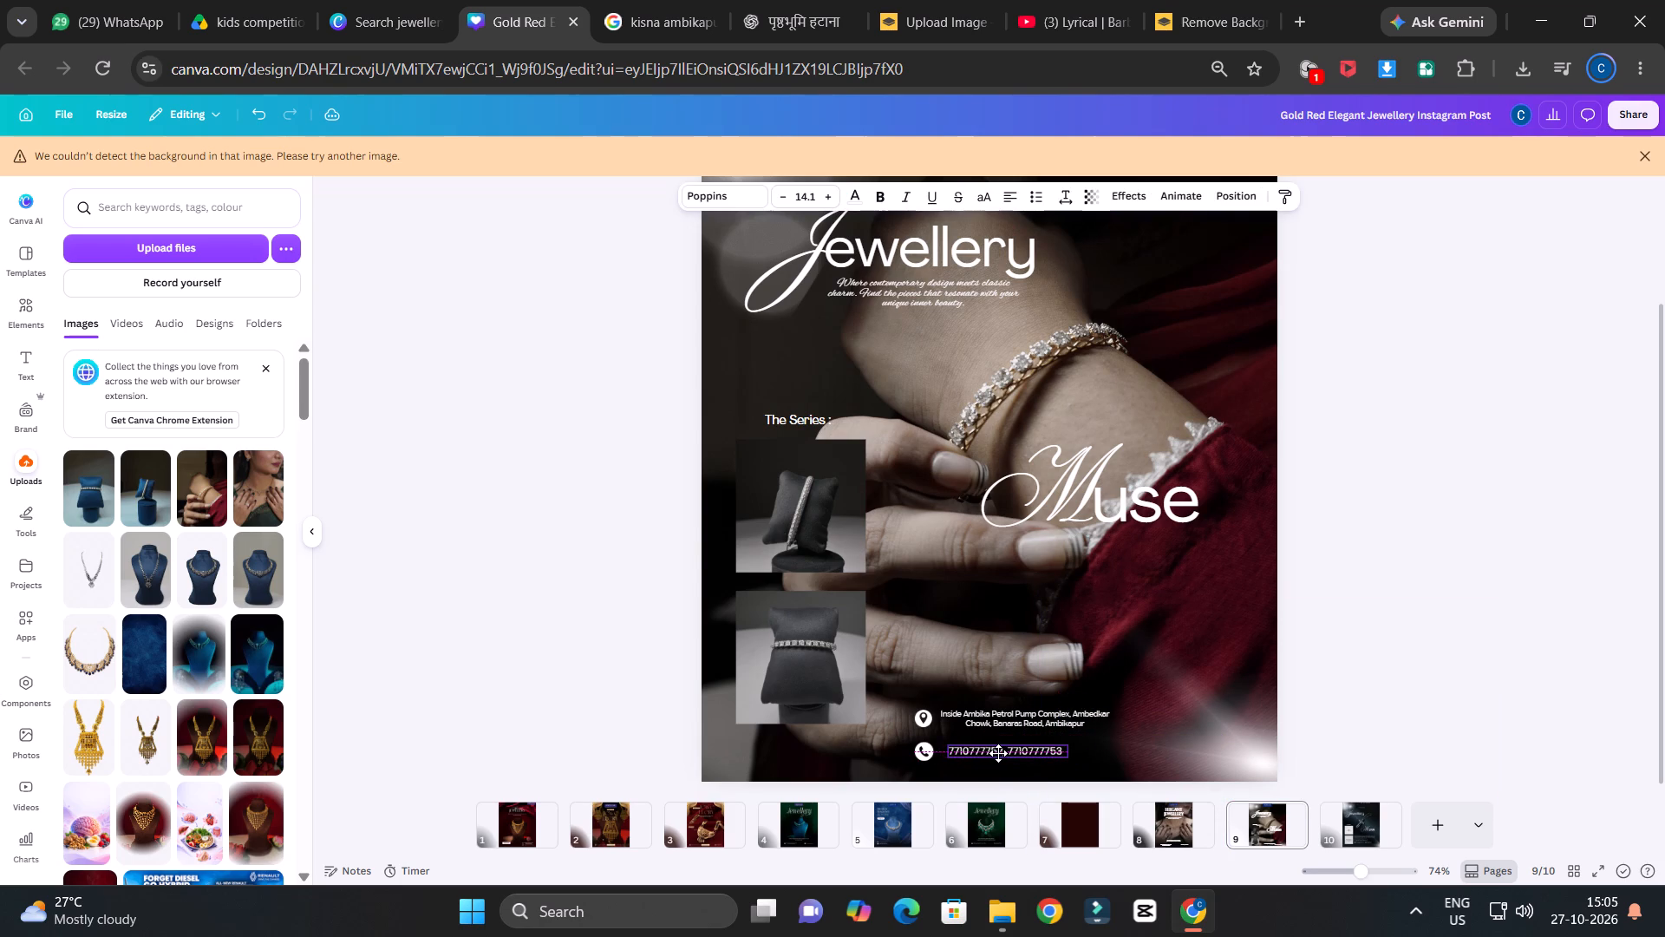
left_click_drag(998, 753, 1000, 753)
left_click(1384, 594)
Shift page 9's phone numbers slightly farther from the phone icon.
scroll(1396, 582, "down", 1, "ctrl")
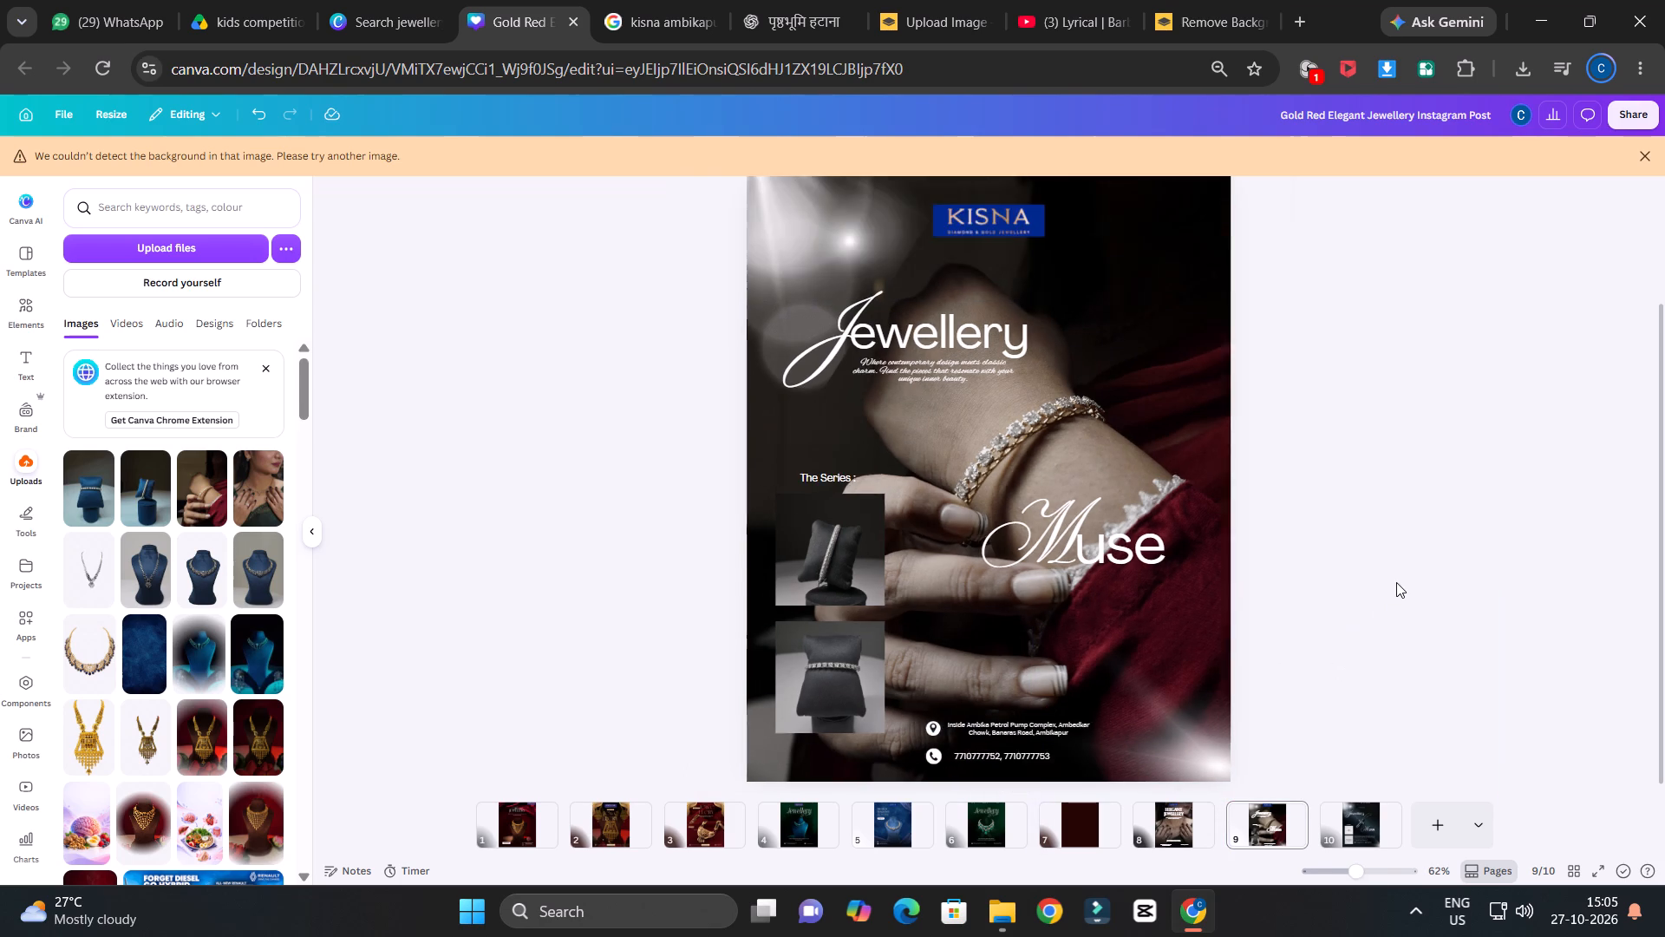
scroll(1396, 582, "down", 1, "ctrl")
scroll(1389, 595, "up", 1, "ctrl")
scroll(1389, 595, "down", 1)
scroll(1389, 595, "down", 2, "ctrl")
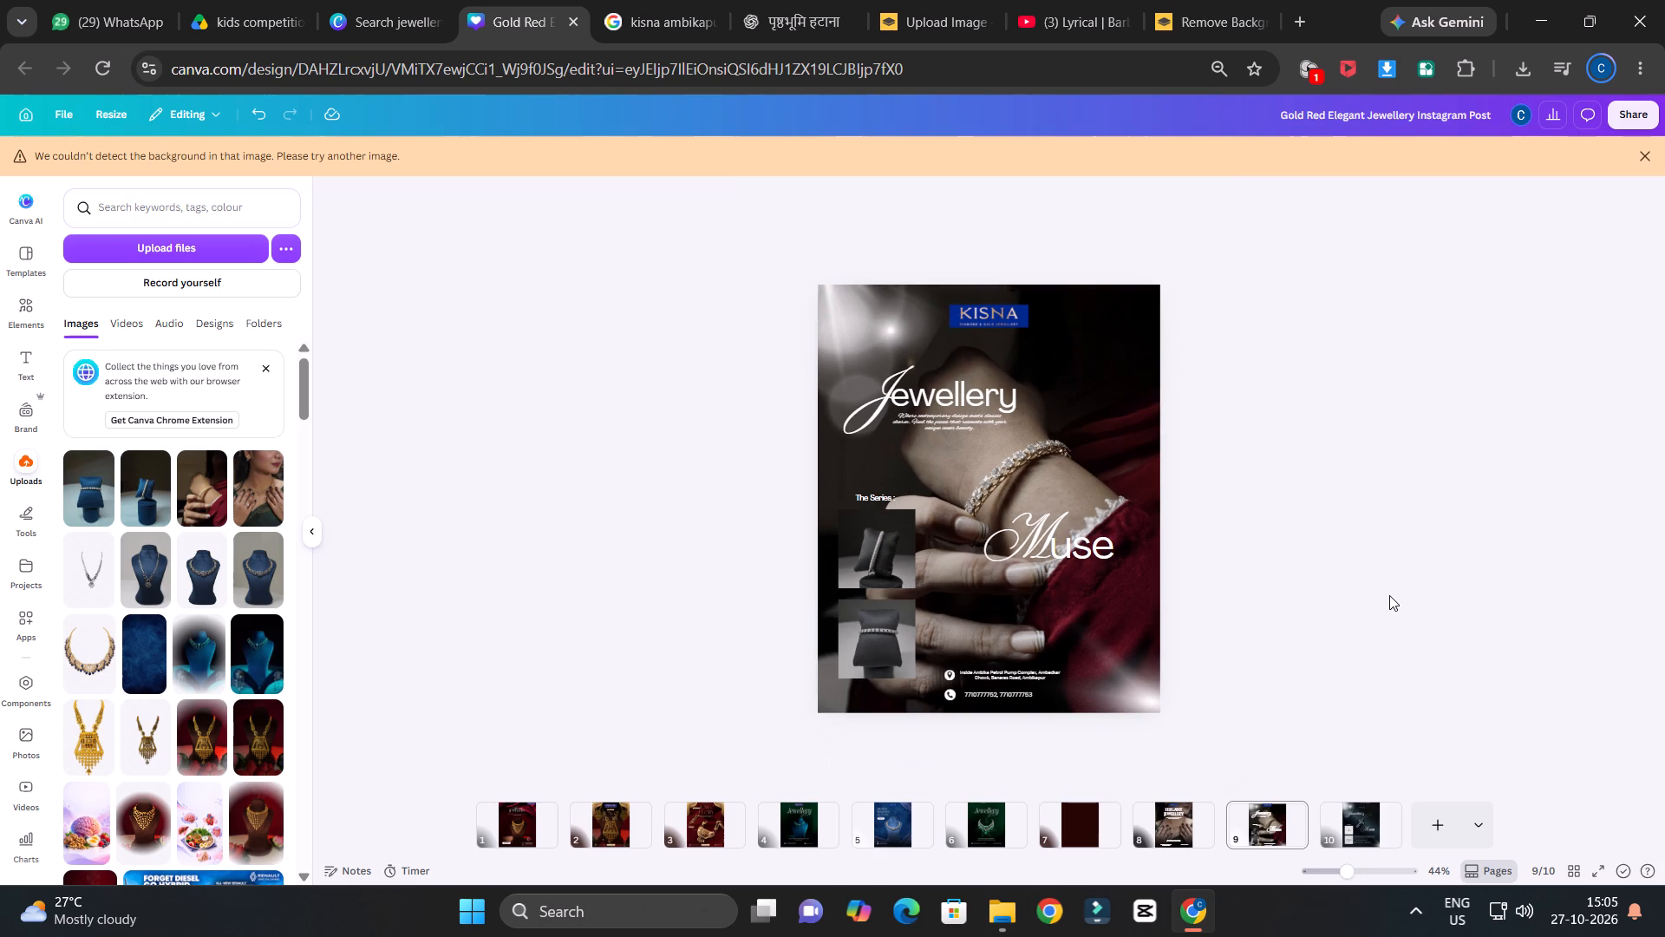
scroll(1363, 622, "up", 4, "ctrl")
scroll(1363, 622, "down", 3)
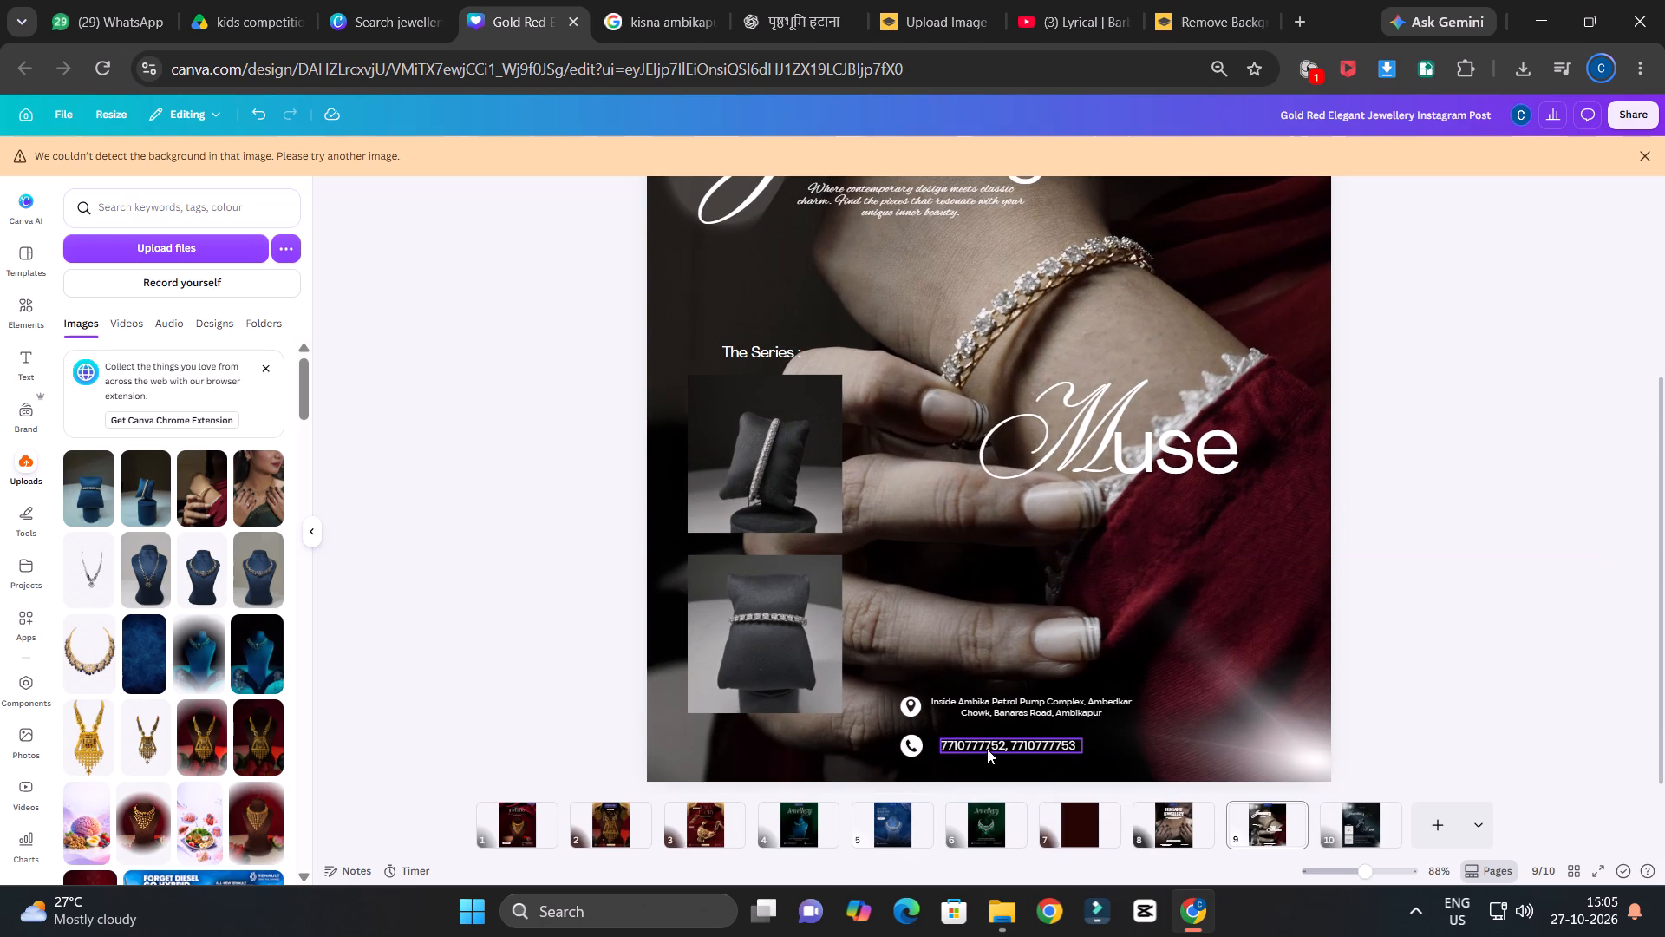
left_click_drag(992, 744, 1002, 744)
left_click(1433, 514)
Move the location pin and store address slightly up and closer to the lower bracelet photo, keeping them side by side.
scroll(1433, 514, "down", 1, "ctrl")
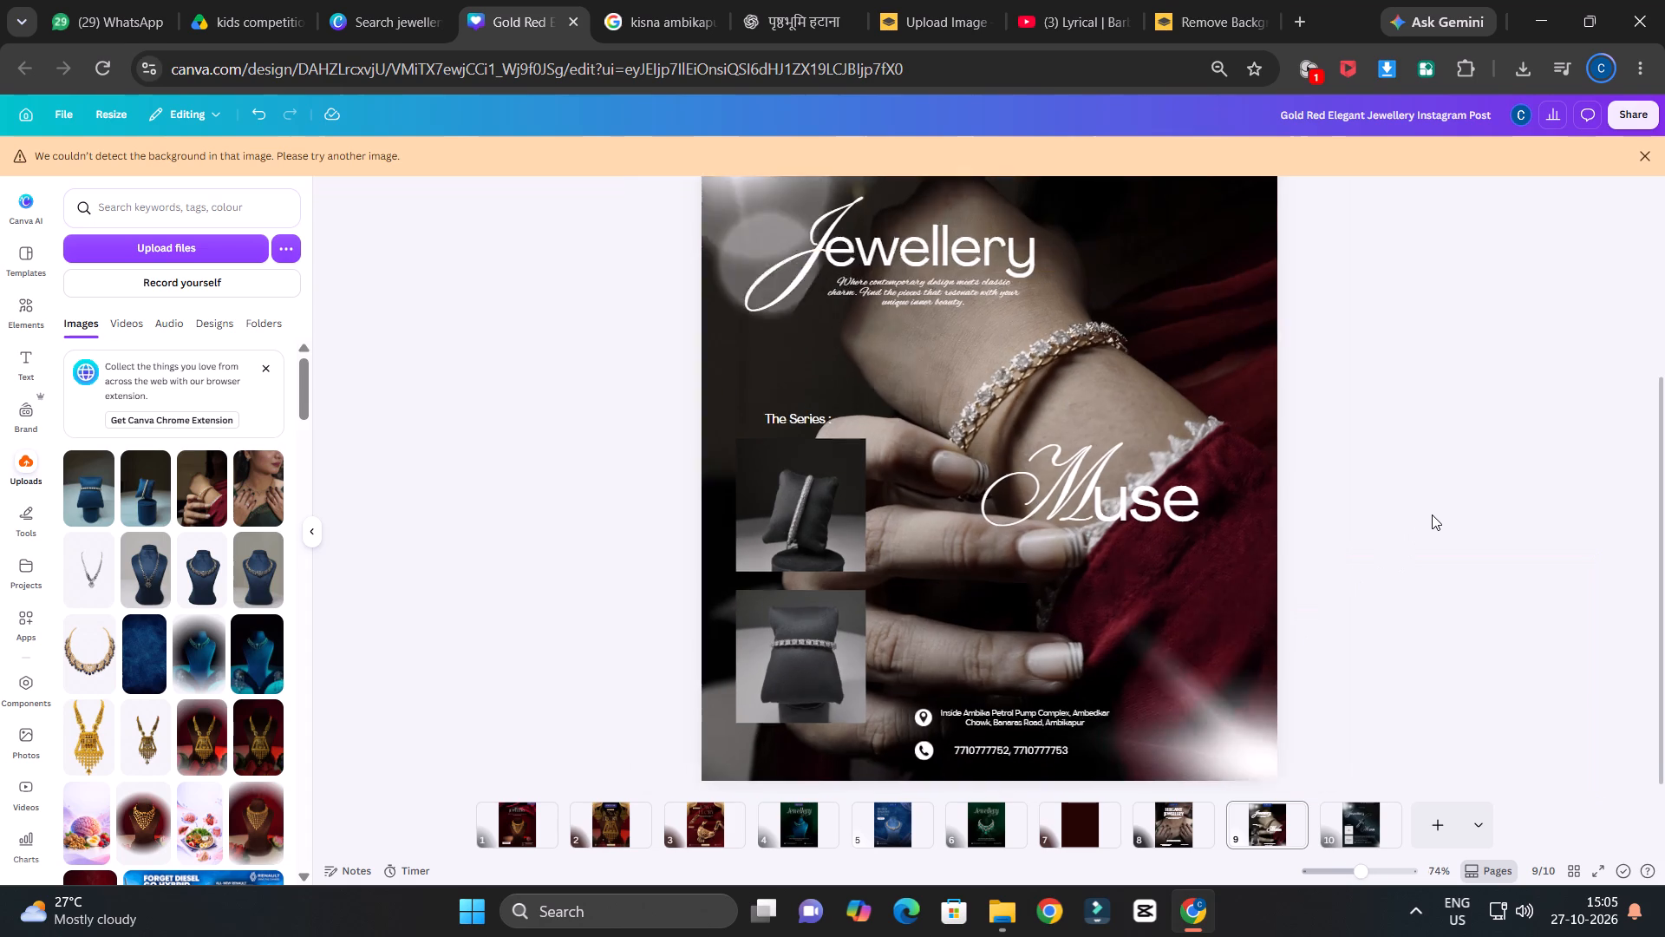
scroll(1432, 514, "down", 2, "ctrl")
scroll(1428, 534, "up", 1, "ctrl")
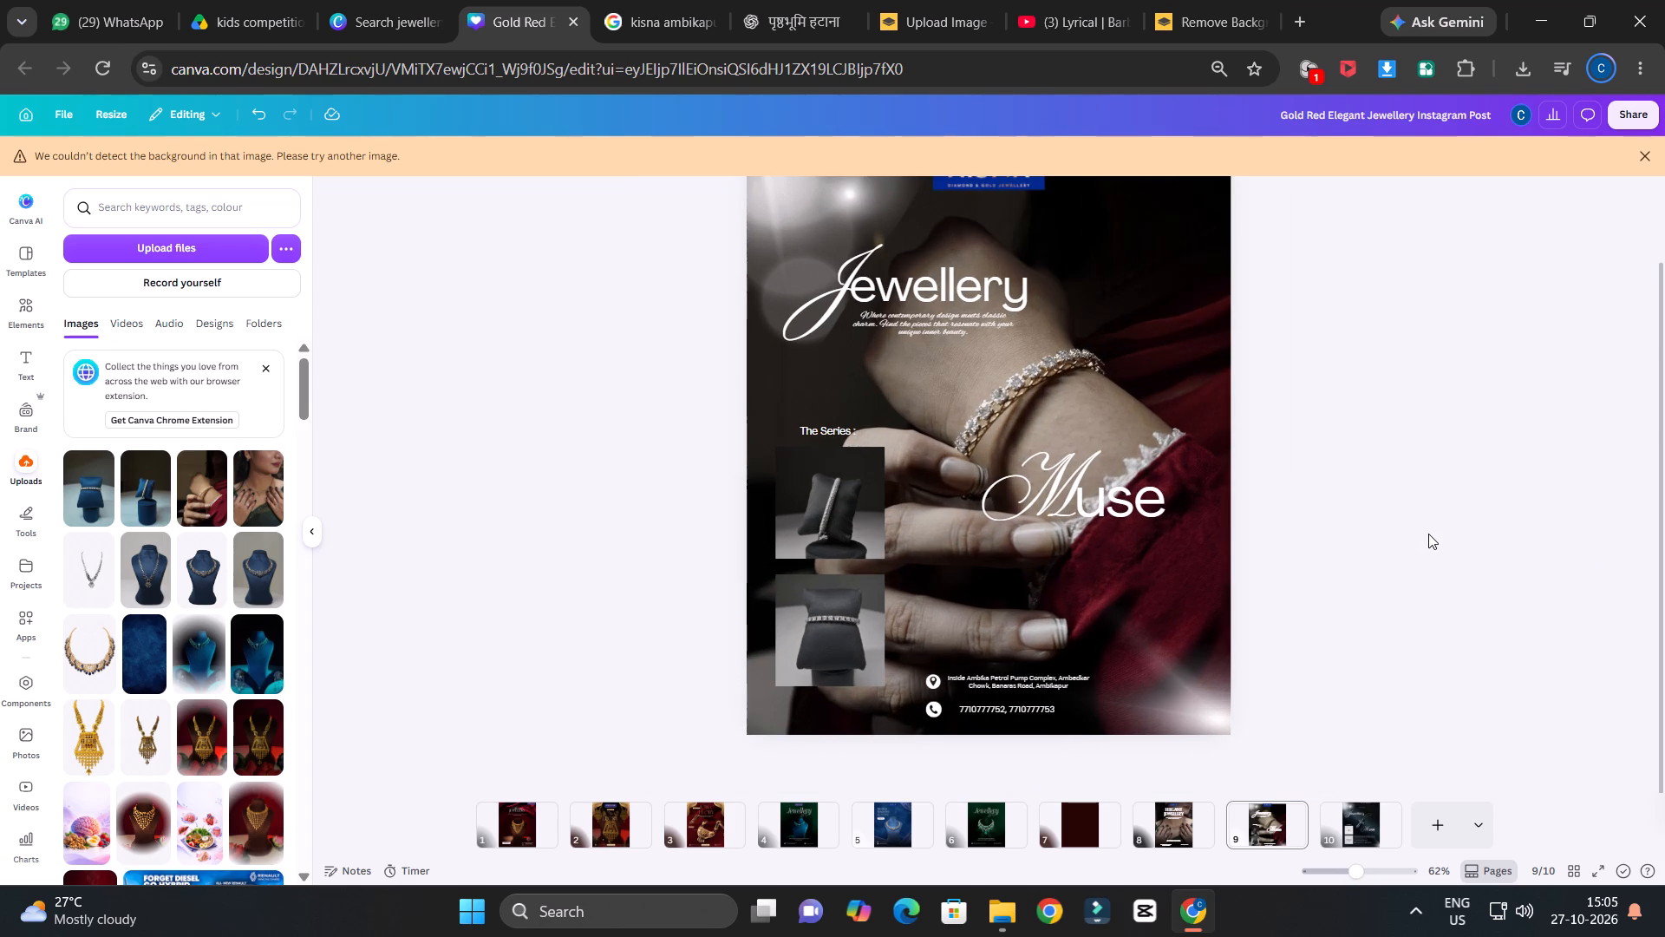
scroll(1428, 534, "up", 1, "ctrl")
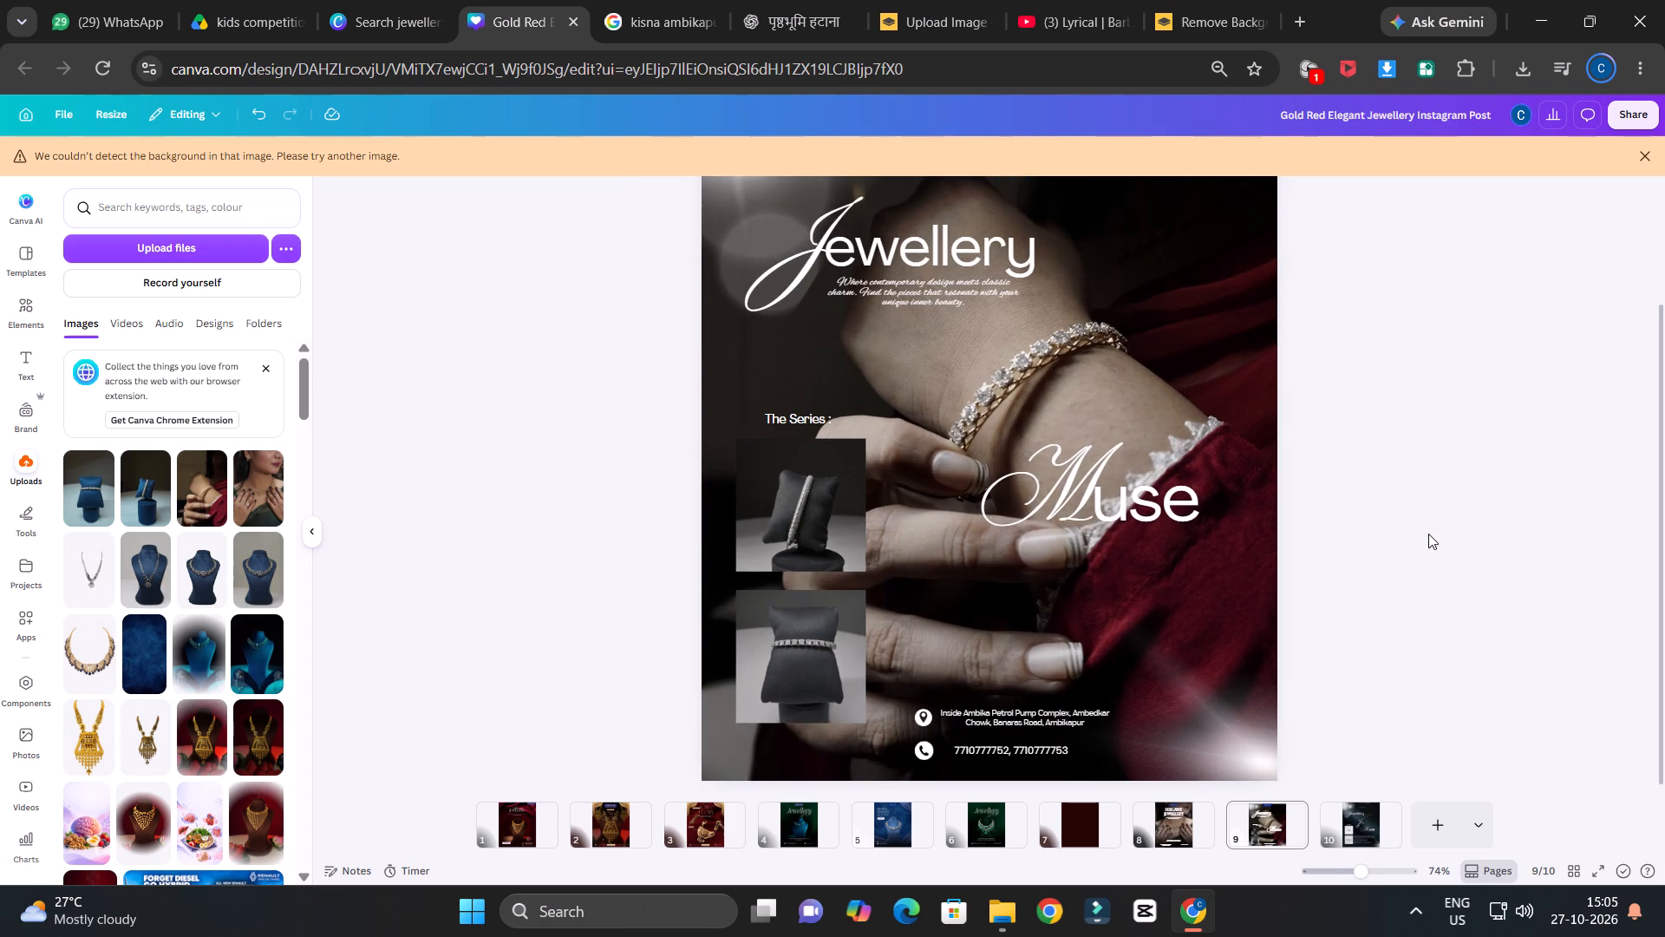
scroll(1428, 534, "up", 1, "ctrl")
scroll(1428, 534, "down", 2)
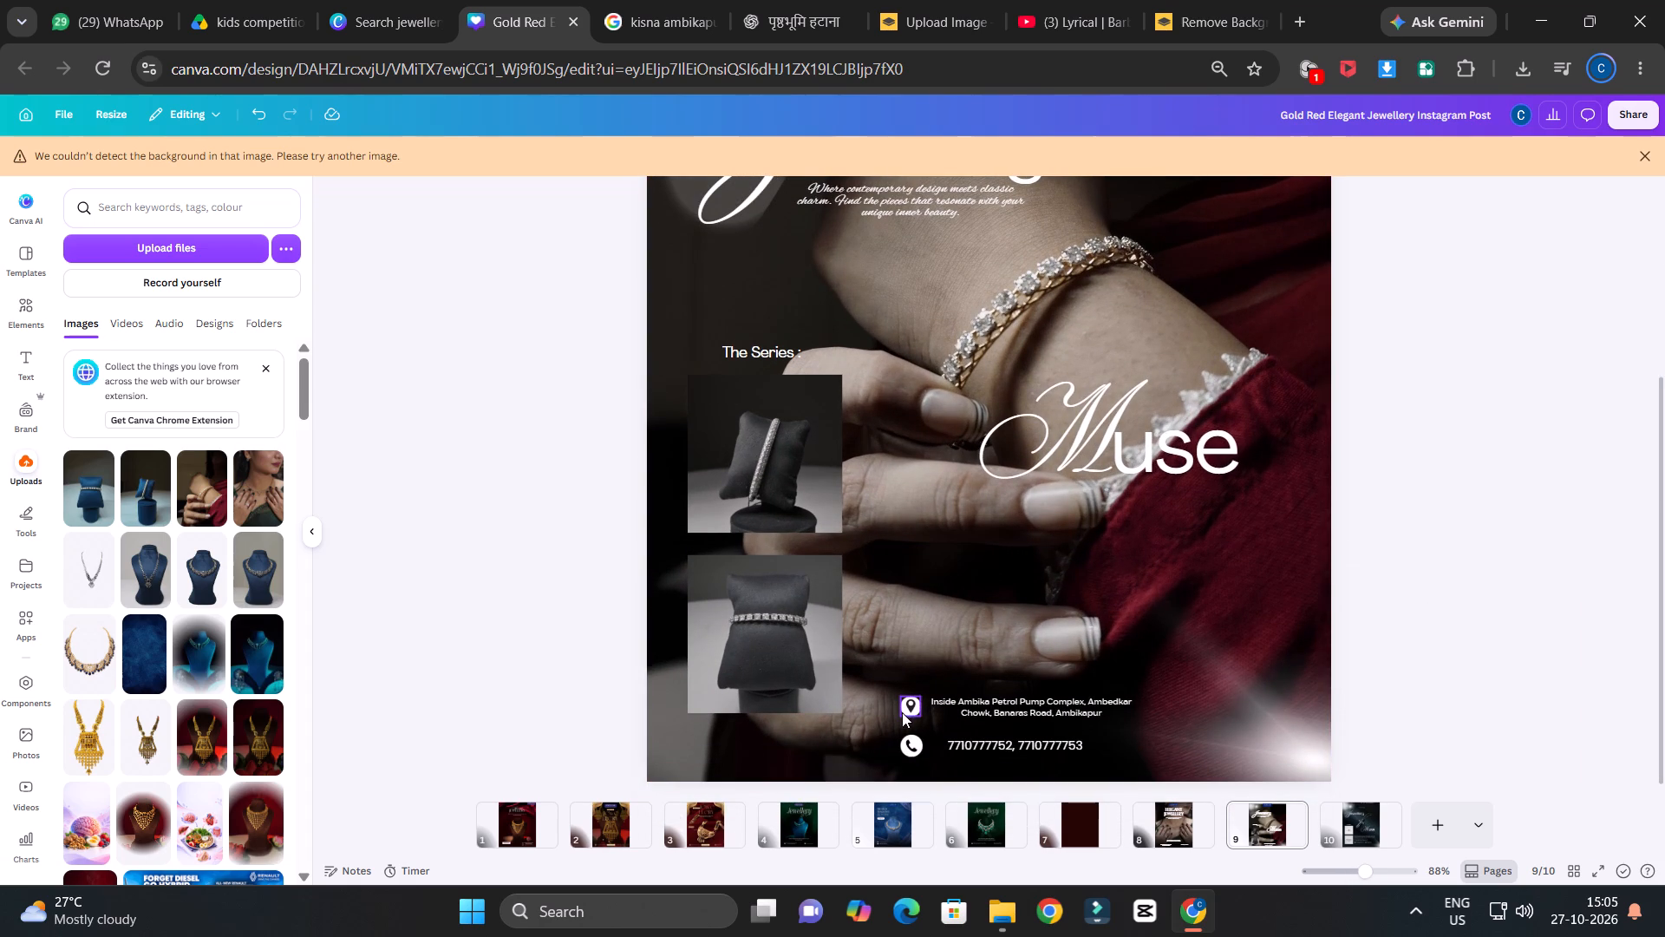
left_click_drag(908, 709, 877, 691)
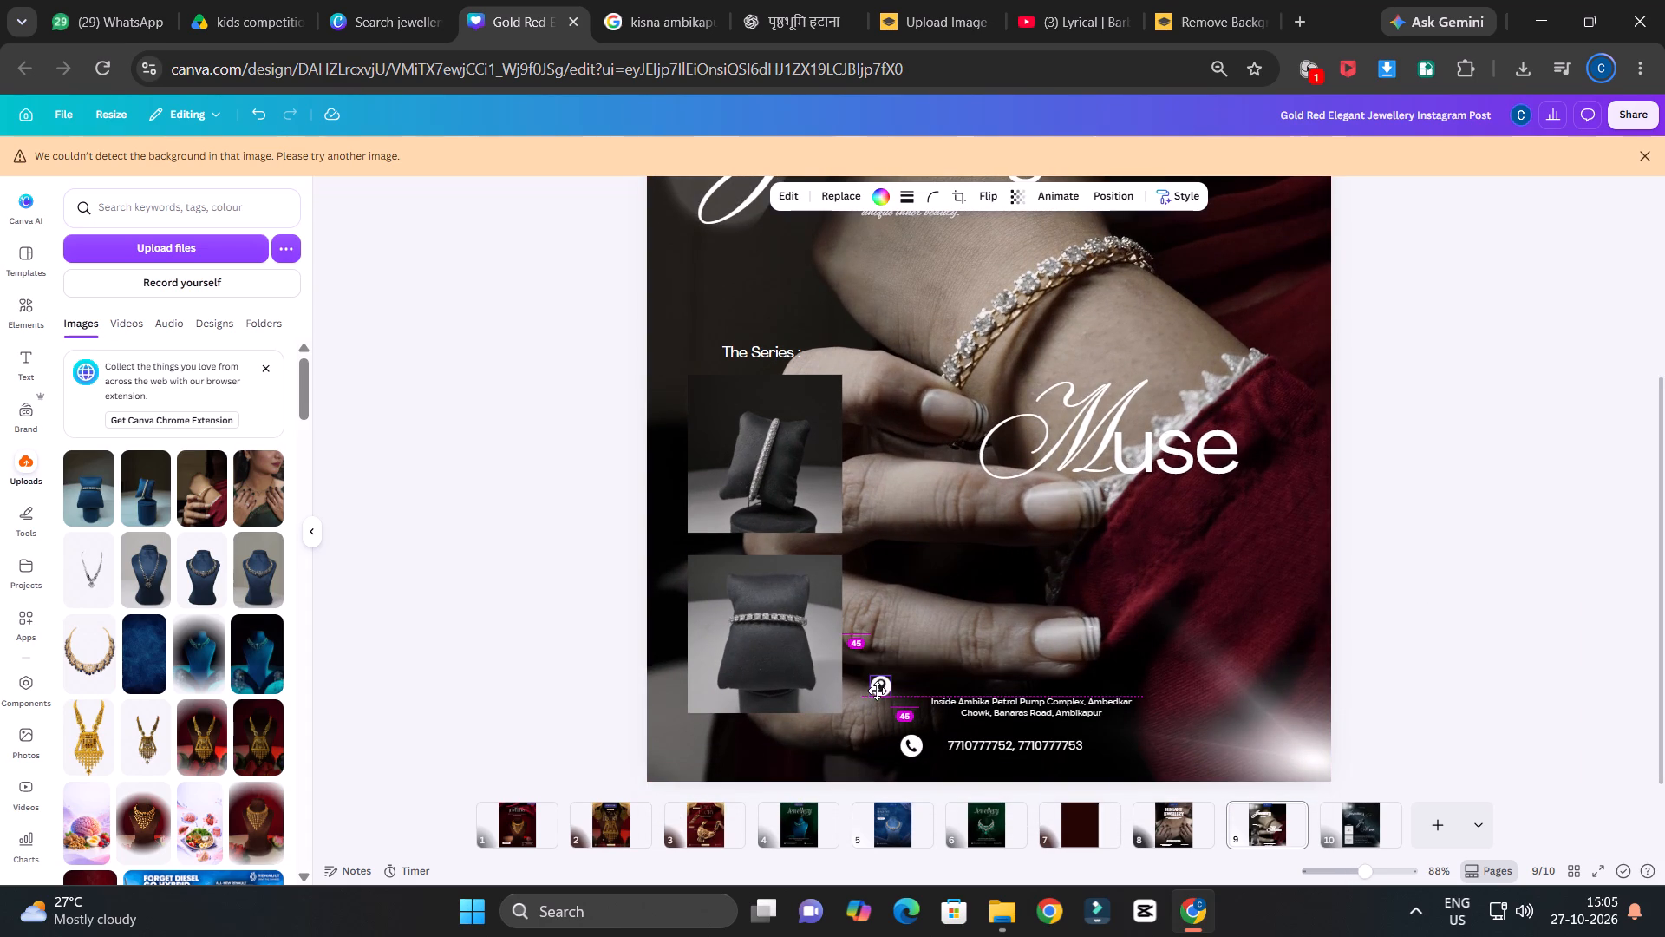
left_click_drag(877, 691, 877, 693)
left_click_drag(1002, 699, 971, 689)
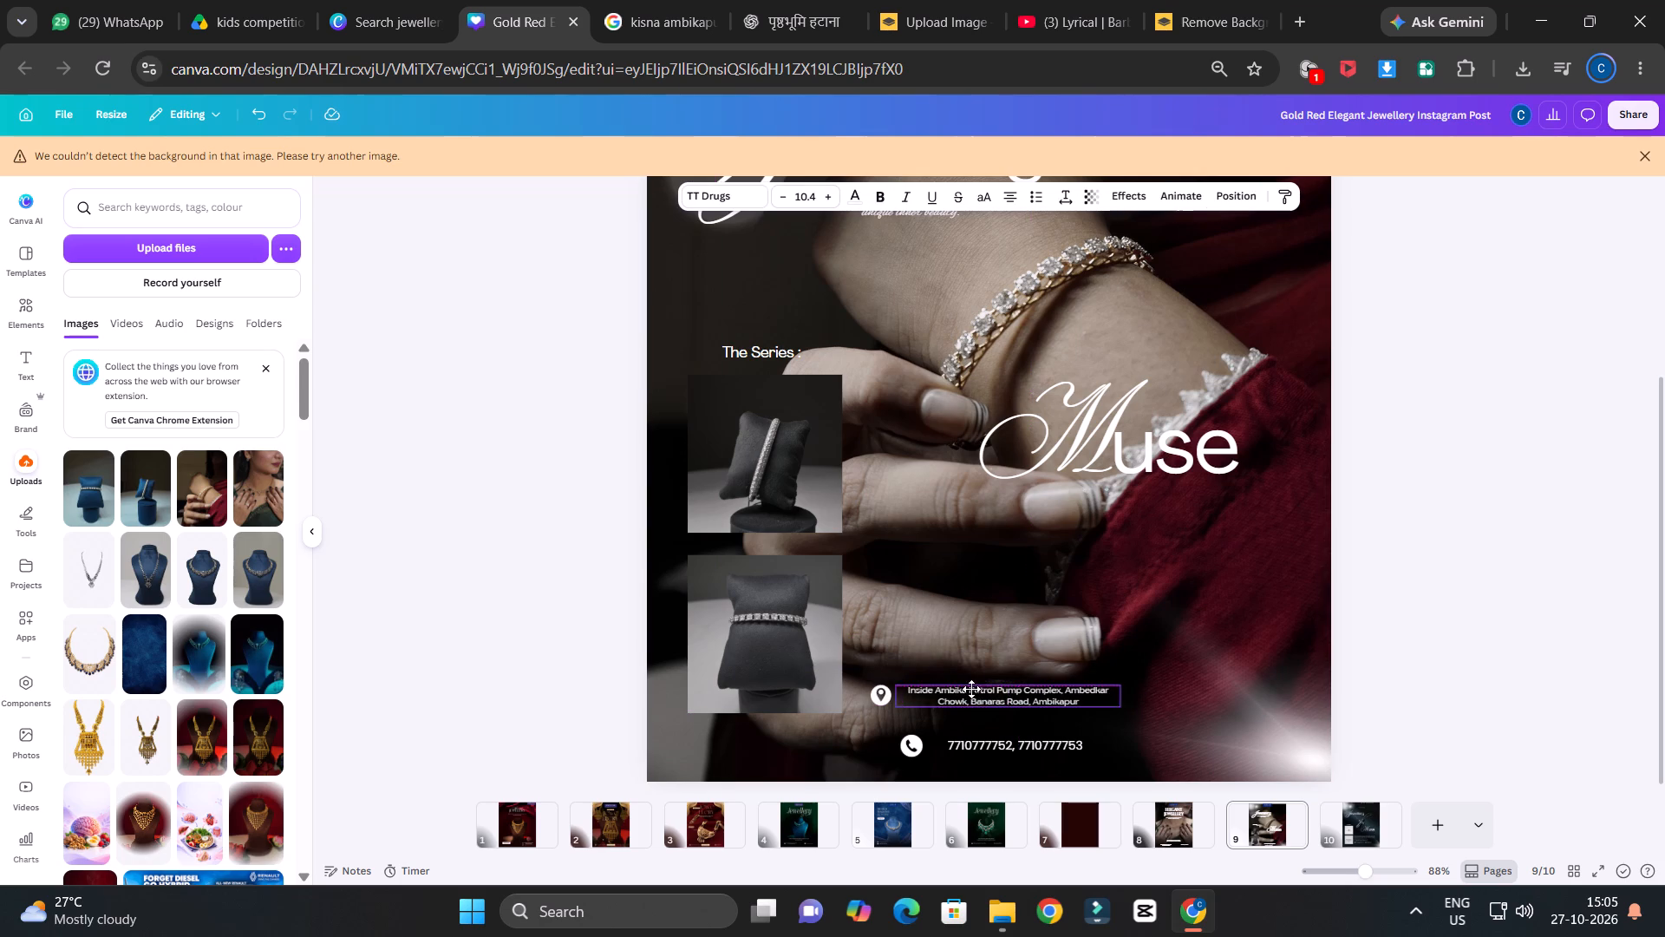
left_click_drag(971, 689, 970, 692)
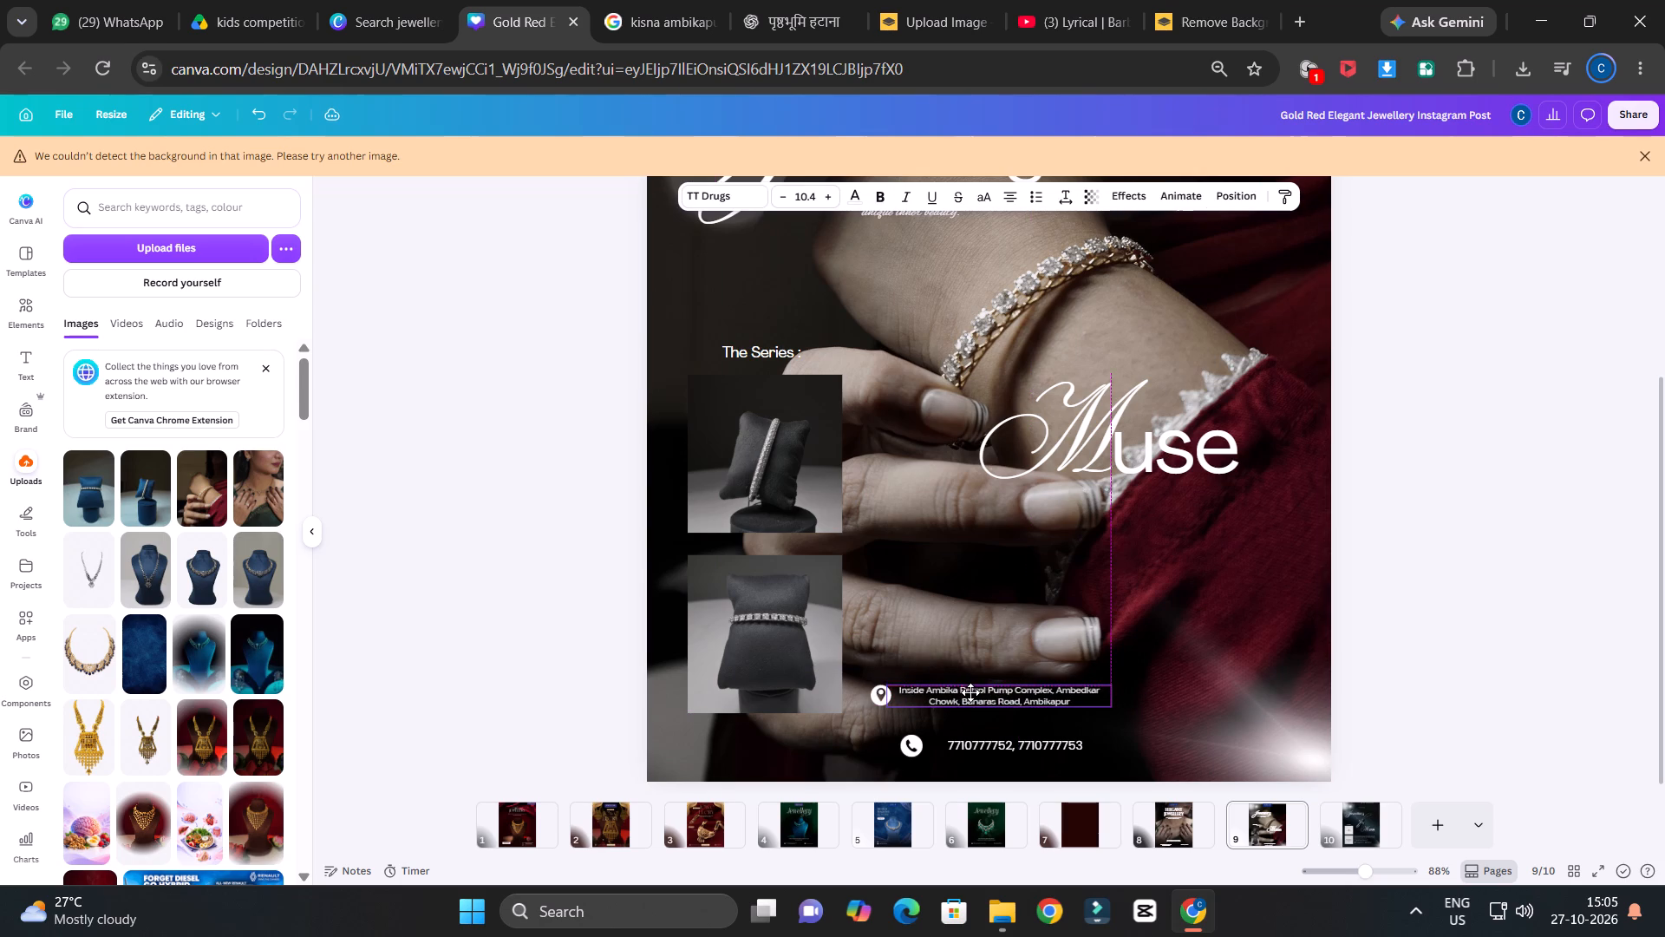
left_click_drag(970, 692, 970, 687)
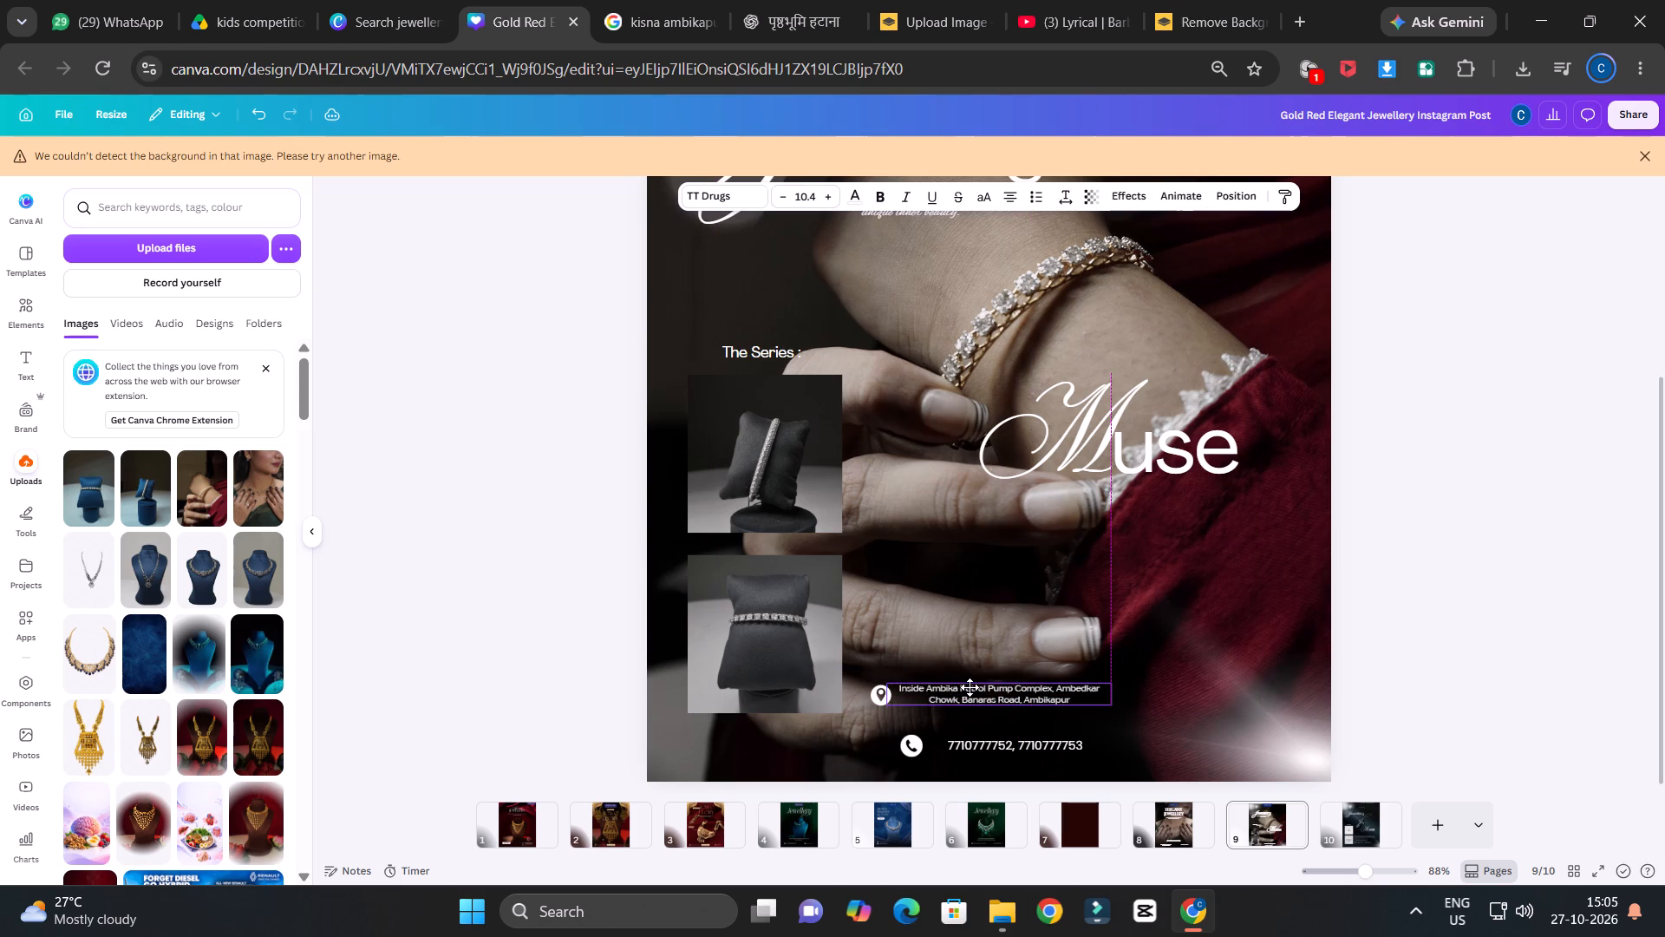
left_click_drag(970, 687, 969, 688)
scroll(1500, 595, "down", 1, "ctrl")
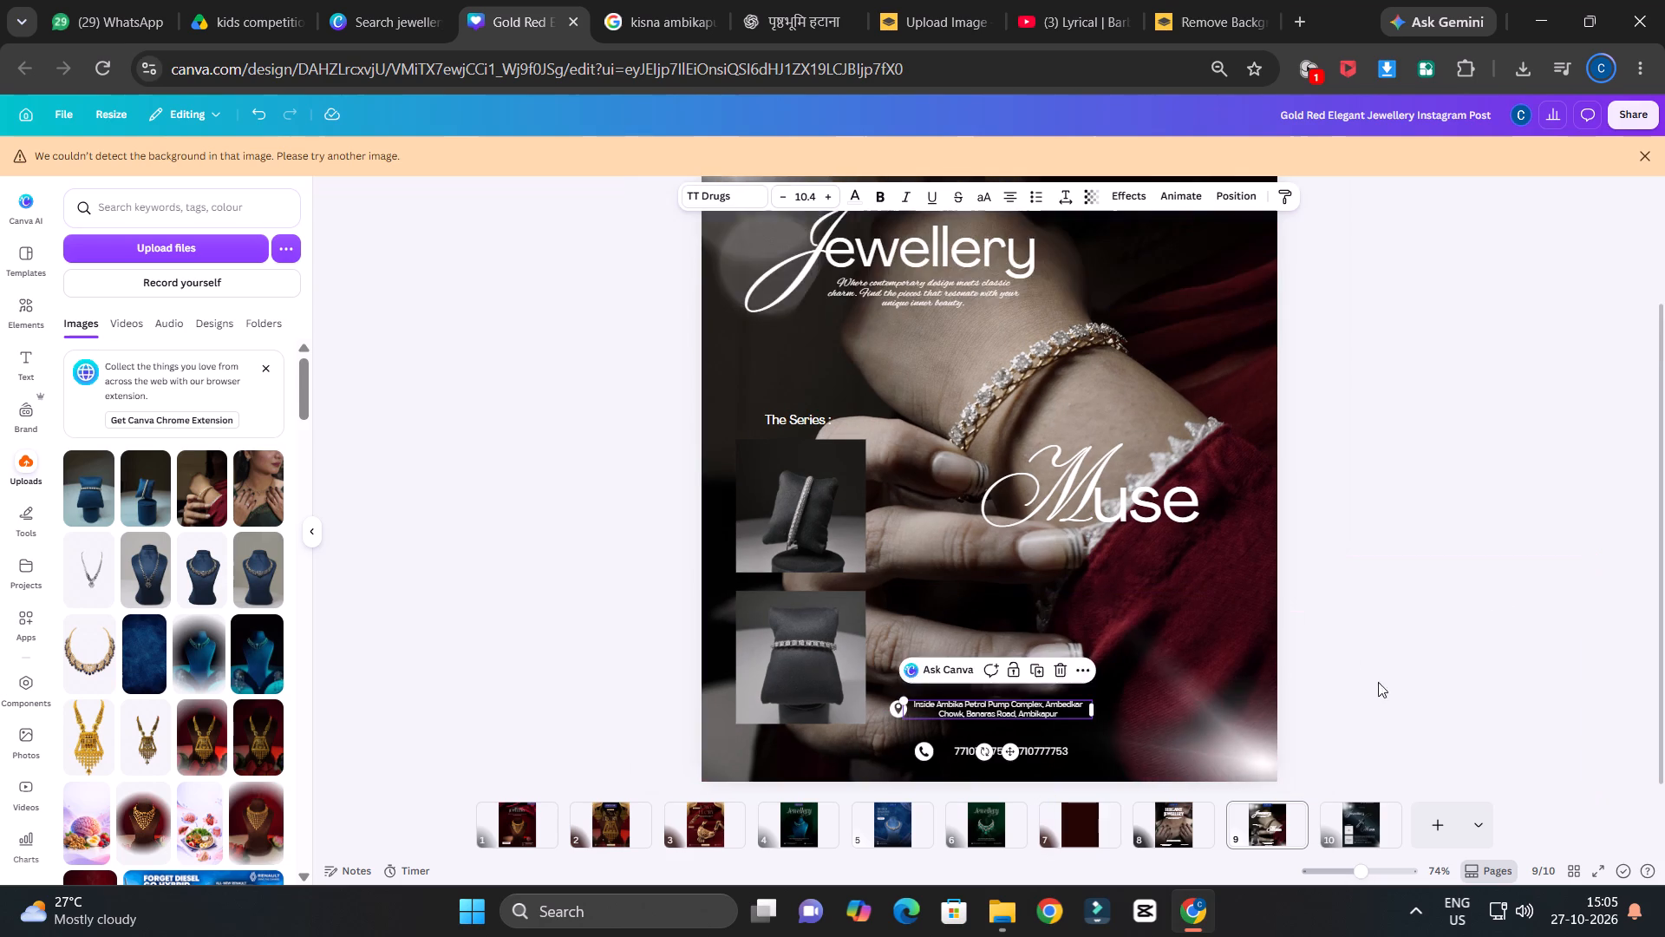
left_click(1505, 448)
Reposition the phone numbers just below the store address.
scroll(1505, 448, "down", 2, "ctrl")
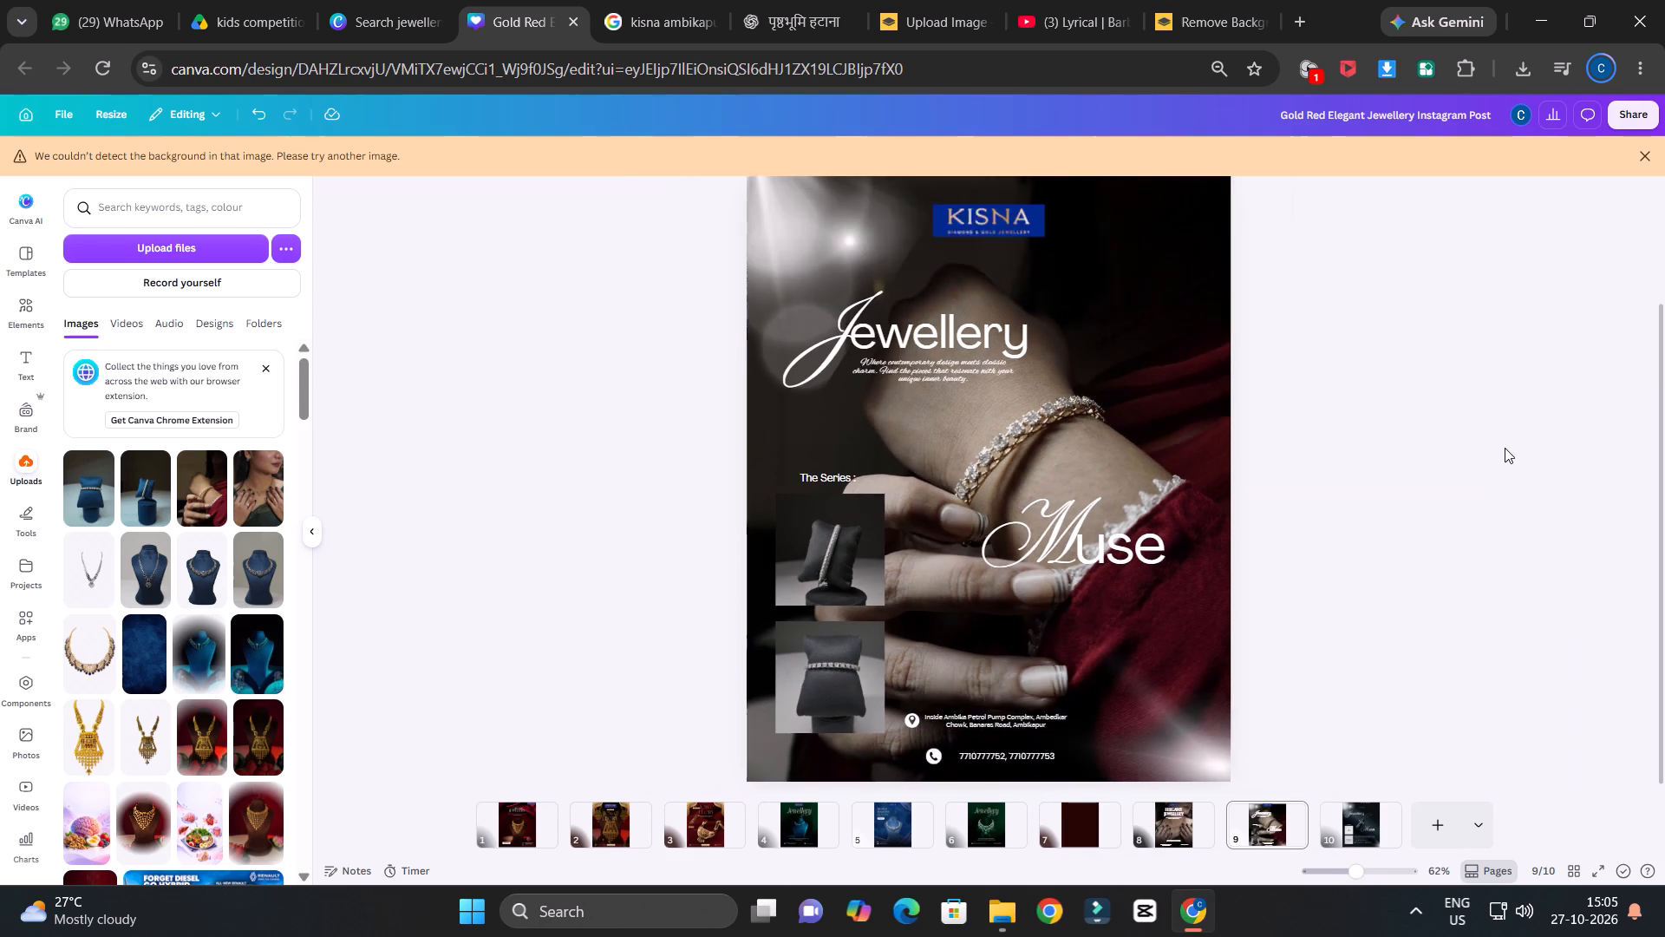
scroll(1490, 480, "down", 1)
scroll(1420, 547, "up", 2, "ctrl")
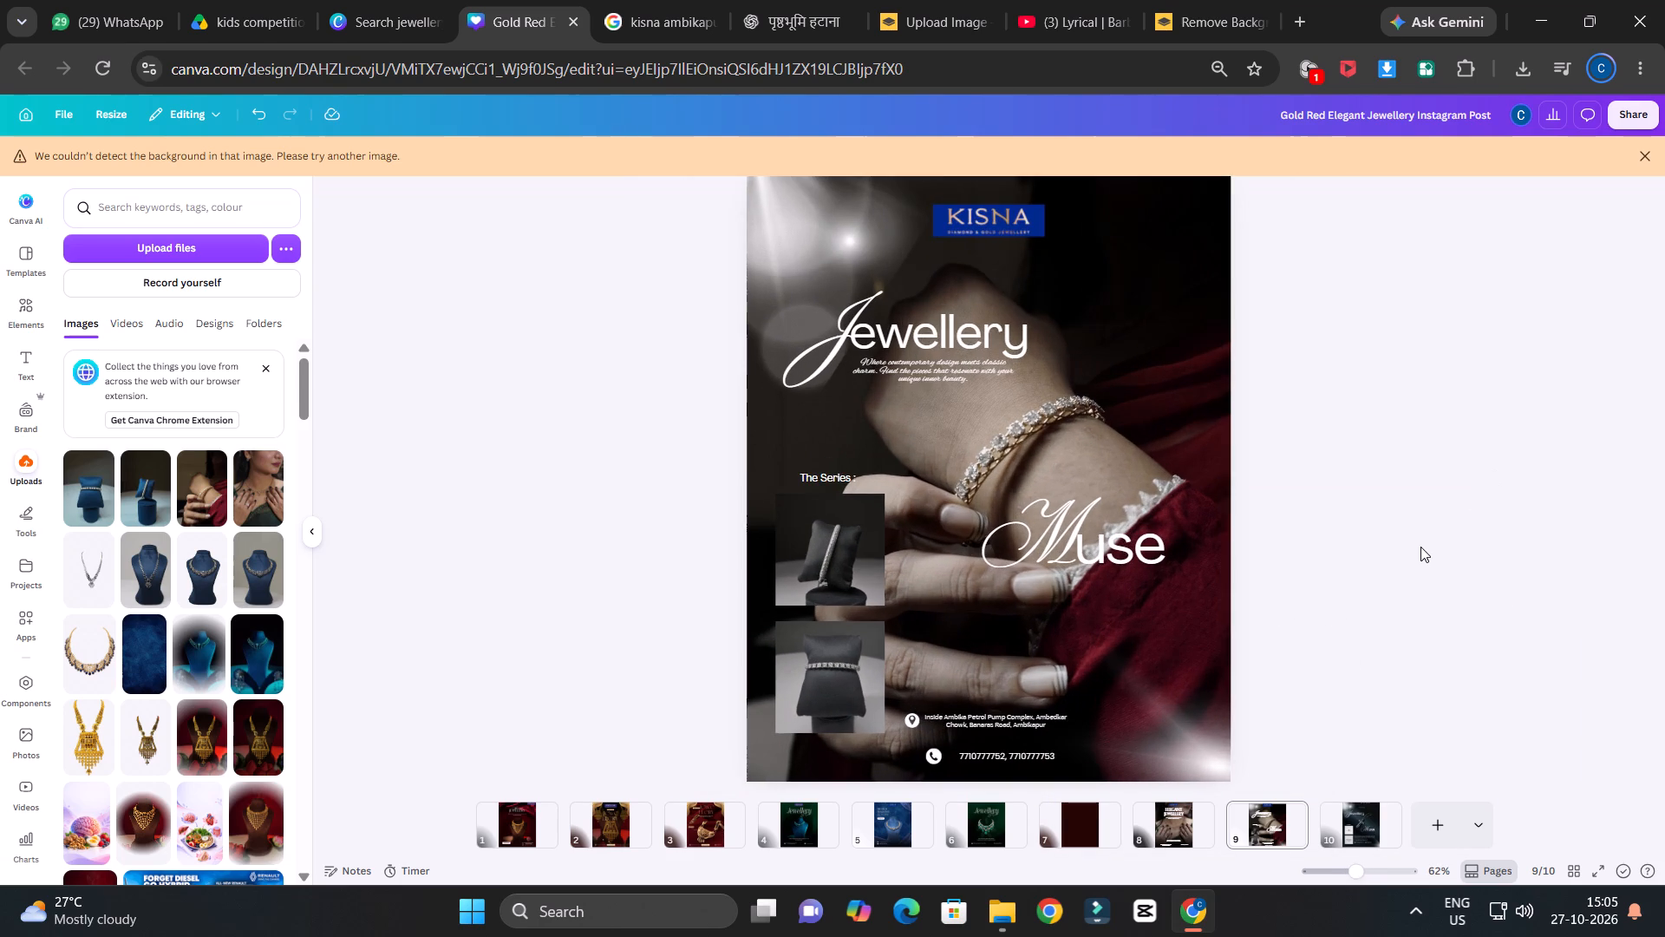
scroll(1420, 547, "down", 1)
left_click_drag(1018, 750, 1152, 728)
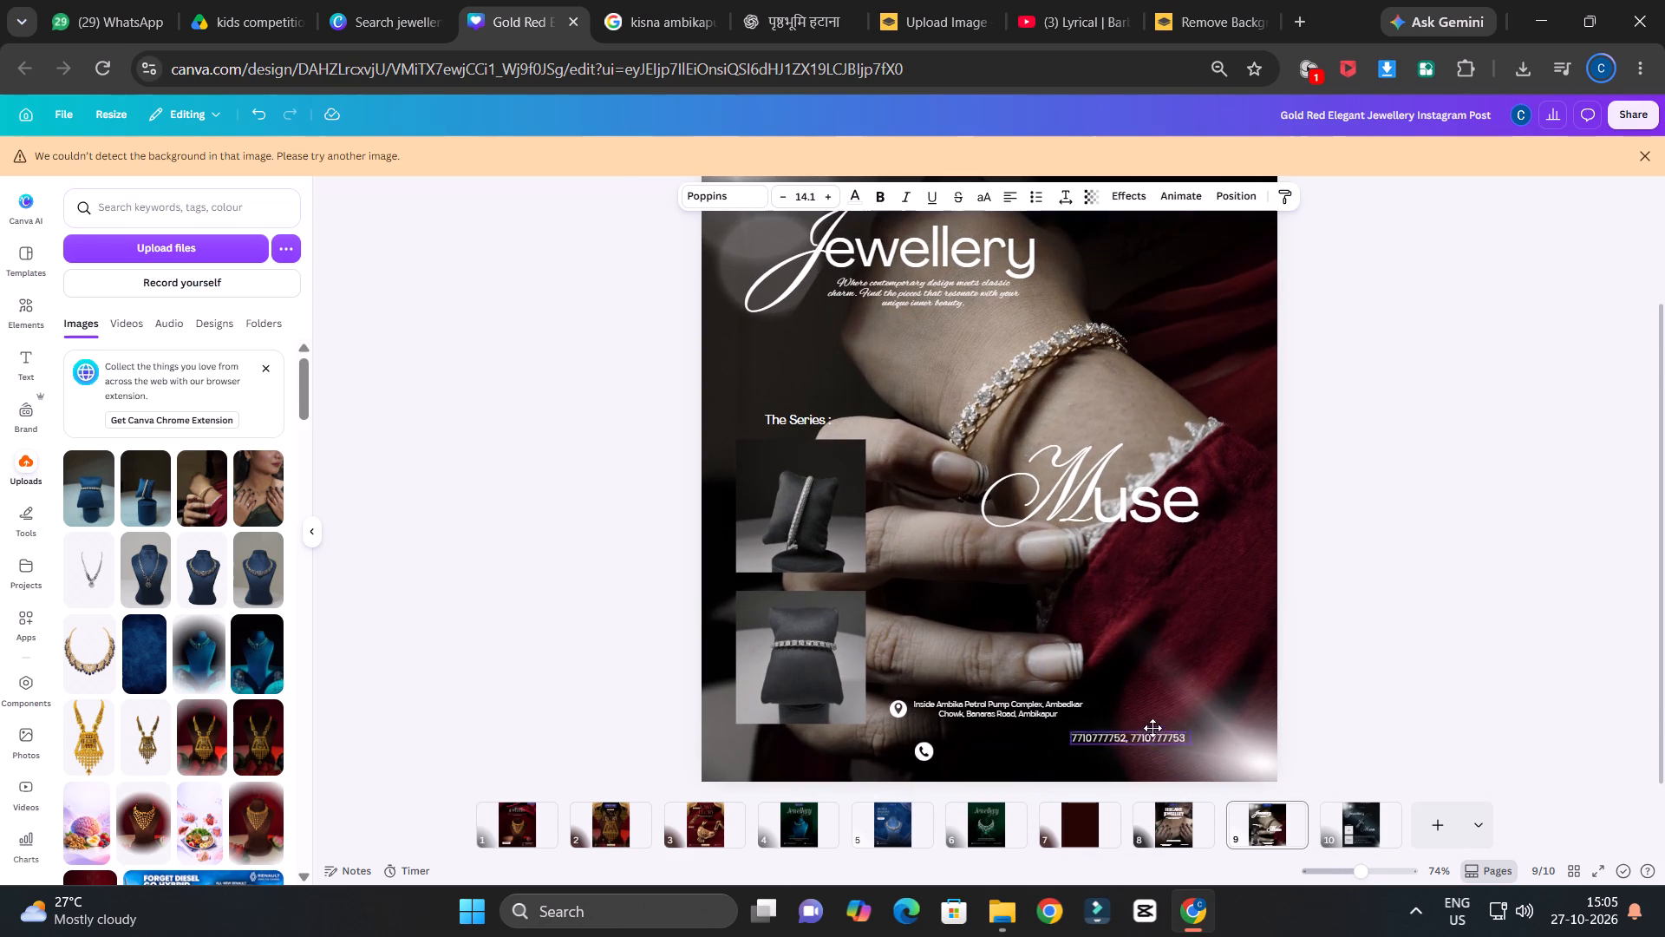
left_click_drag(1152, 728, 1003, 741)
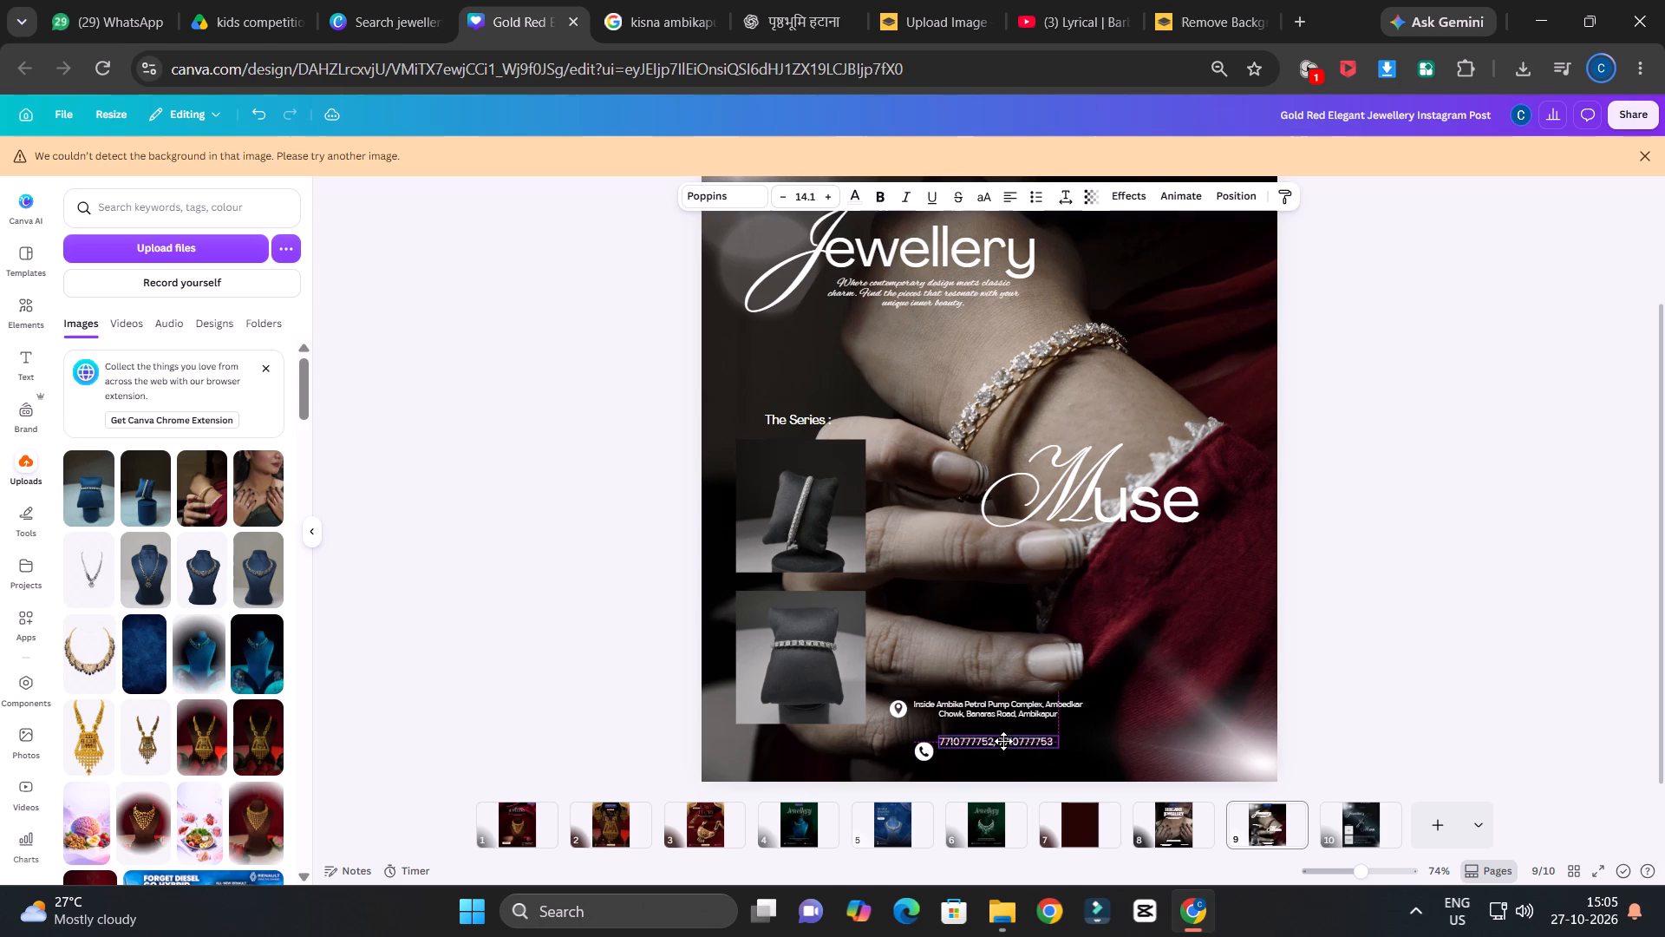
left_click_drag(1003, 741, 1001, 757)
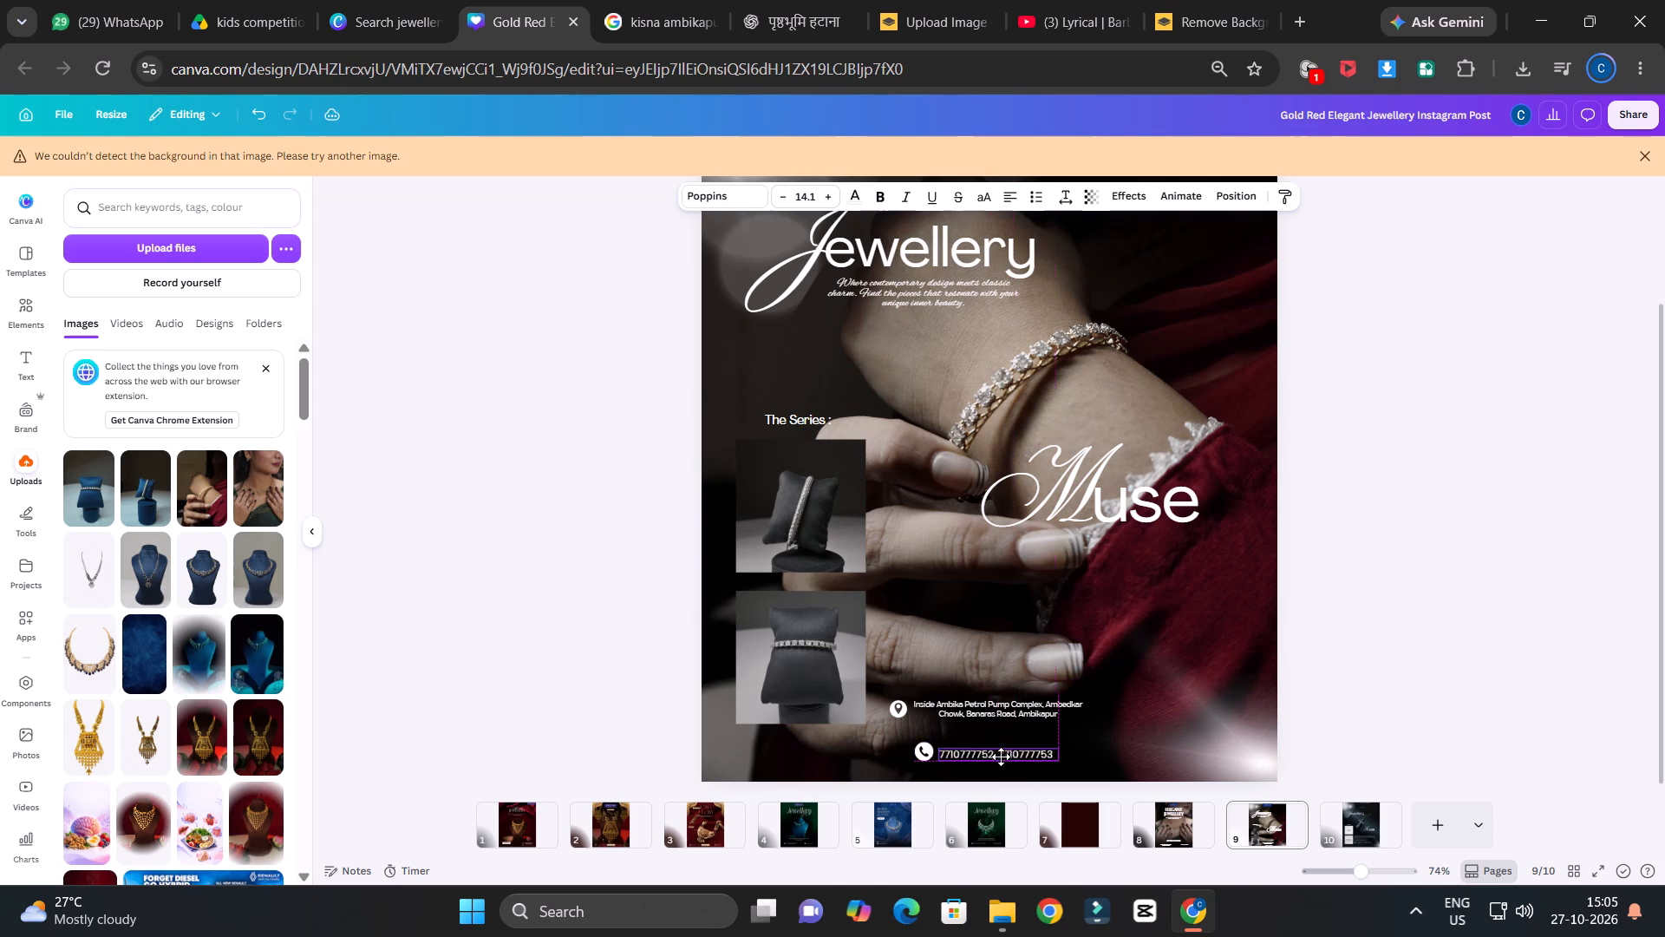
left_click_drag(1001, 757, 1015, 697)
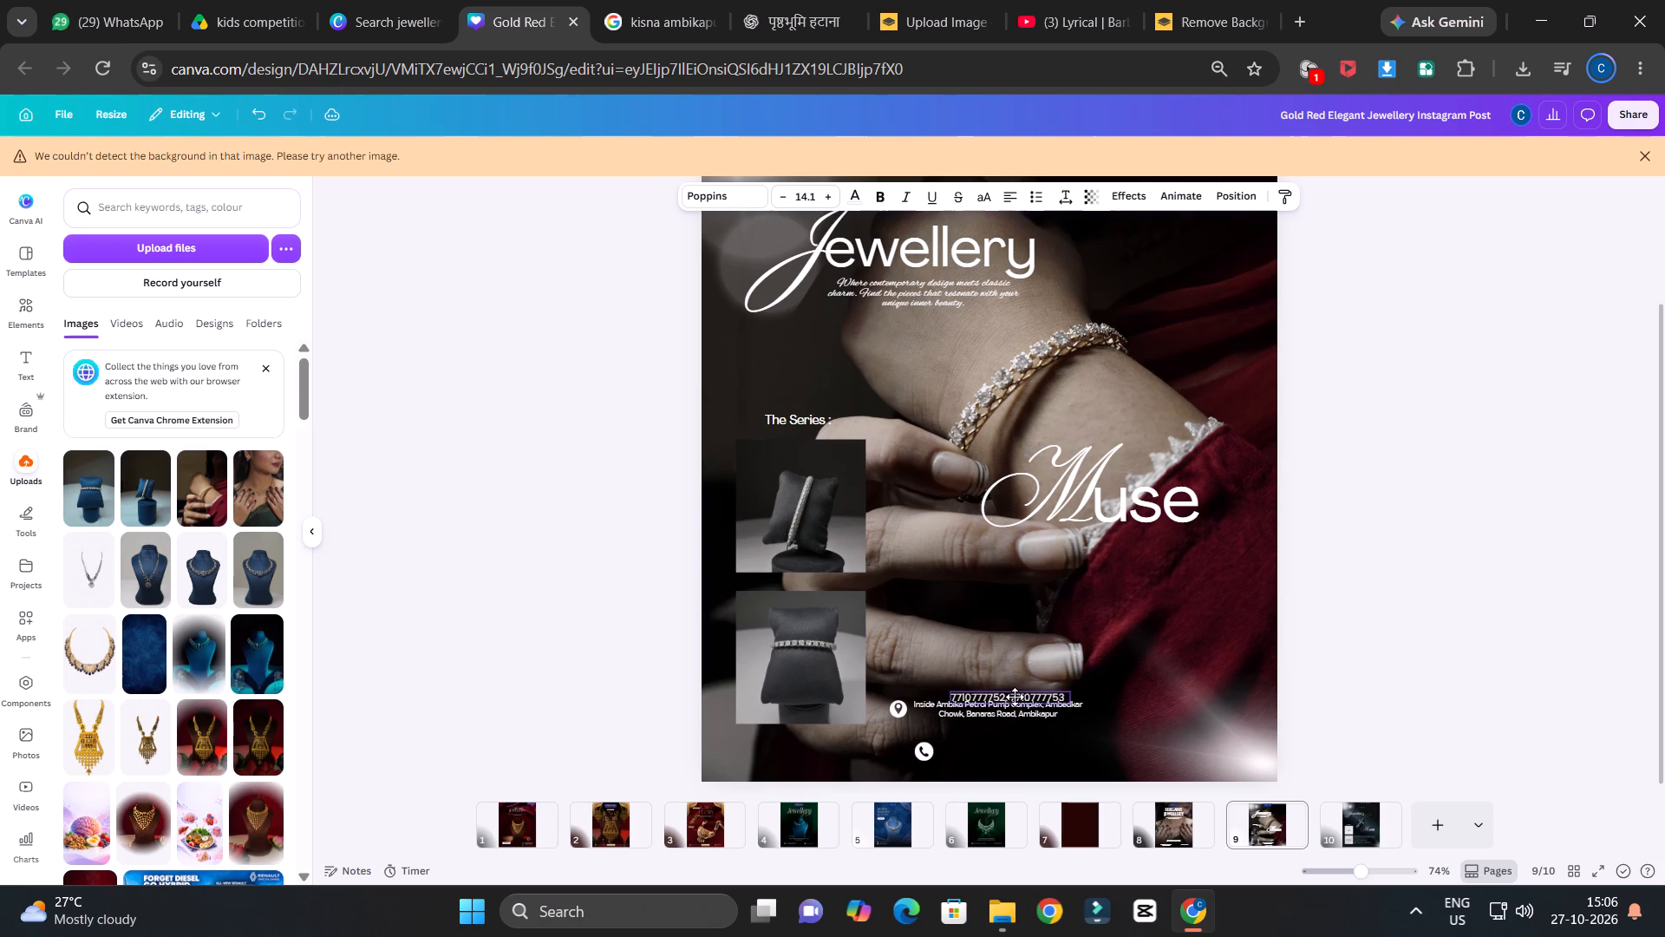
left_click_drag(1015, 697, 993, 685)
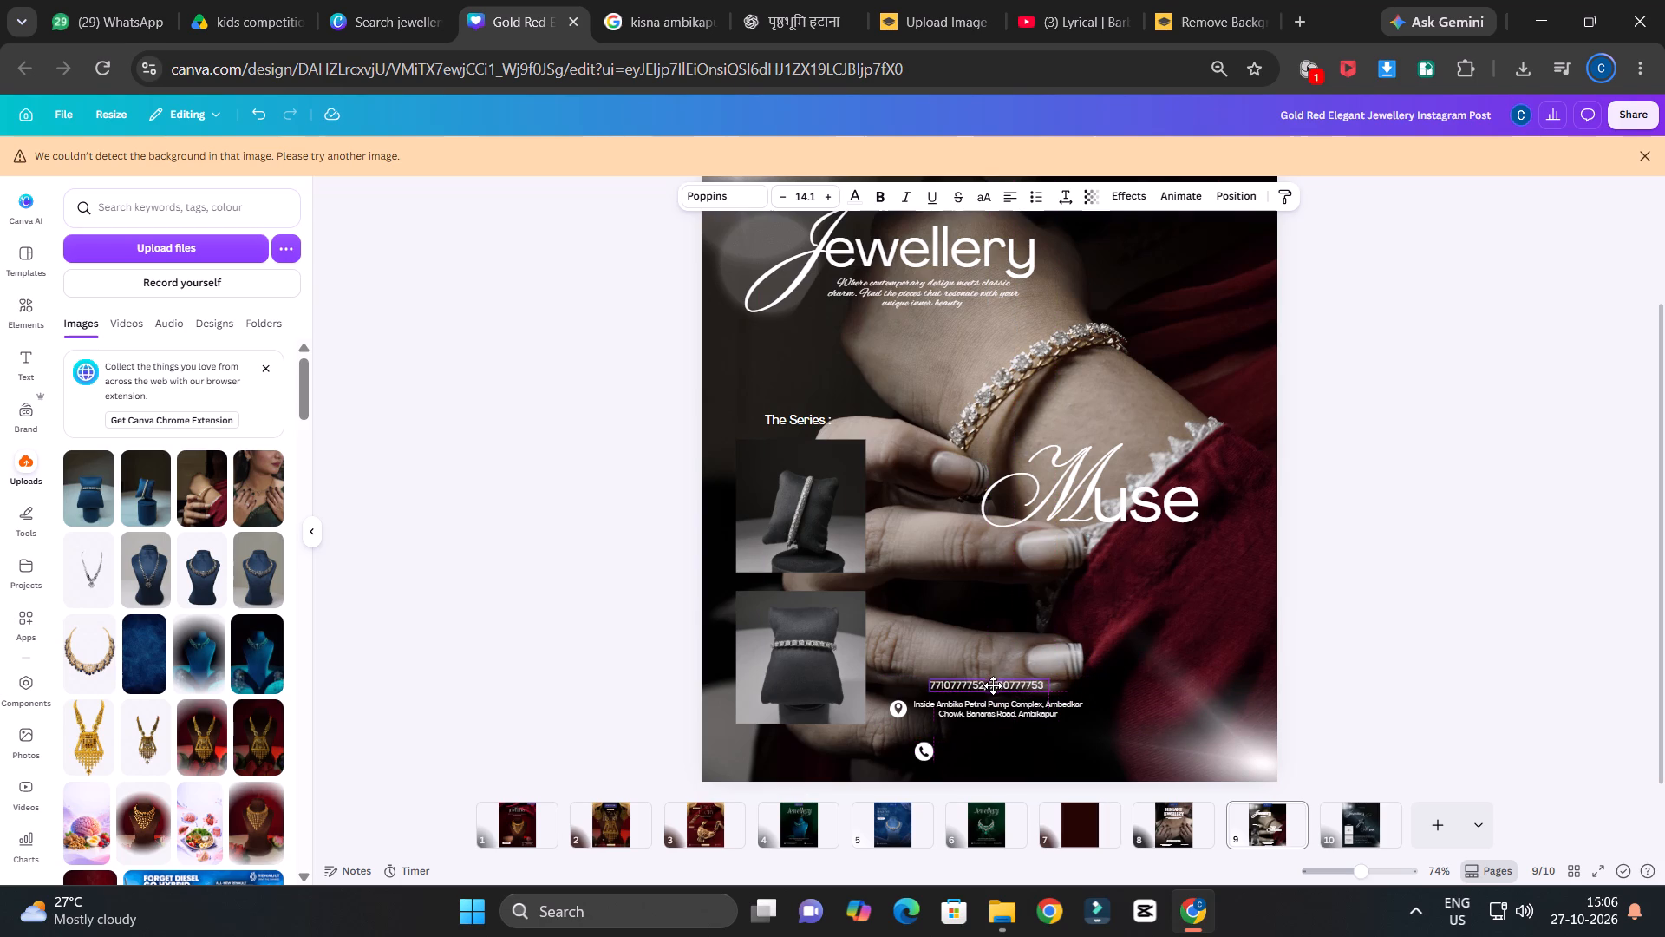
left_click_drag(993, 685, 989, 736)
Align the phone icon directly beneath the location pin and level with the phone numbers.
left_click_drag(920, 757, 904, 747)
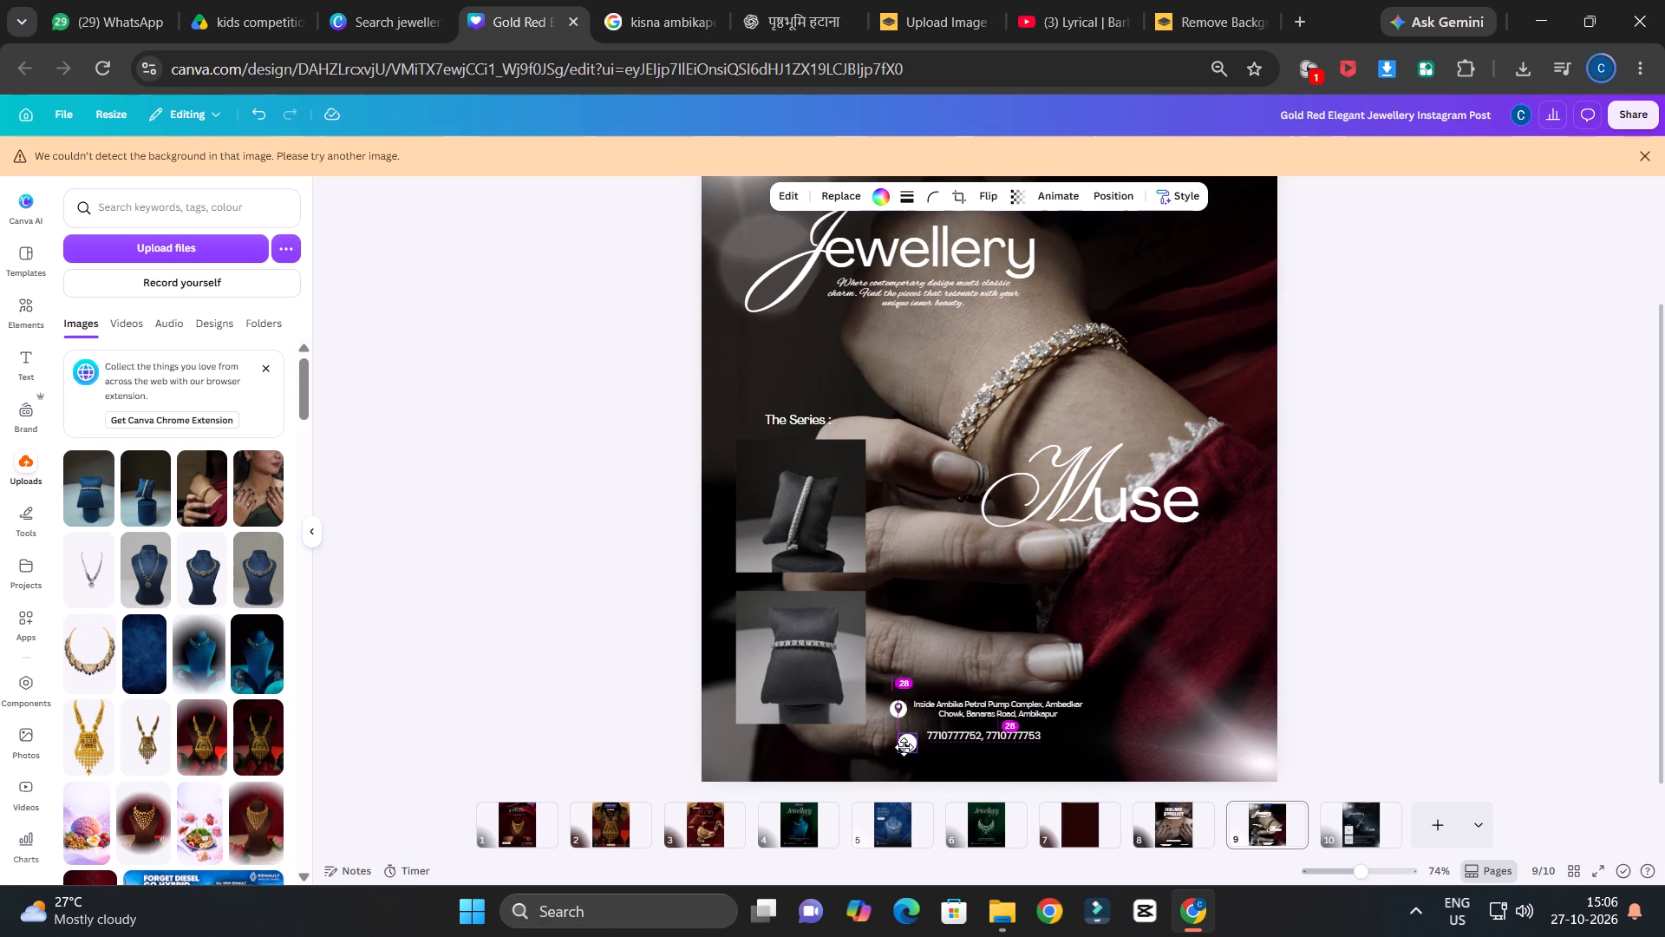
left_click_drag(904, 747, 894, 743)
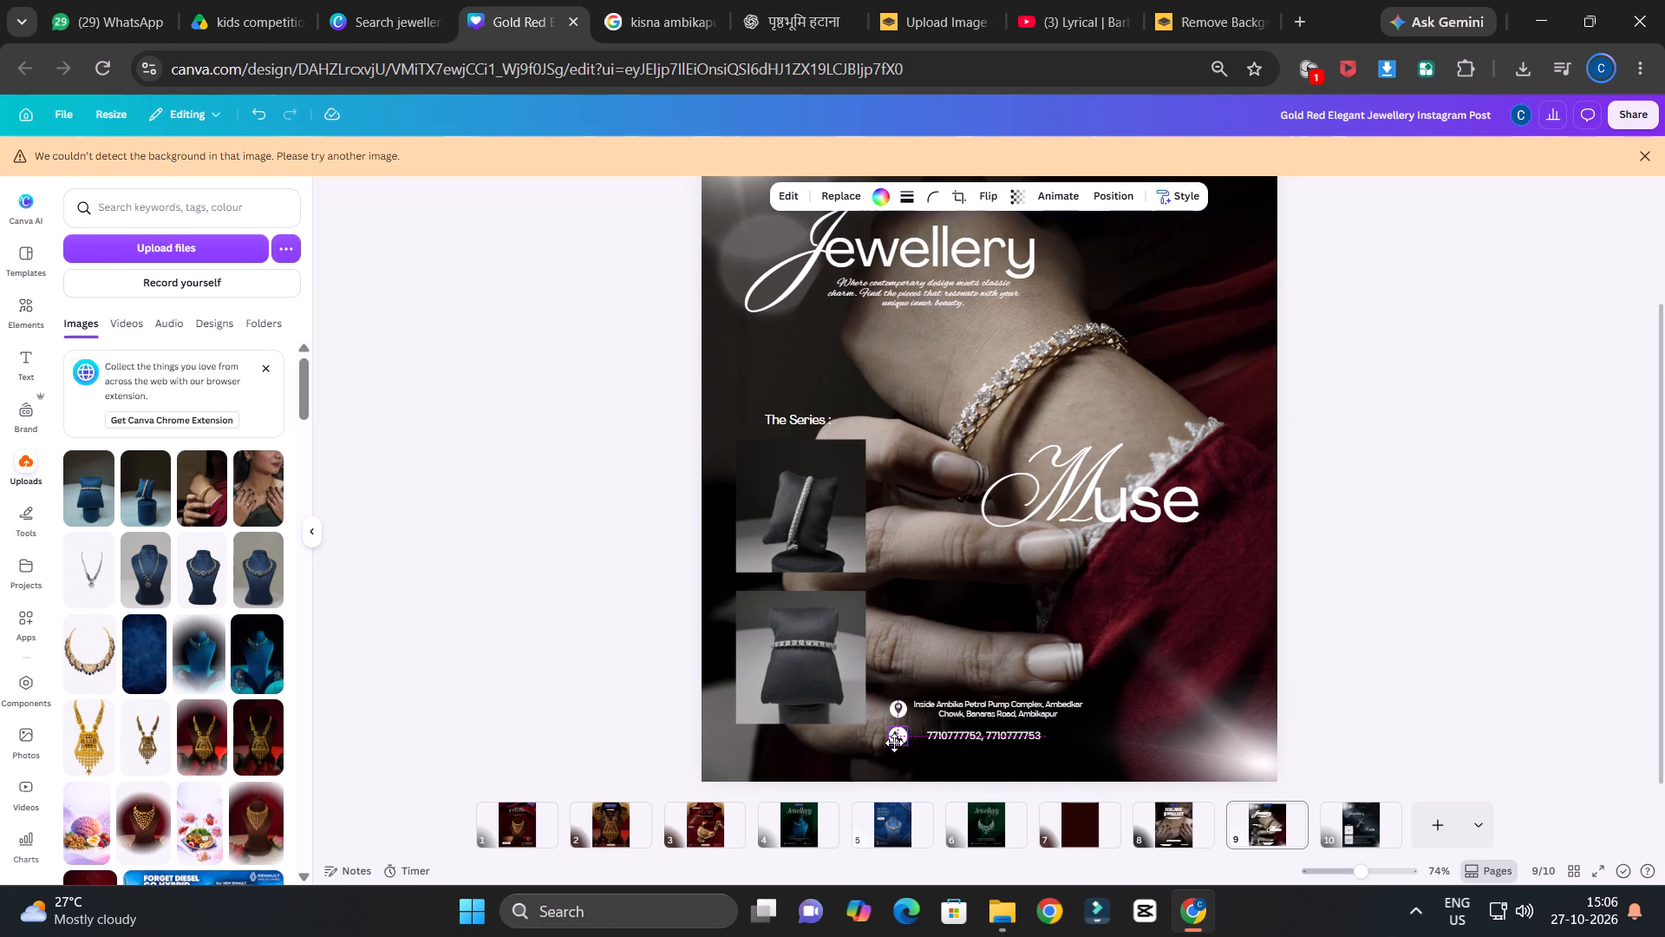
left_click_drag(894, 743, 893, 741)
left_click_drag(893, 741, 896, 742)
left_click(1505, 536)
Review page 9's overall composition, then examine the alignment of the address and phone details up close.
scroll(1505, 536, "down", 3, "ctrl")
scroll(1403, 607, "down", 2, "ctrl")
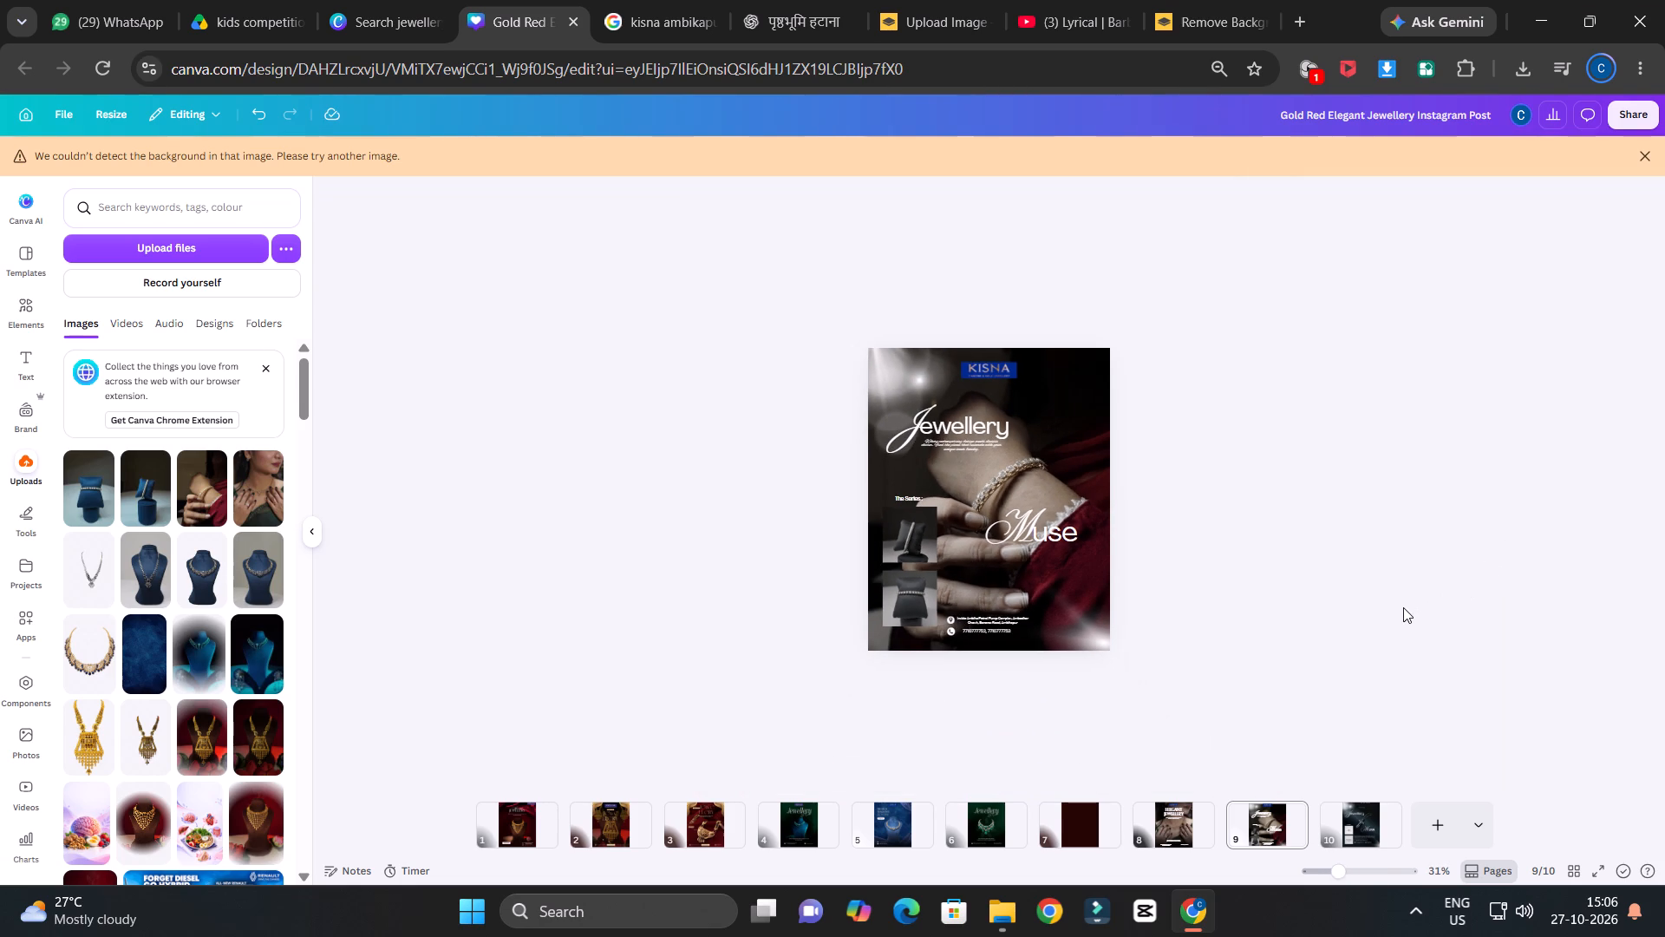
scroll(1382, 616, "up", 7, "ctrl")
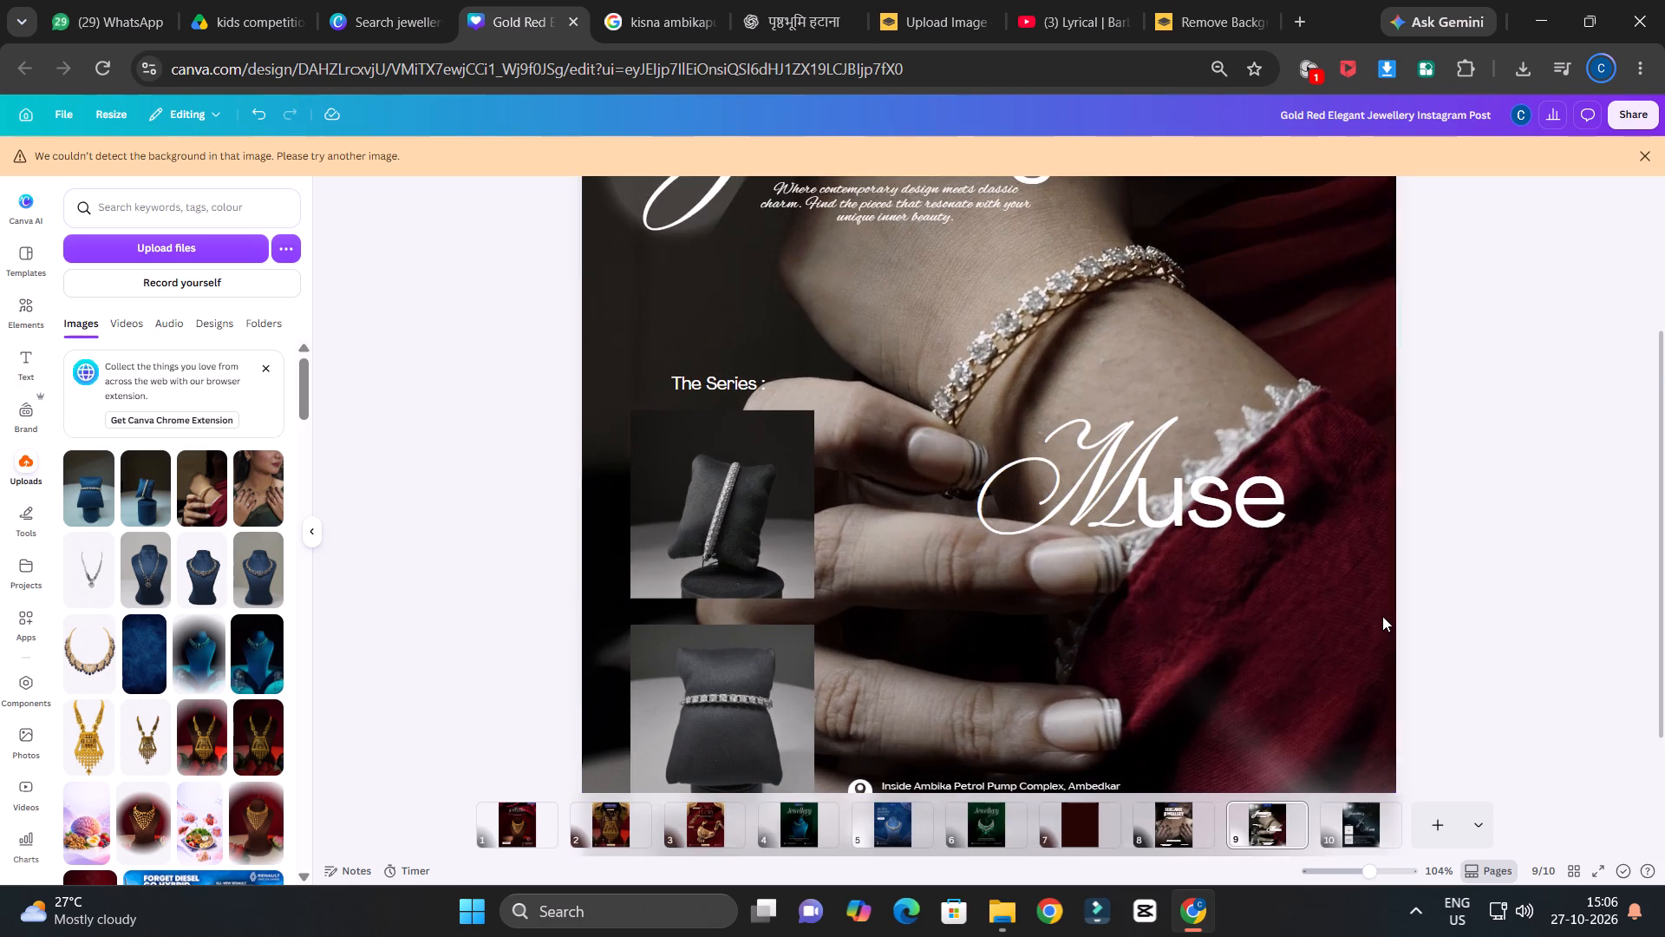
scroll(1382, 616, "down", 4)
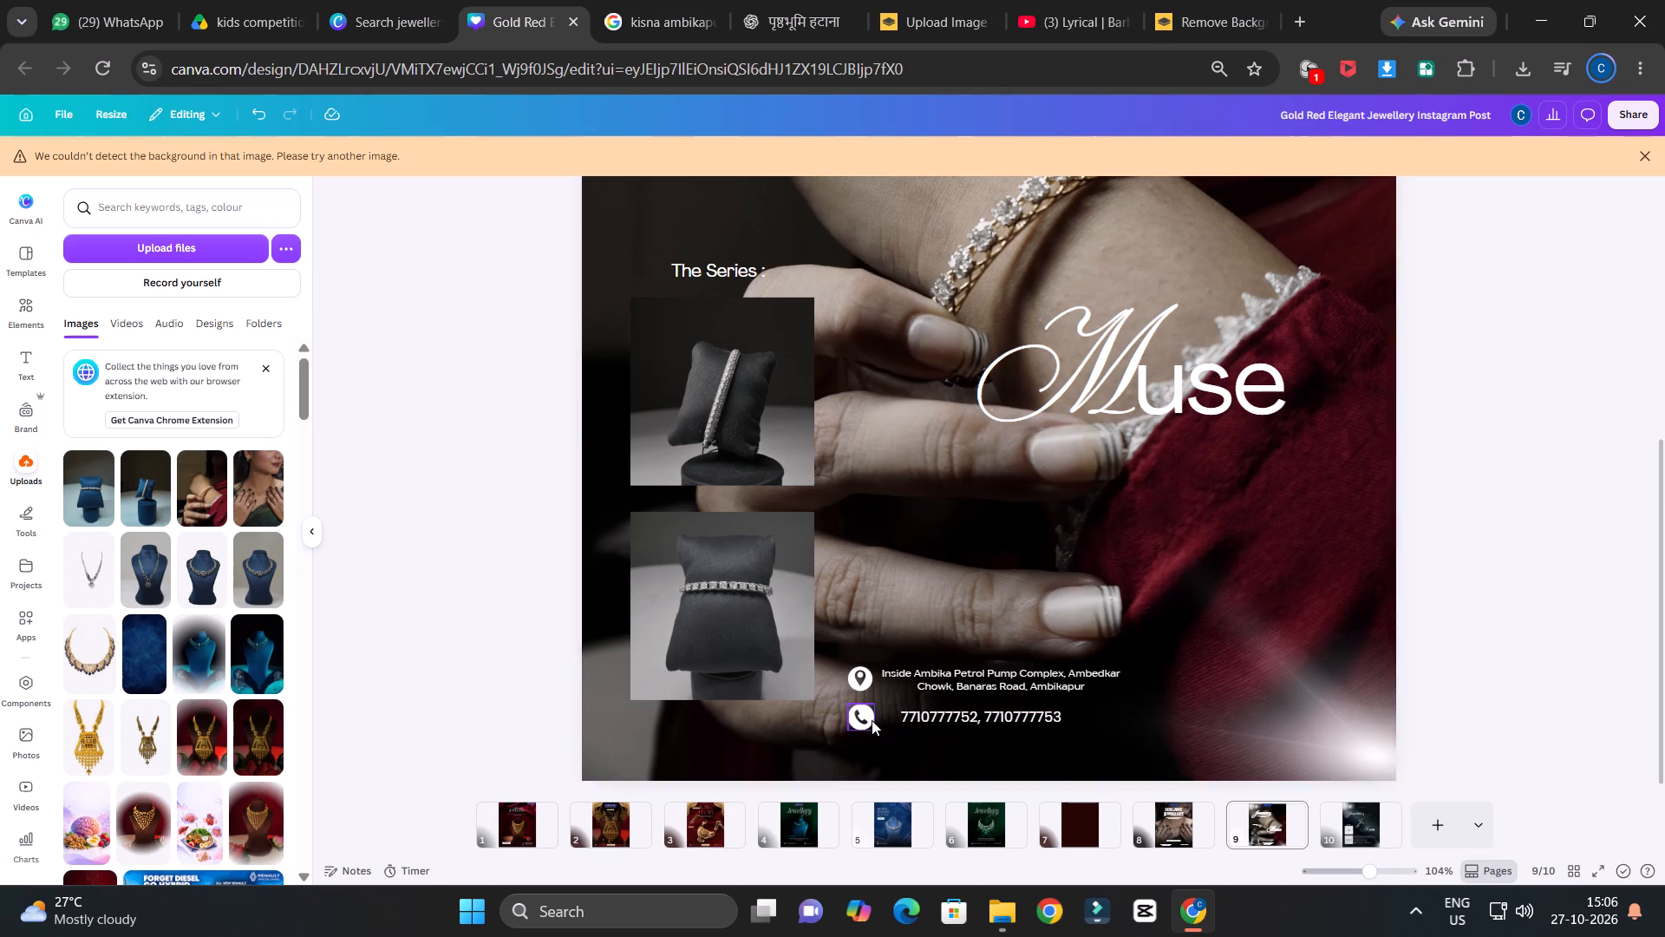
Nudge the location pin beside the store address on page 9 so it lines up directly above the phone icon.
scroll(978, 652, "up", 3, "ctrl")
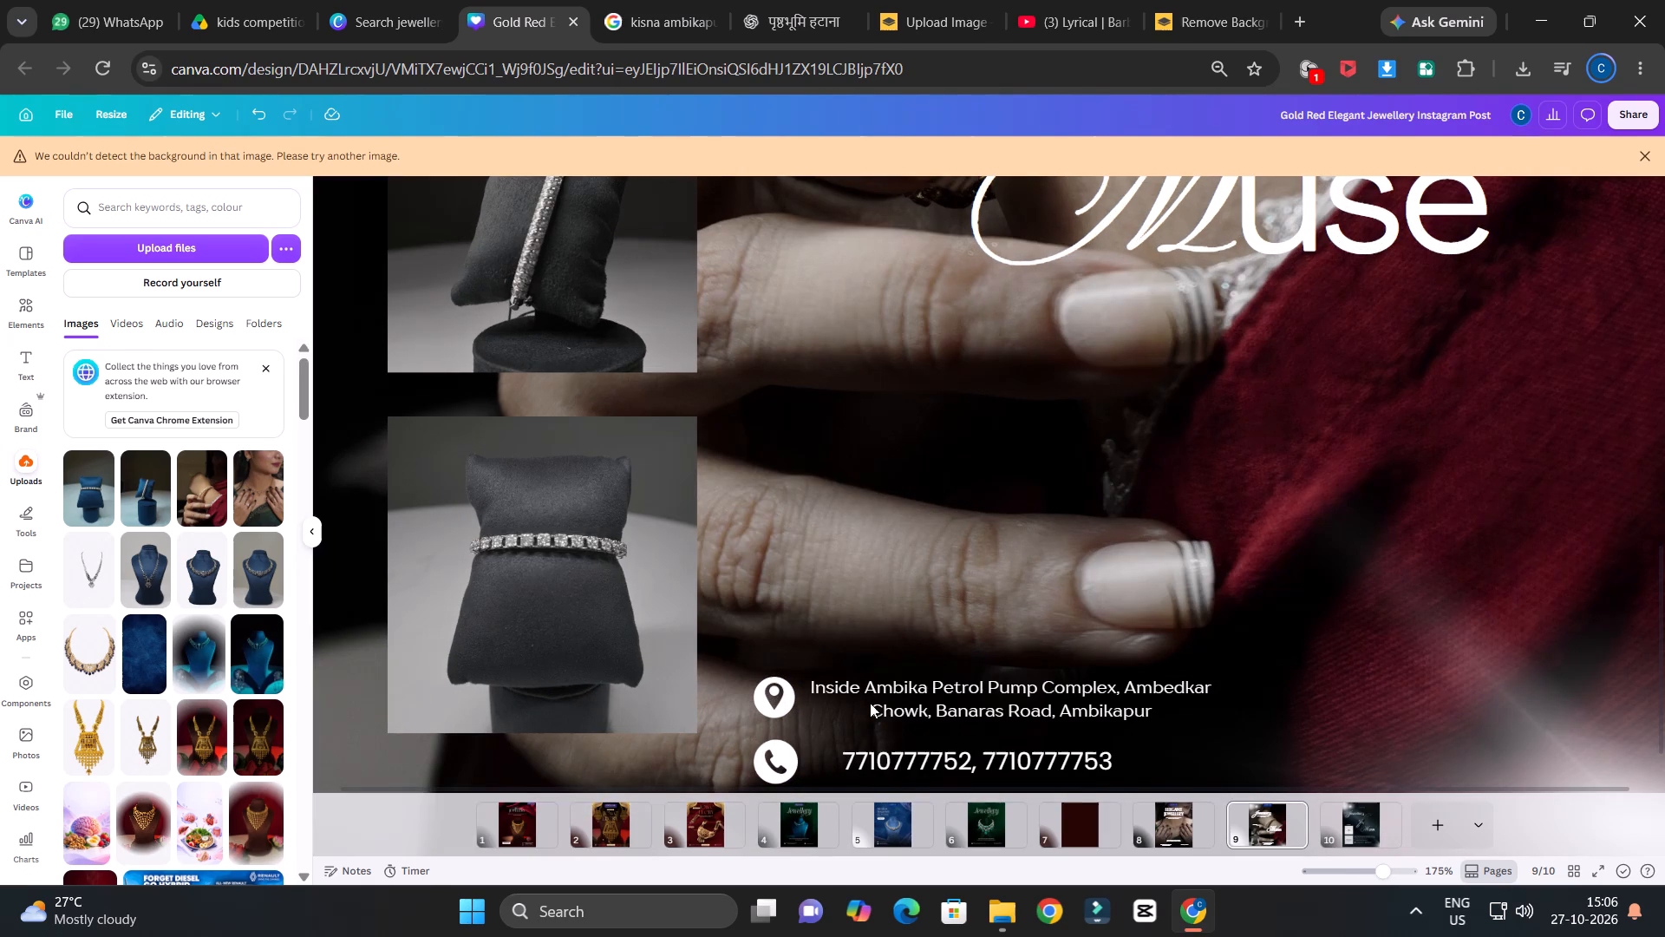
left_click(765, 699)
left_click(754, 678)
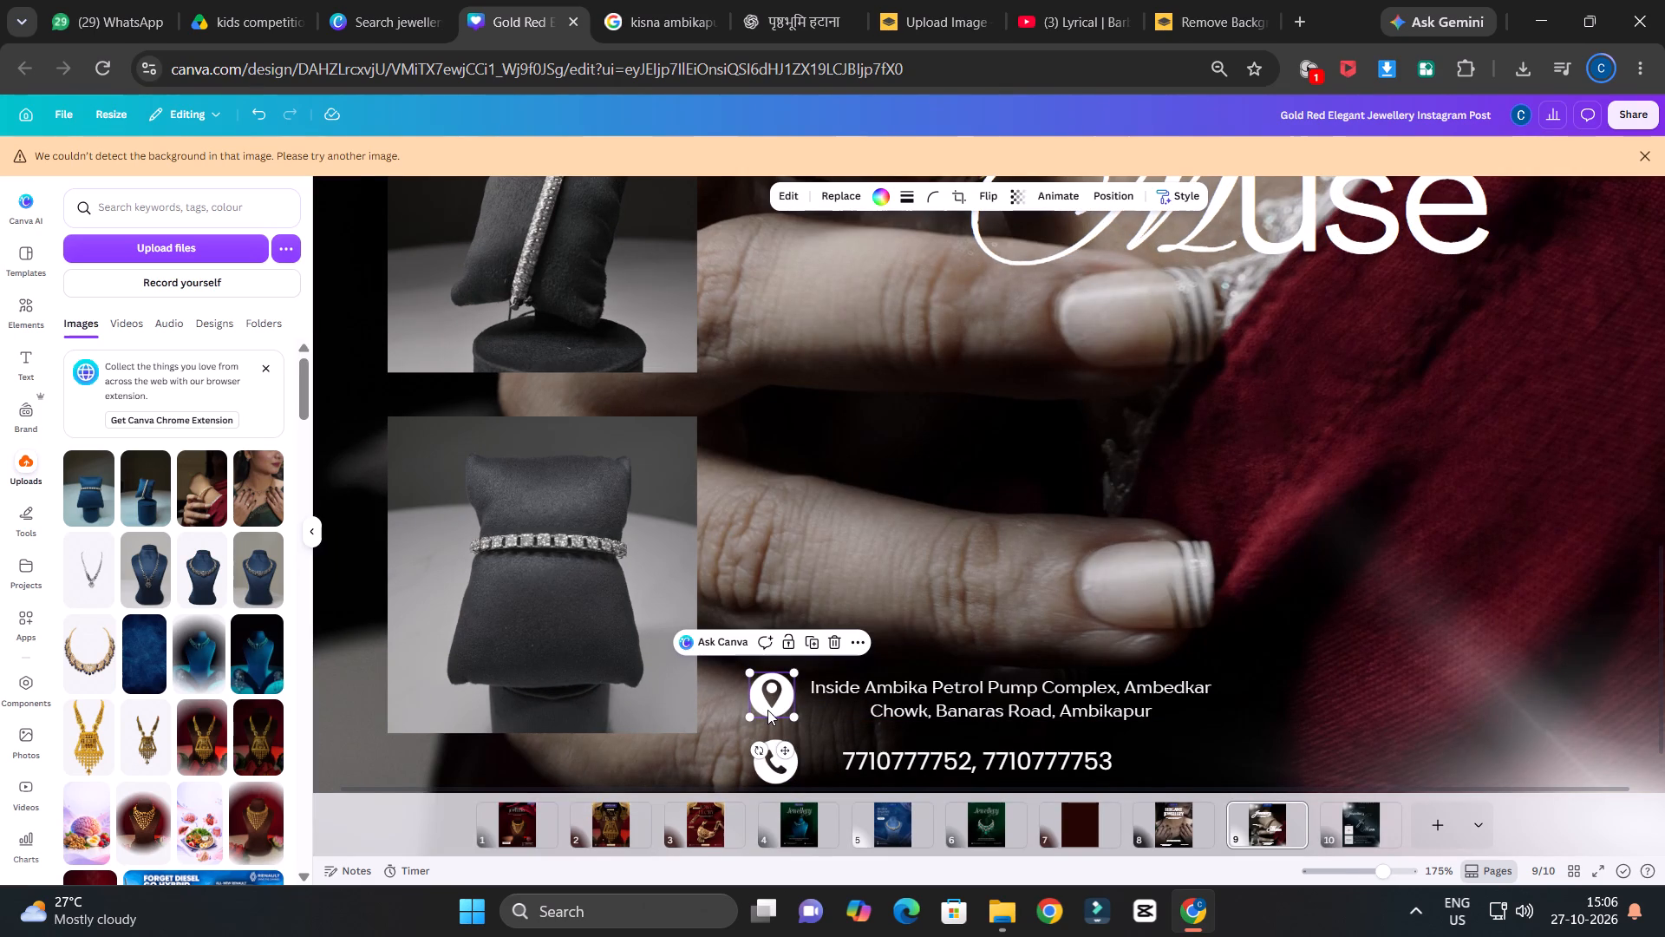
left_click(767, 708)
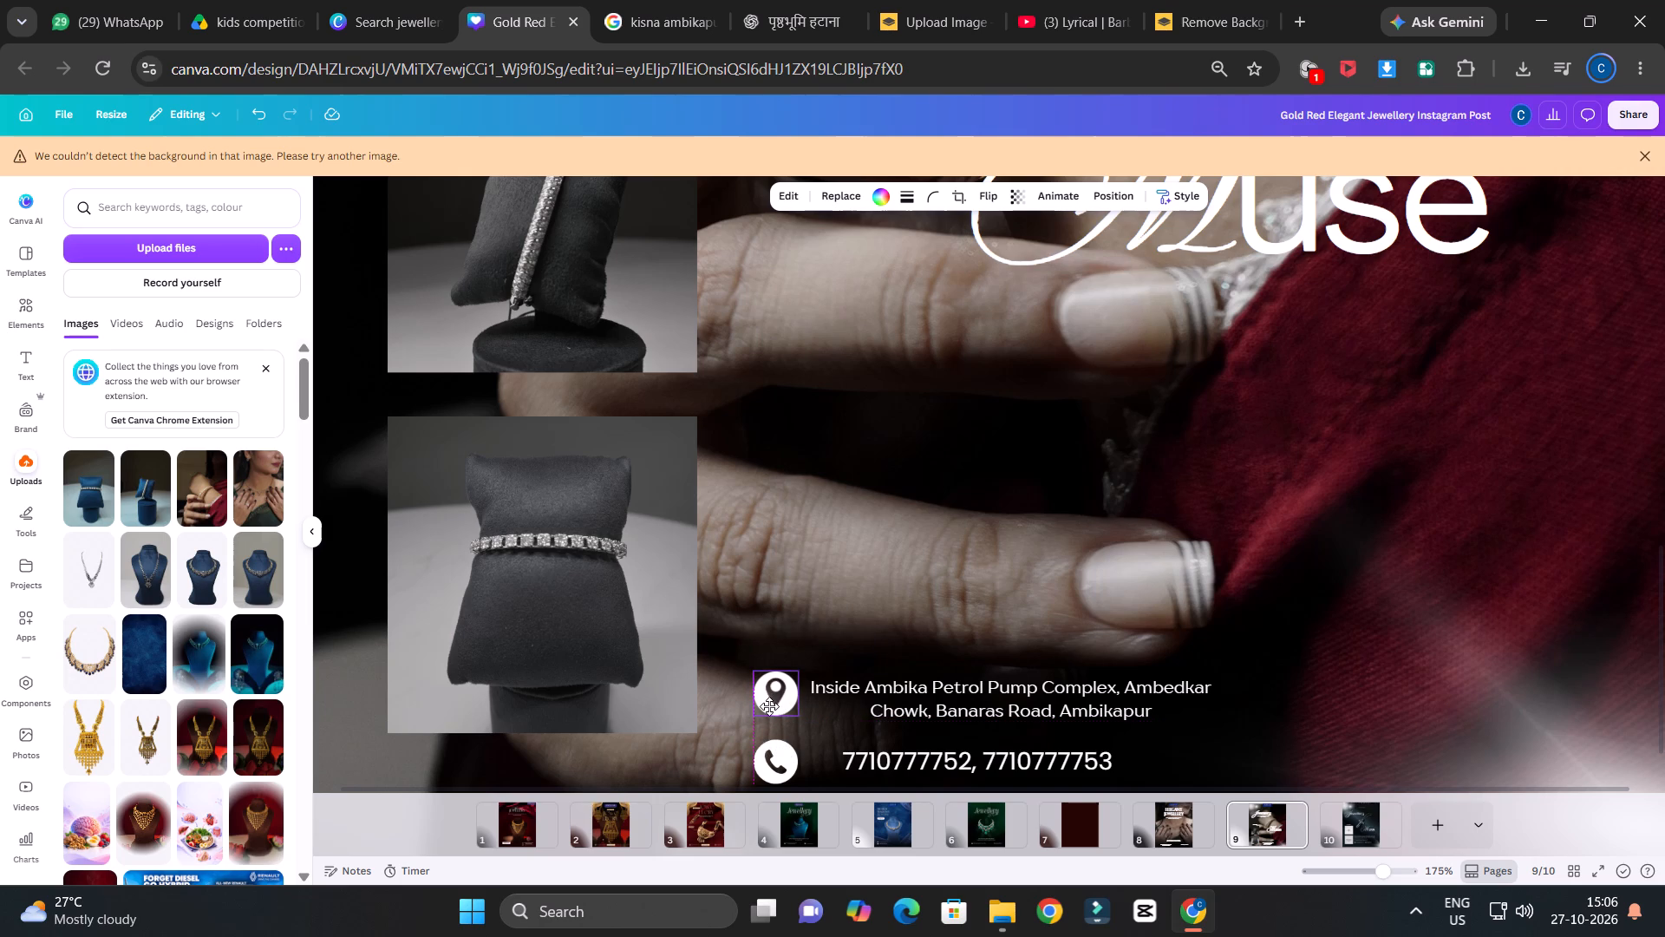
scroll(1198, 585, "down", 4, "ctrl")
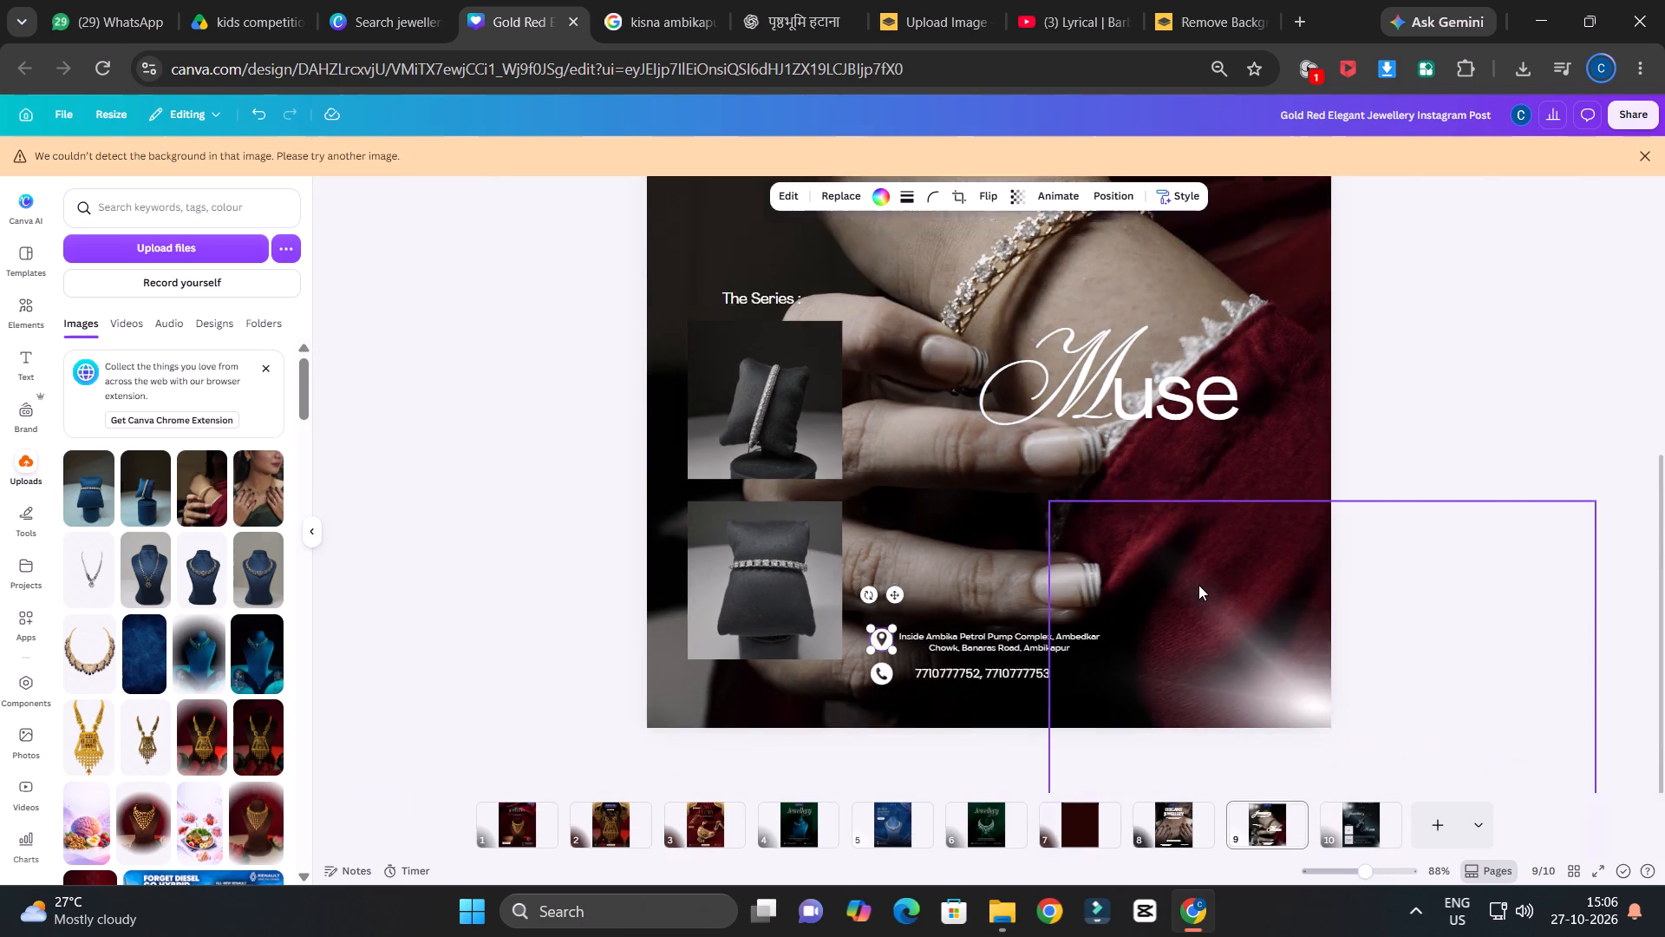
scroll(1198, 585, "down", 1, "ctrl")
left_click(1494, 497)
scroll(1492, 497, "down", 2, "ctrl")
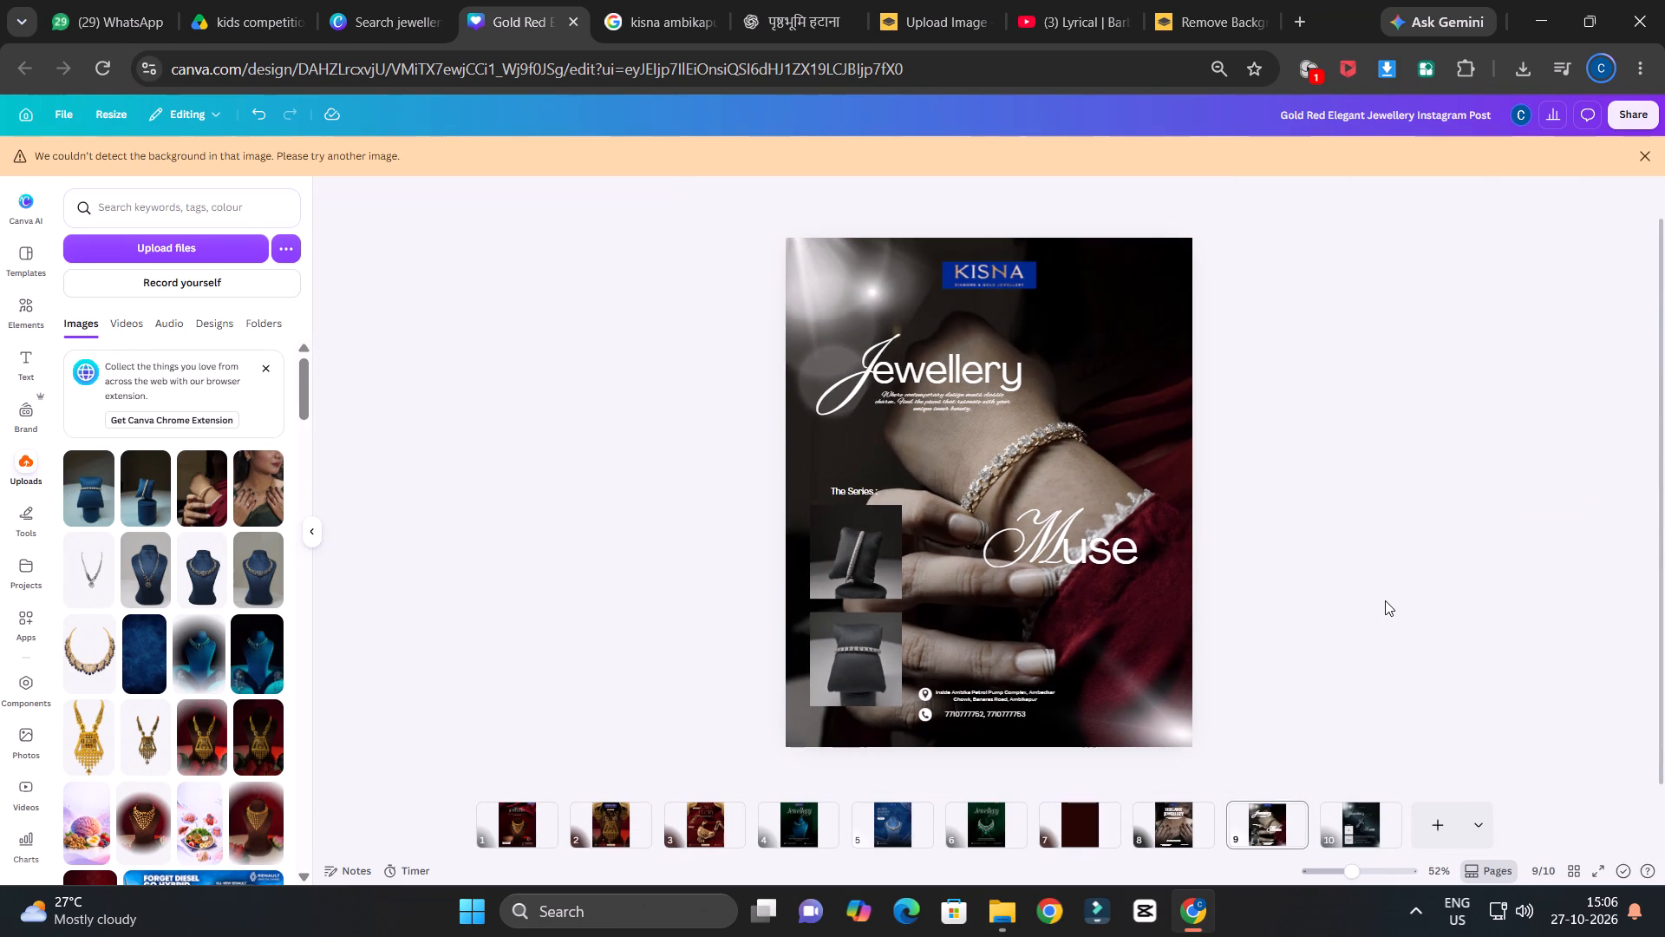
scroll(1379, 604, "down", 1, "ctrl")
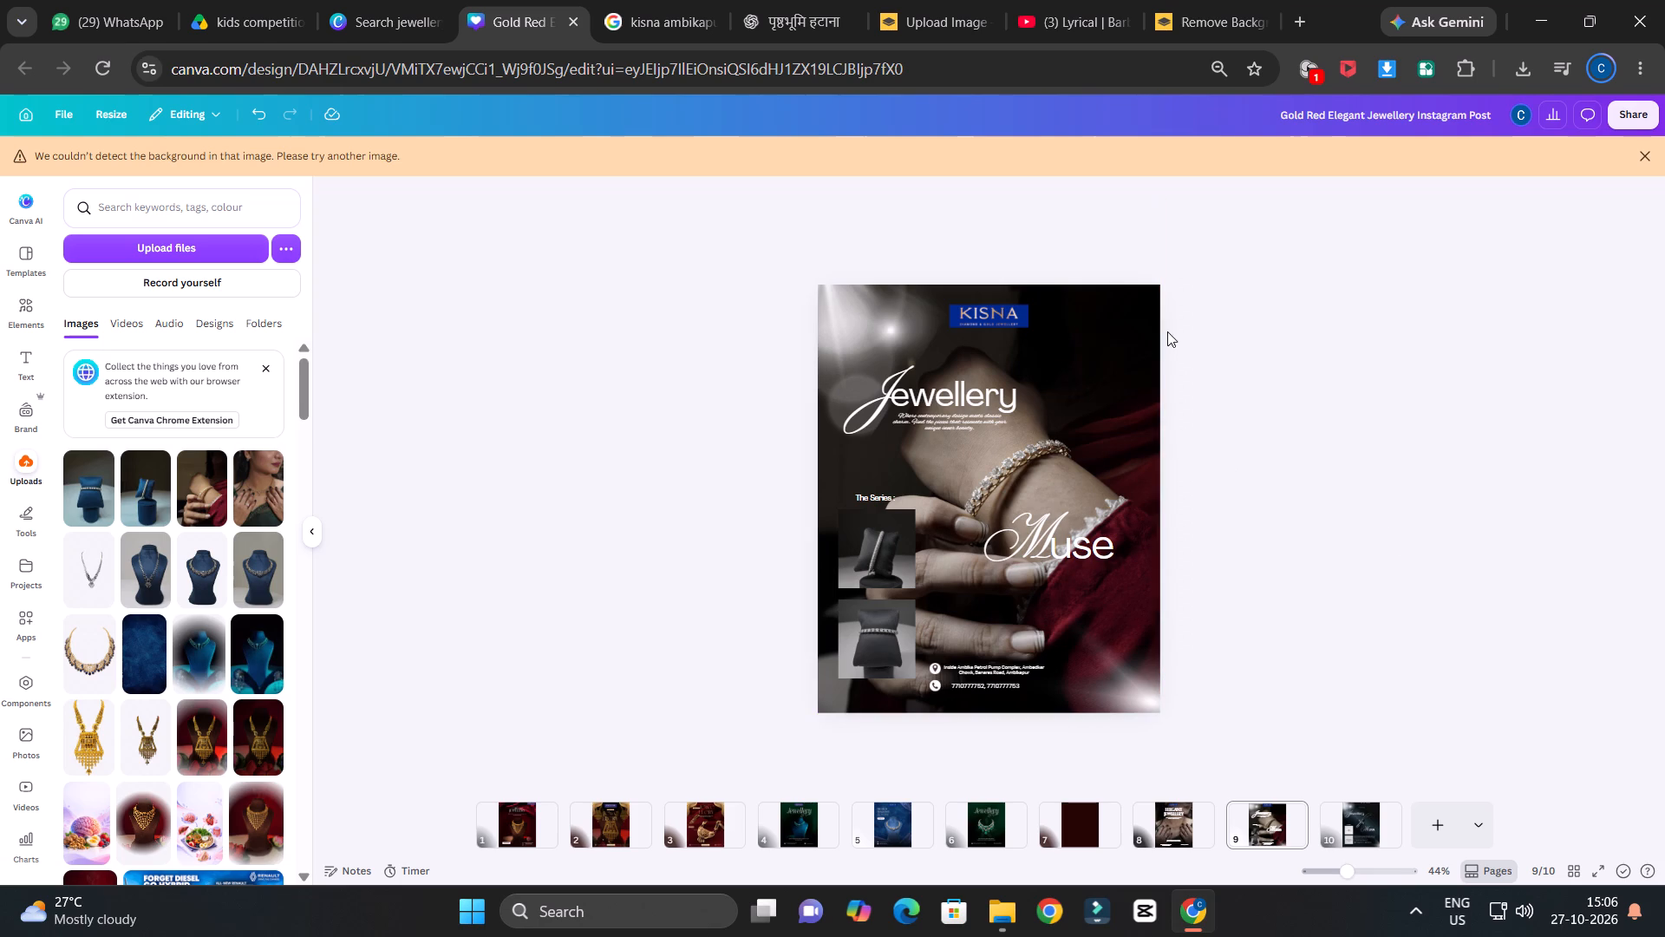
Download only page 9 of the design as a high-quality PNG at size 1.
left_click(1646, 117)
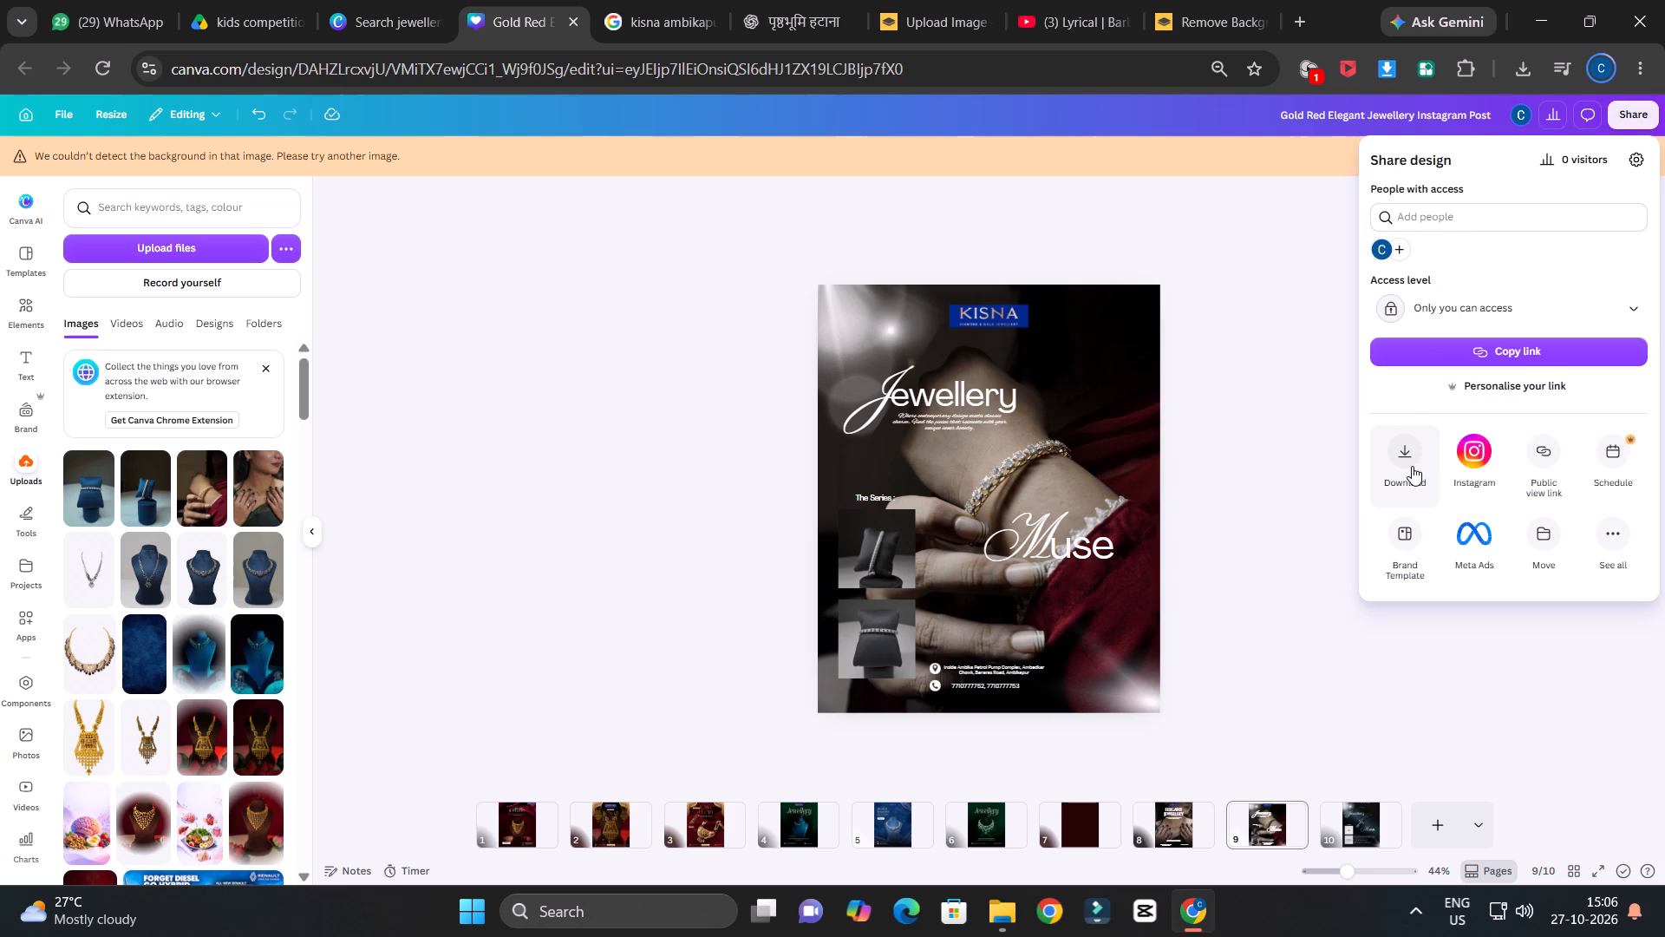
left_click(1412, 466)
left_click(1520, 451)
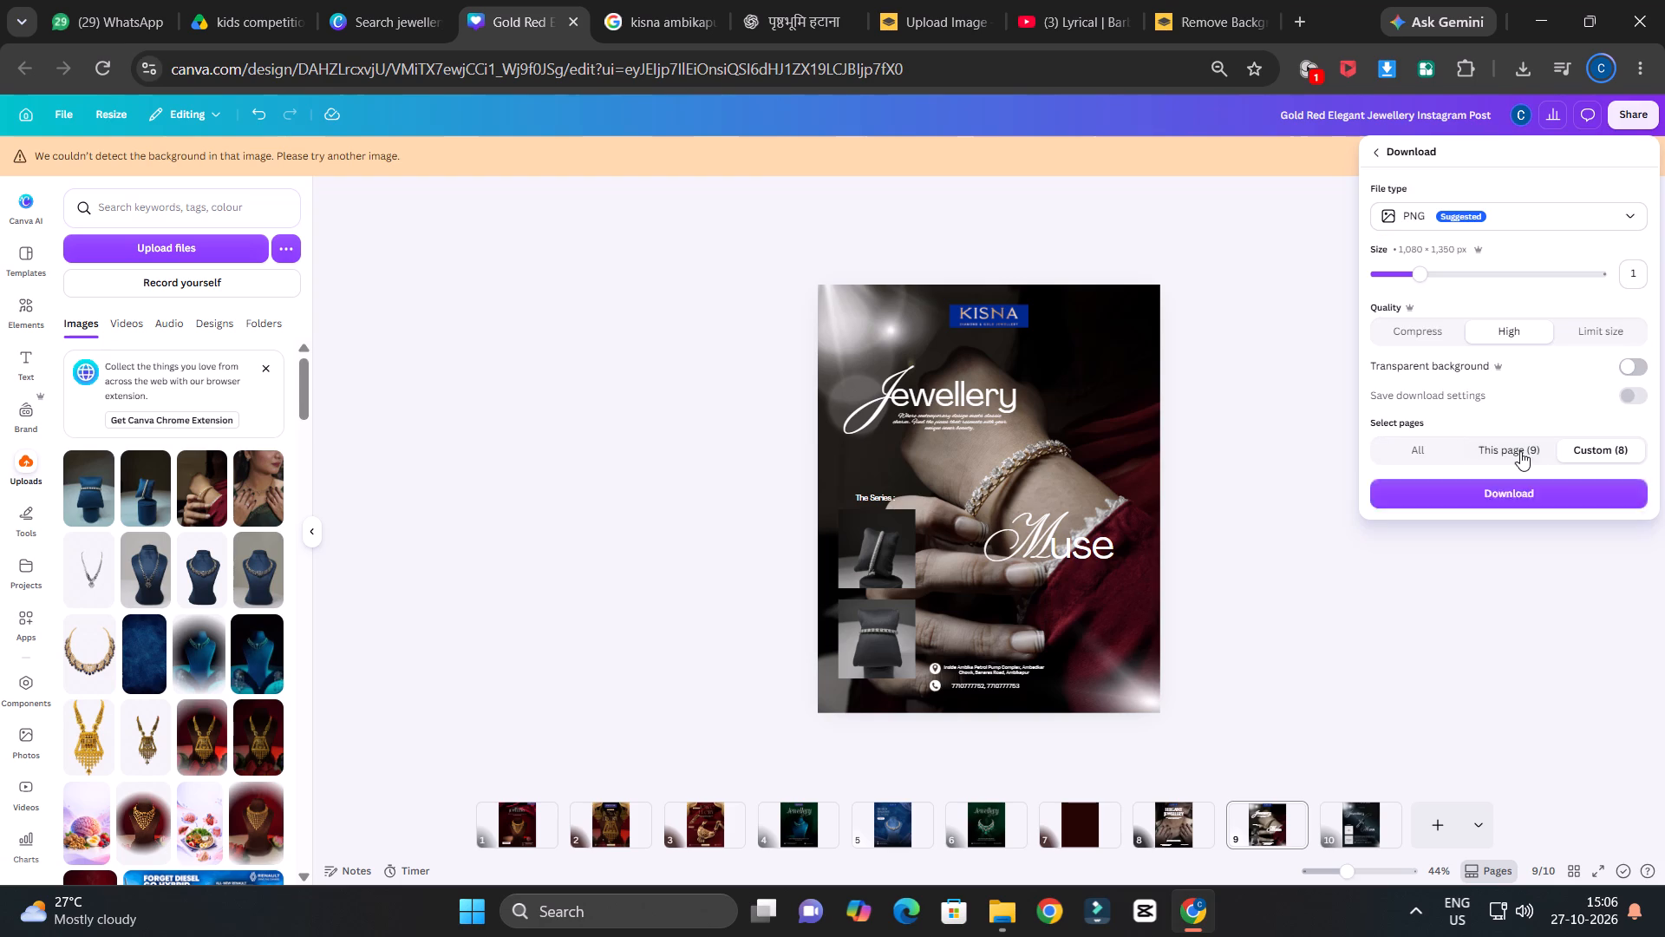
left_click(1512, 496)
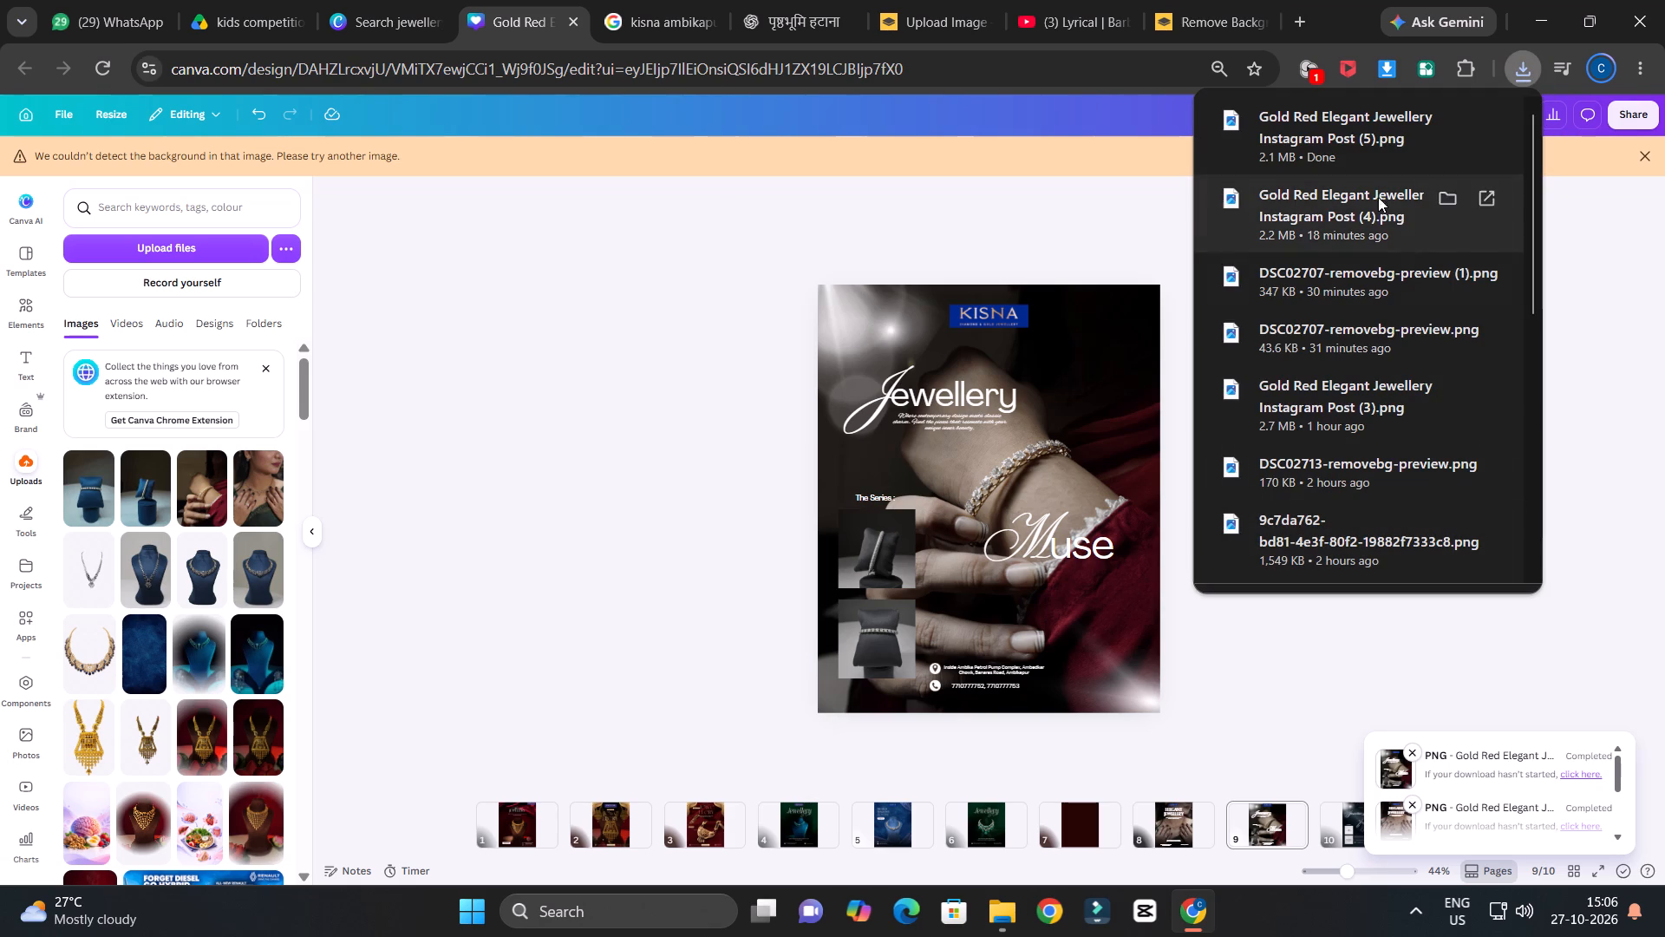
Open the downloaded poster image in Photos and examine the Jewellery Muse headings and main bracelet photo up close.
left_click(1354, 152)
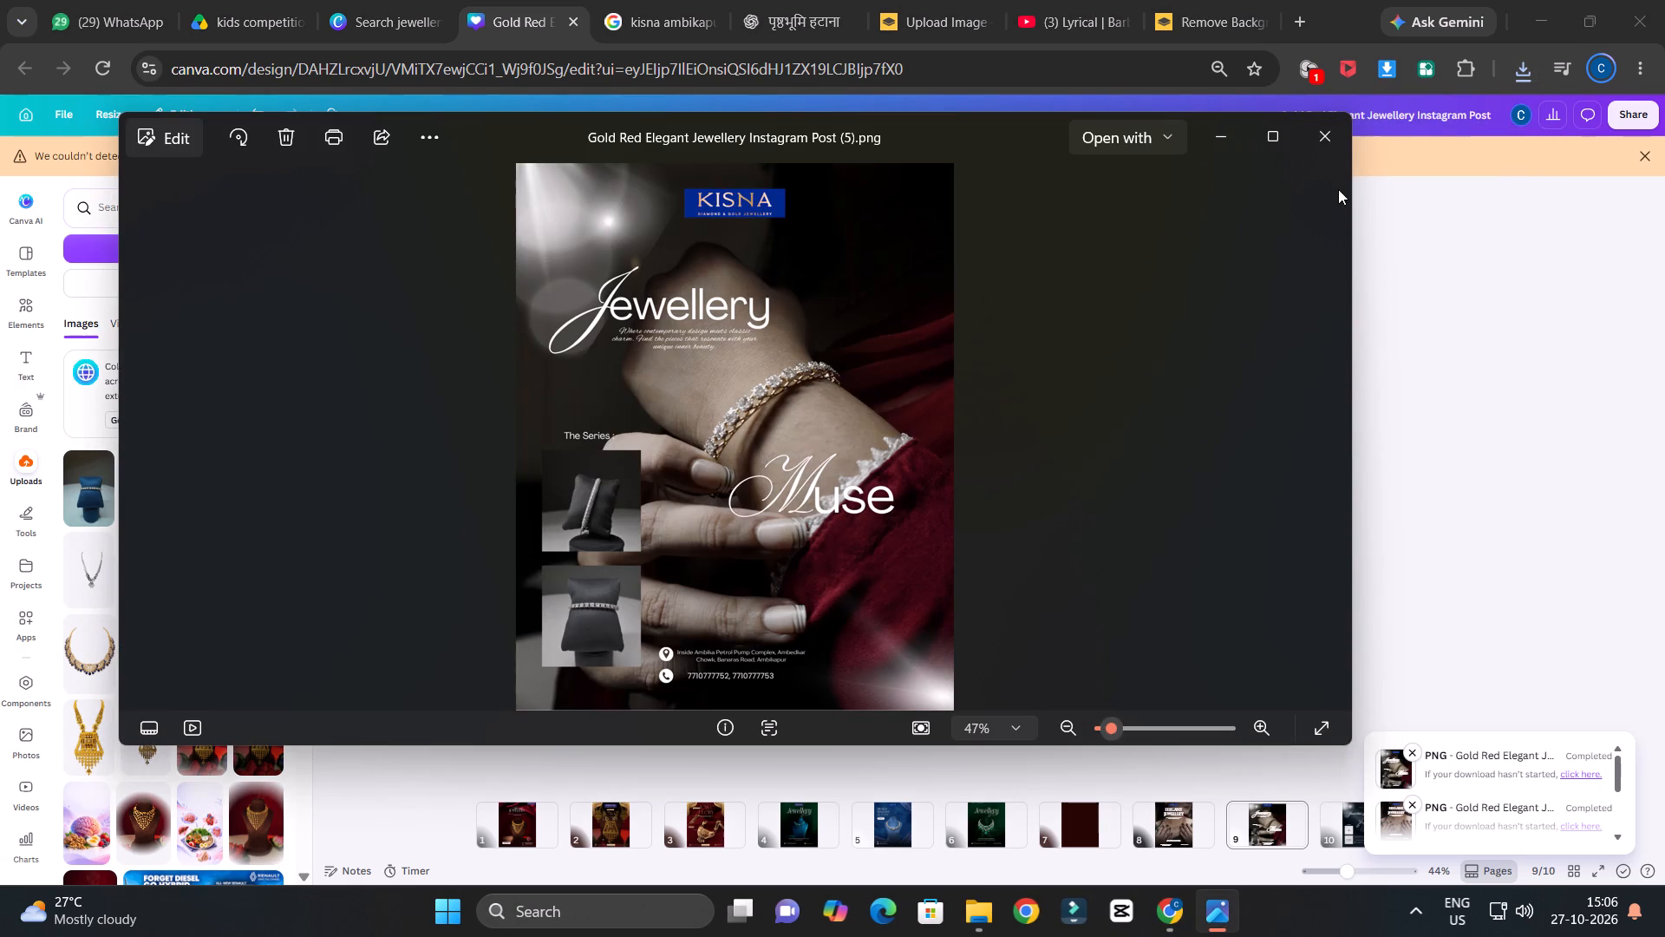
scroll(828, 398, "up", 5)
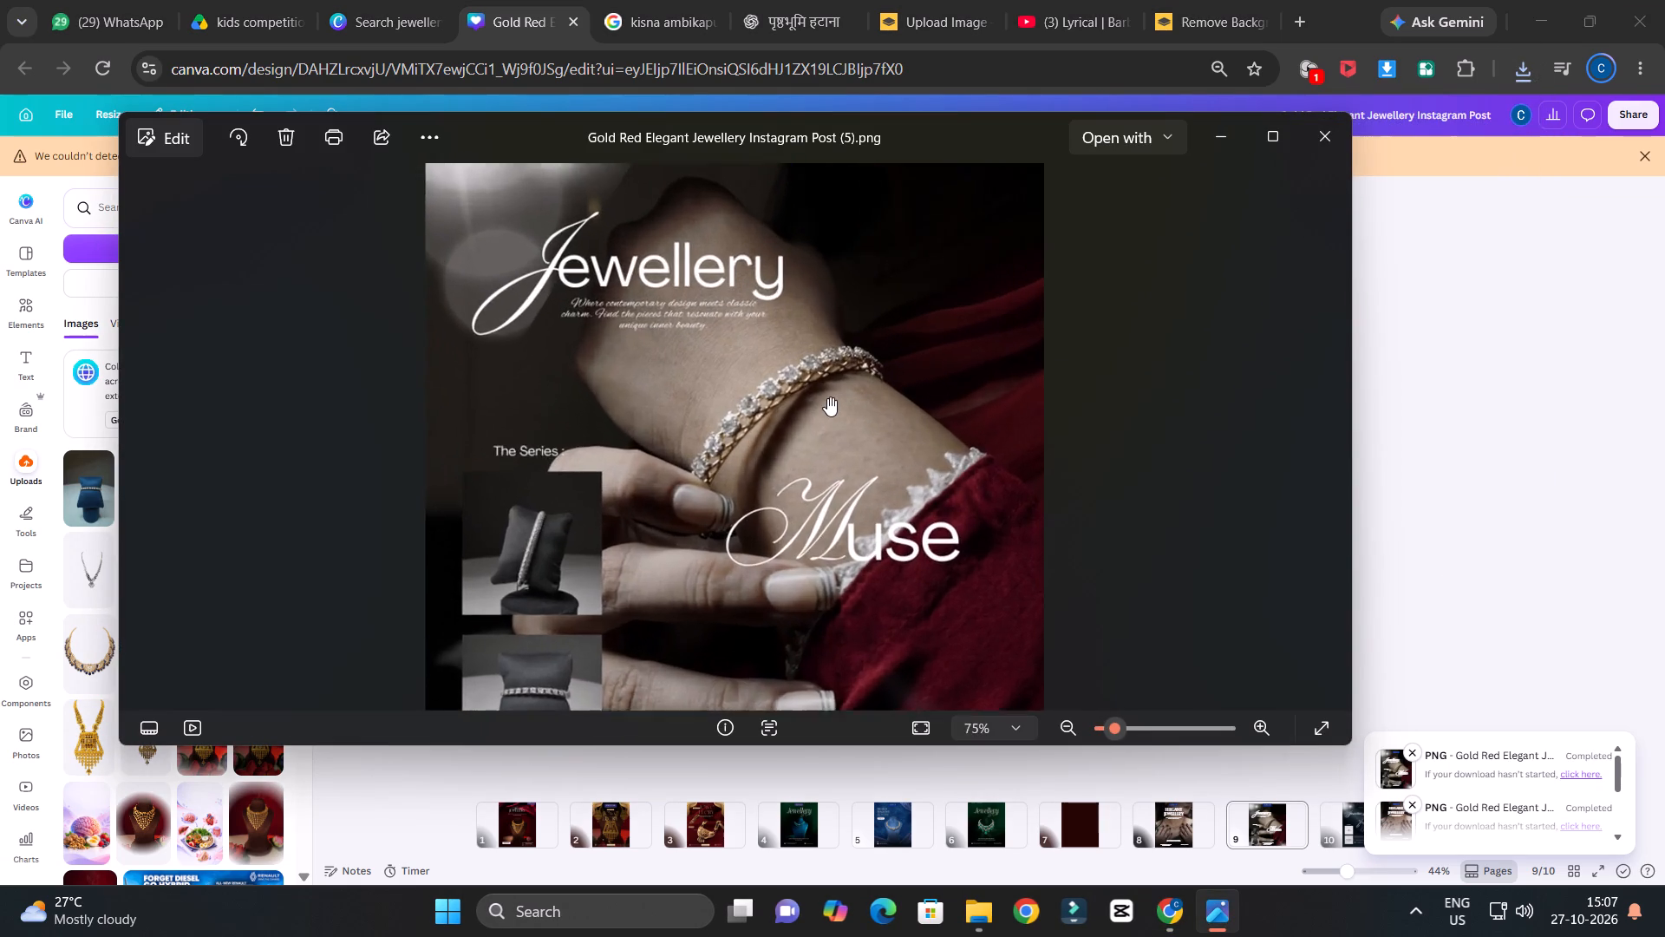
scroll(827, 397, "up", 11)
scroll(826, 396, "down", 8)
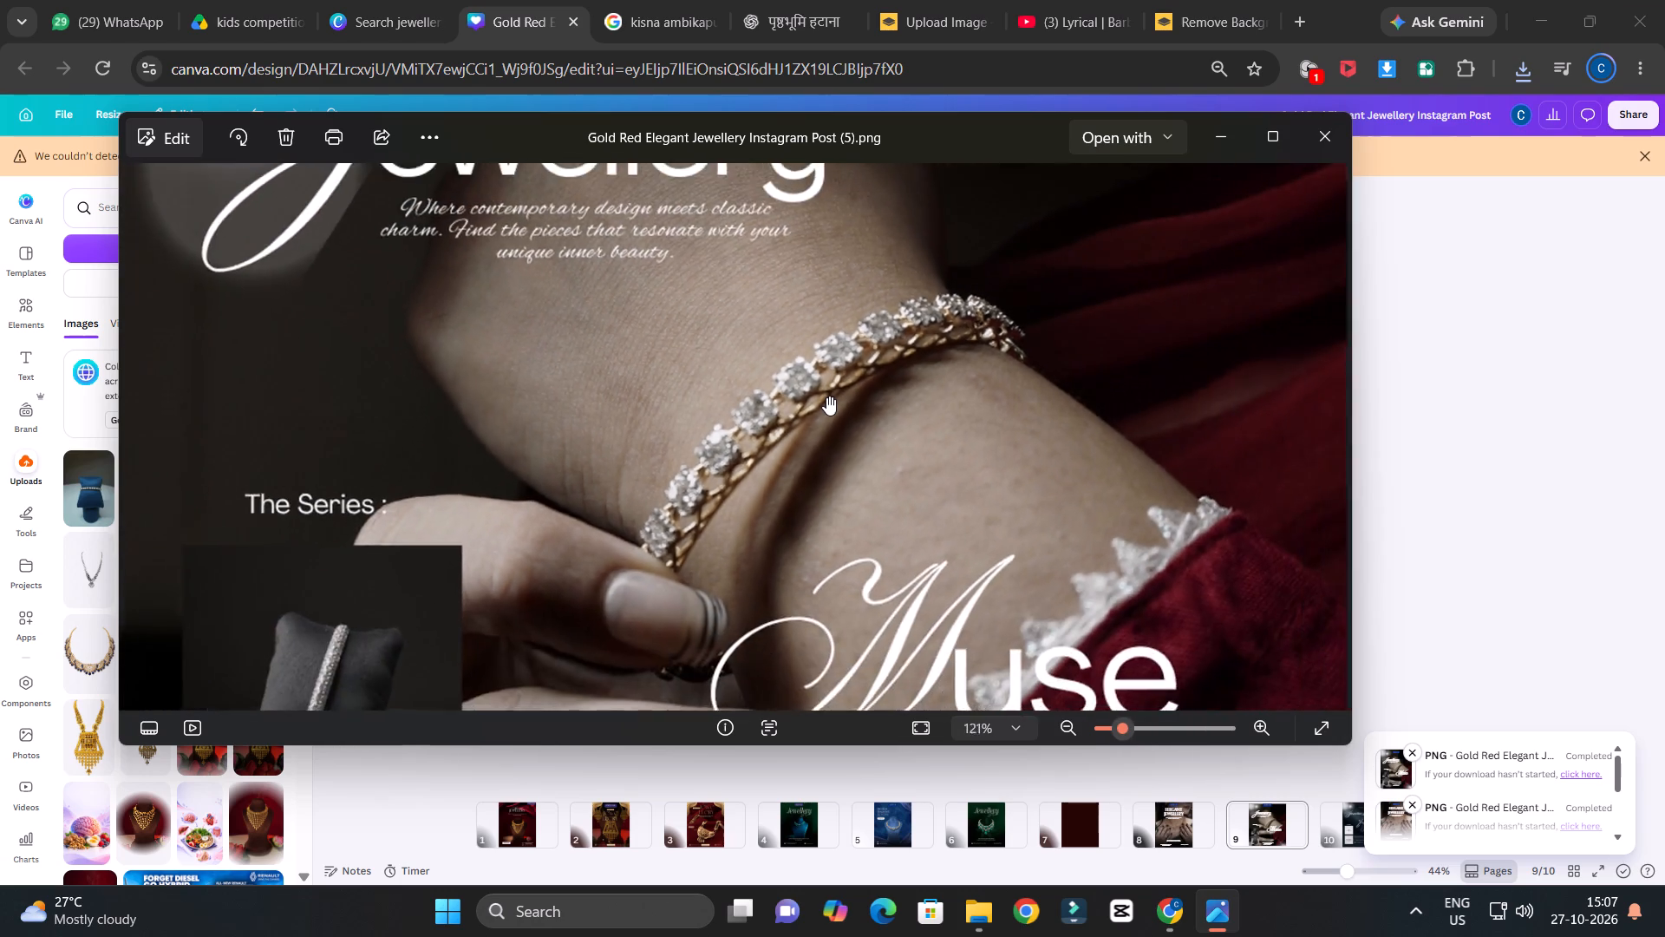
scroll(826, 396, "down", 10)
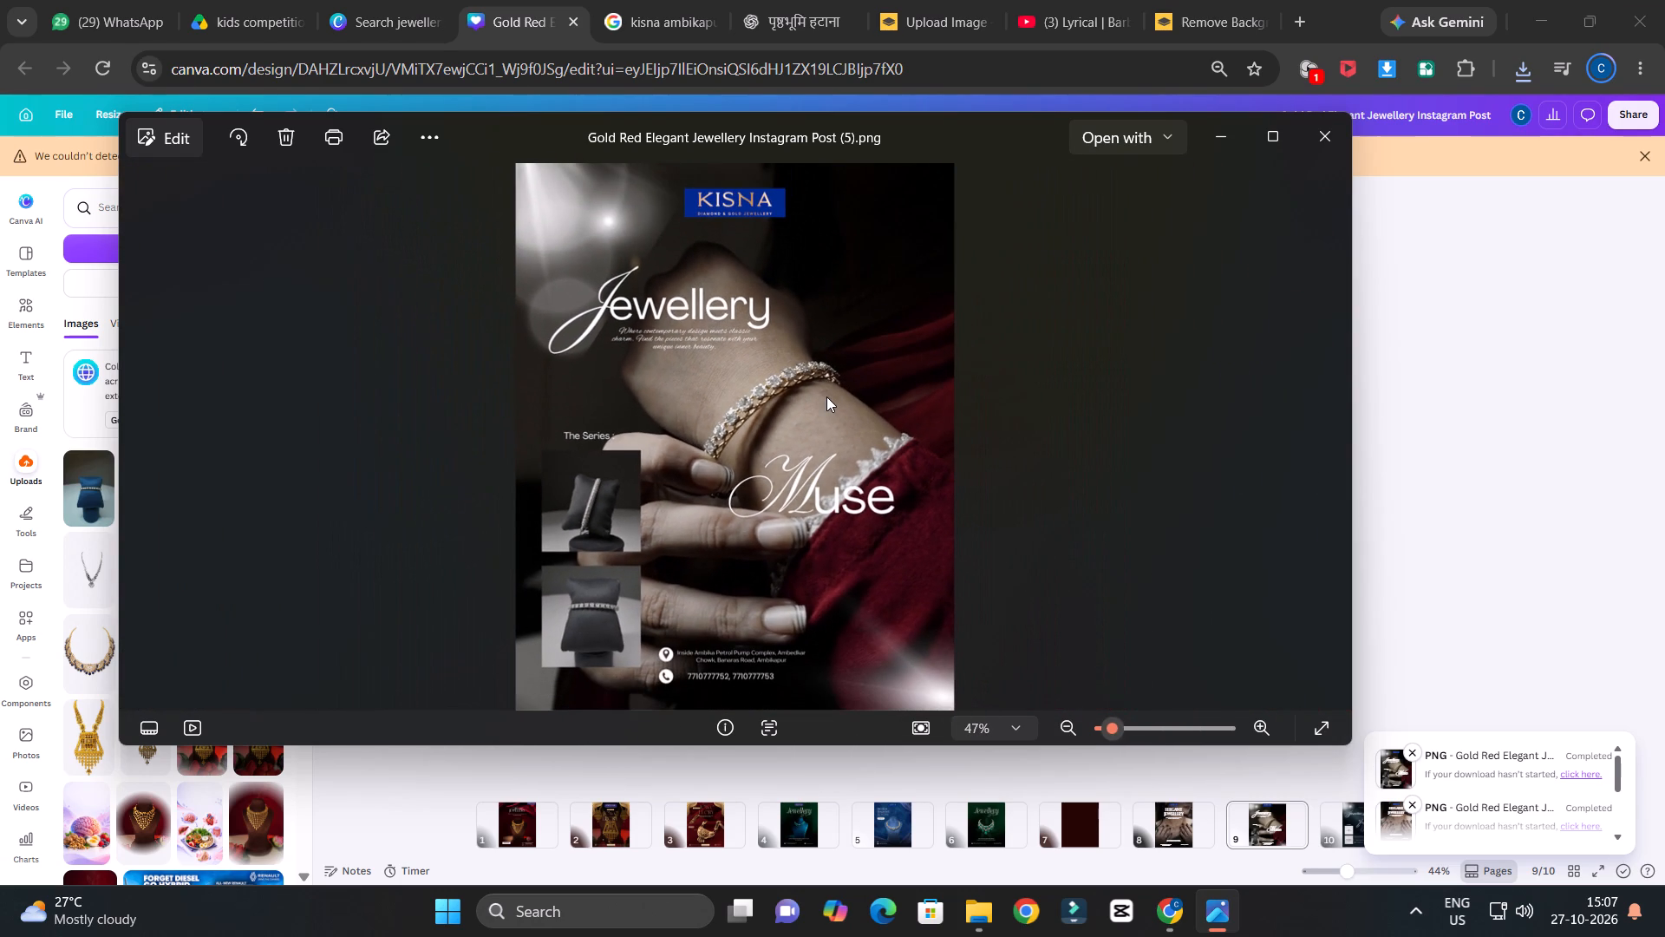
scroll(826, 396, "up", 6)
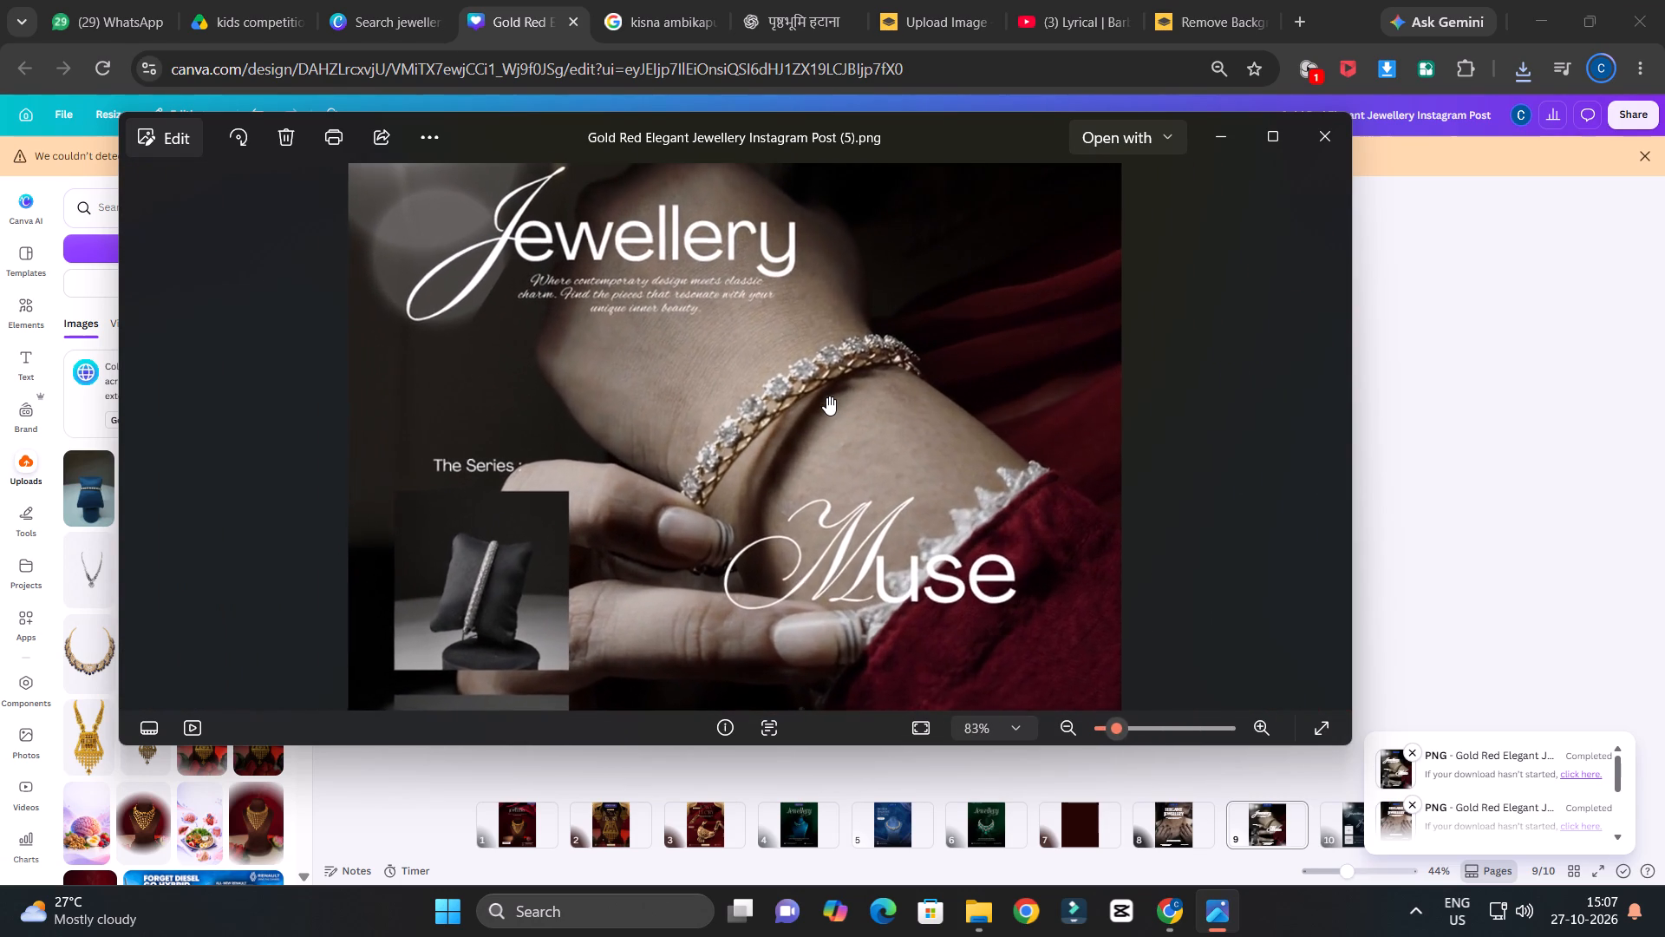
scroll(826, 396, "down", 3)
scroll(826, 396, "up", 3)
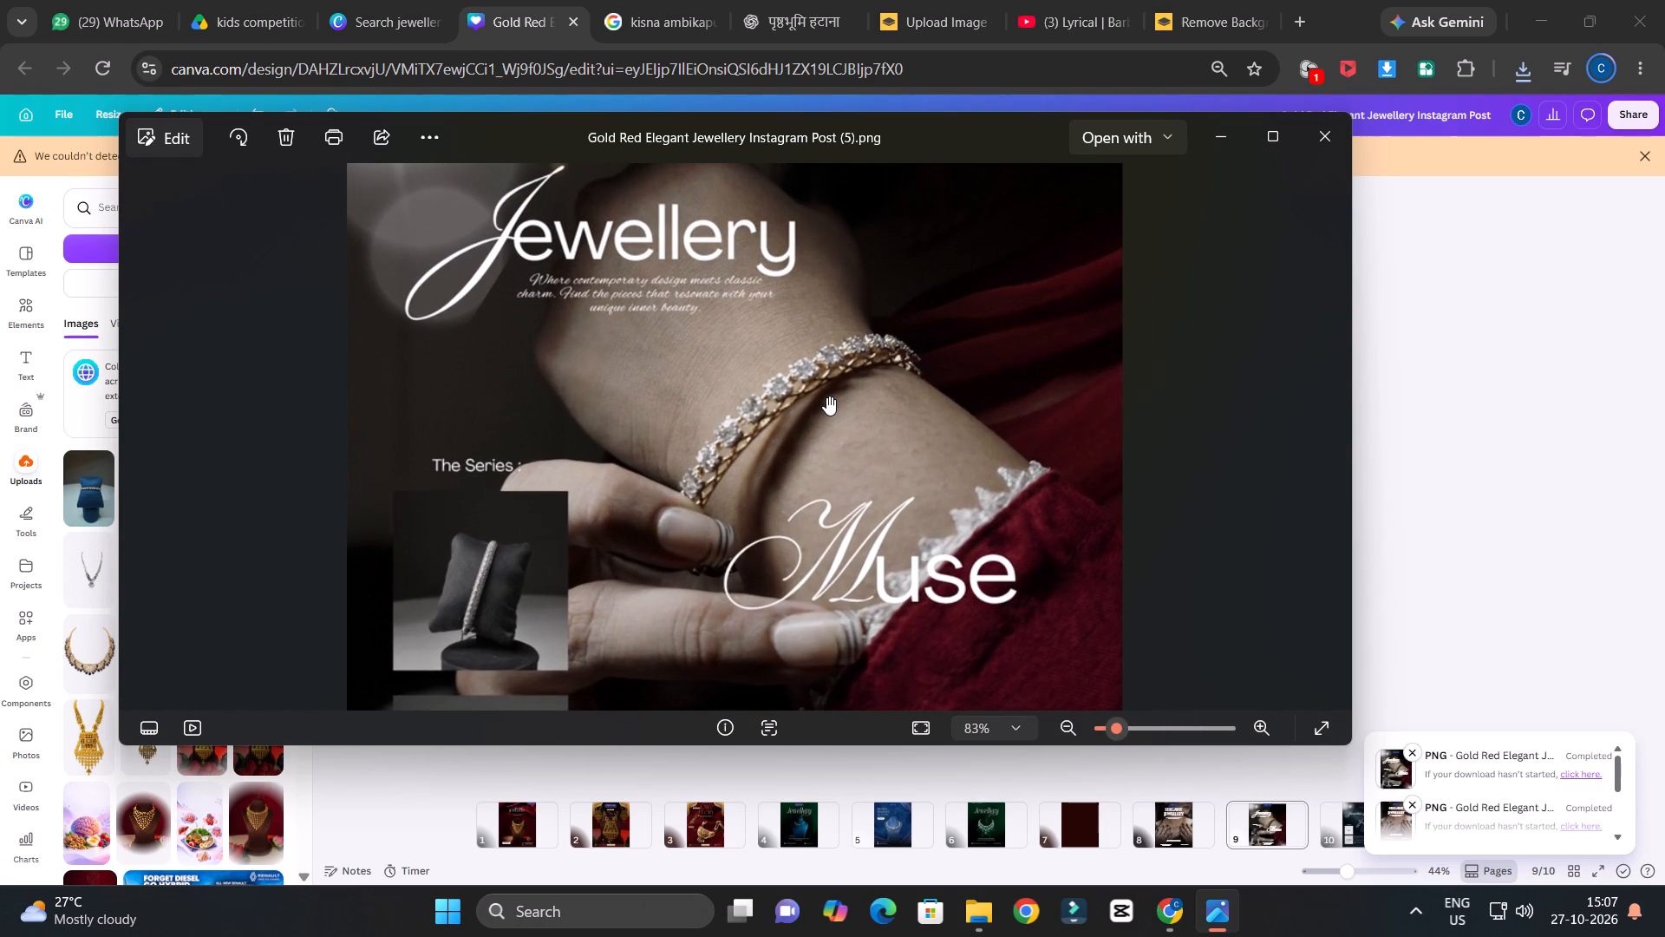
Examine the sharpness and alignment of the store address, phone numbers and their icons on the exported poster.
scroll(826, 396, "down", 1, "ctrl")
left_click_drag(826, 396, 853, 289)
left_click_drag(832, 455, 868, 334)
scroll(803, 420, "up", 8)
left_click_drag(819, 486, 851, 273)
left_click_drag(860, 396, 874, 297)
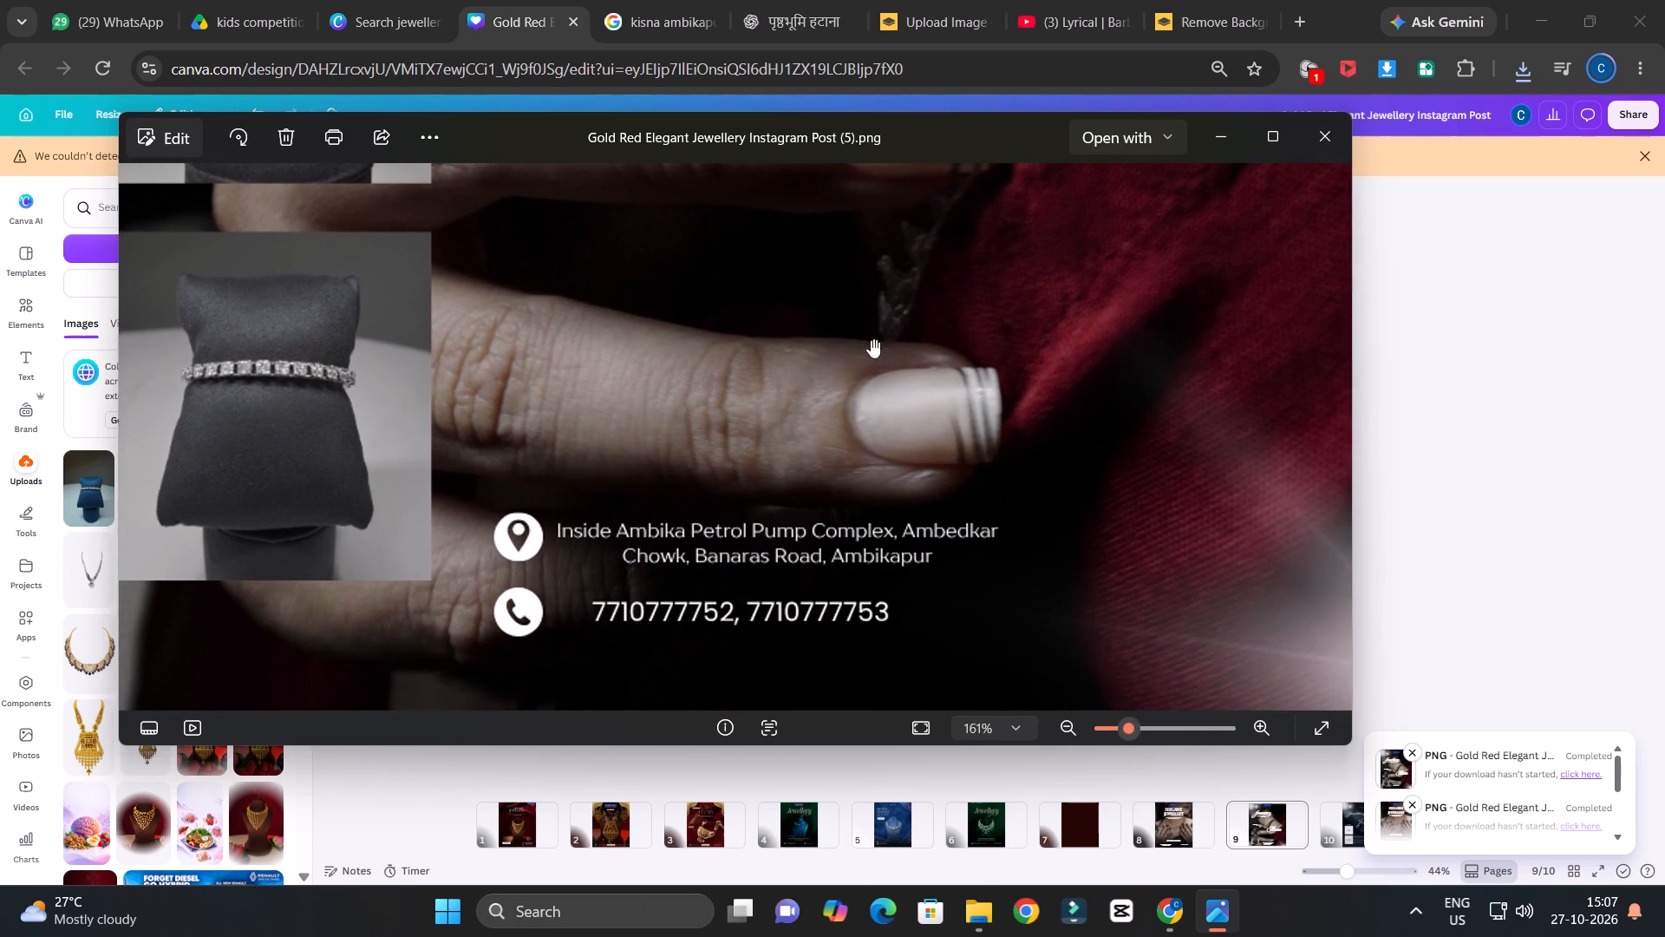
scroll(832, 392, "up", 8)
left_click_drag(839, 460, 846, 254)
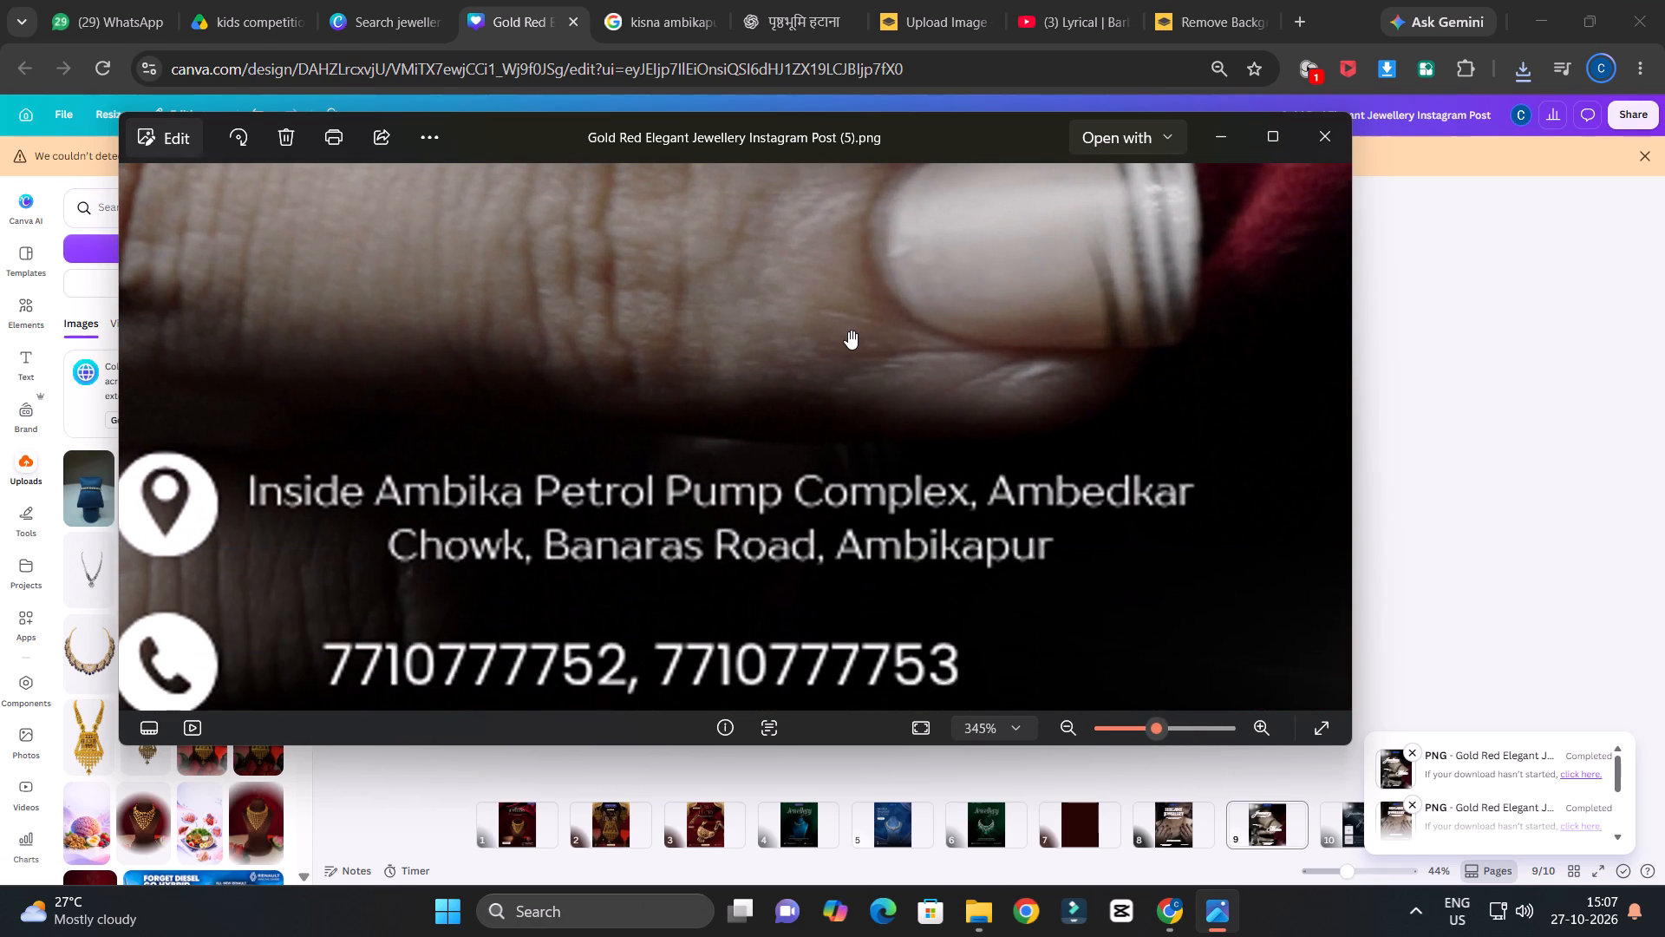
Review the whole exported poster once more, then close the image and return to the Canva design.
scroll(848, 331, "down", 18)
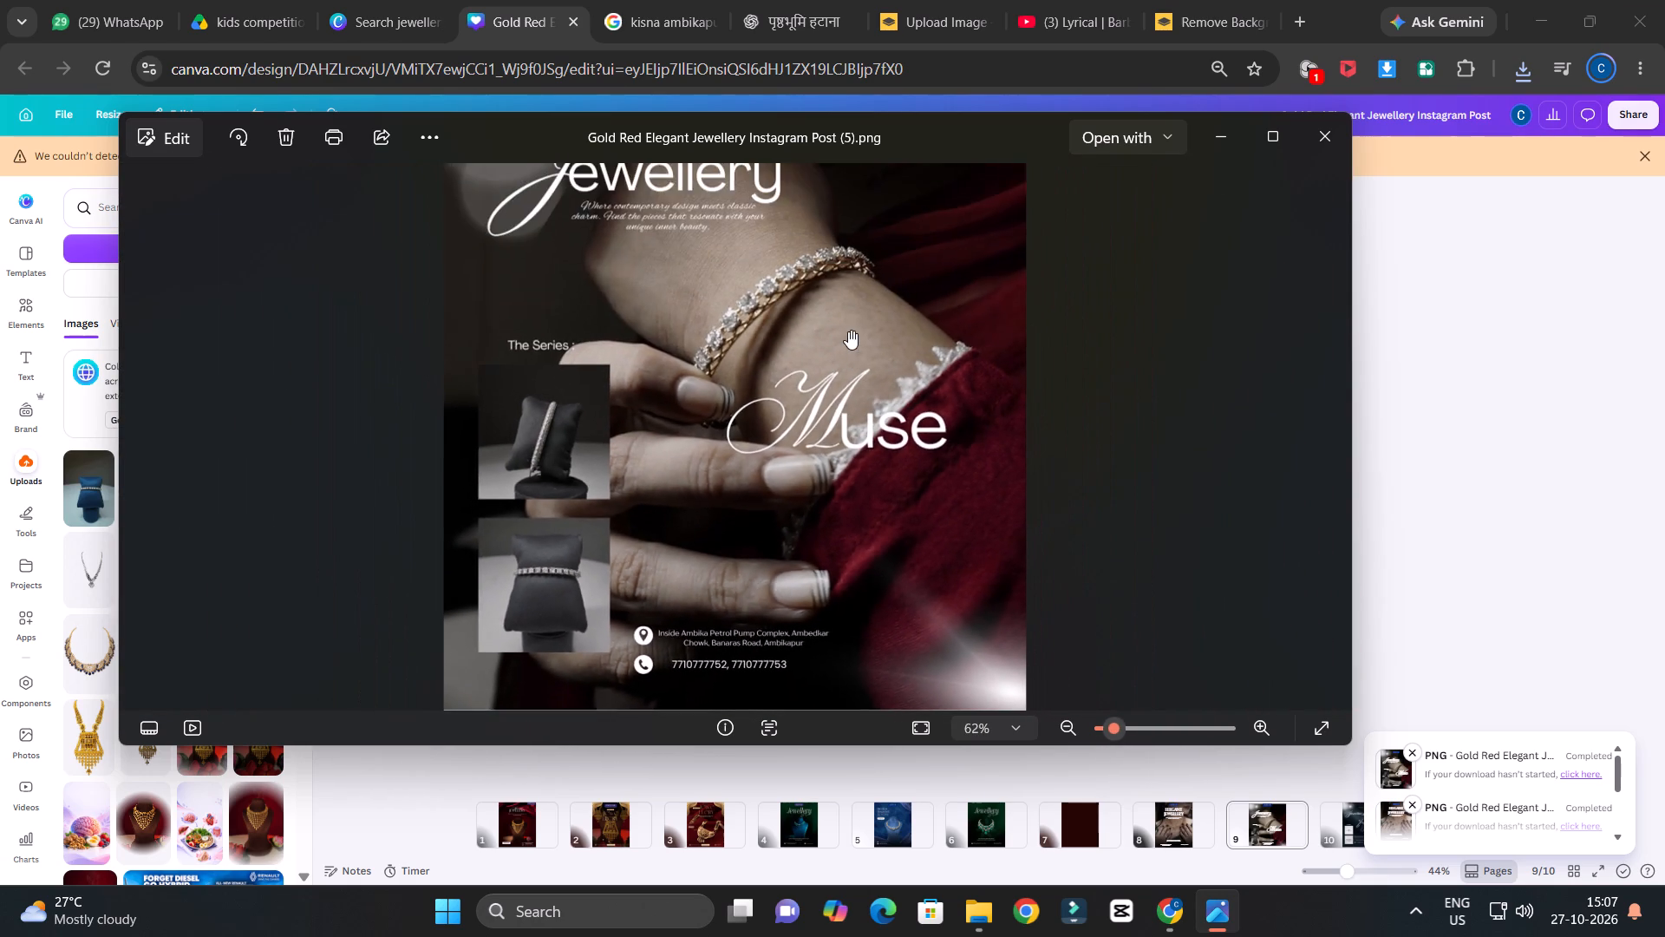
scroll(848, 331, "down", 6)
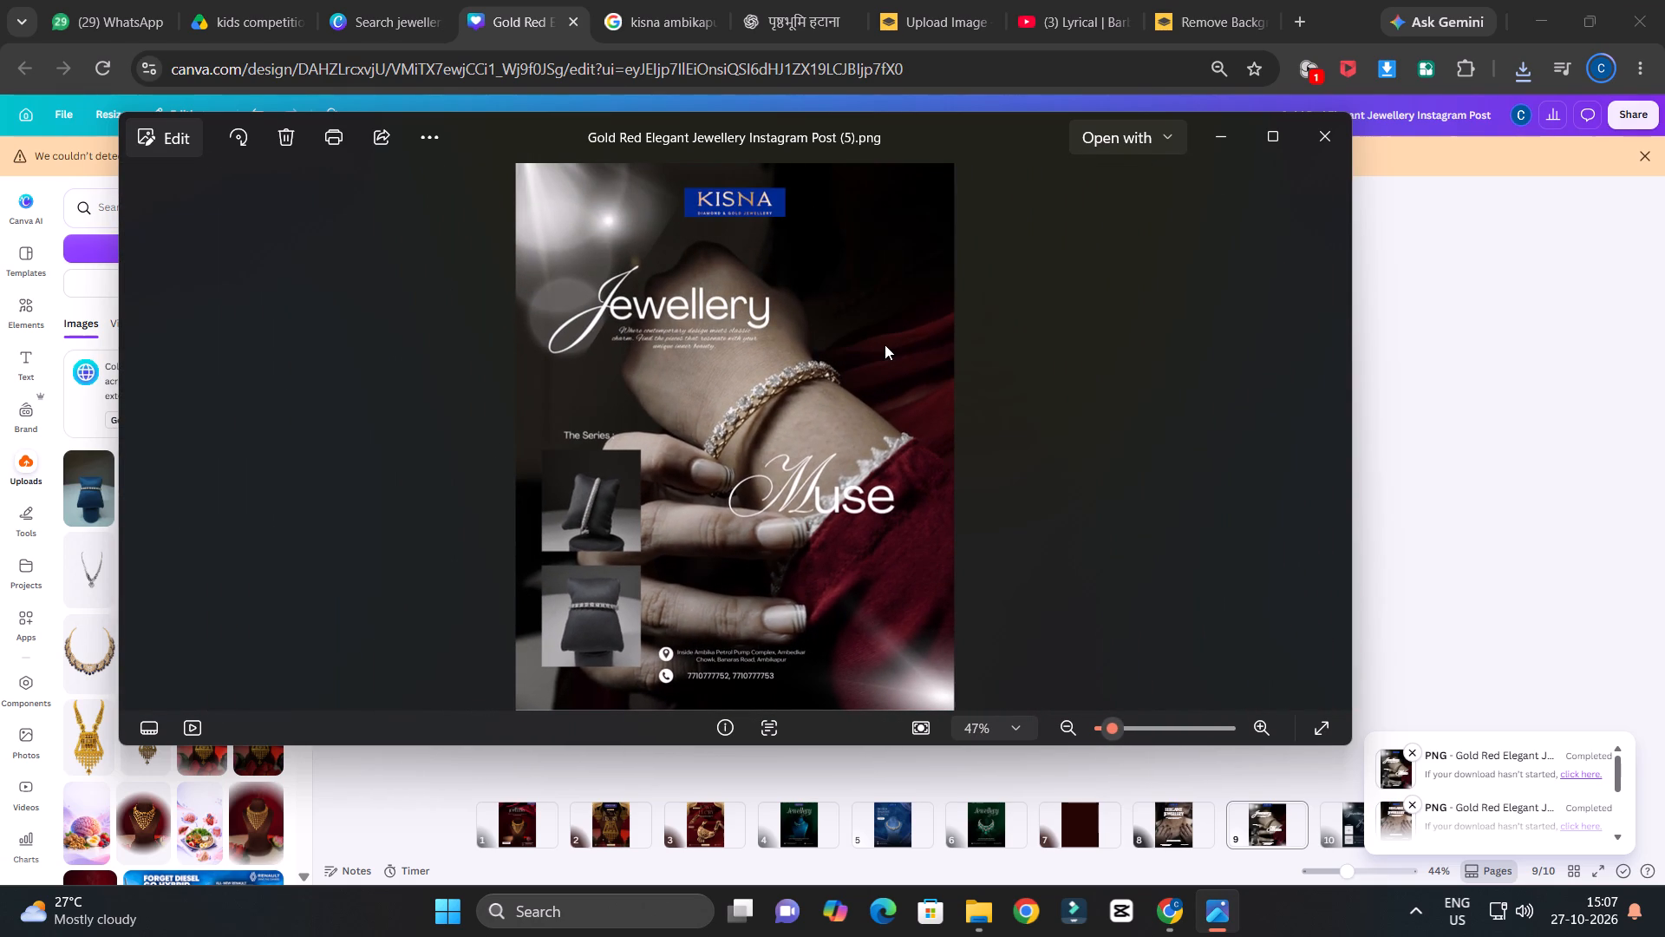
scroll(885, 344, "up", 2)
scroll(885, 344, "down", 5)
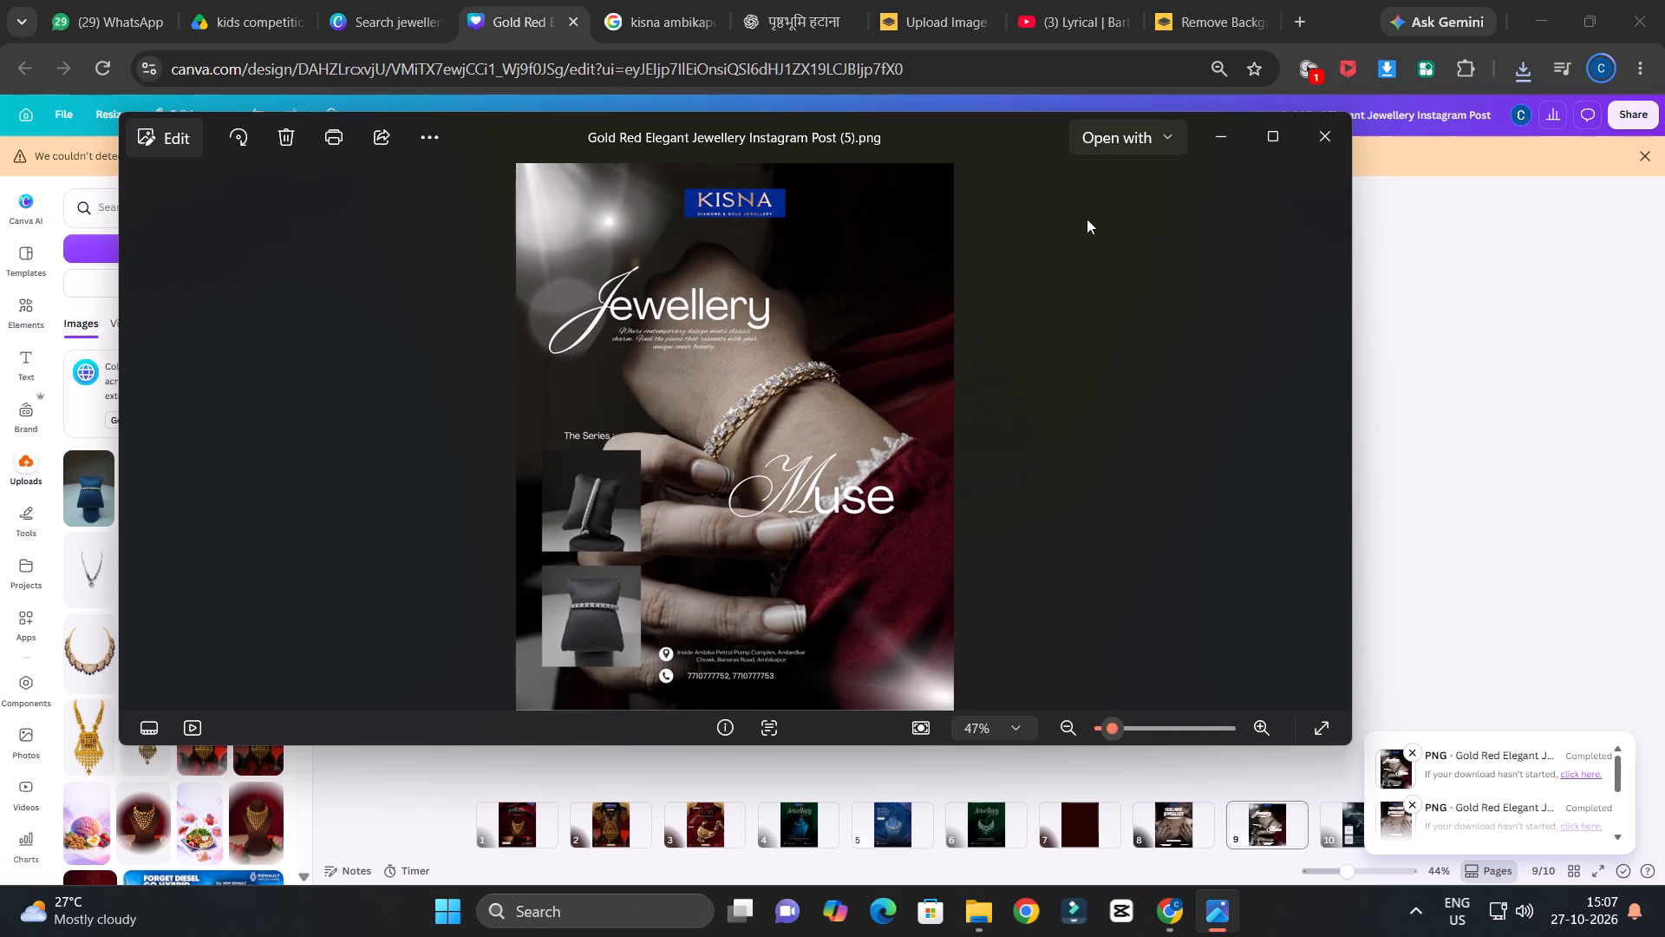
left_click(1303, 141)
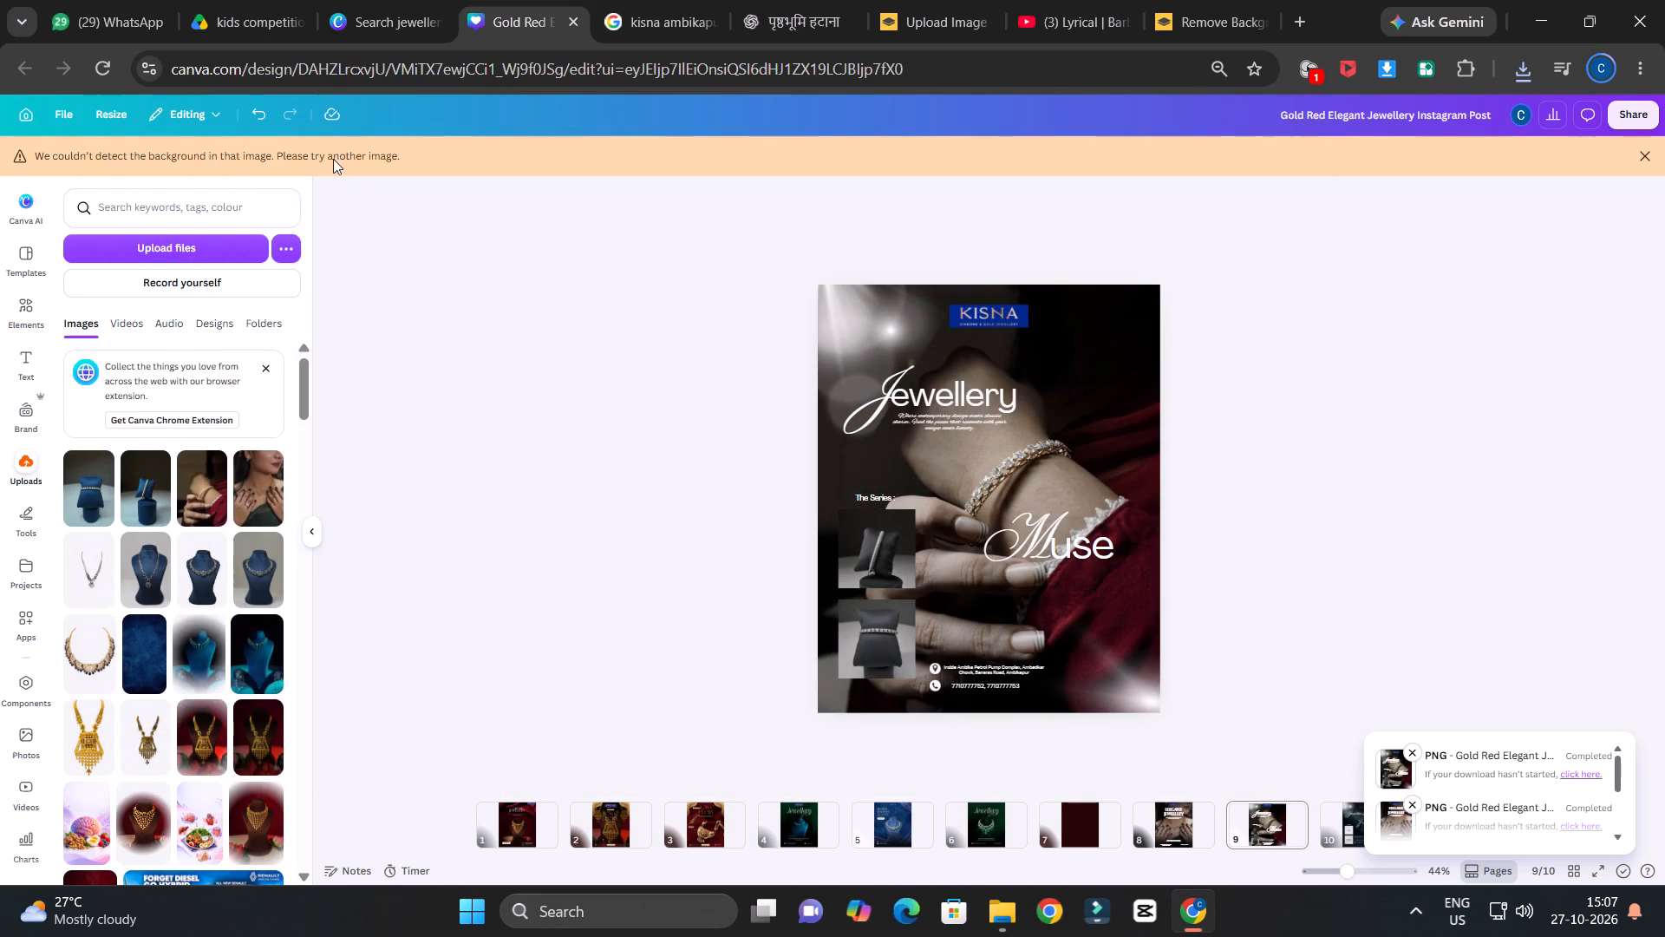